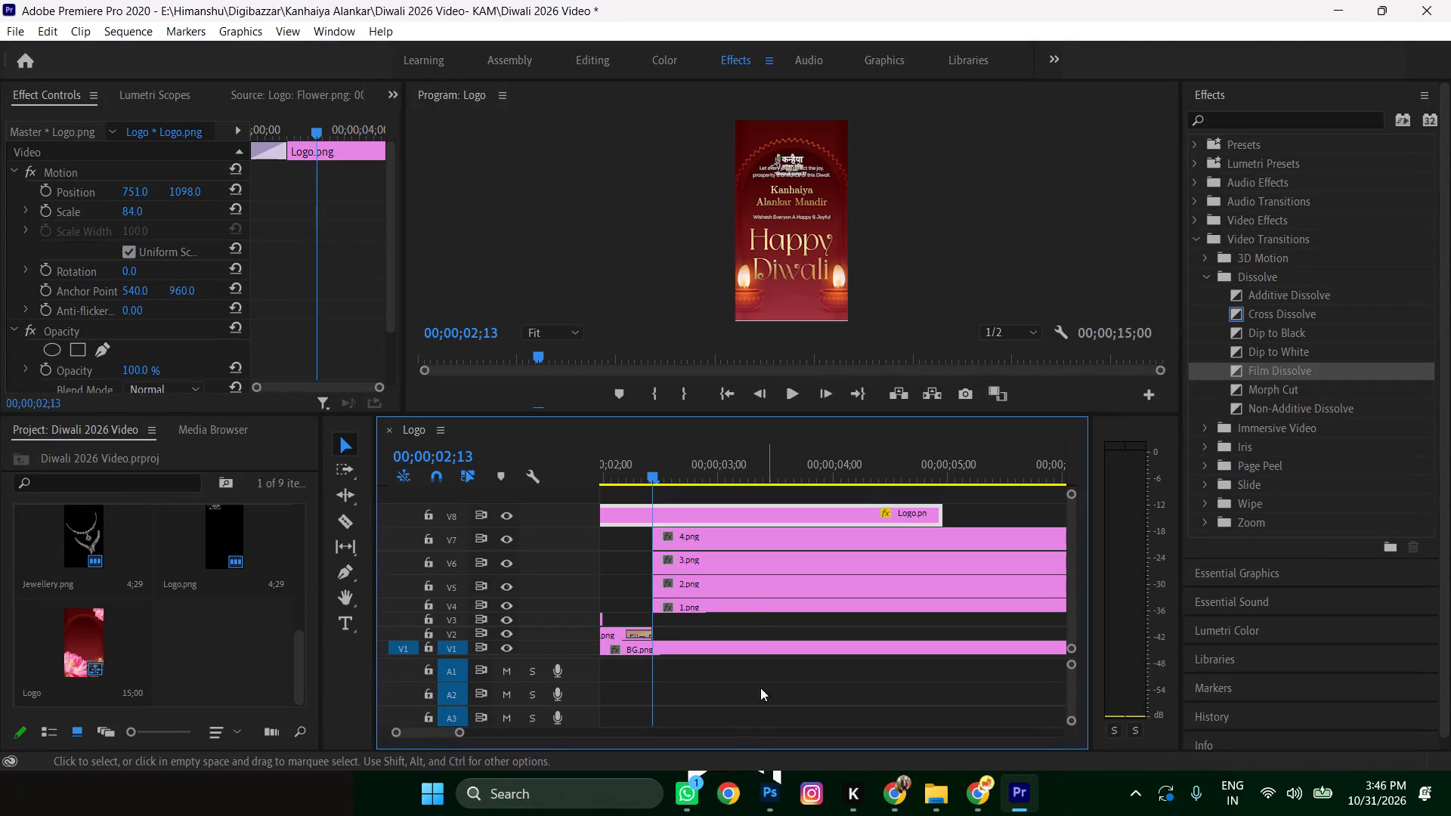
Select the clips 1.png, 2.png, 3.png and 4.png together on tracks V4 to V7 of the Logo sequence.
left_click(745, 607)
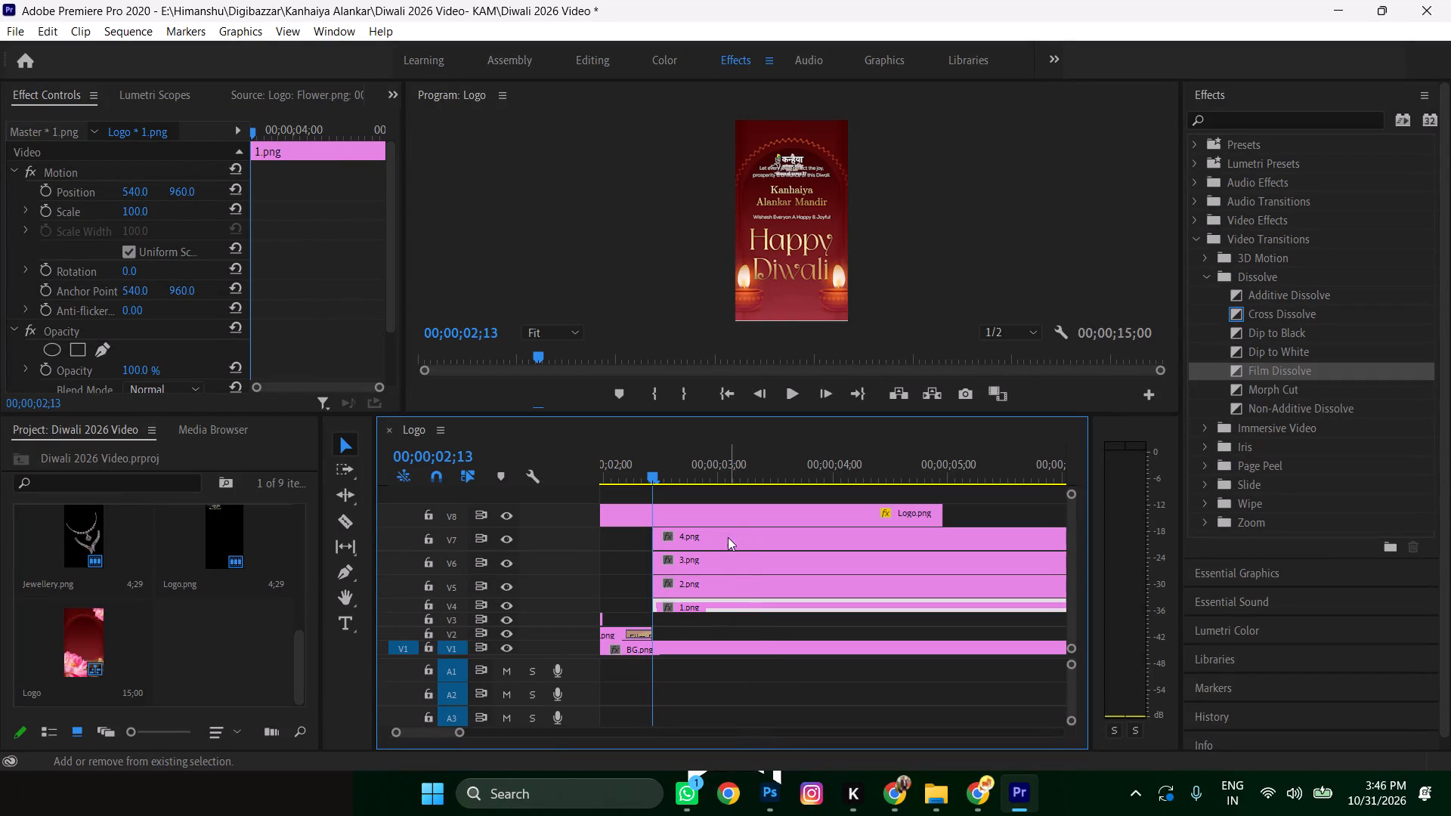
left_click(721, 542, "shift")
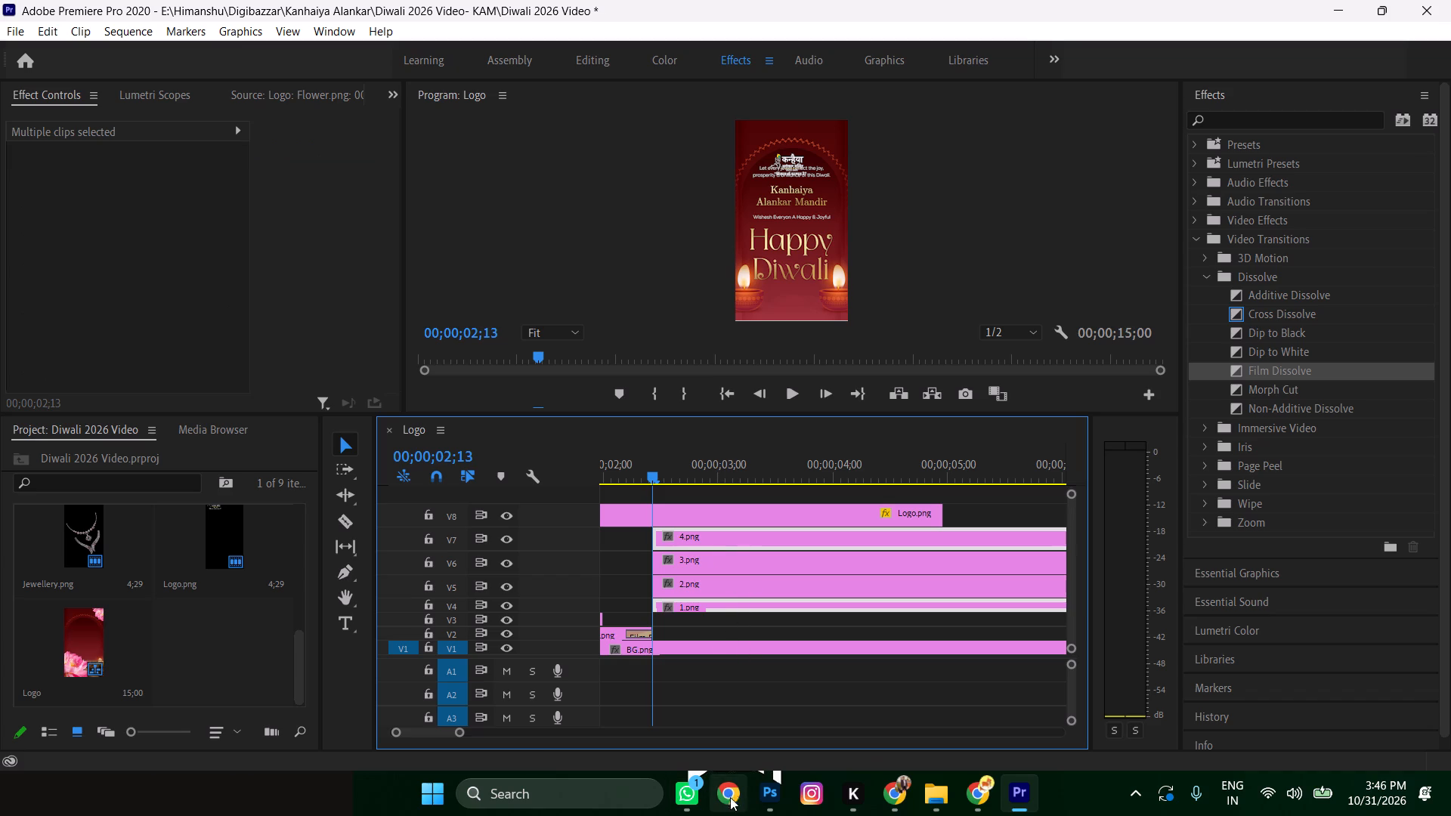
left_click(712, 583, "shift")
left_click(712, 560, "shift")
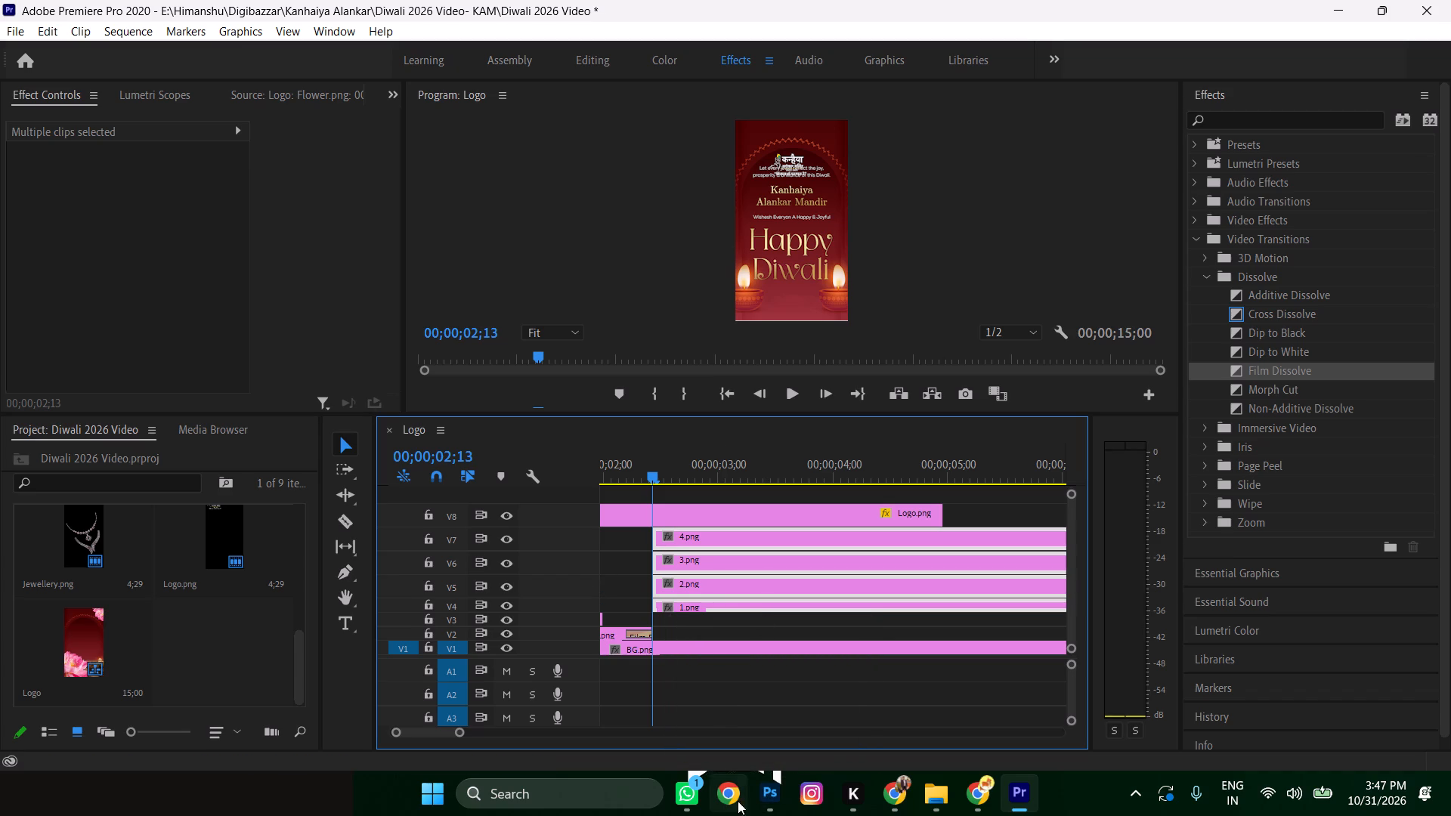
Switch to Photoshop and hide the diya lamp layers near the bottom of the layer stack.
left_click(771, 787)
scroll(1270, 692, "down", 6)
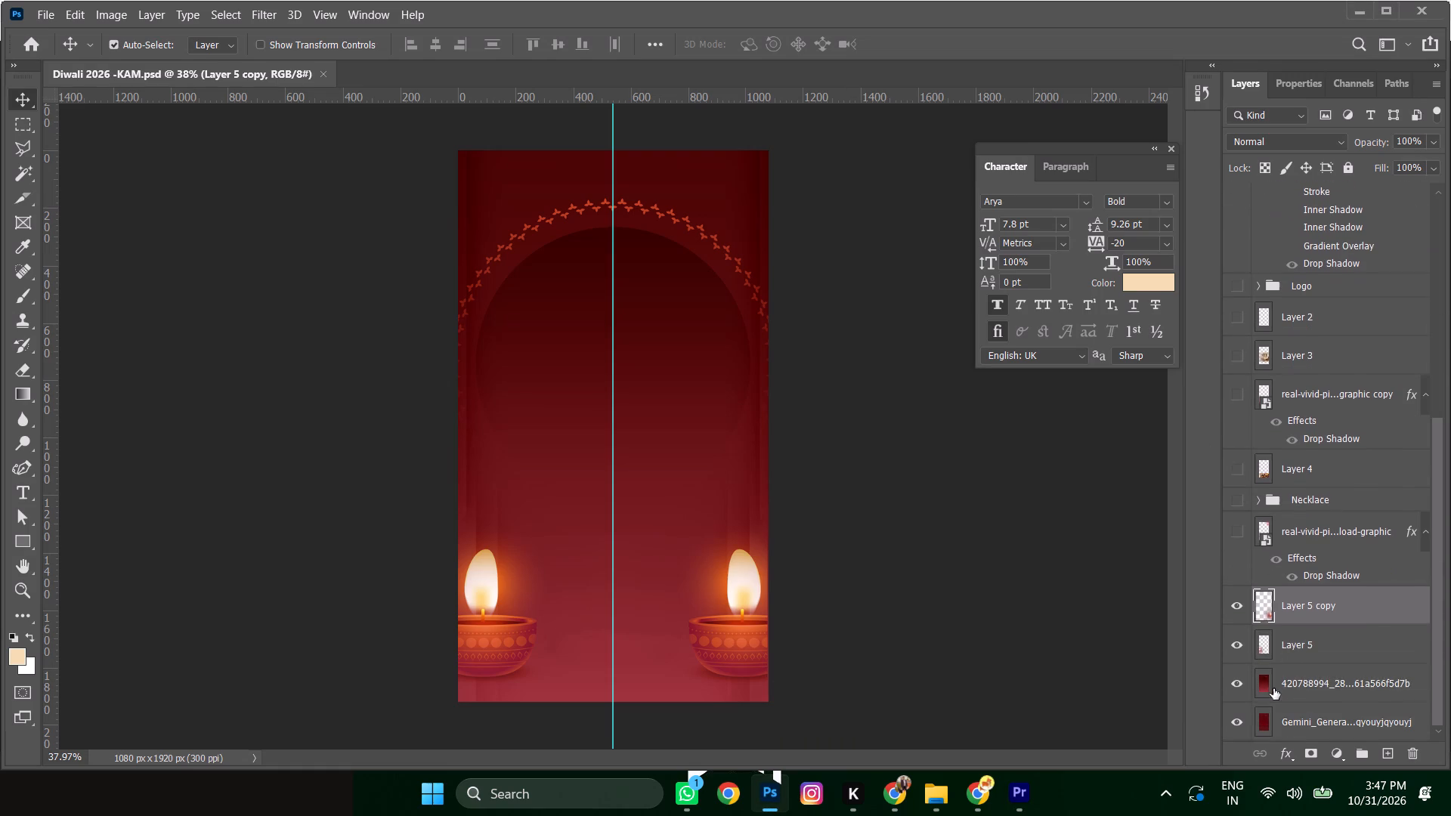
left_click(1236, 682)
left_click_drag(1241, 605, 1239, 577)
Show all the text and gold texture layers from Happy Diwali up to the "Let every jewel" quote.
scroll(1289, 601, "up", 5)
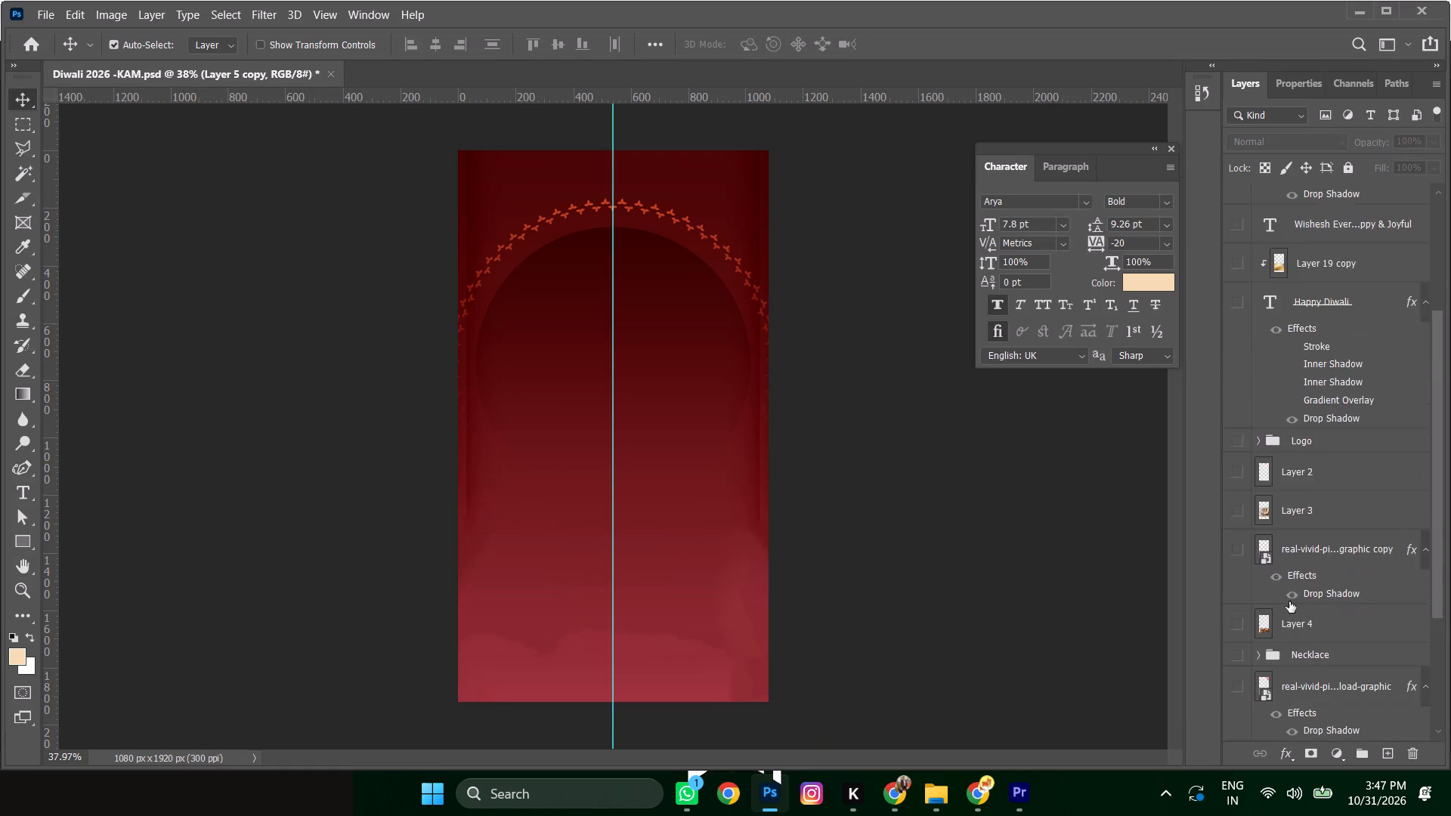
scroll(1289, 601, "up", 13)
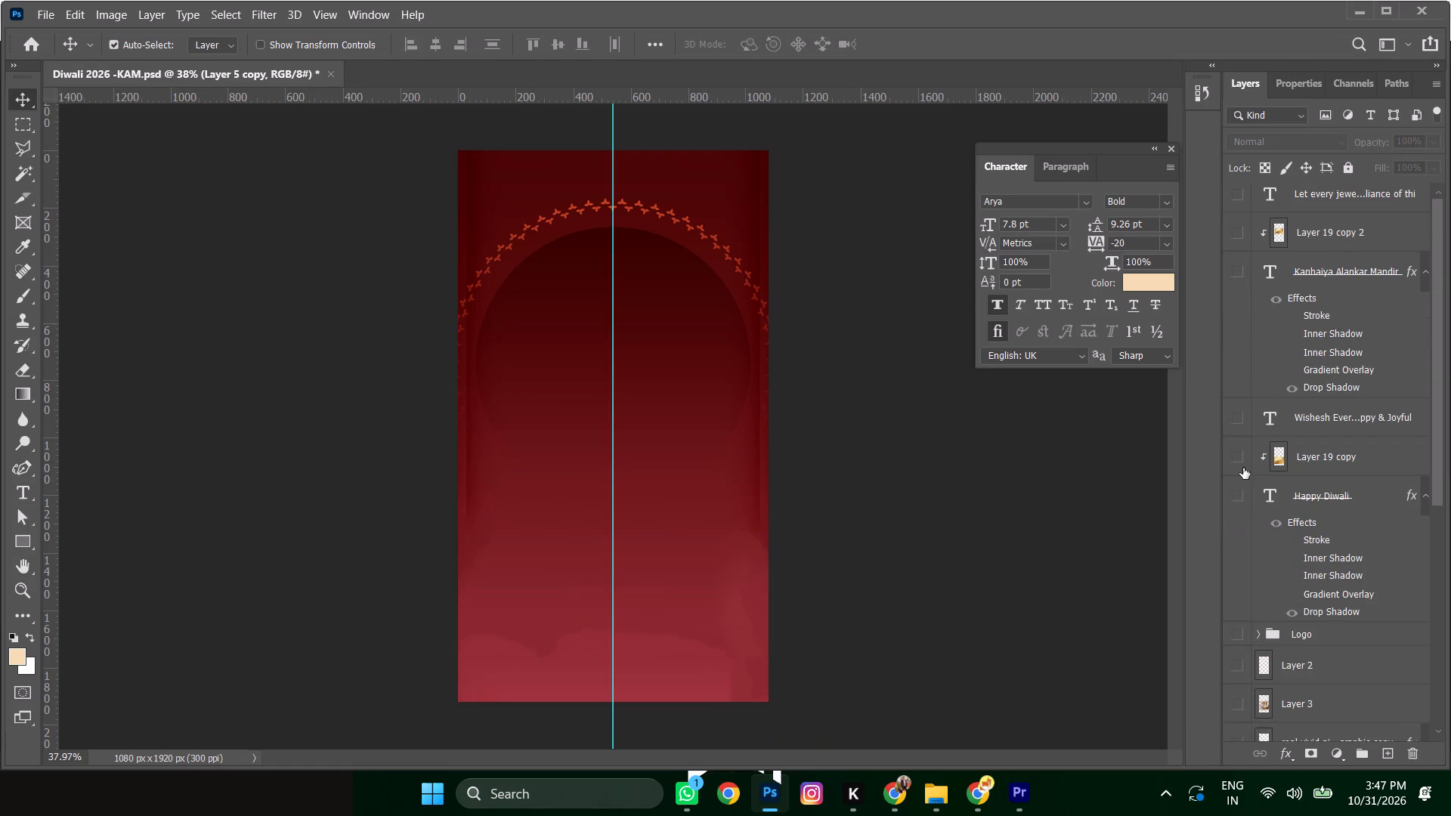
left_click_drag(1239, 502, 1224, 215)
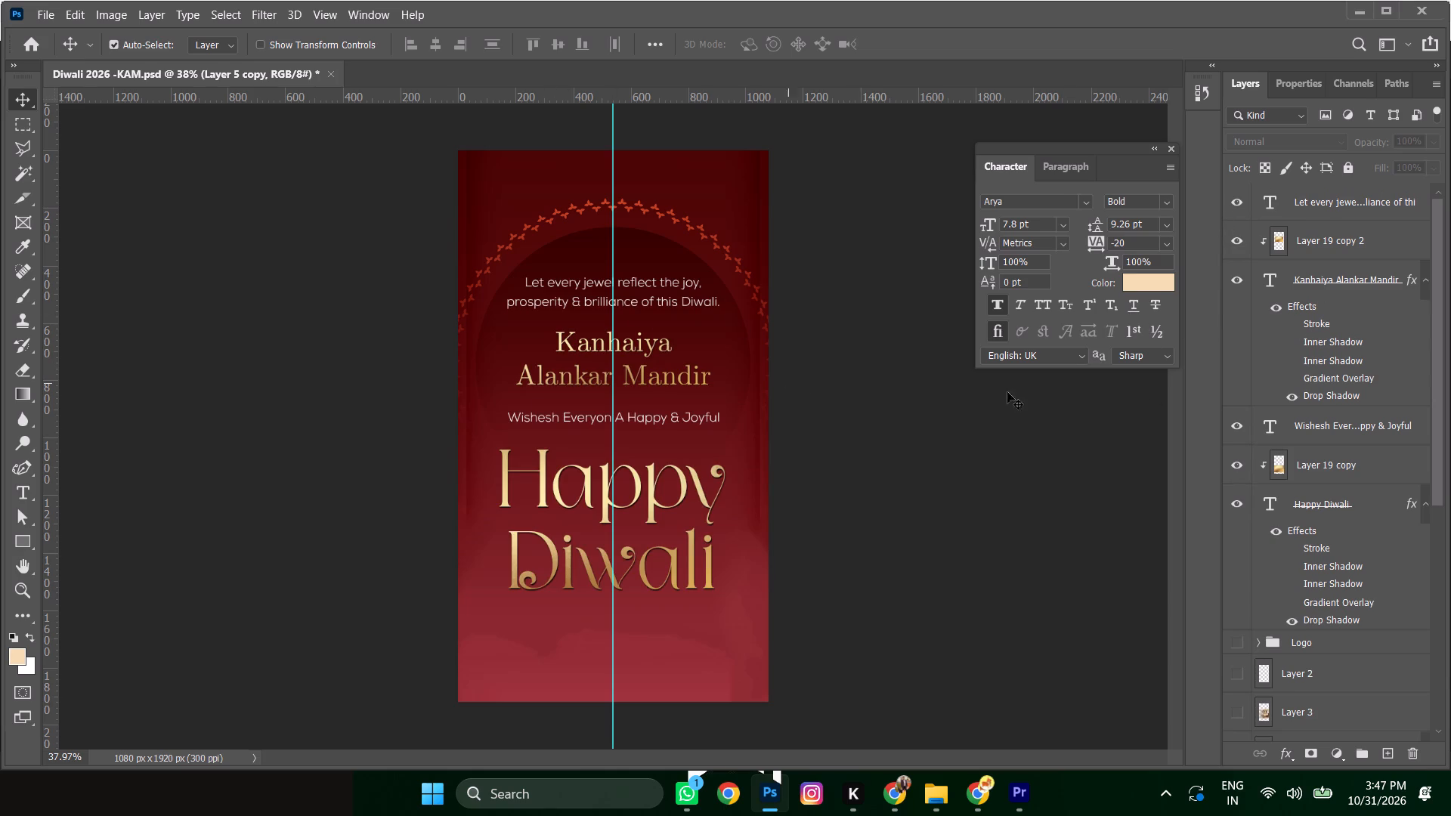
Select the layers from Layer 19 copy 2 down to Happy Diwali and scale them together to about 82%.
left_click(1309, 512)
left_click(1318, 202, "shift")
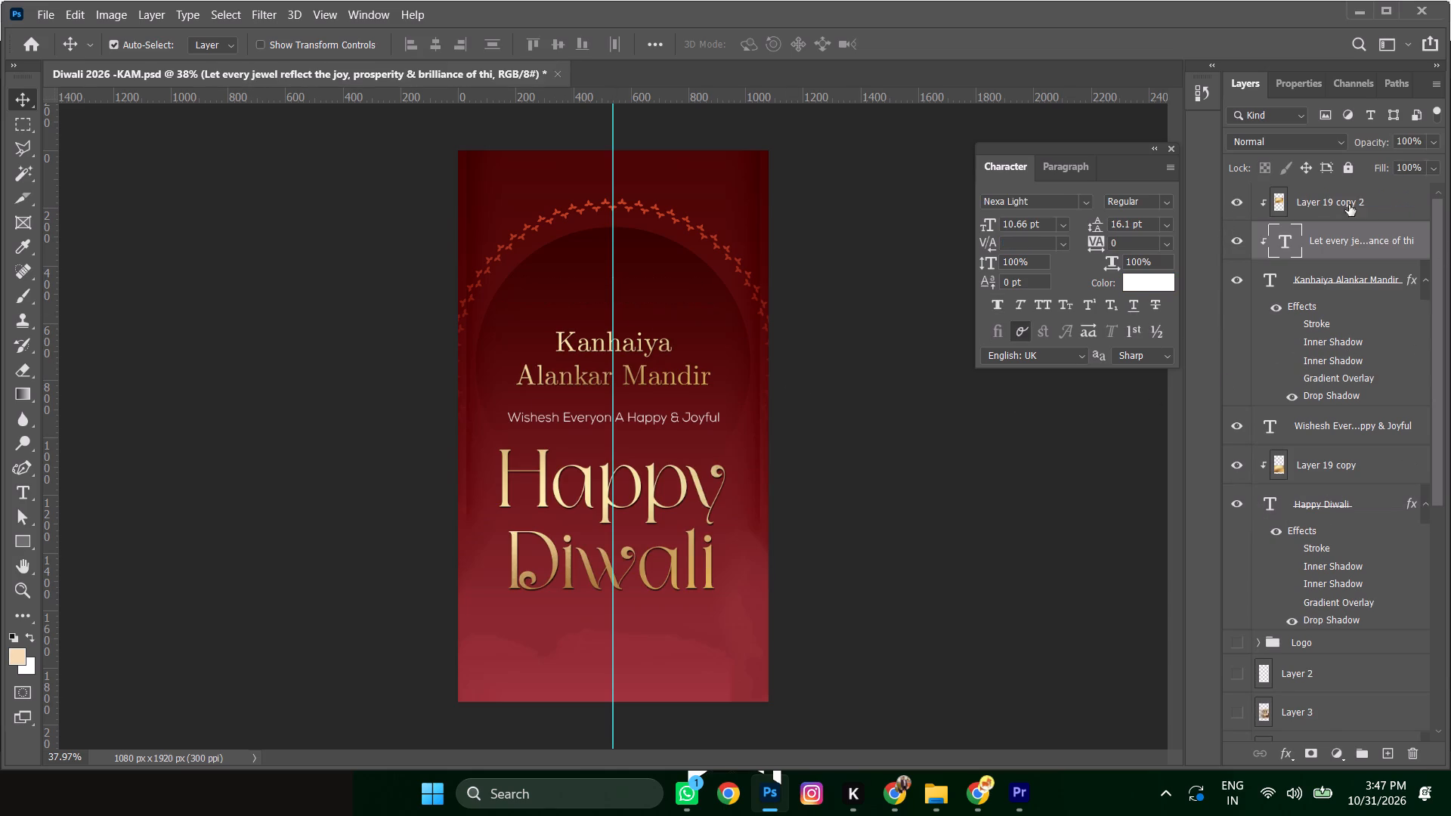
left_click(1340, 196)
scroll(1320, 261, "up", 9)
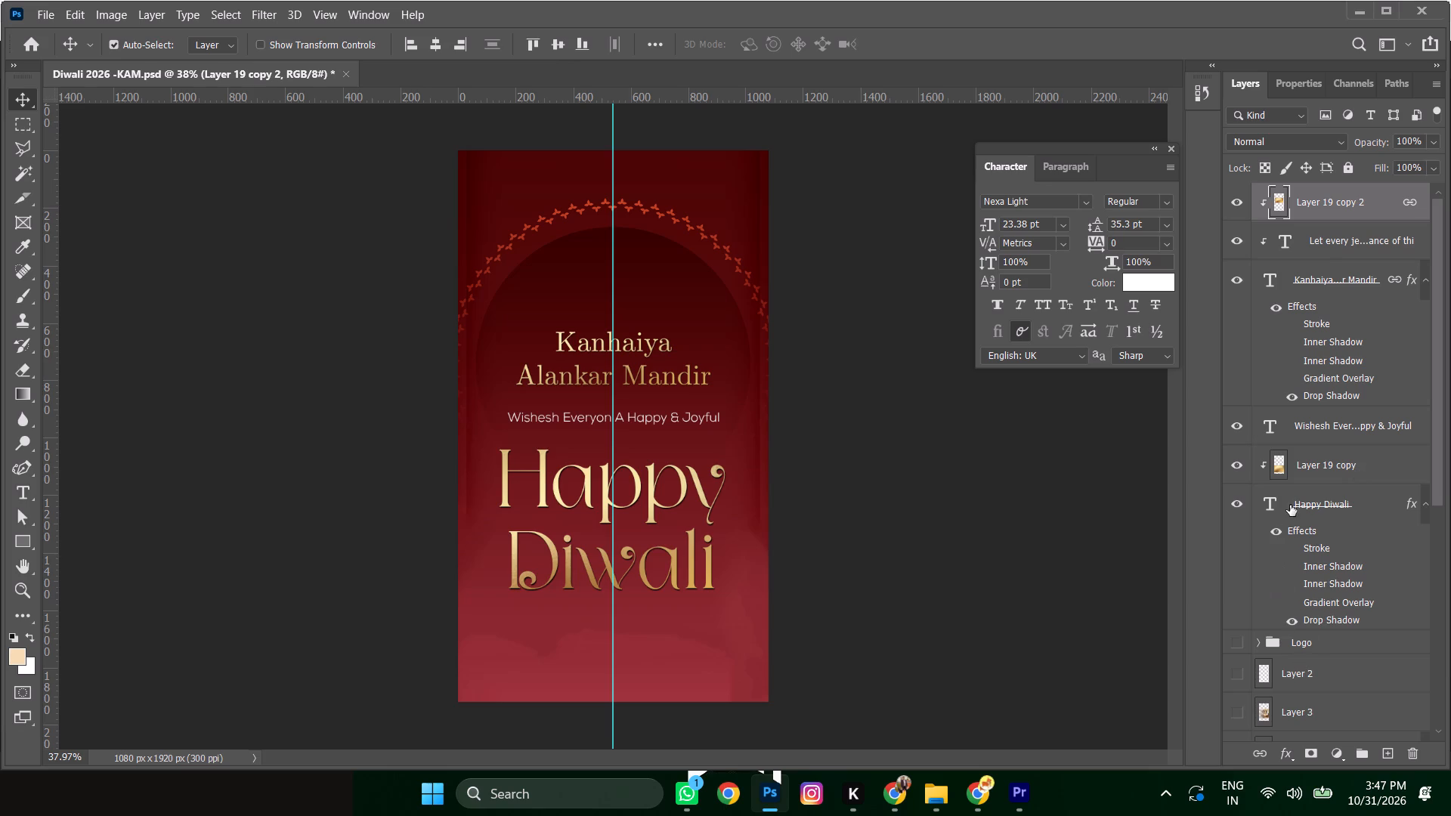
left_click(1294, 497, "shift")
key("ctrl+t")
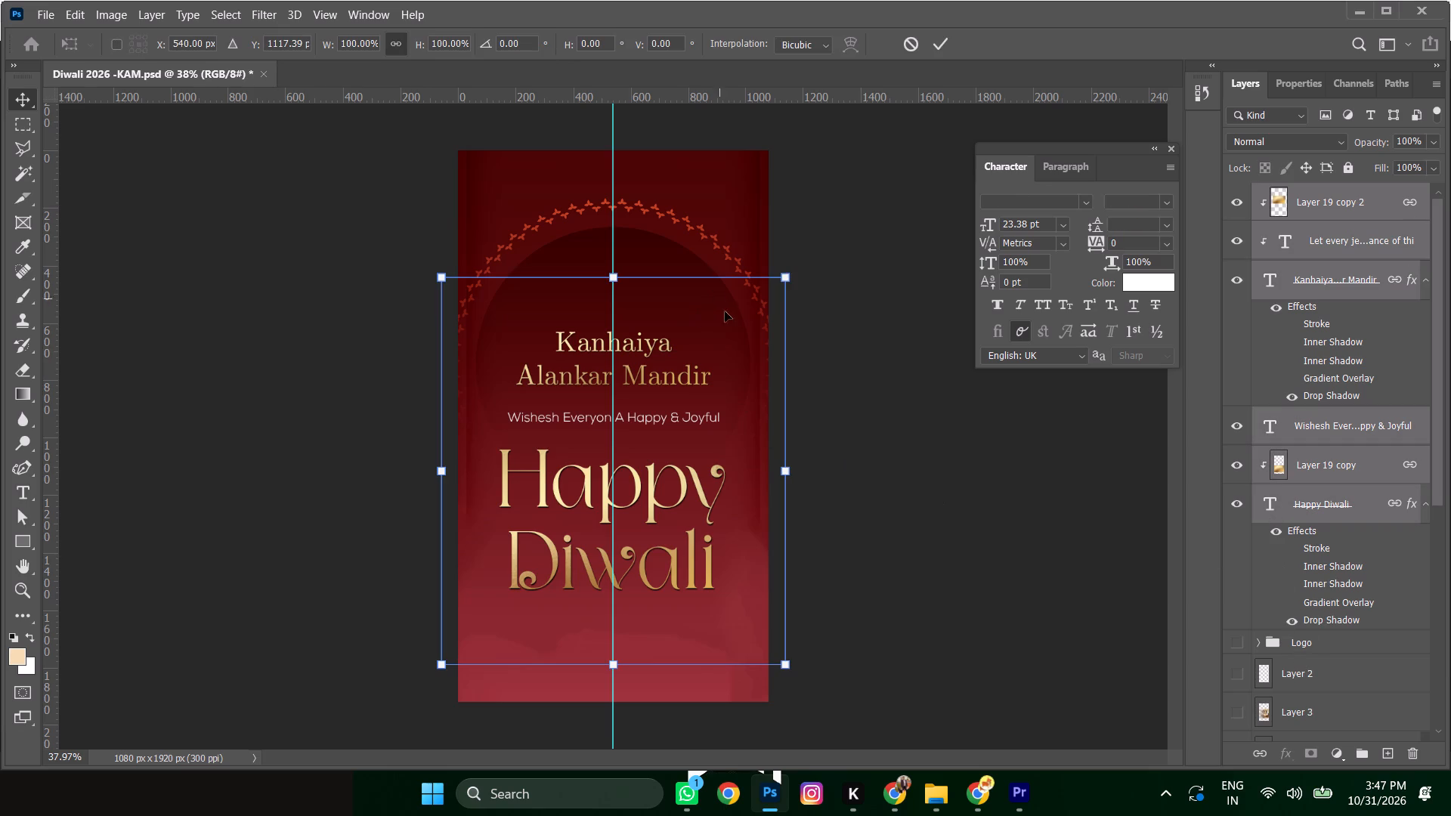
left_click_drag(784, 279, 756, 317, "alt")
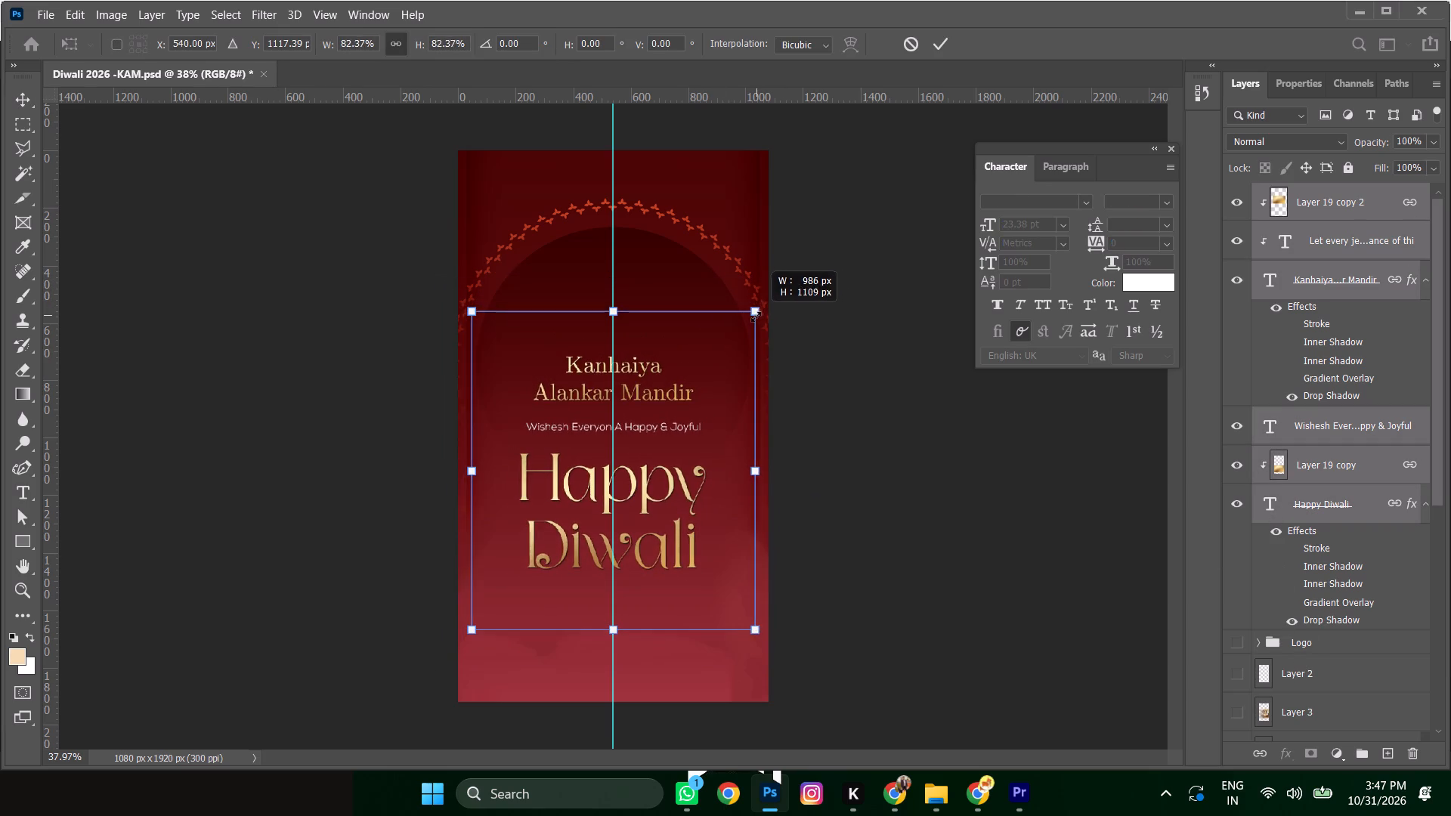
left_click_drag(756, 317, 761, 319, "alt")
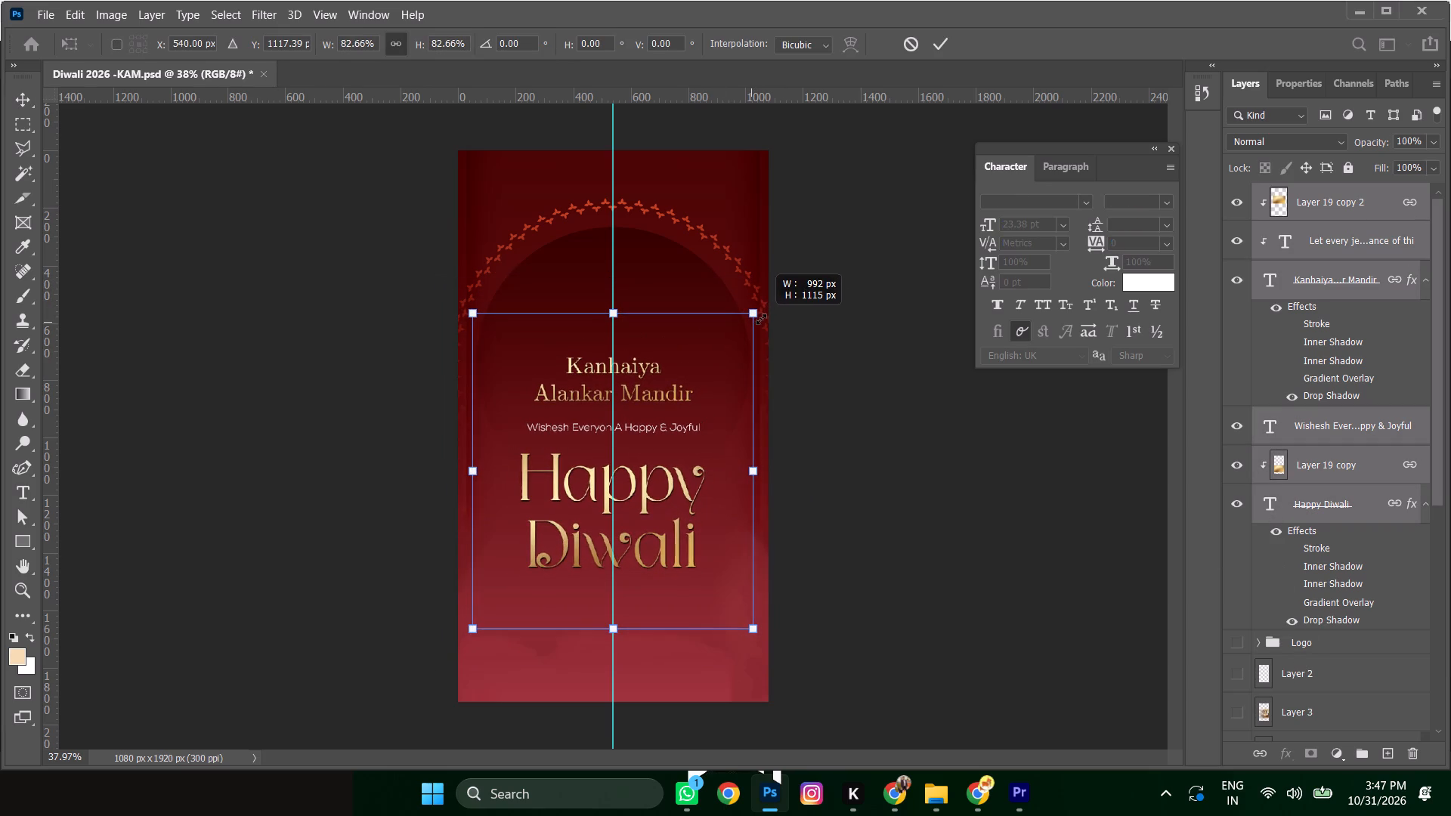
left_click_drag(761, 319, 758, 320, "alt")
key("Return")
Nudge the scaled text block straight down, lower inside the arch.
key("shift+Down")
key("shift+Down")
key("shift+Down")
key("shift+Down")
key("shift+Down")
key("shift+Down")
key("shift+Down")
key("shift+Down")
key("shift+Down")
key("shift+Down")
key("shift+Down")
key("shift+Down")
key("shift+Down")
key("shift+Down")
key("shift+Down")
key("shift+Down")
key("shift+Down")
key("shift+Down")
key("shift+Down")
key("shift+Down")
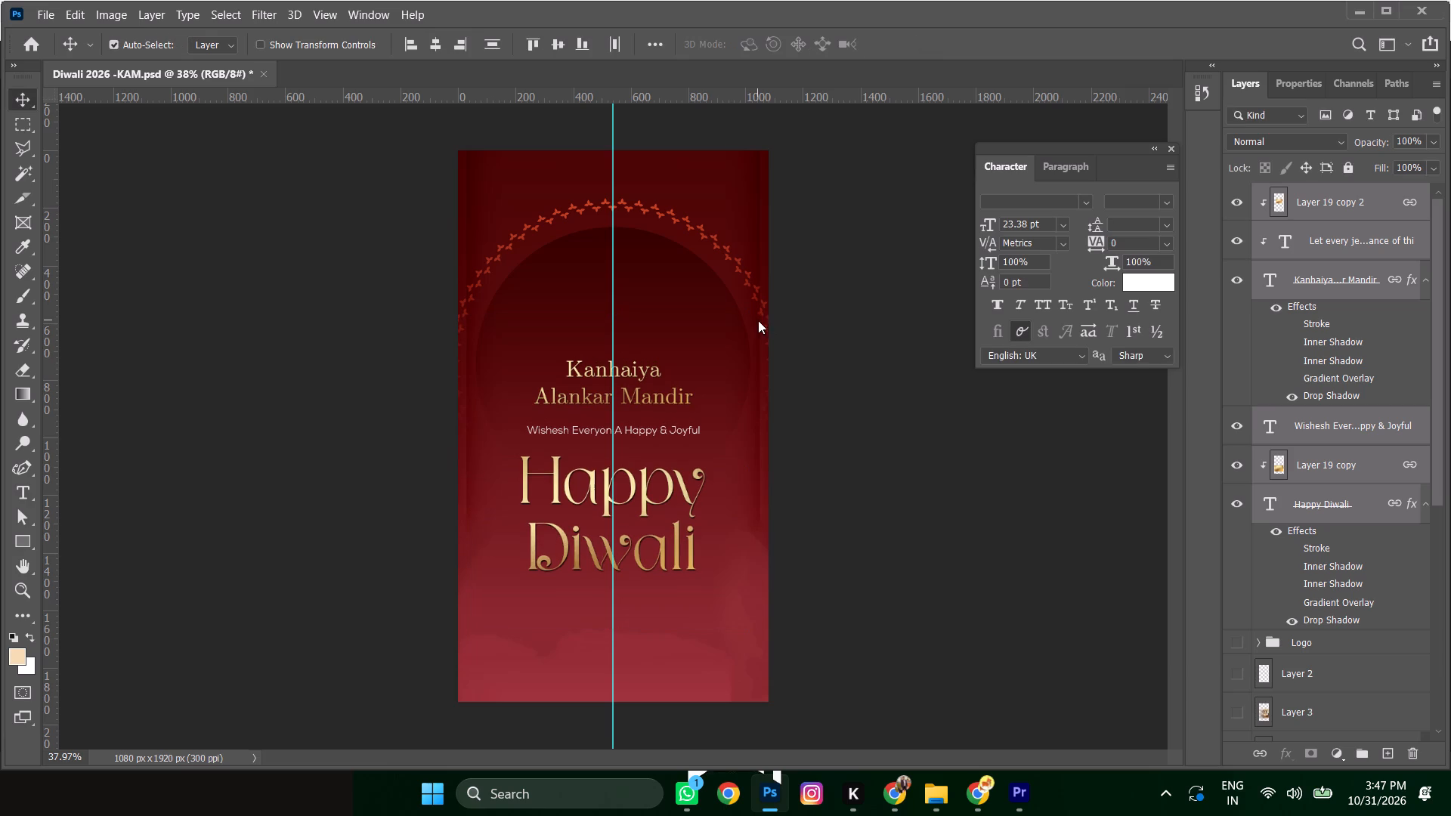
key("shift+Down")
key("shift+Down")
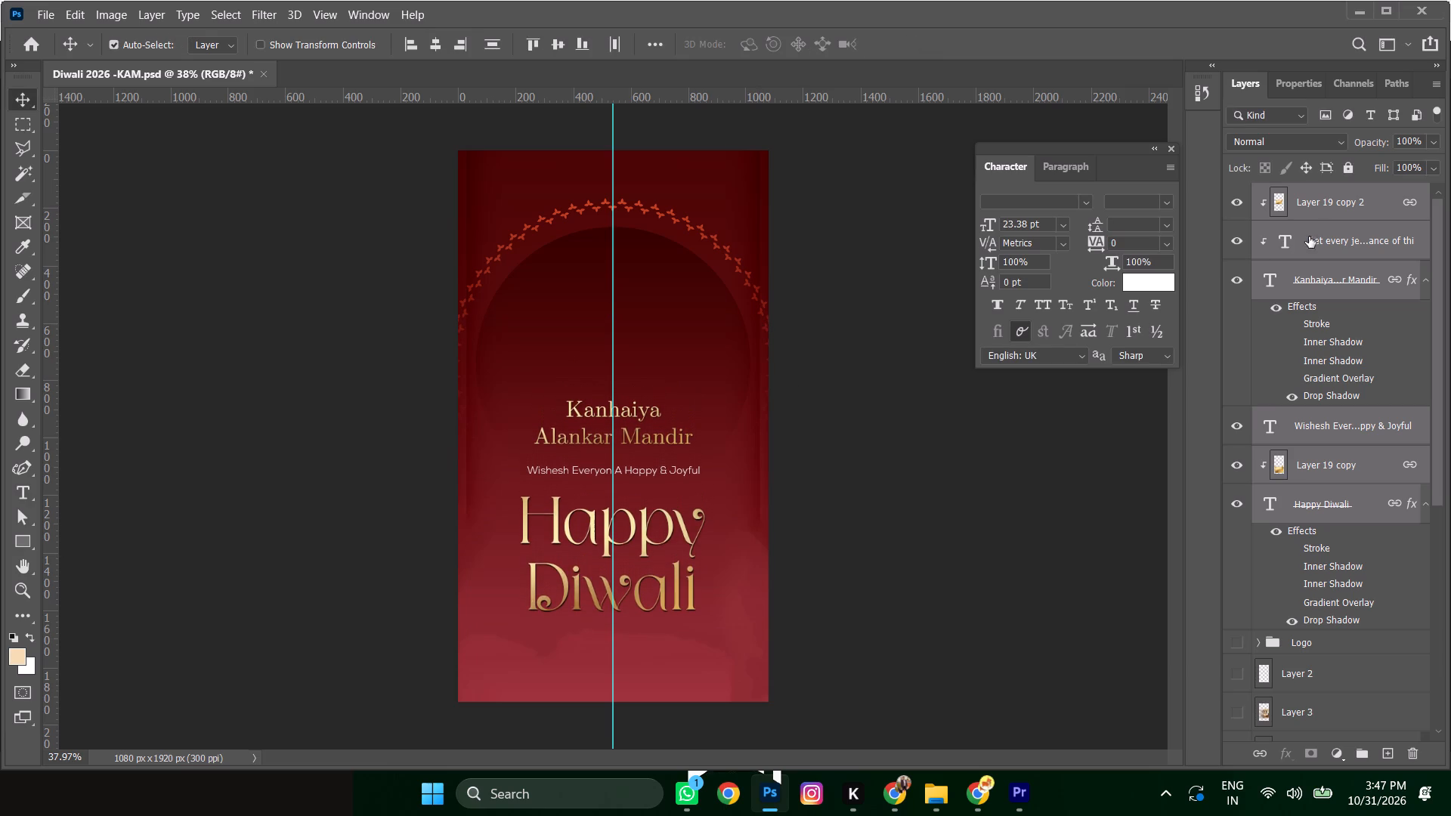
Hide the Wishesh and Happy Diwali text with its texture layer, leaving only the Kanhaiya Alankar Mandir text showing over the background.
left_click(1338, 197)
scroll(1347, 245, "up", 4)
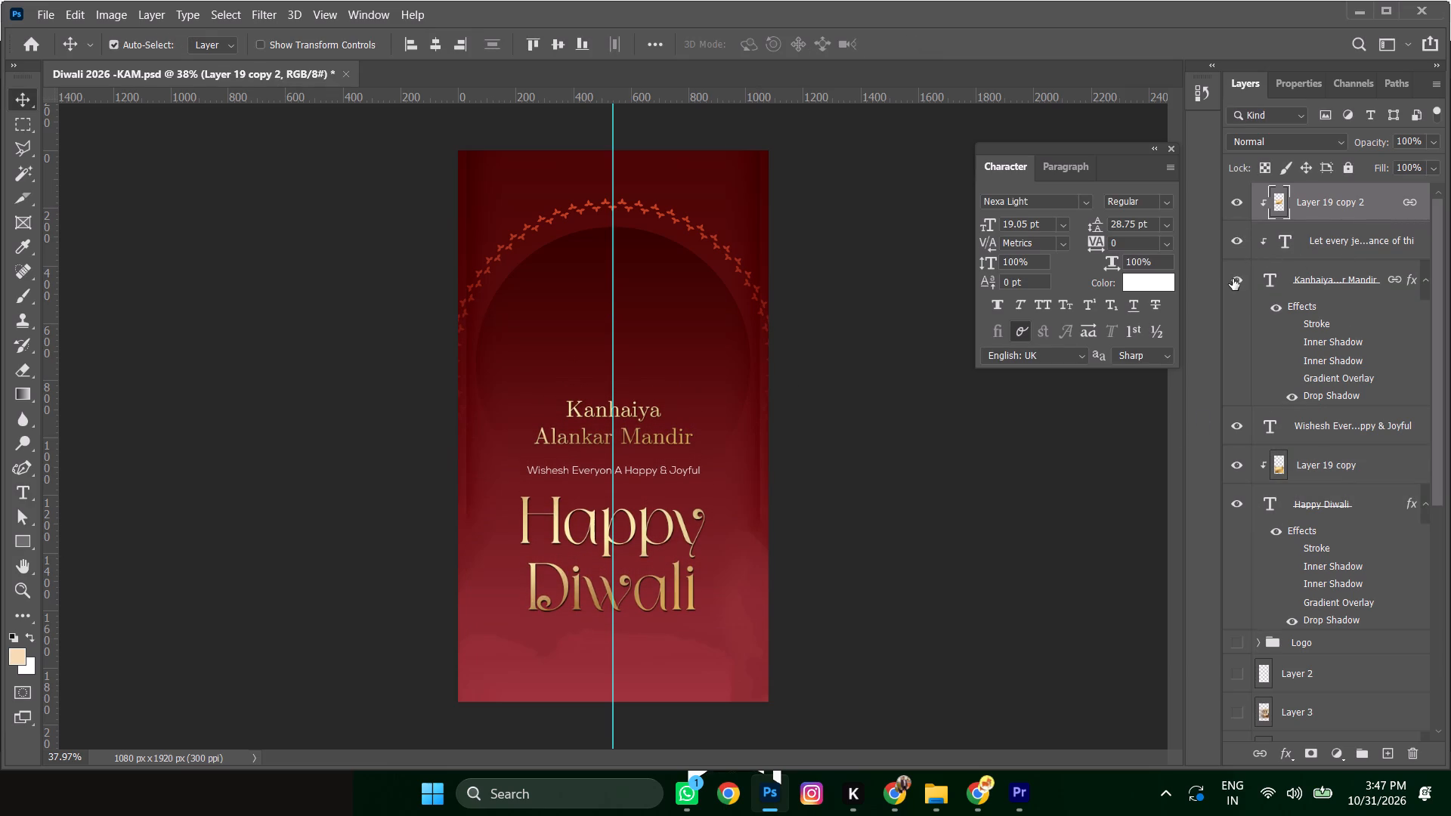
left_click_drag(1233, 279, 1241, 519)
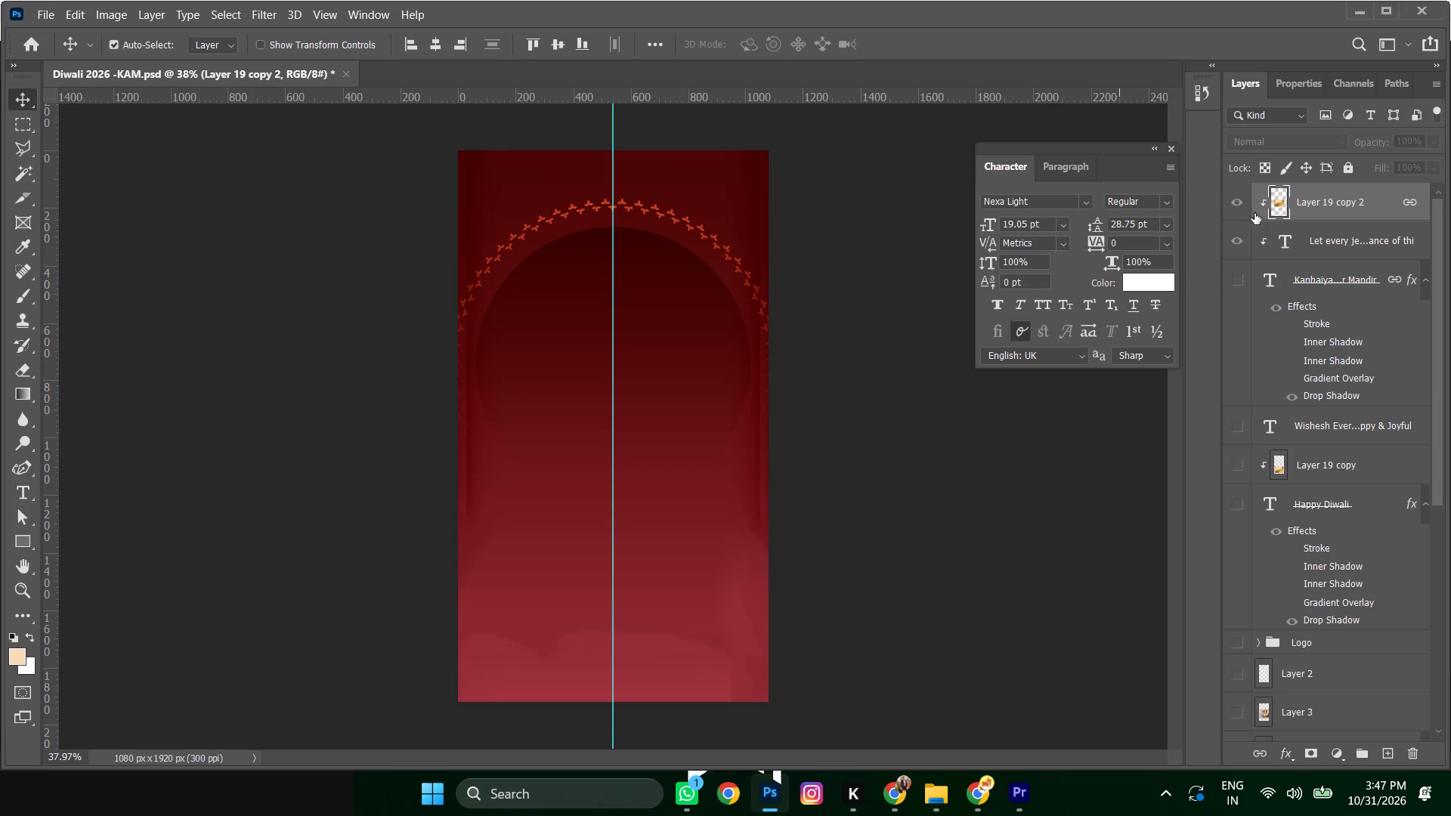
left_click(1240, 201)
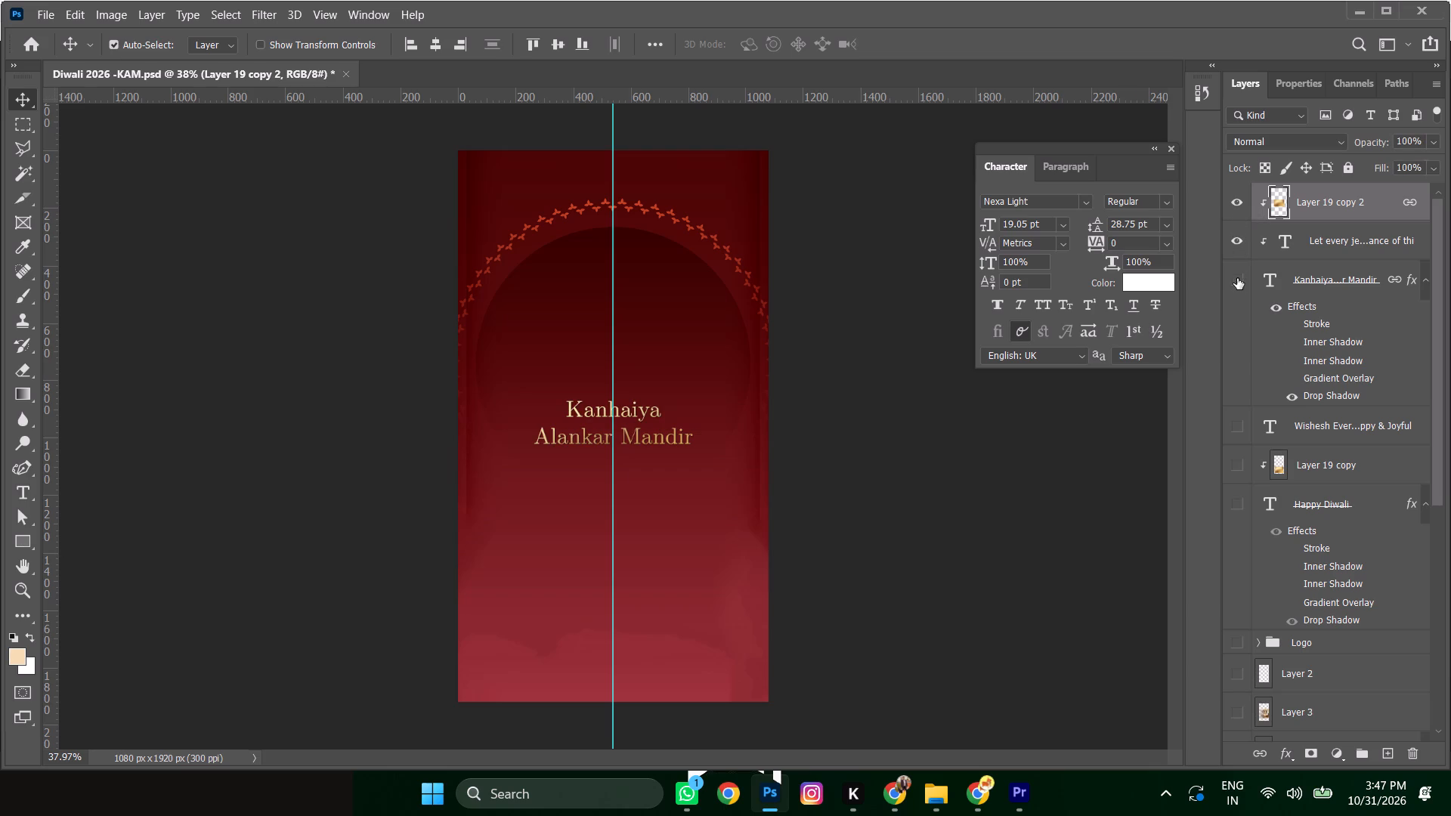
left_click(1237, 278)
left_click(1239, 235)
left_click(1032, 469)
left_click(1013, 479)
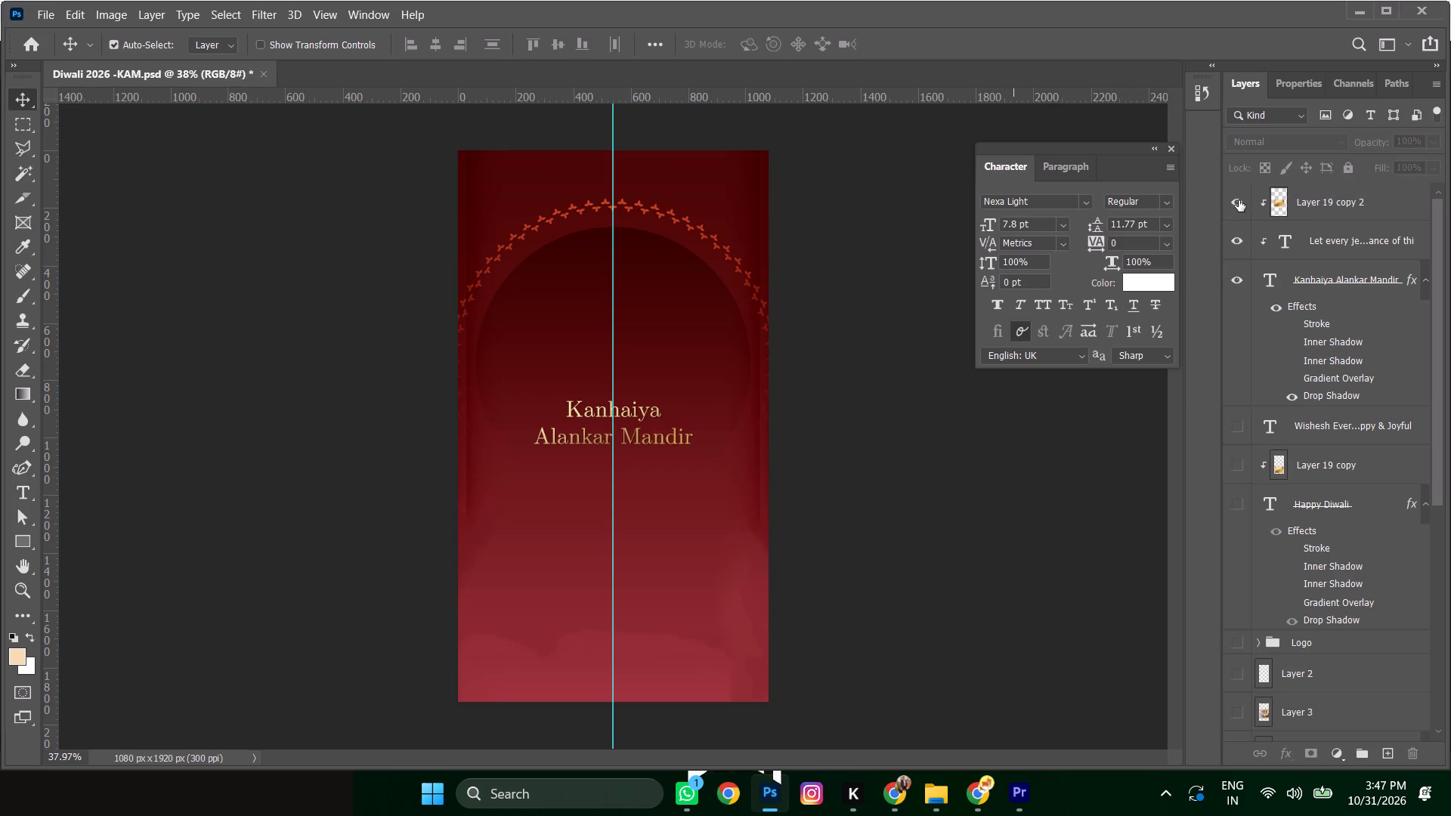
Quick-export the artwork as PNG, replacing the existing 2.png in the Diwali 2026 Video- KAM folder.
left_click(45, 17)
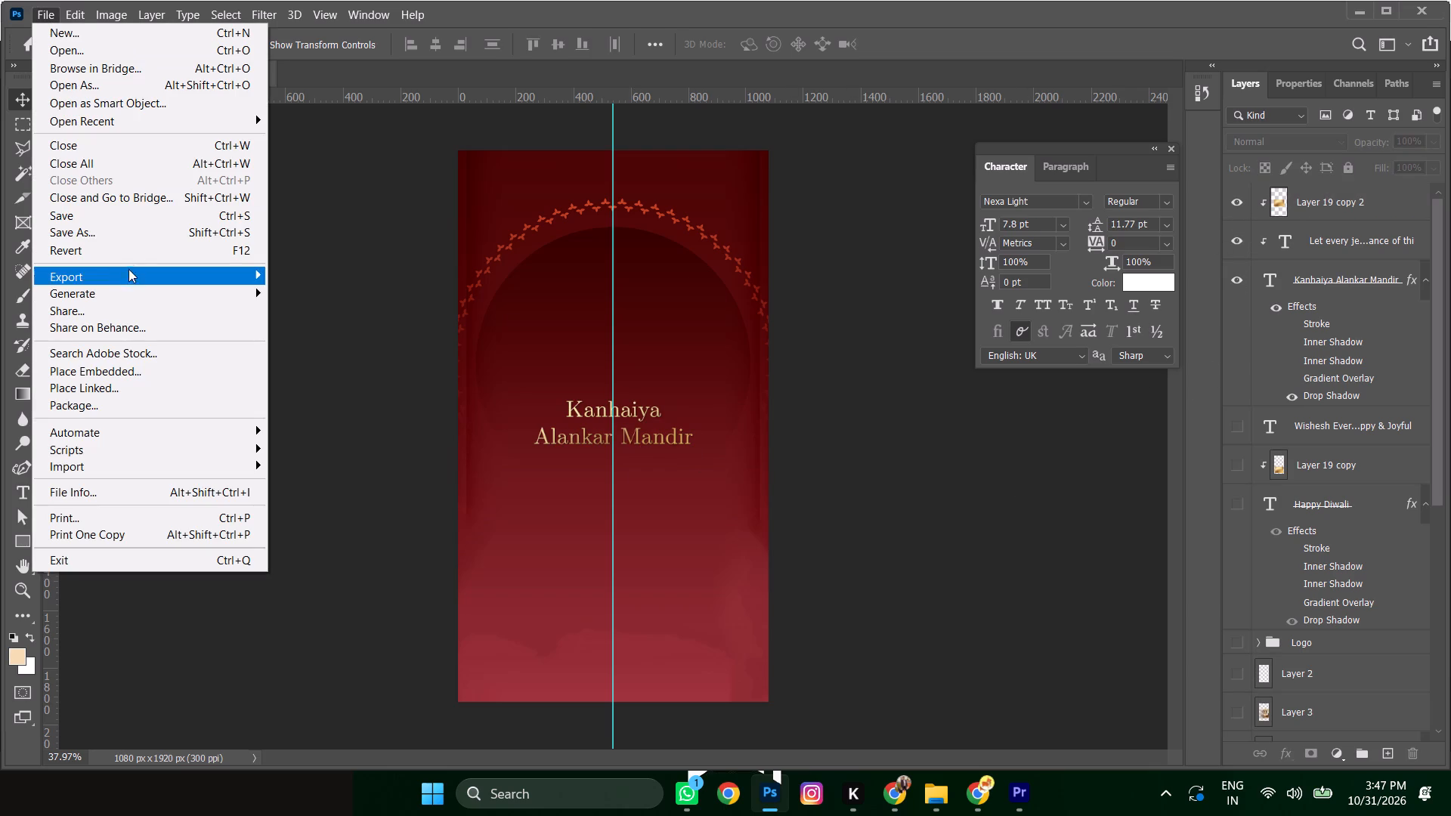
left_click(117, 270)
left_click(290, 278)
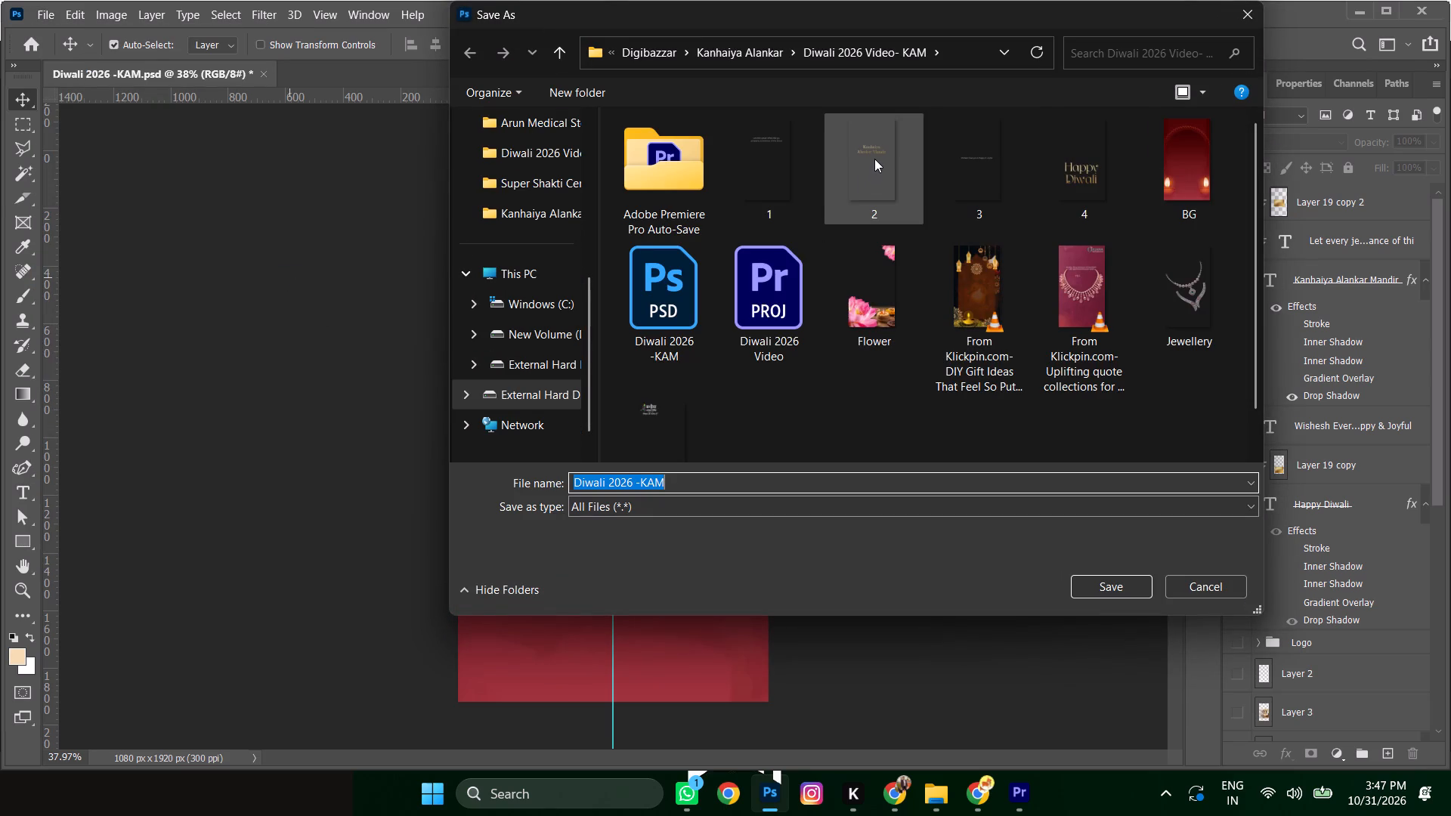
left_click(874, 159)
left_click(1084, 585)
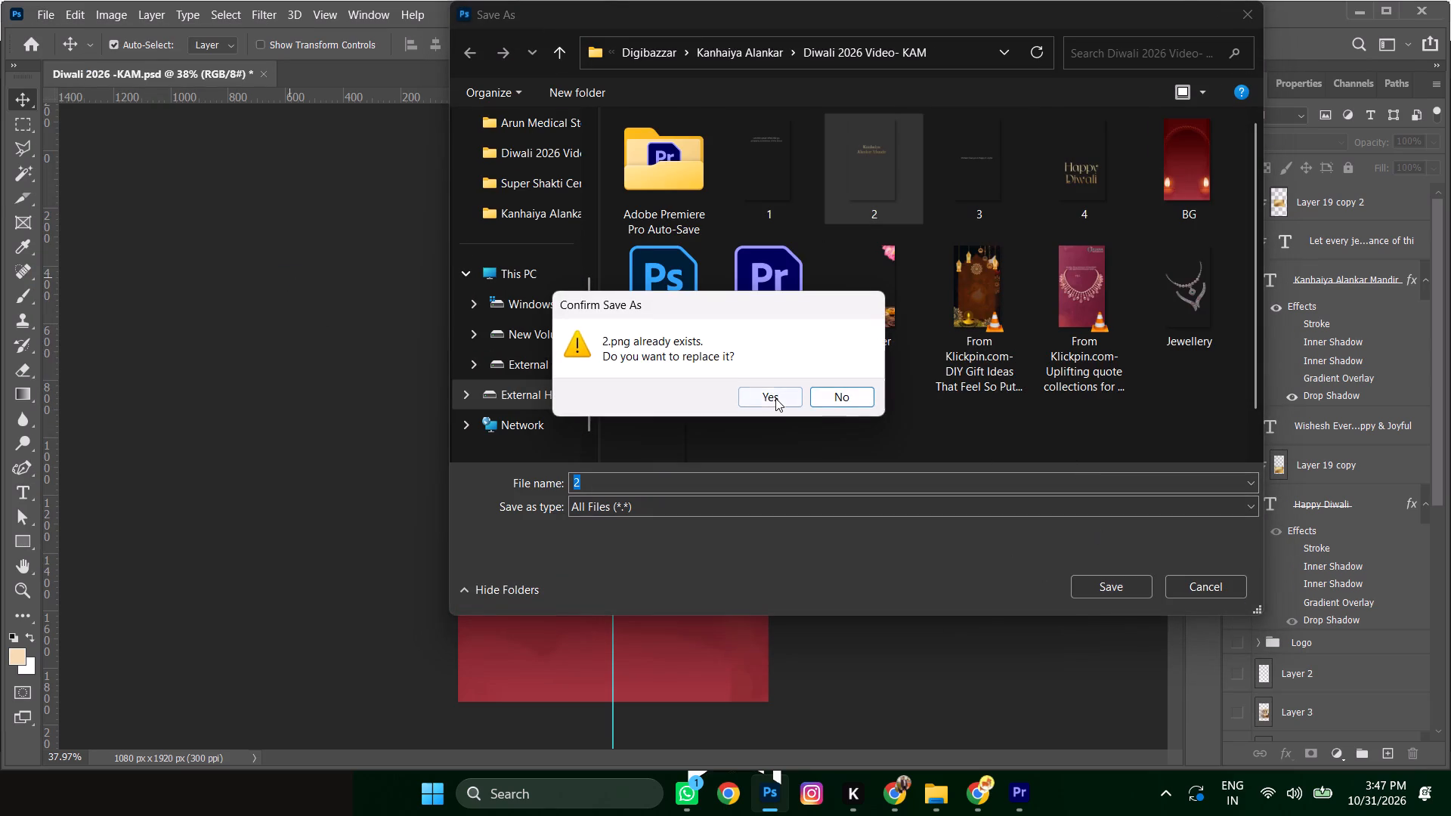
left_click(772, 398)
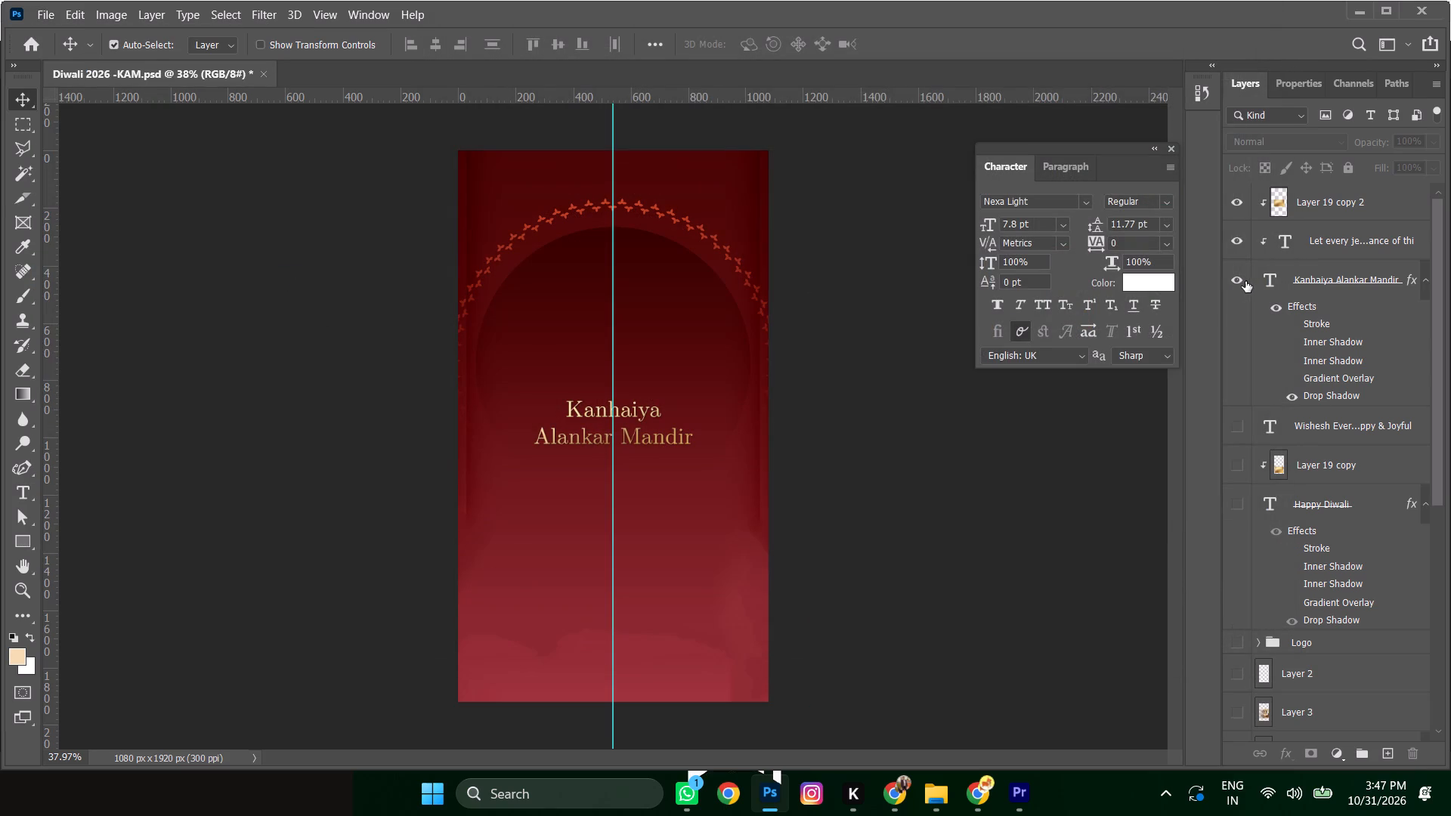
Hide the Kanhaiya Alankar Mandir text and duplicate the "Let every jewel" quote layer to the top of the stack.
left_click(1243, 281)
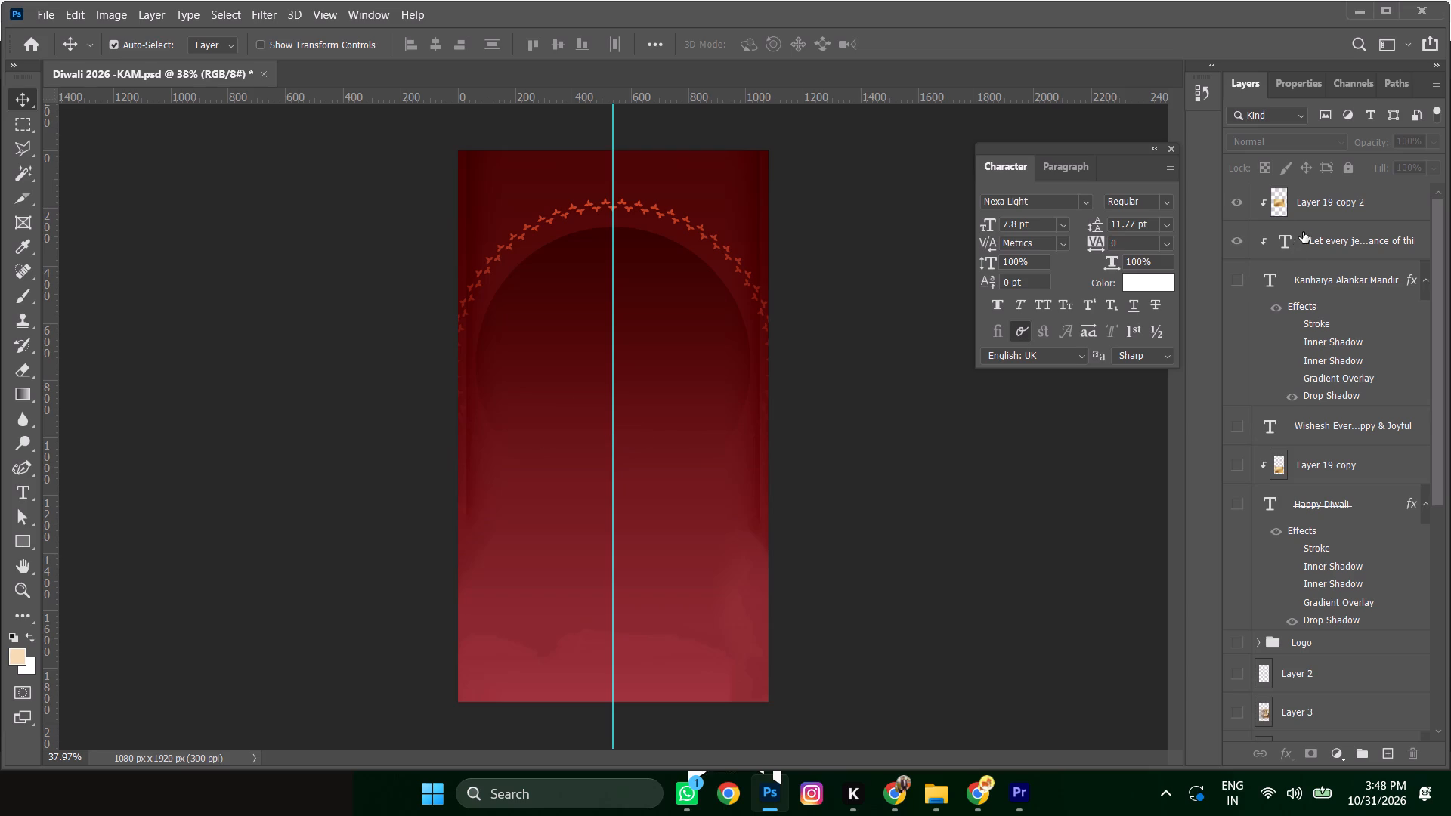
left_click(1303, 232)
left_click_drag(1320, 236, 1331, 184, "alt")
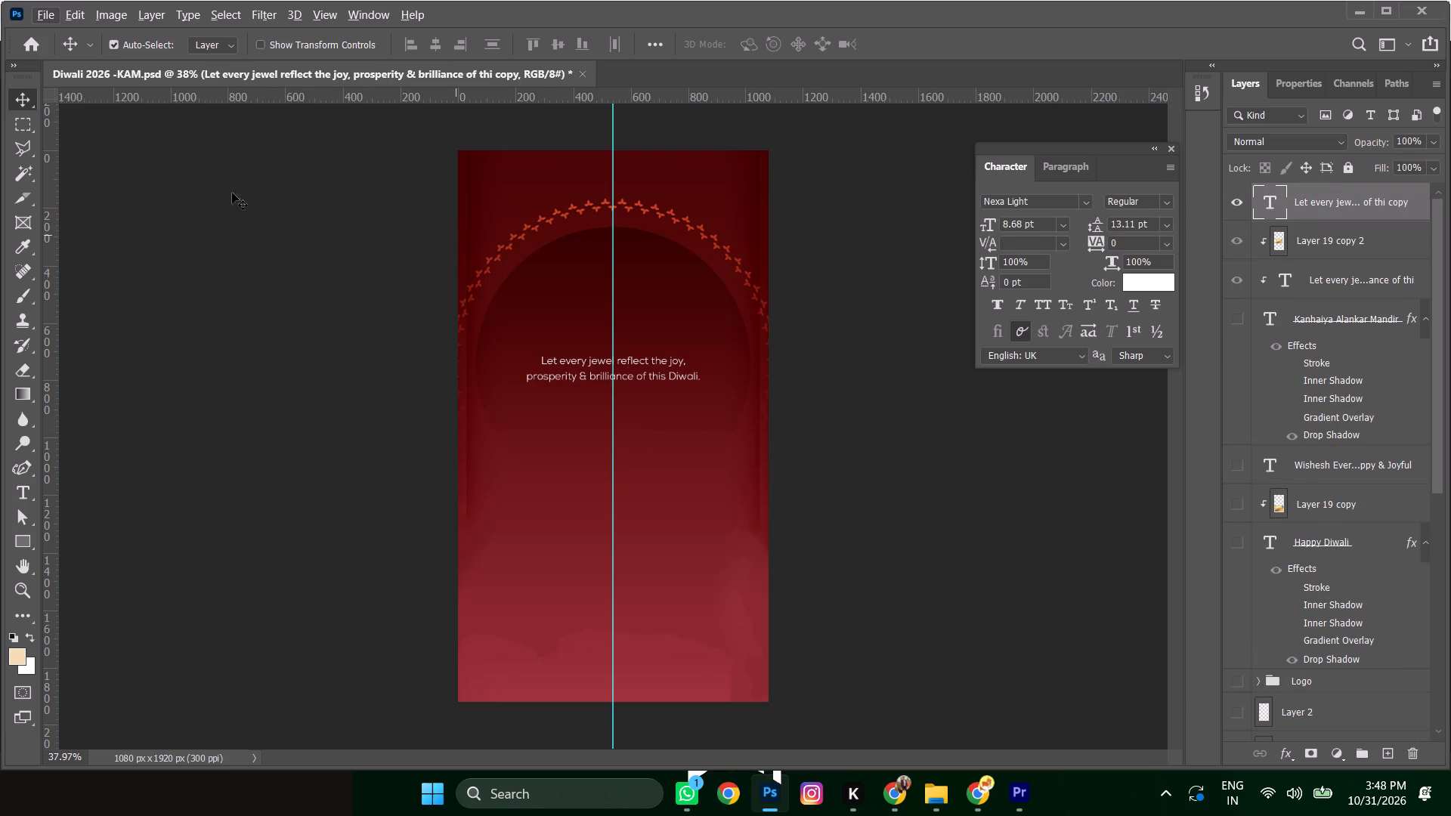
Quick-export the quote artwork as PNG, replacing the existing 1.png in the same folder.
left_click(52, 8)
left_click(88, 287)
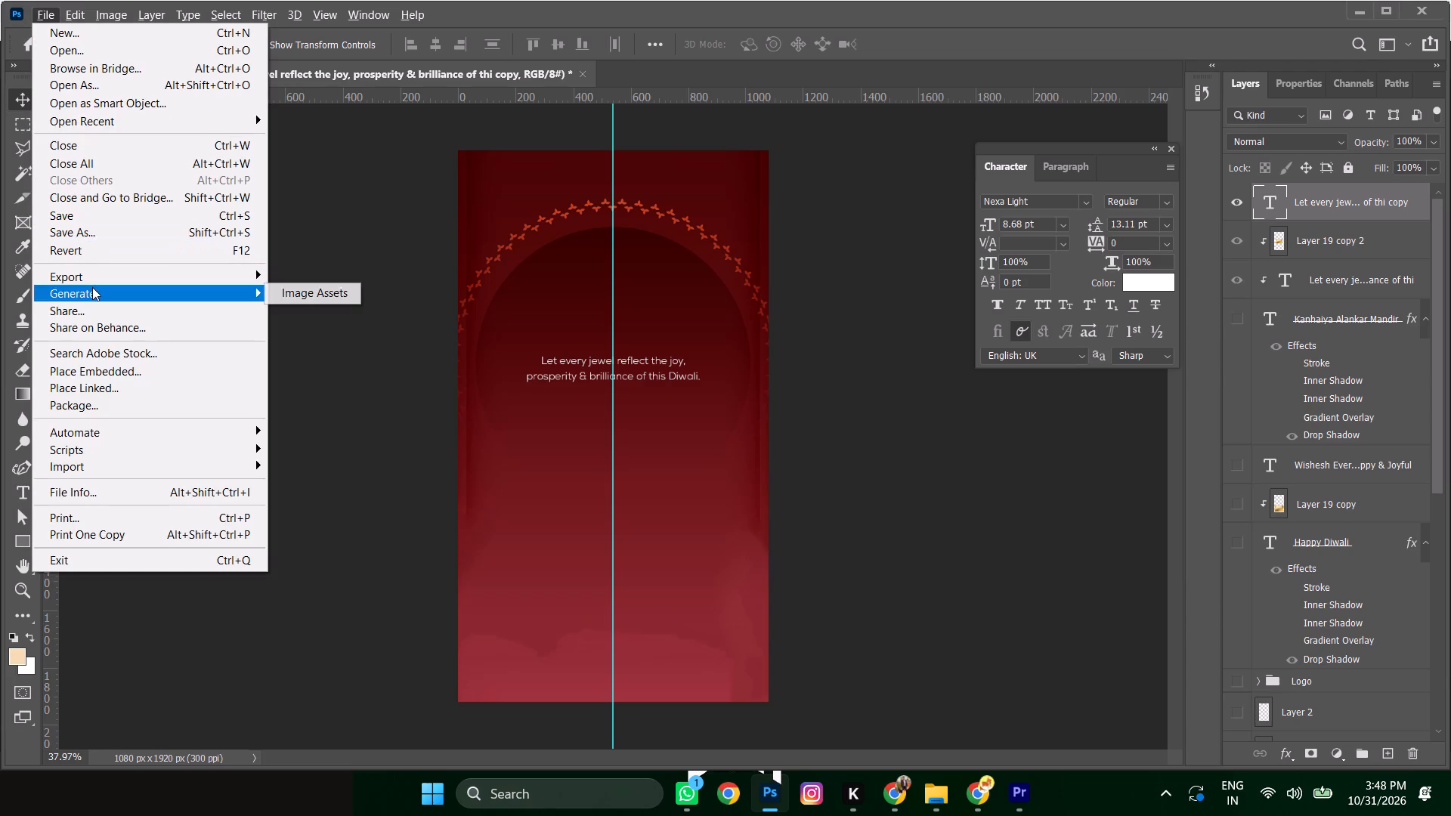
left_click(100, 275)
left_click(342, 280)
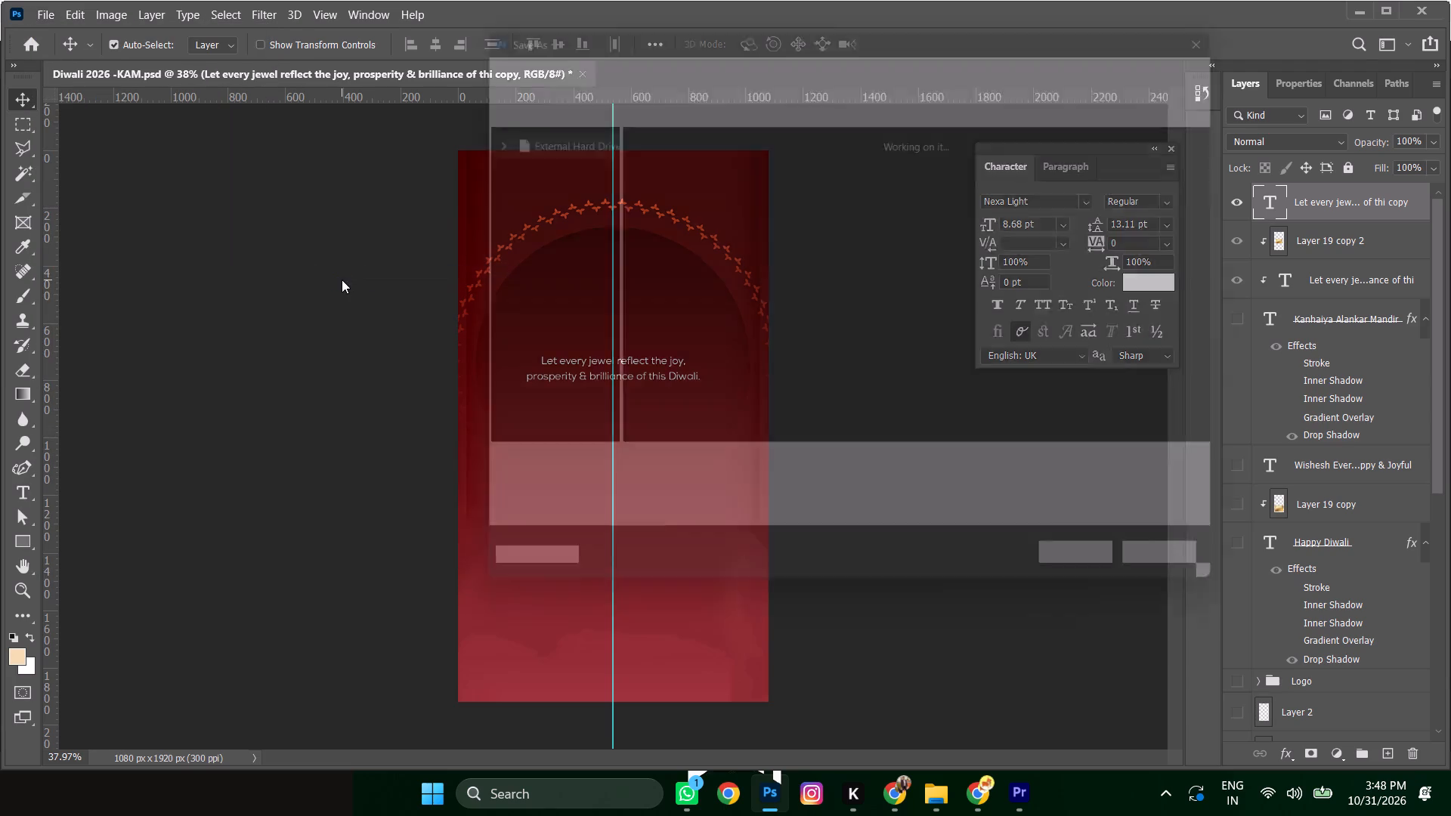
left_click(771, 174)
left_click(1084, 580)
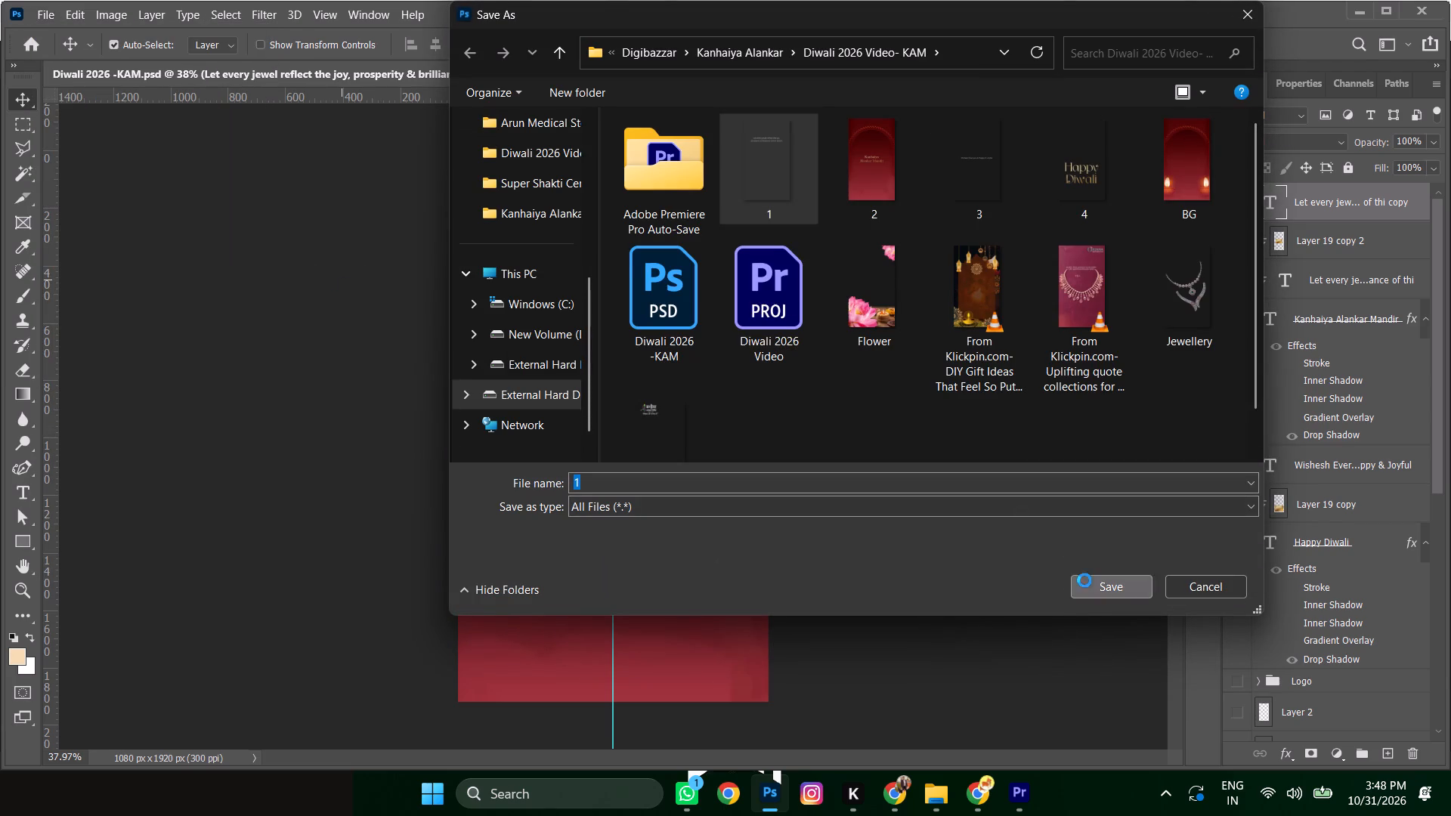
left_click(754, 393)
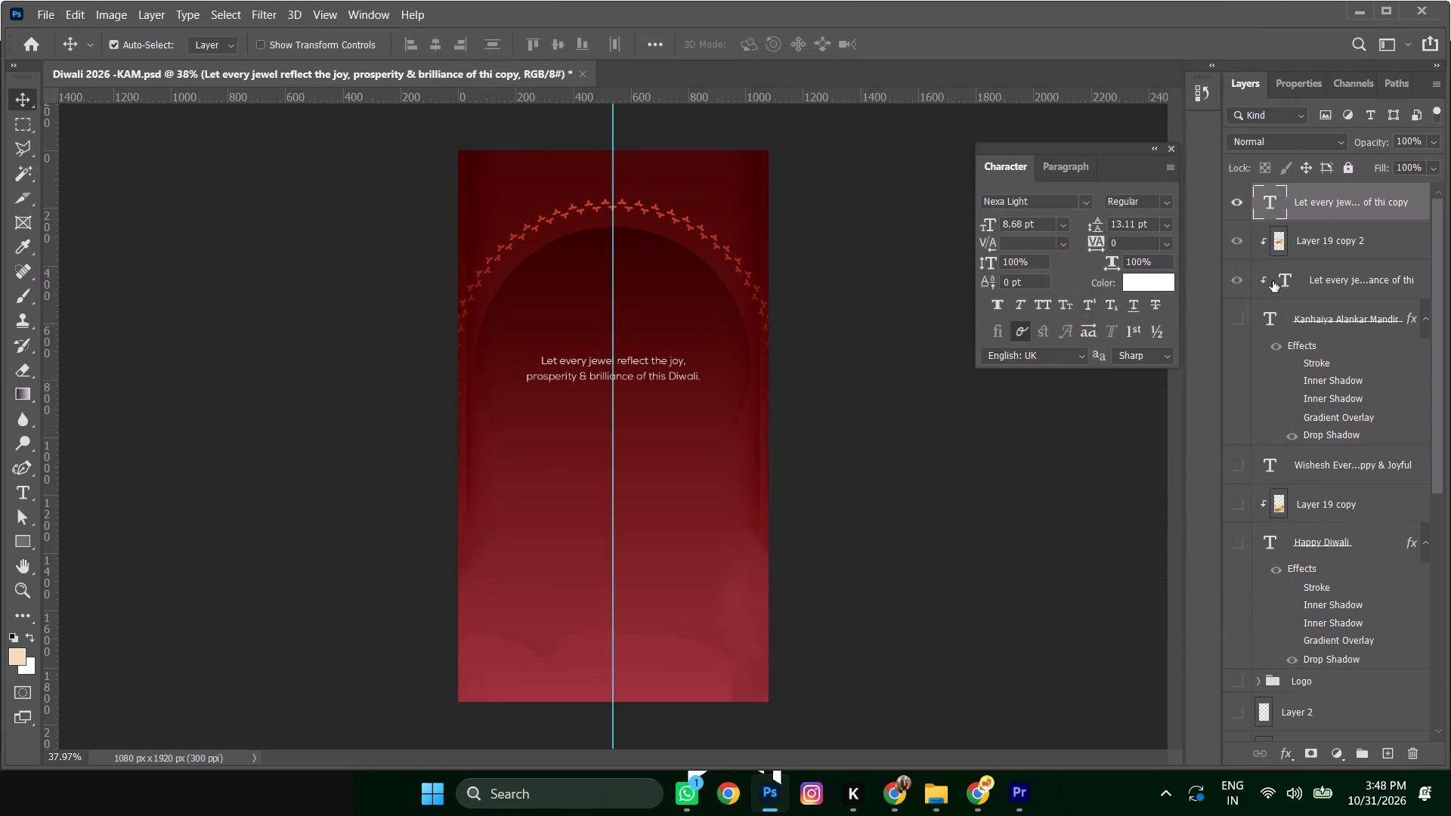
Hide the "Let every jewel" quote copy and delete the original clipped quote layer above the Kanhaiya Alankar Mandir text.
left_click(1236, 206)
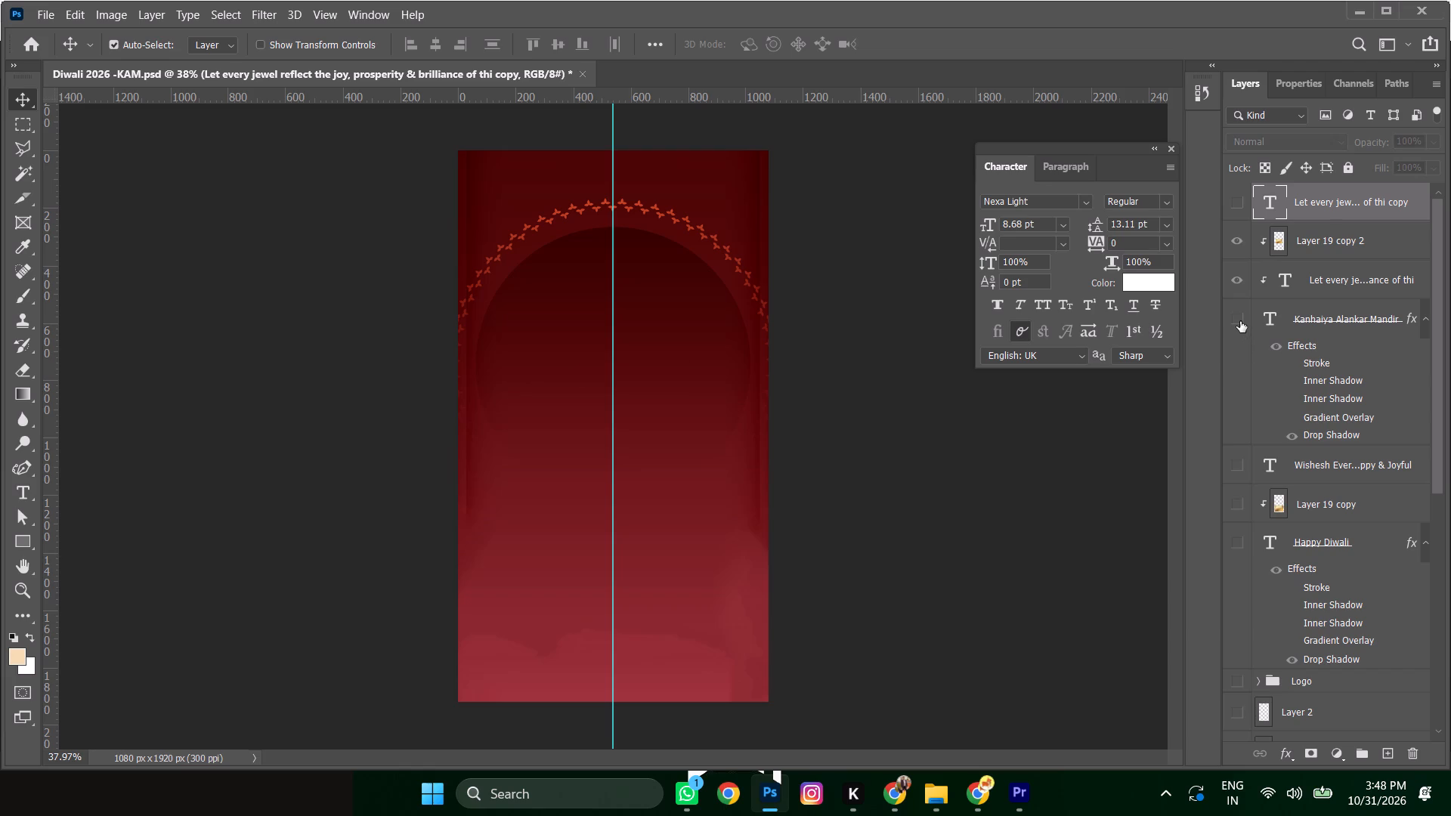
left_click(1239, 319)
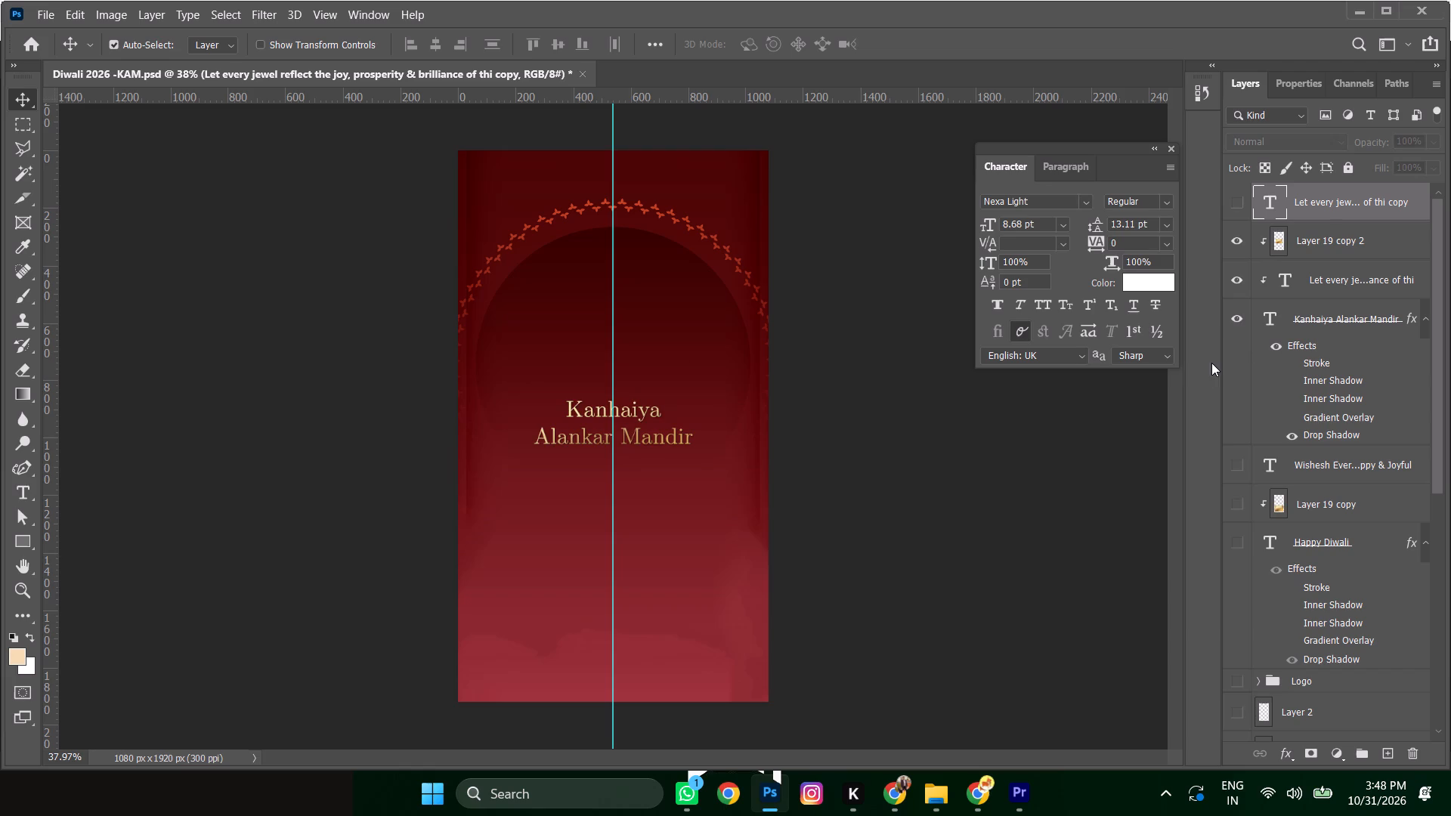
left_click(1239, 317)
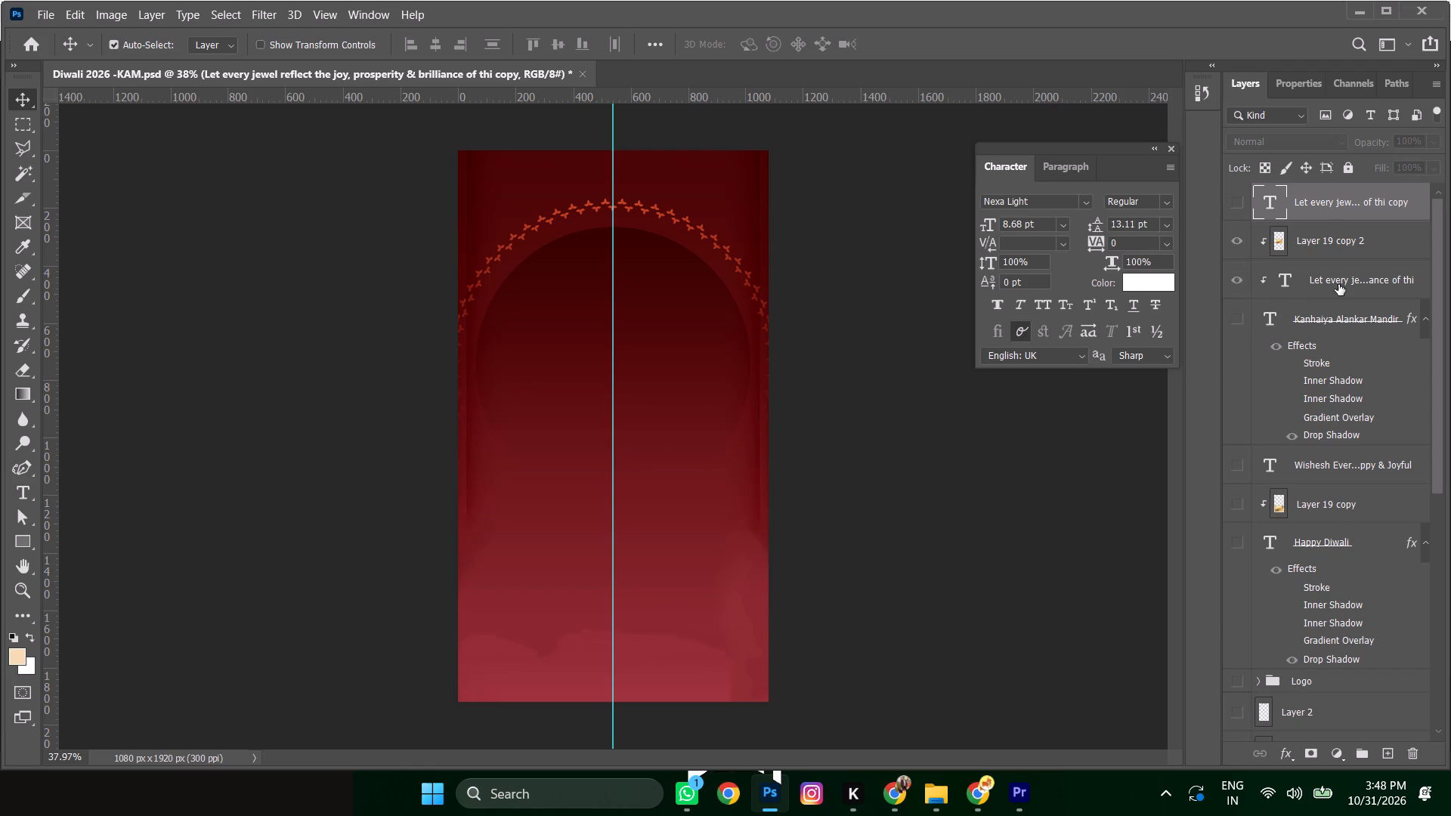
left_click(1338, 280)
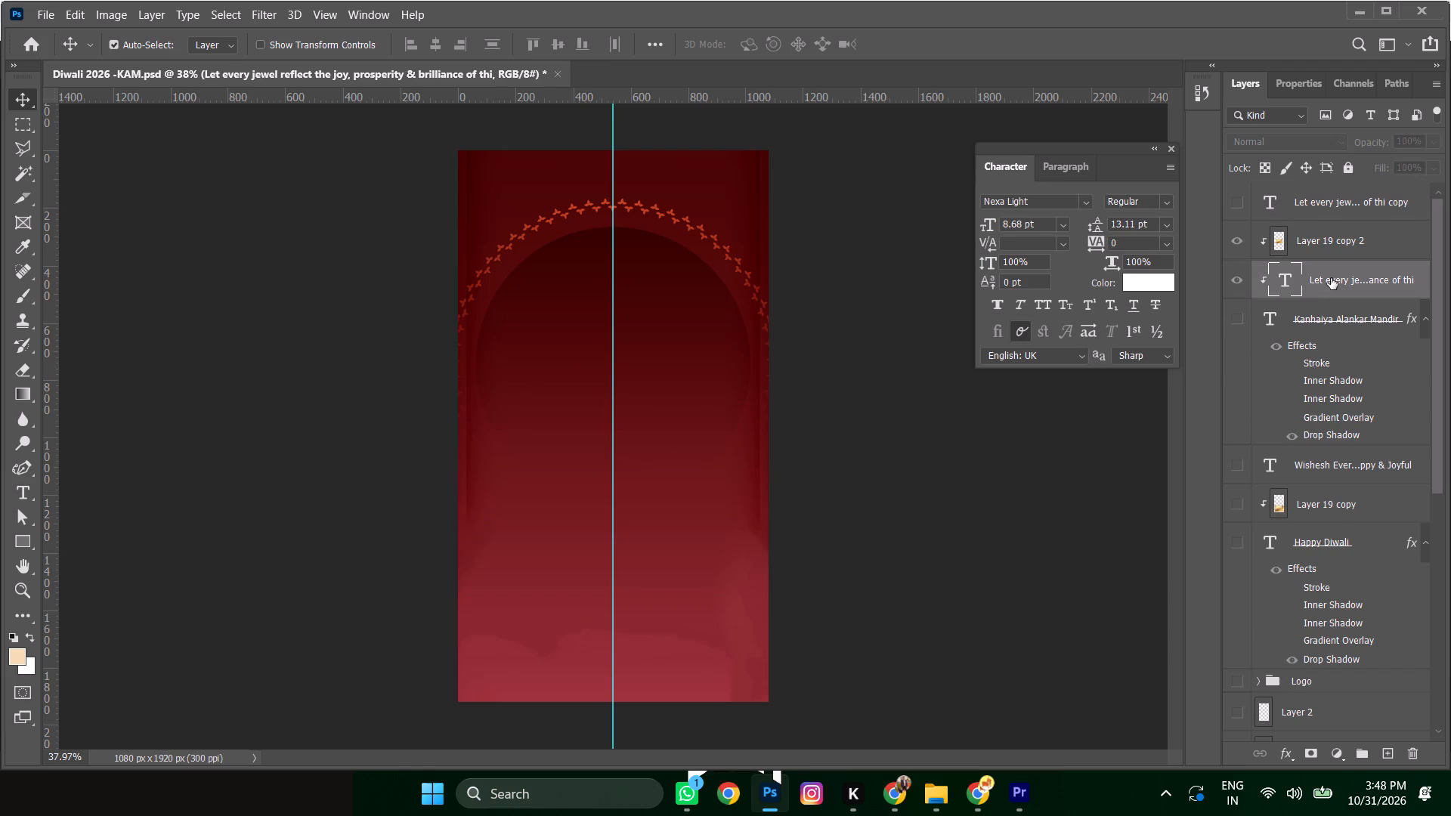
key("Delete")
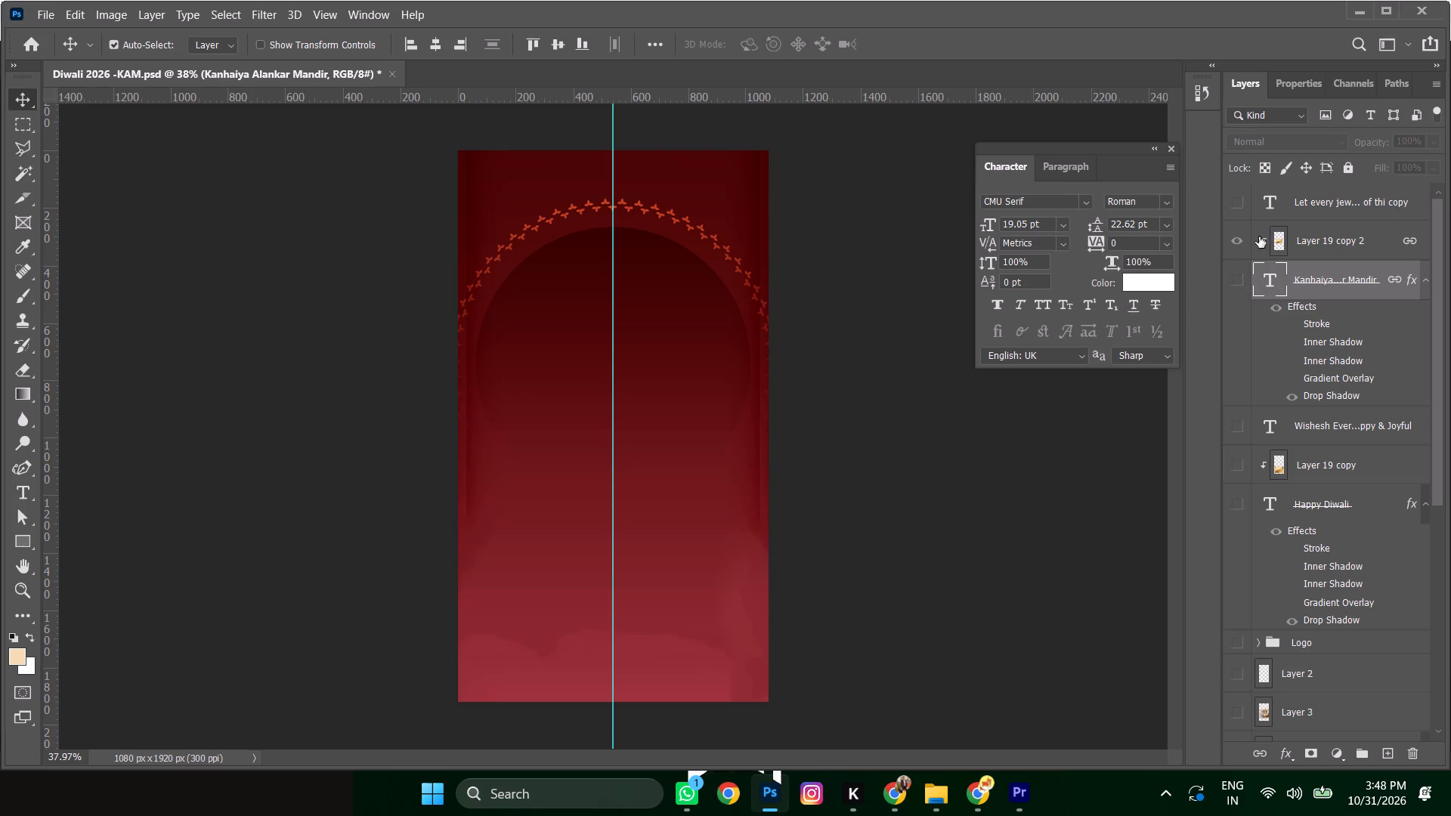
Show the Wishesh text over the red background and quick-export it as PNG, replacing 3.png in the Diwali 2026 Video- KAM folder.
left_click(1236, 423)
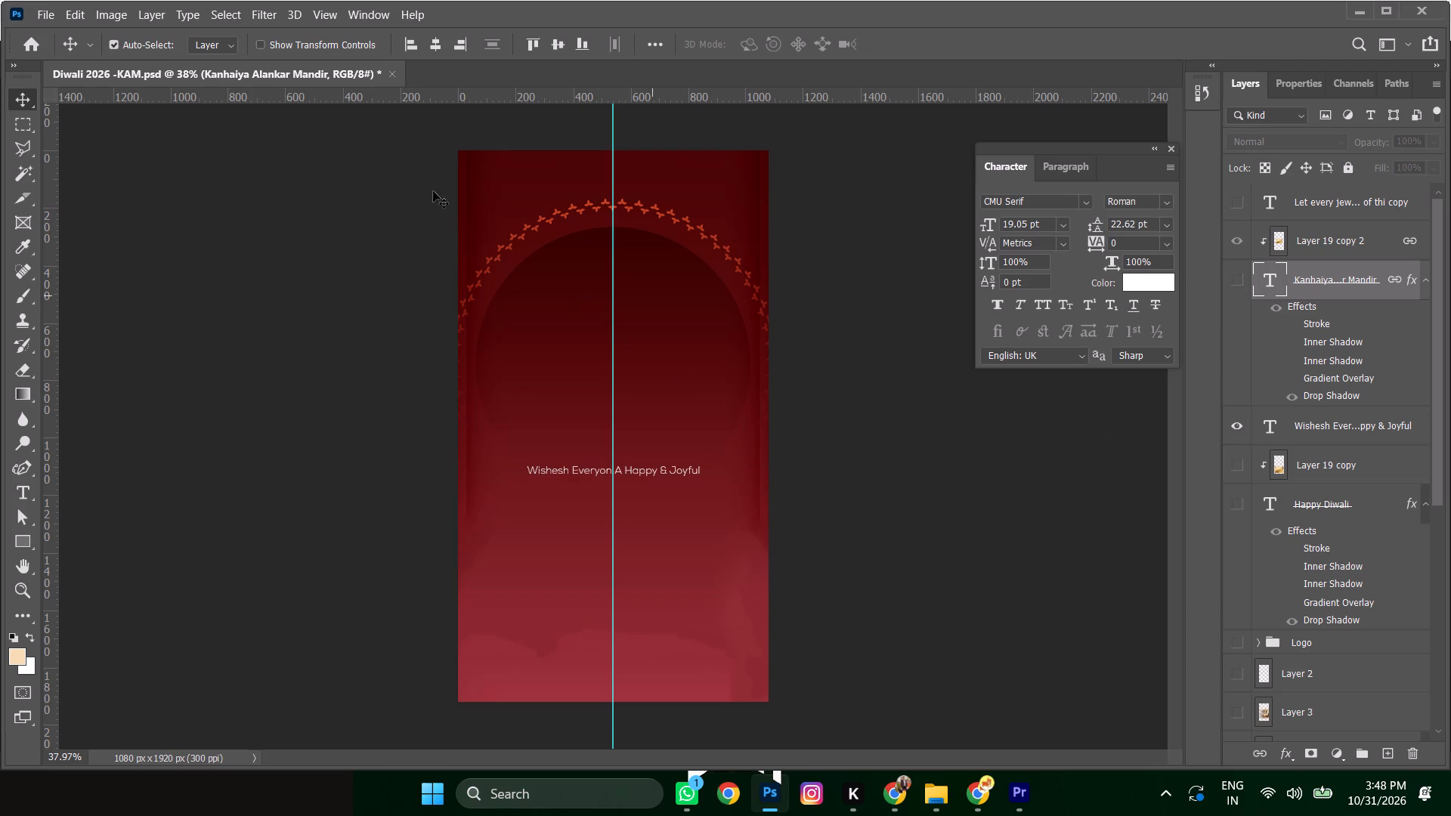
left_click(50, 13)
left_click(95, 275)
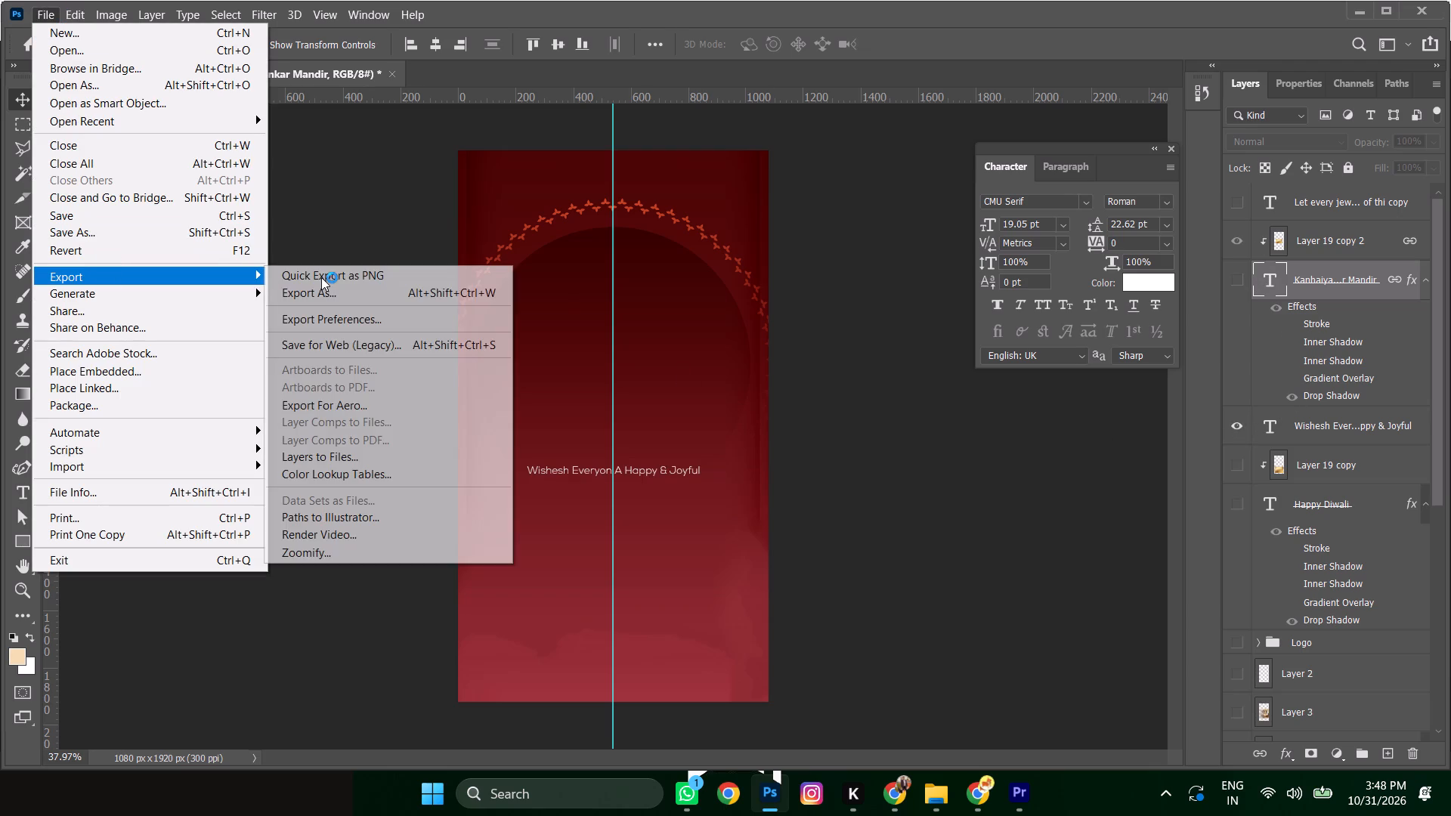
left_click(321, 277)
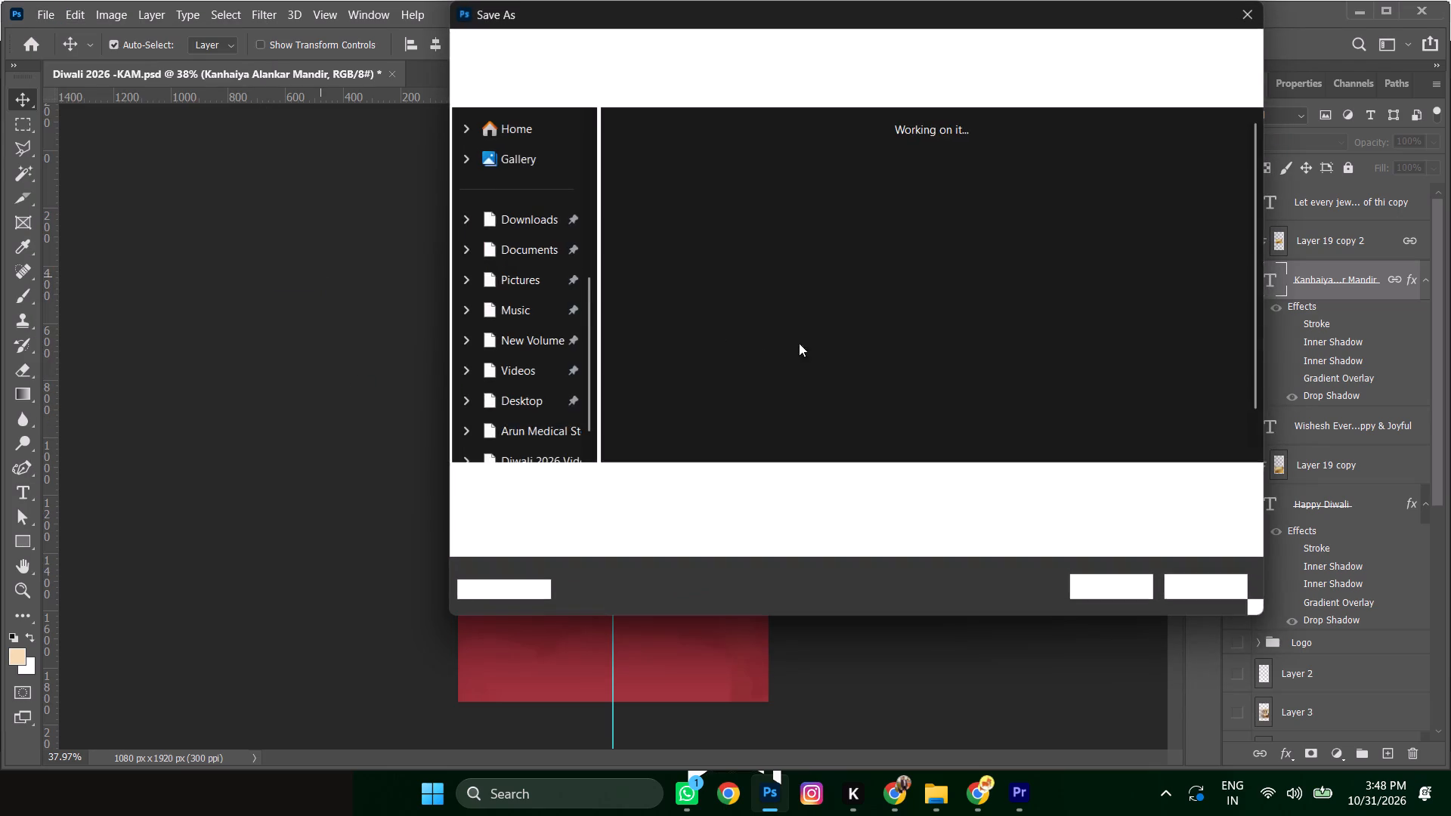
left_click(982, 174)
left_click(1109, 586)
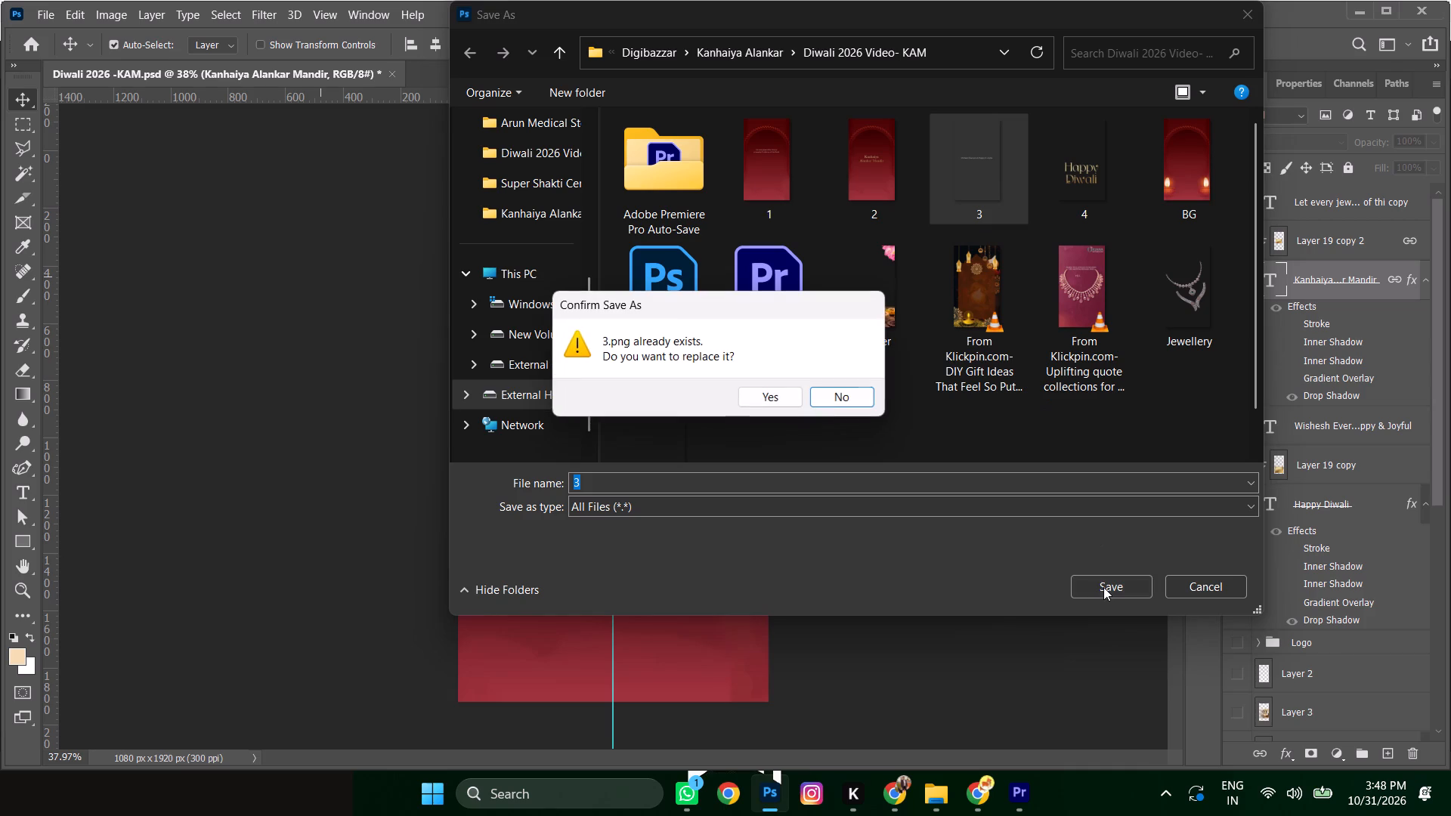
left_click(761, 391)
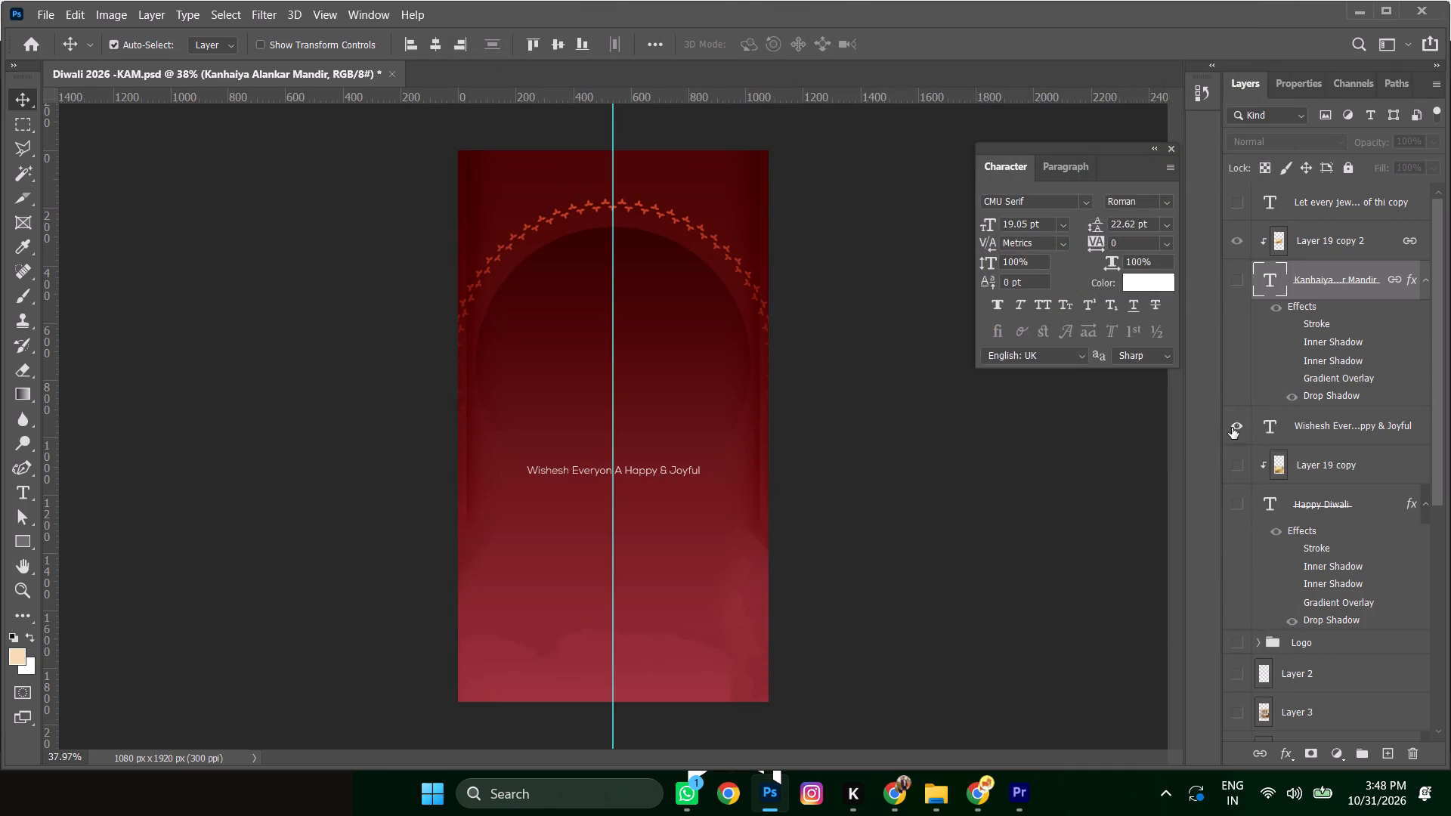
Hide the Wishesh text and show the Happy Diwali text with its clipped texture, Layer 19 copy.
left_click(1232, 428)
left_click_drag(1234, 468, 1236, 498)
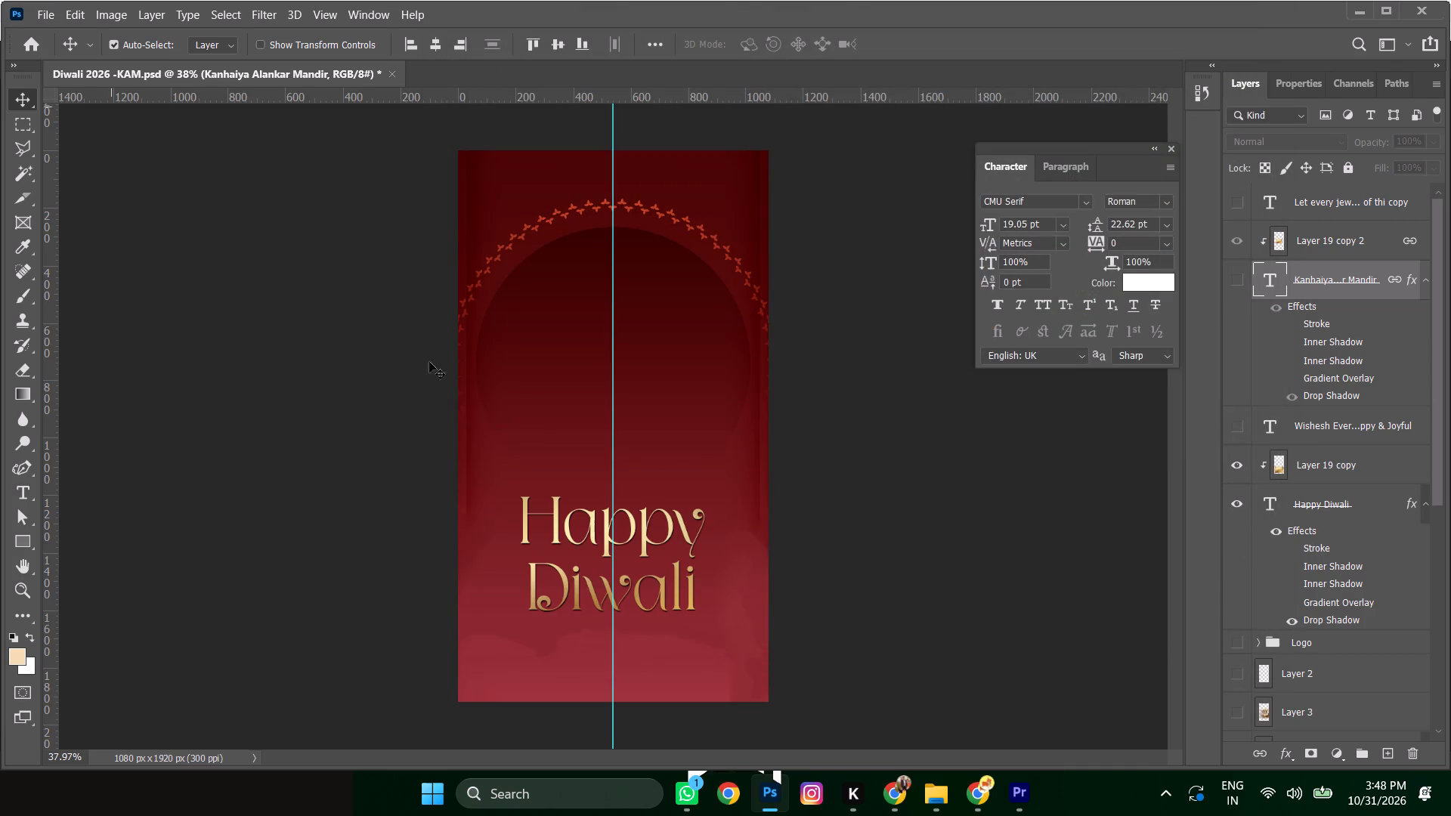
Scale the Happy Diwali text and Layer 19 copy down together to about 47.3 pt, and nudge them up 30 px.
scroll(1357, 507, "down", 1)
scroll(1360, 397, "up", 5)
left_click(1316, 200)
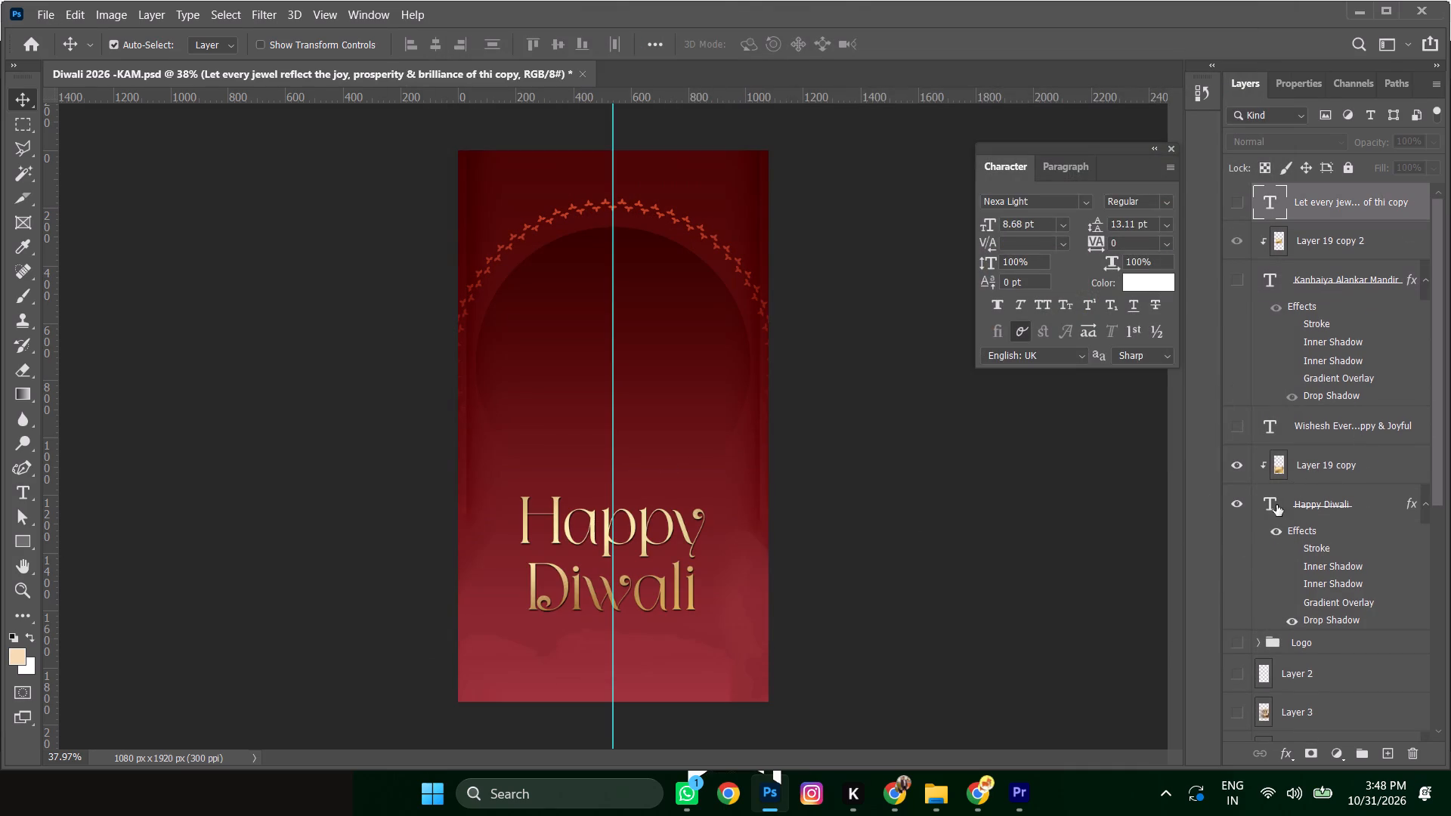
left_click(1317, 502)
left_click(1332, 466, "ctrl")
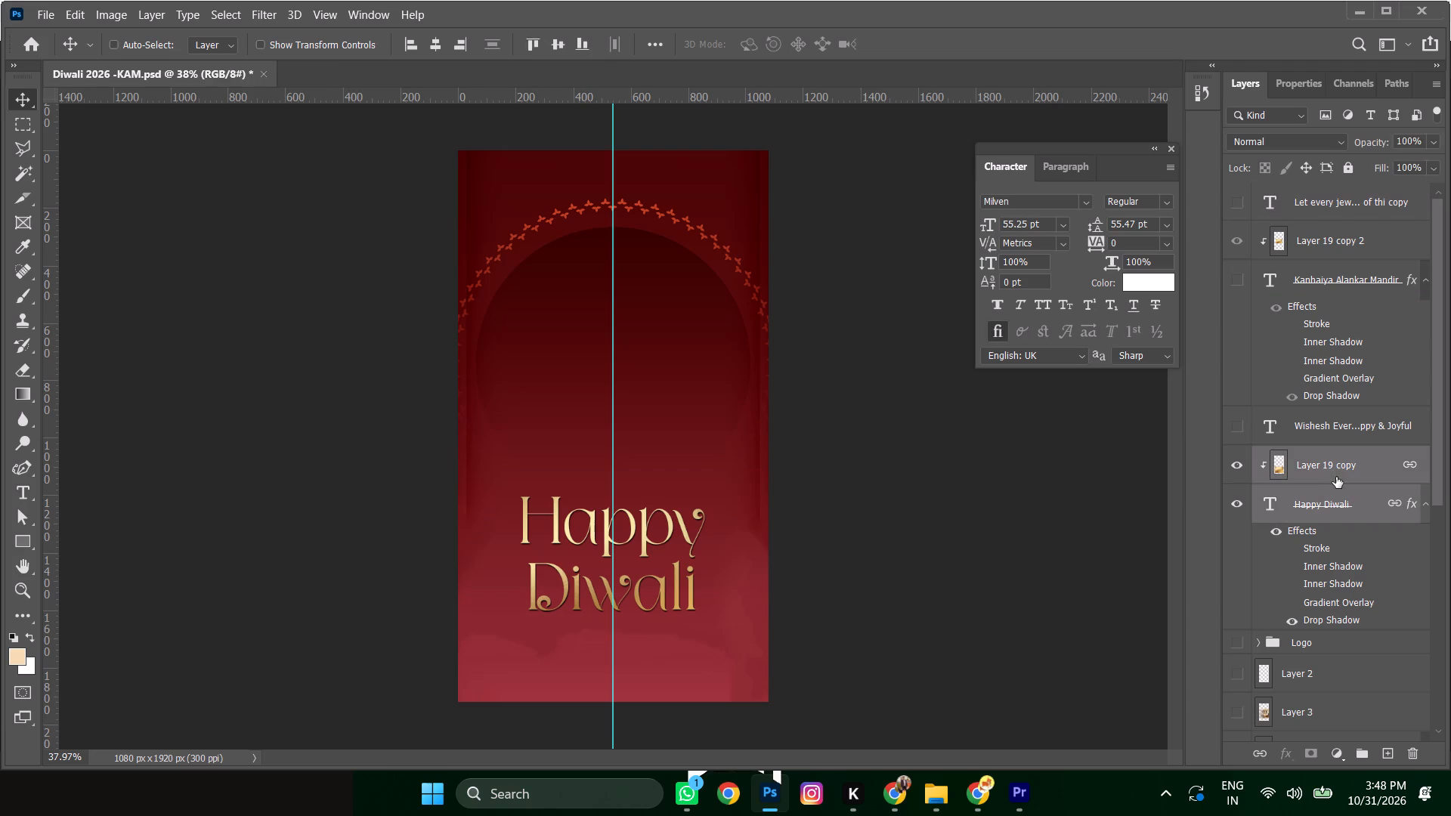
key("ctrl+t")
left_click_drag(761, 484, 753, 494)
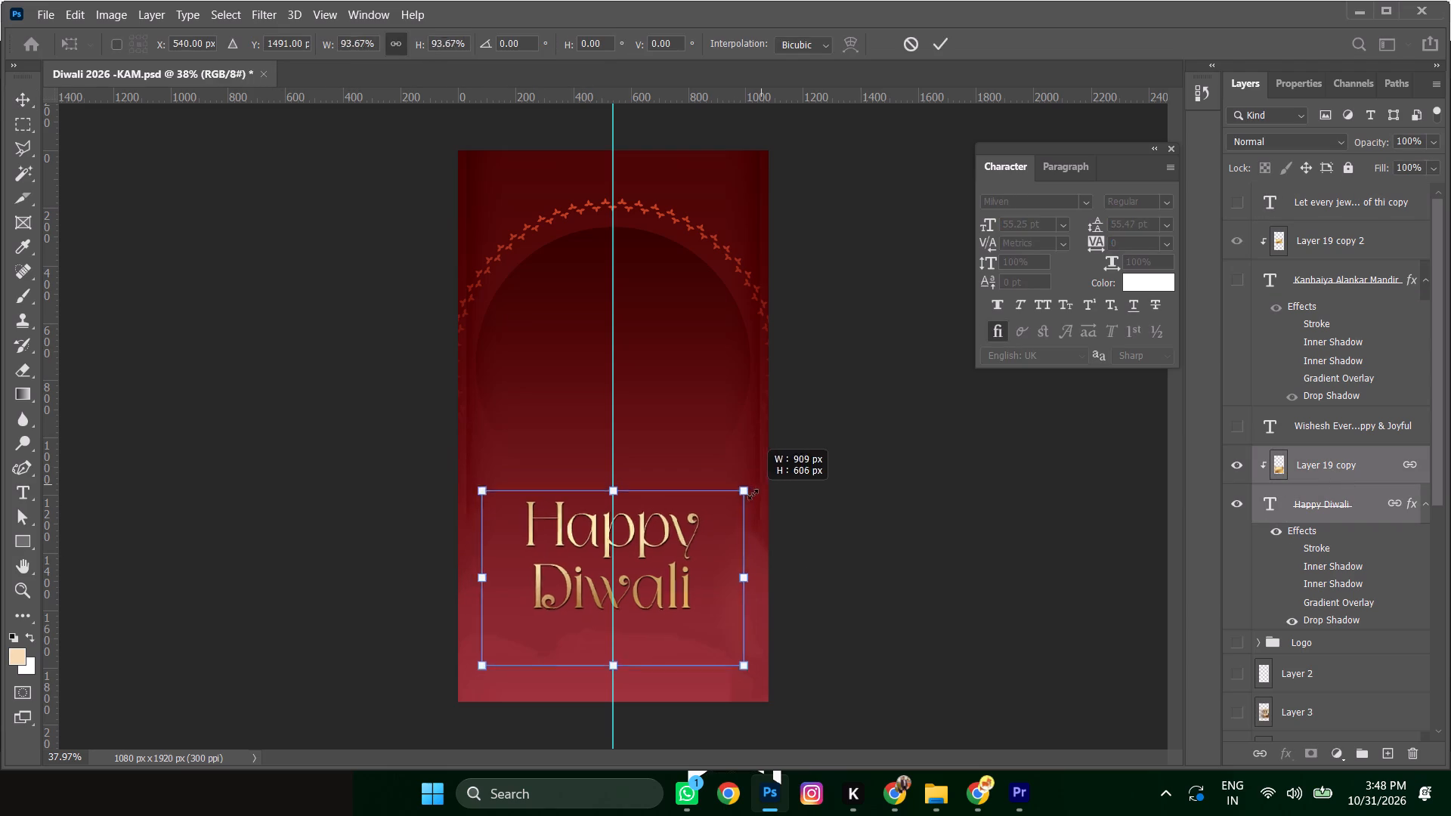
left_click_drag(753, 494, 744, 503)
key("Return")
key("shift+Up")
key("shift+Up")
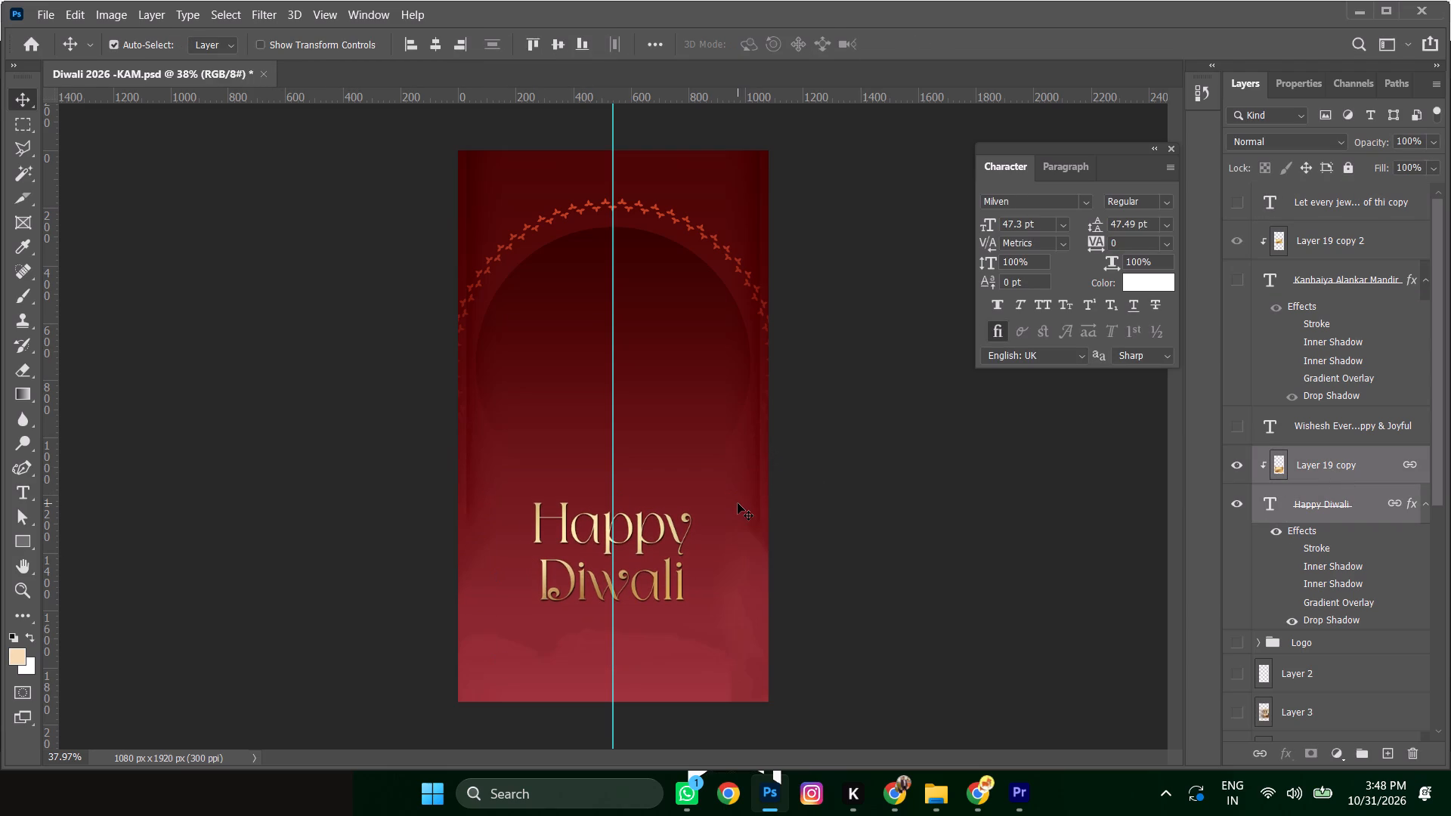
key("shift+Up")
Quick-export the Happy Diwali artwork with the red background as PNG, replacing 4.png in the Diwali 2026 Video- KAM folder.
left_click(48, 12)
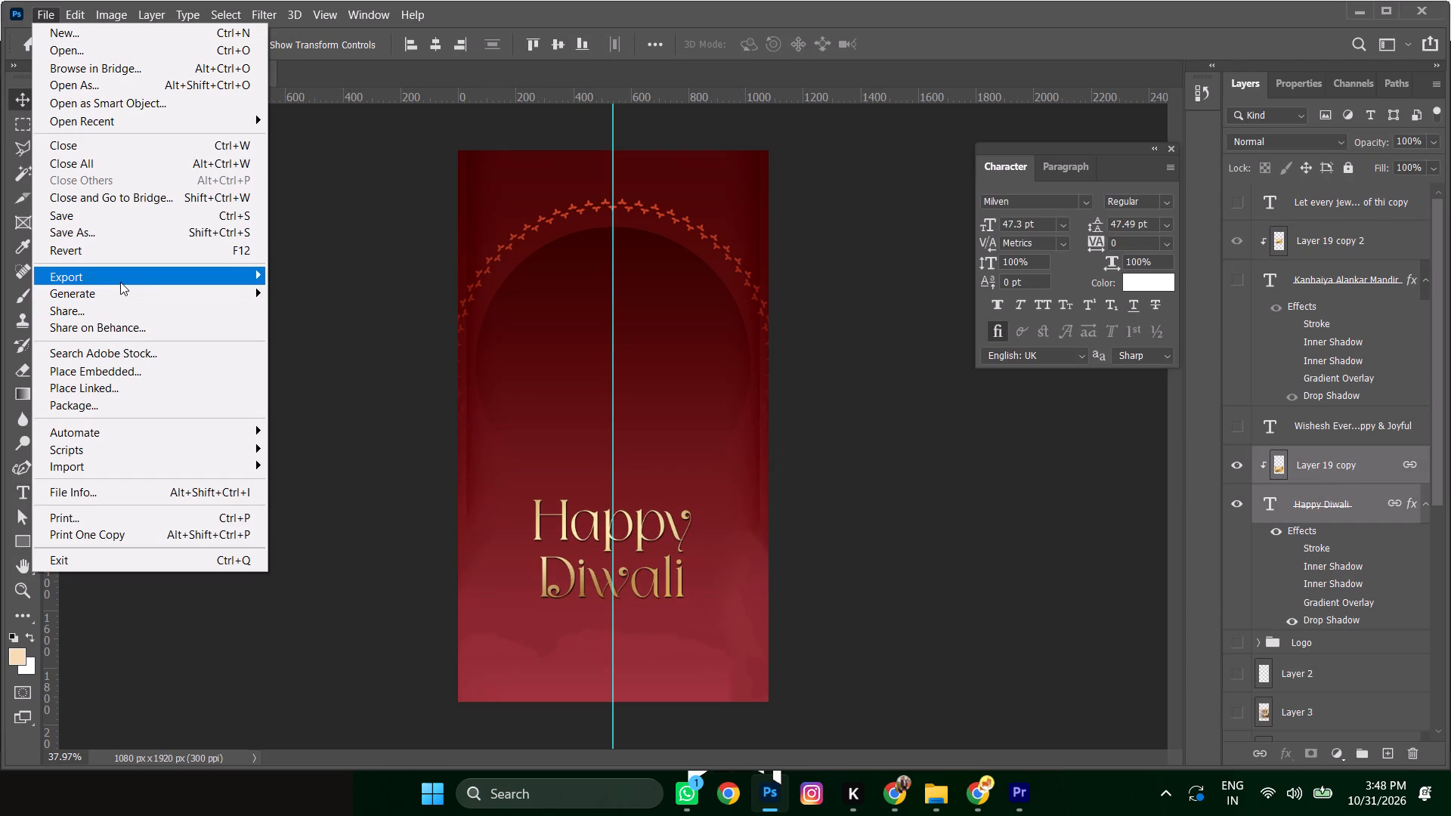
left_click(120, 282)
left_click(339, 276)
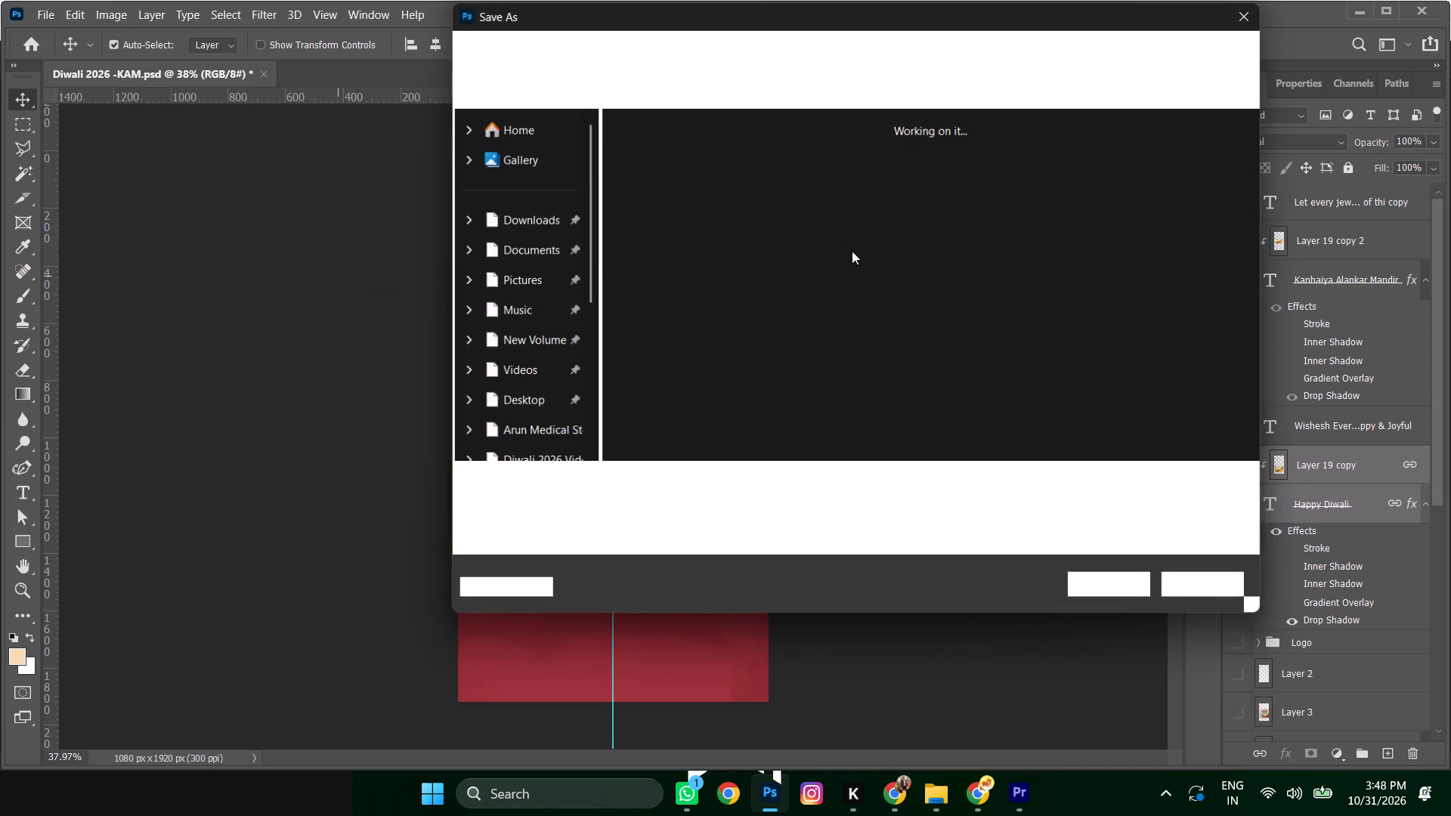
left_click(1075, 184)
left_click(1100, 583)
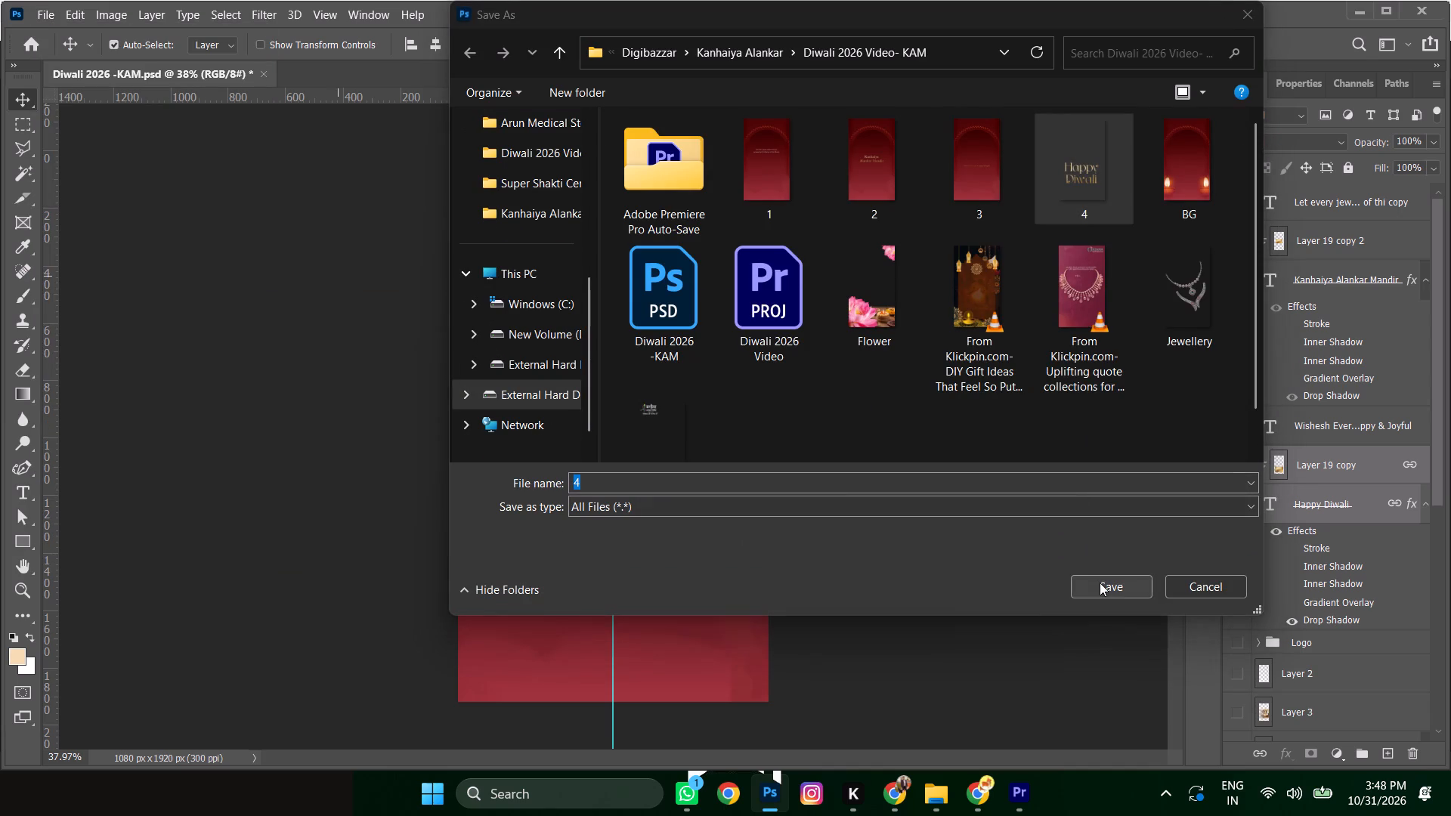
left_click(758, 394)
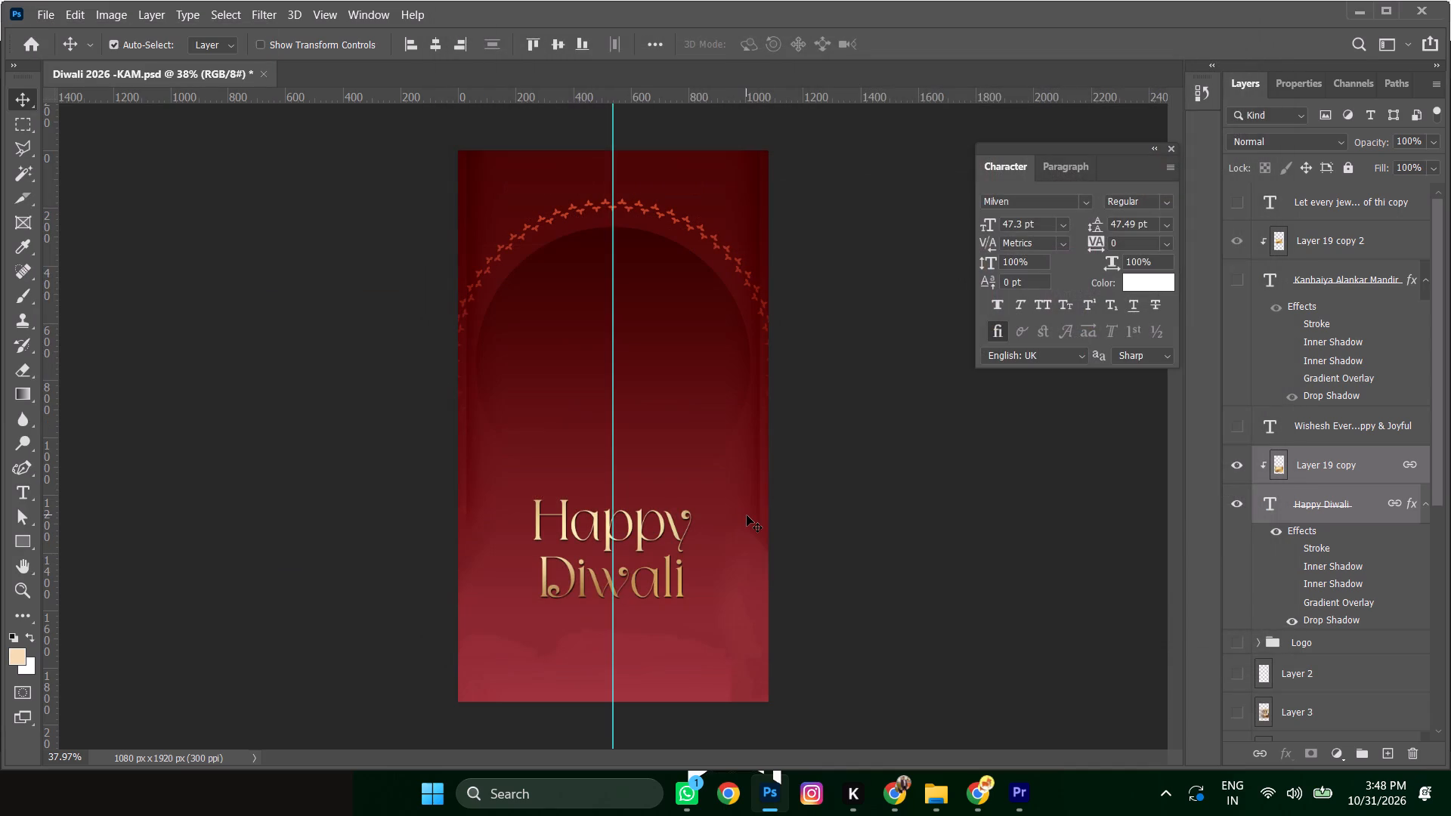
Hide the red arch background image layer so the canvas behind the text is transparent, and save the document.
scroll(1356, 598, "down", 12)
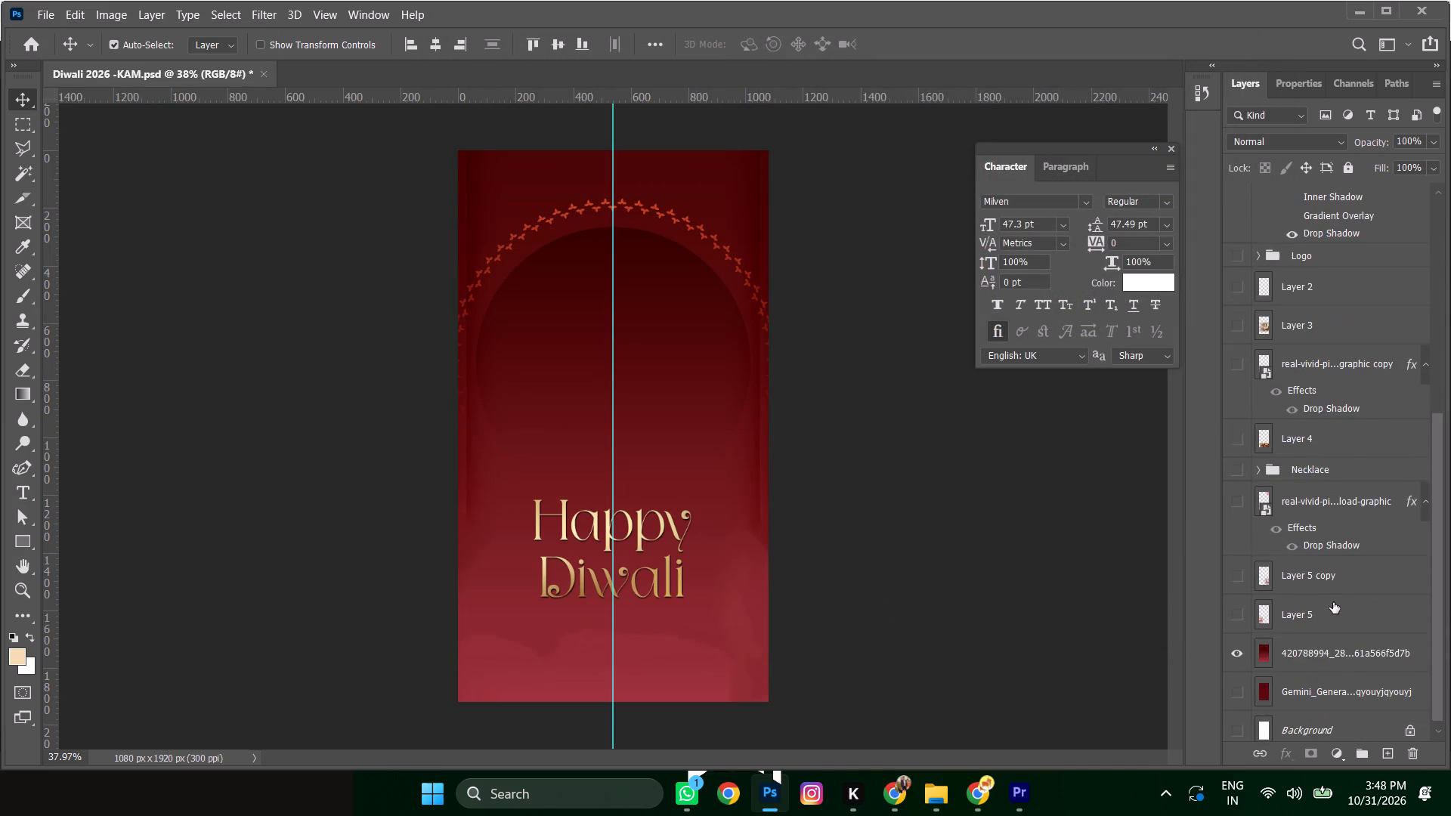
left_click(1236, 647)
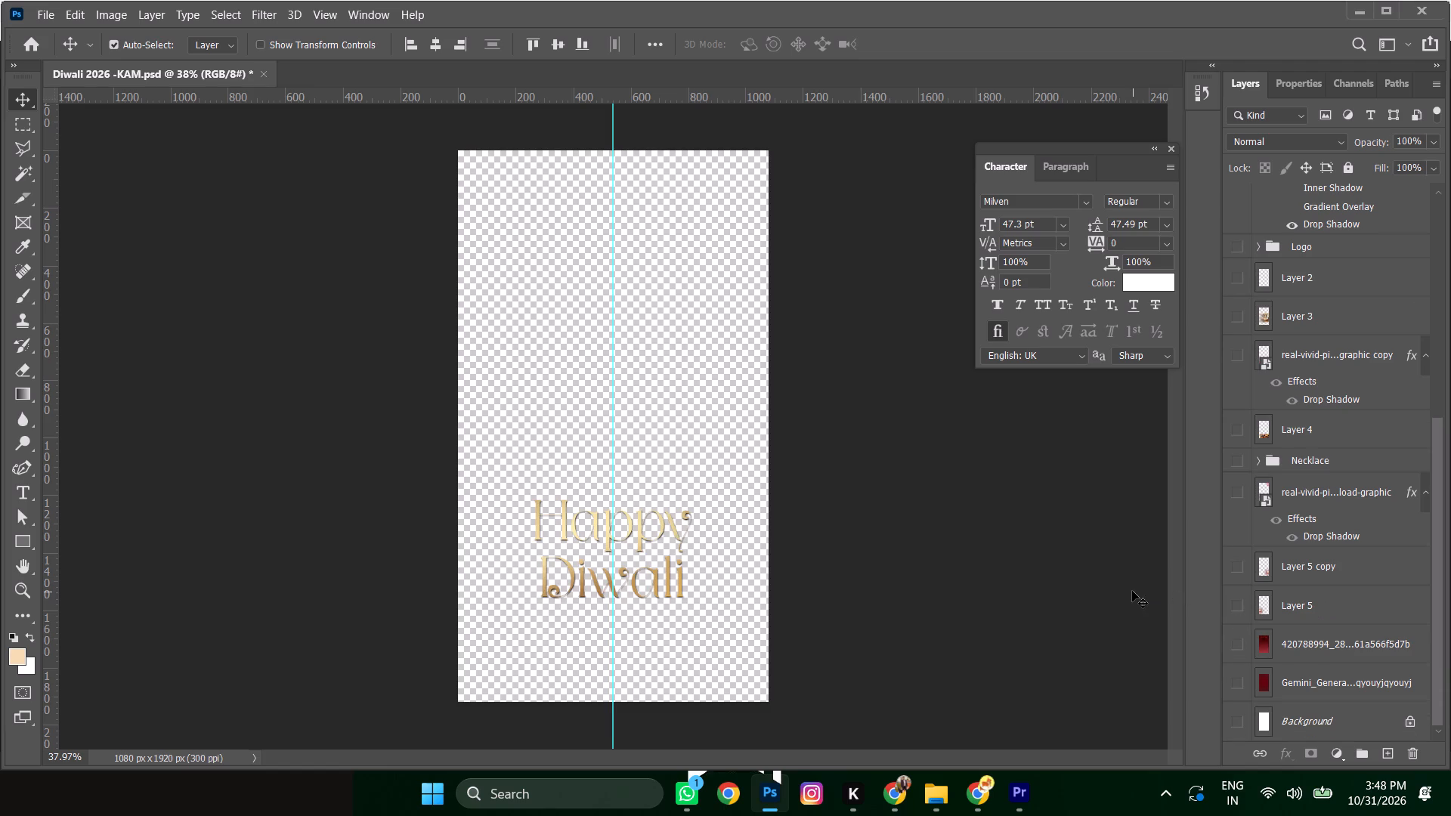
key("ctrl+s")
Quick-export the transparent Happy Diwali text as PNG, replacing 4.png in the Diwali 2026 Video- KAM folder.
left_click(37, 11)
left_click(85, 270)
left_click(393, 274)
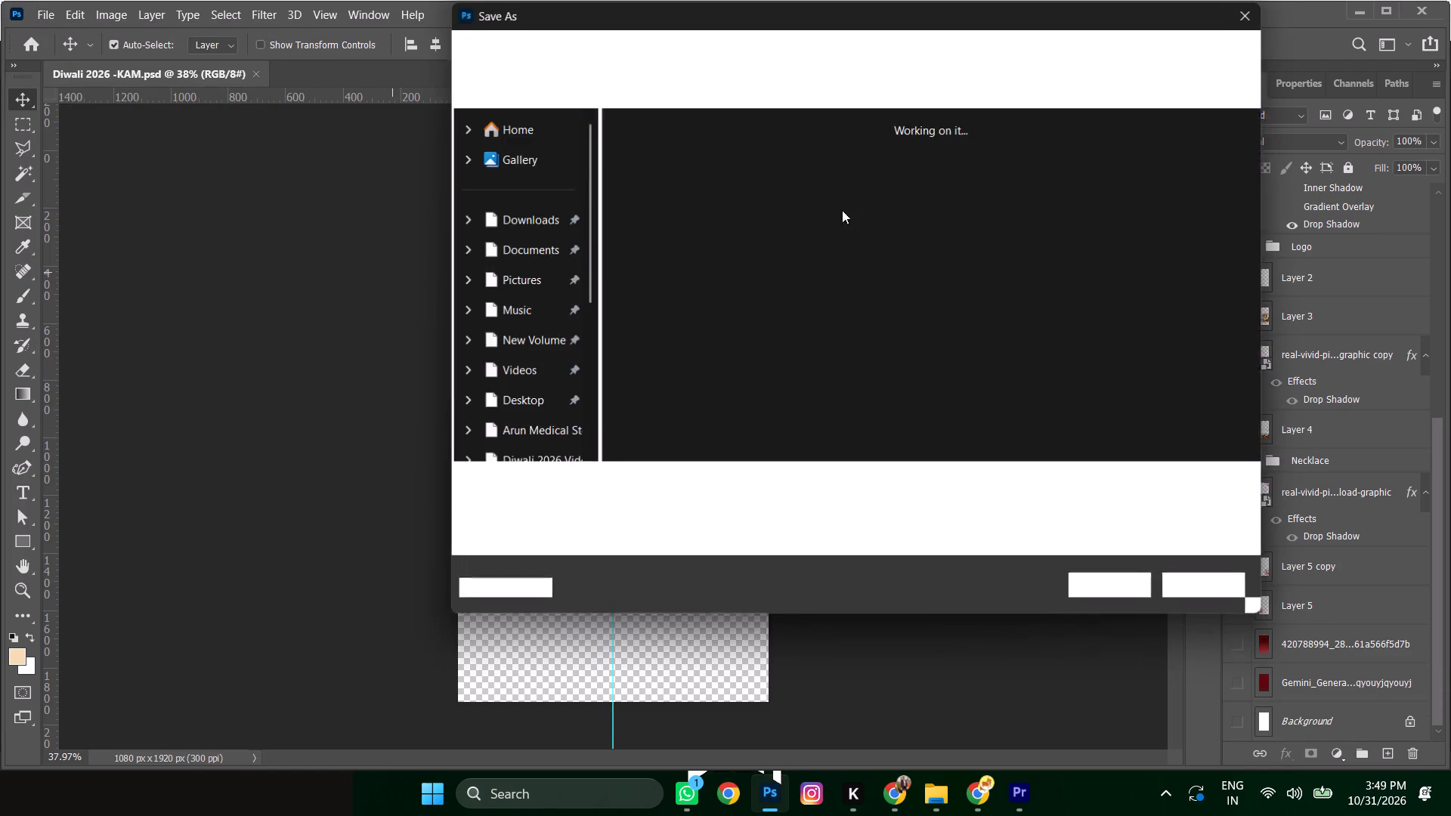
left_click(1084, 170)
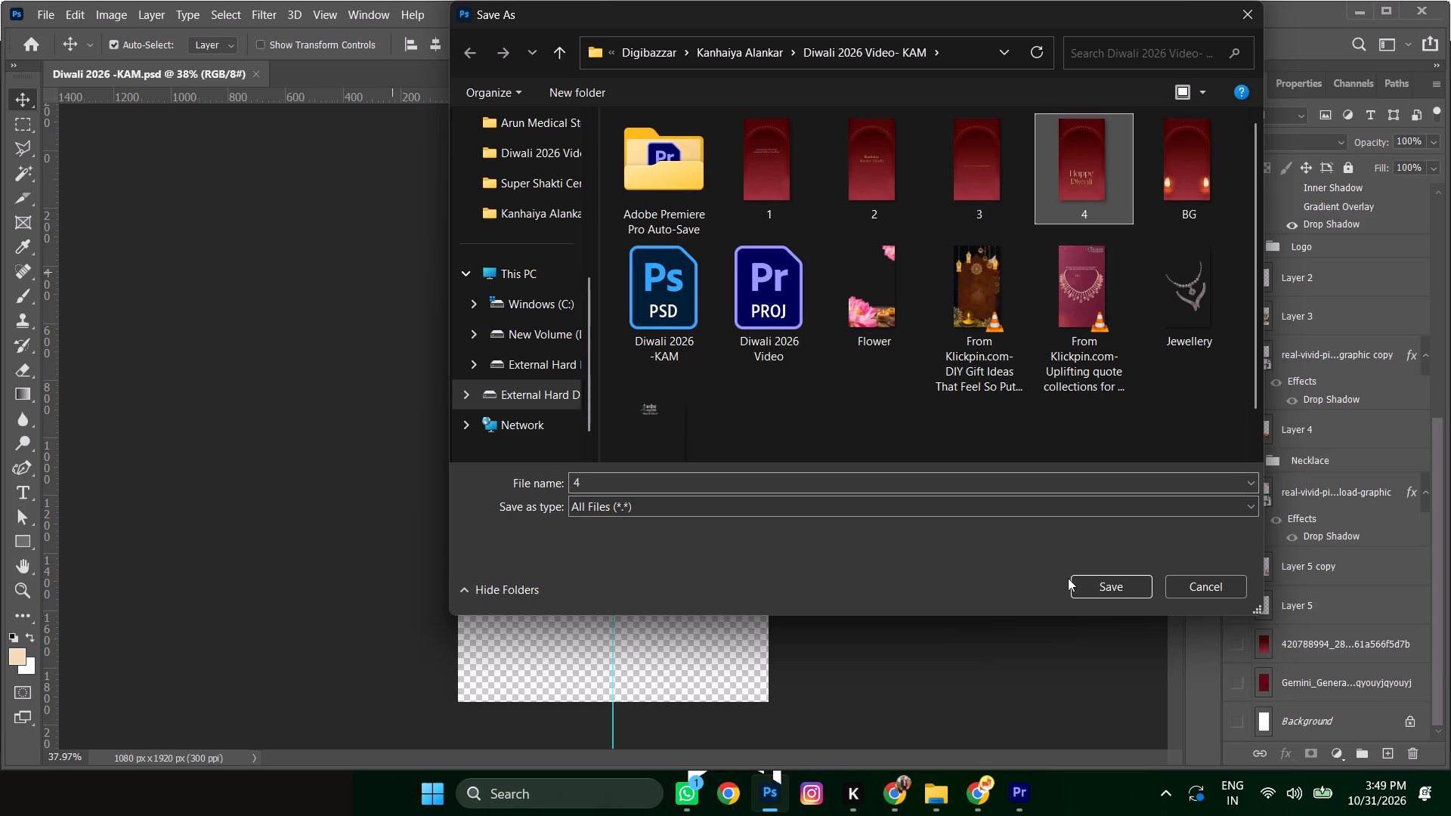
left_click(1098, 583)
left_click(749, 398)
Hide the Happy Diwali text and Layer 19 copy, and show only the Wishesh text on the transparent canvas.
scroll(1194, 612, "up", 3)
scroll(1332, 561, "up", 10)
left_click_drag(1229, 493, 1235, 454)
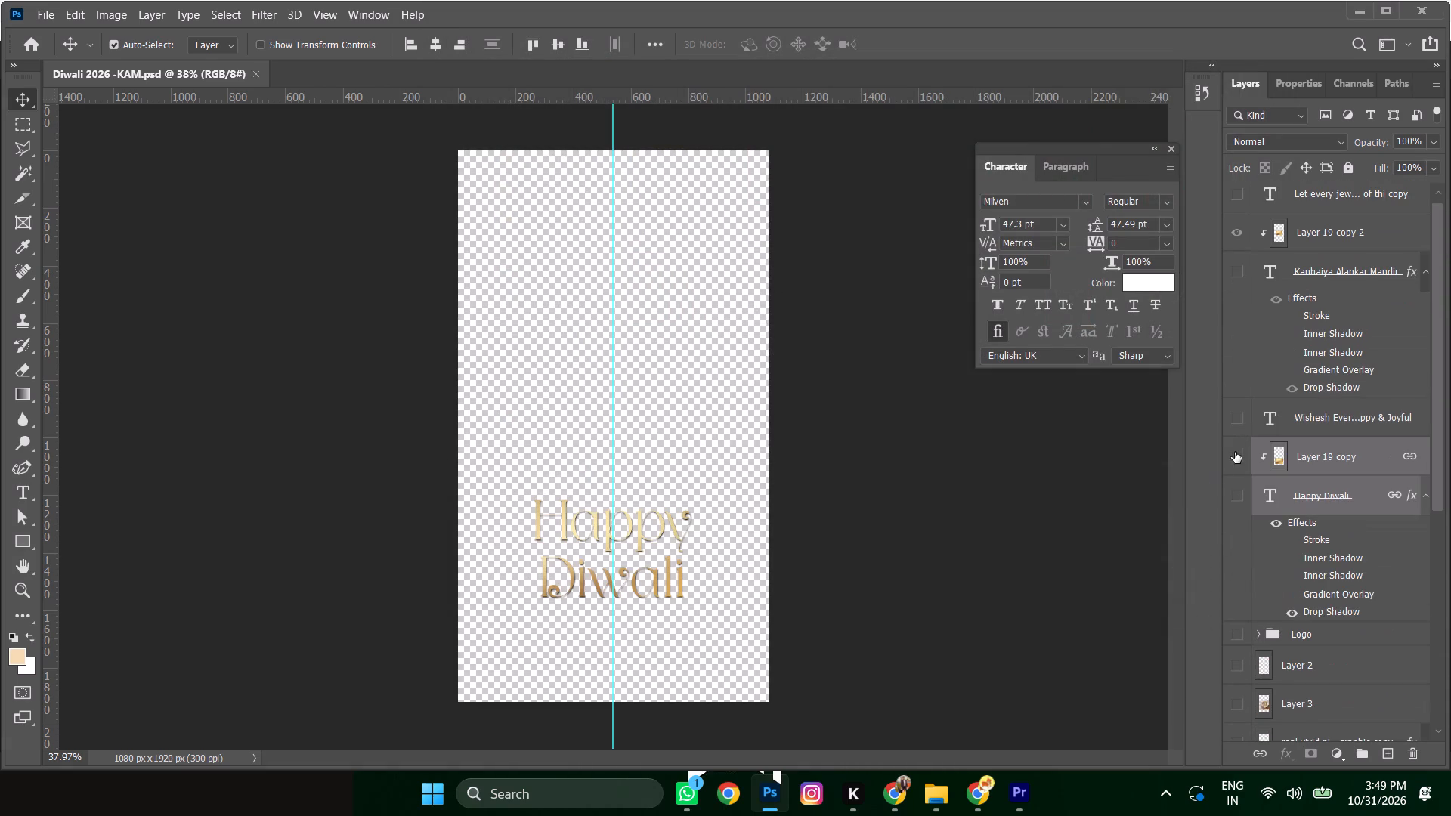
left_click(1236, 418)
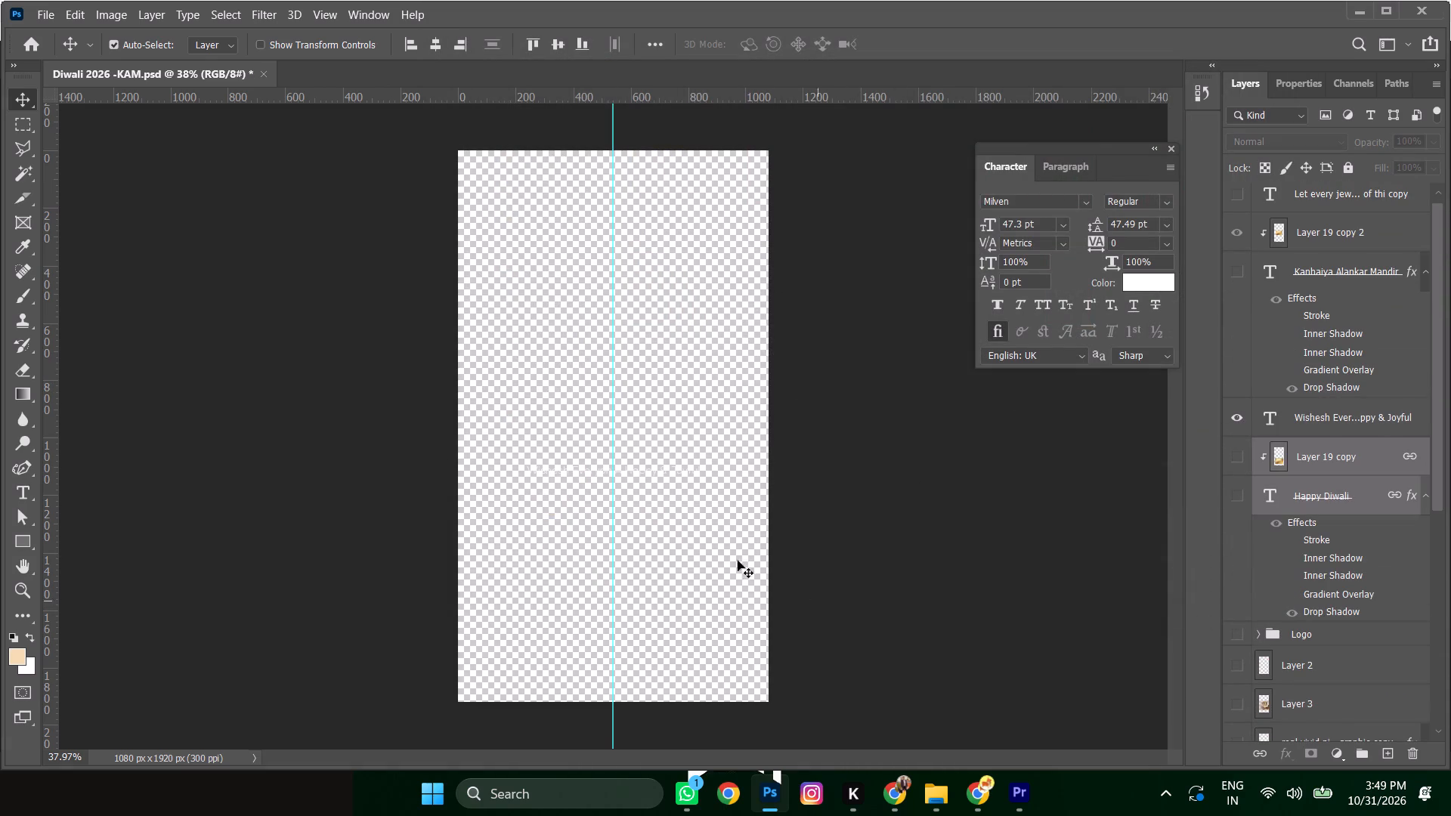
scroll(605, 500, "up", 10)
scroll(620, 479, "down", 7, "alt")
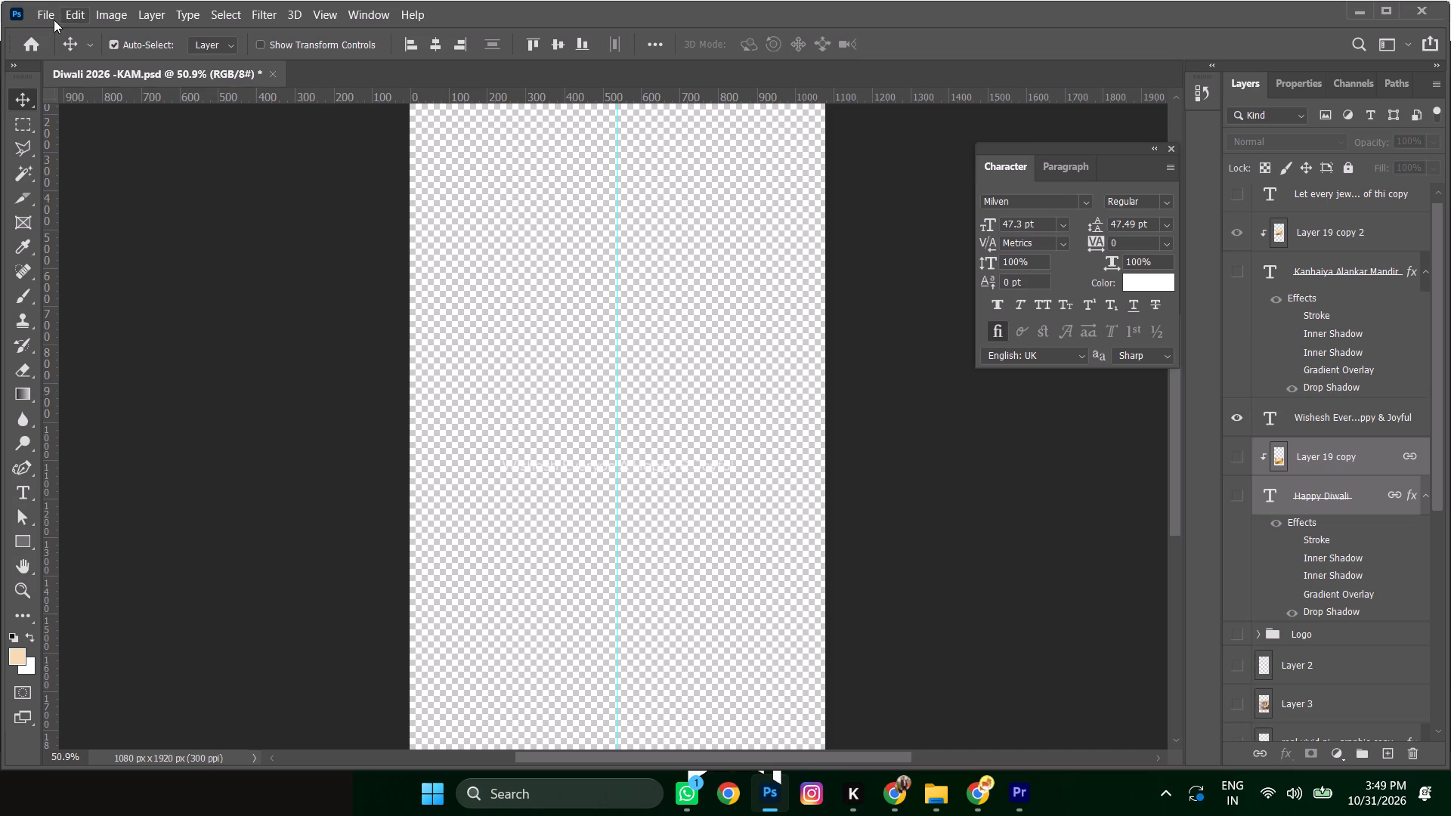
Quick-export the transparent Wishesh text as PNG, replacing 3.png in the Diwali 2026 Video- KAM folder.
left_click(54, 19)
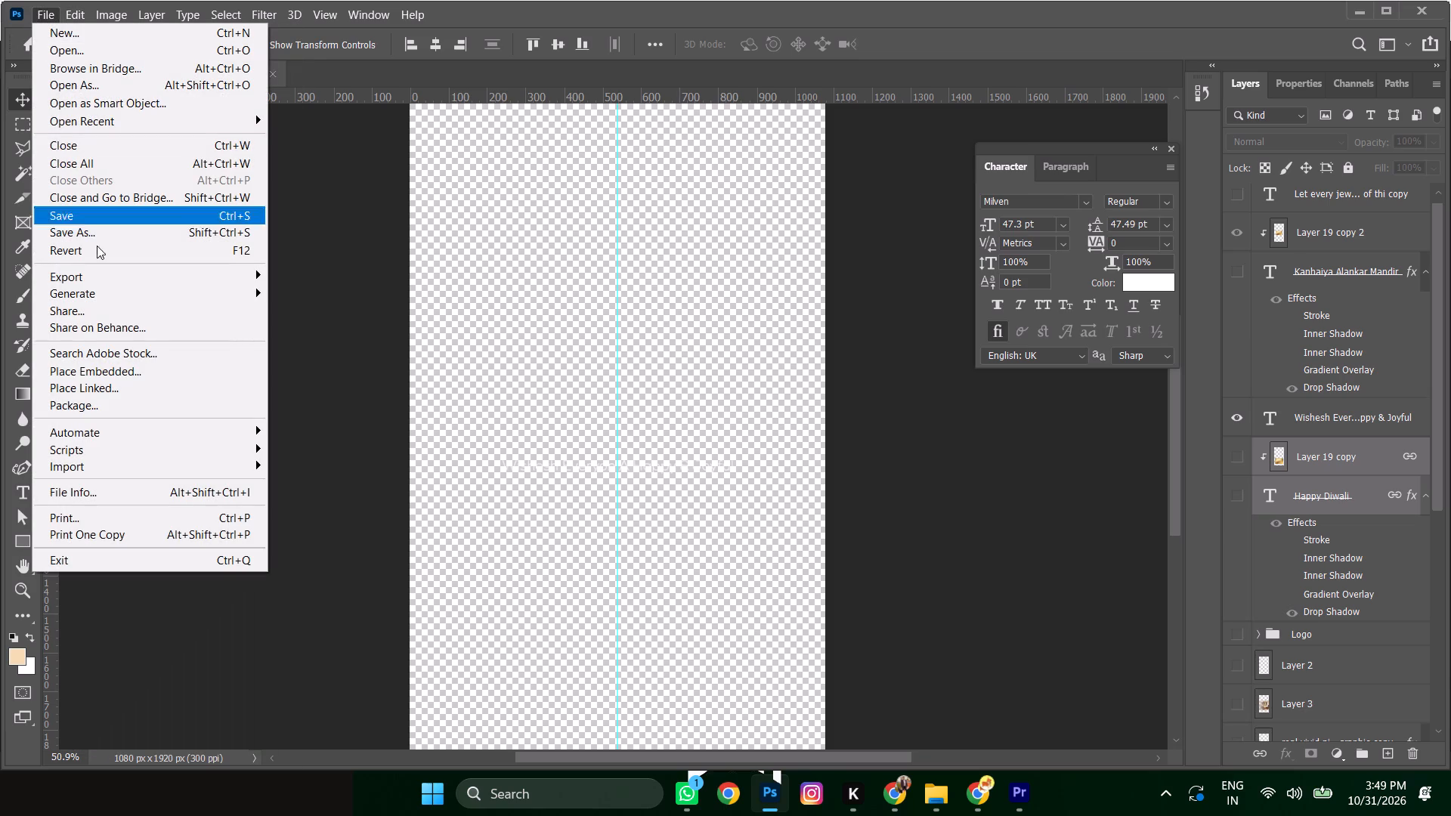
left_click(110, 280)
left_click(336, 275)
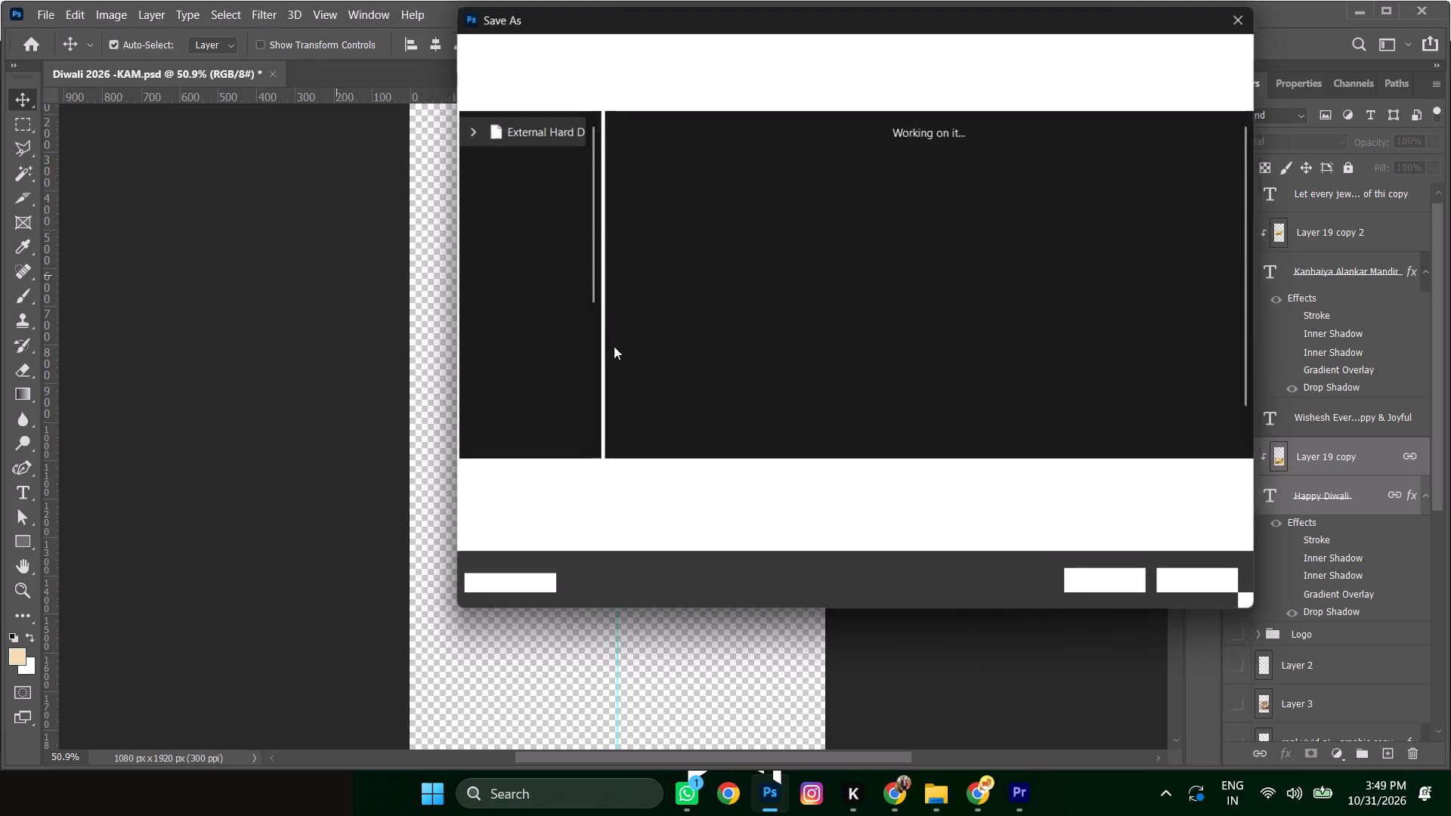
left_click(975, 165)
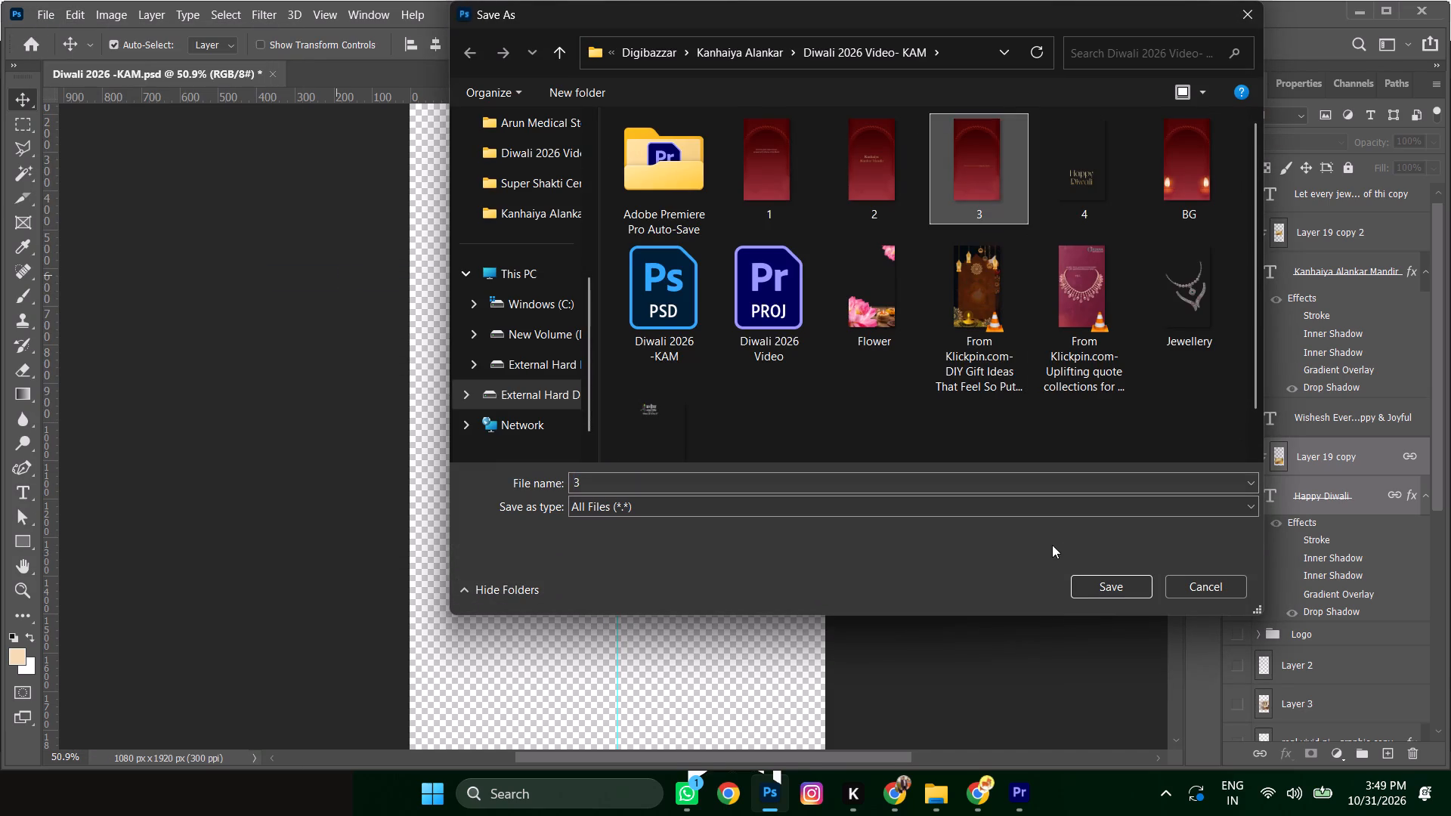
left_click(1090, 581)
left_click(767, 395)
Hide the Wishesh text and show the Kanhaiya Alankar Mandir text with its clipped texture, Layer 19 copy 2.
scroll(1333, 499, "up", 3)
left_click(1233, 425)
left_click_drag(1242, 279, 1242, 247)
Quick-export the transparent Kanhaiya Alankar Mandir text as PNG, replacing 2.png in the Diwali 2026 Video- KAM folder.
left_click(41, 9)
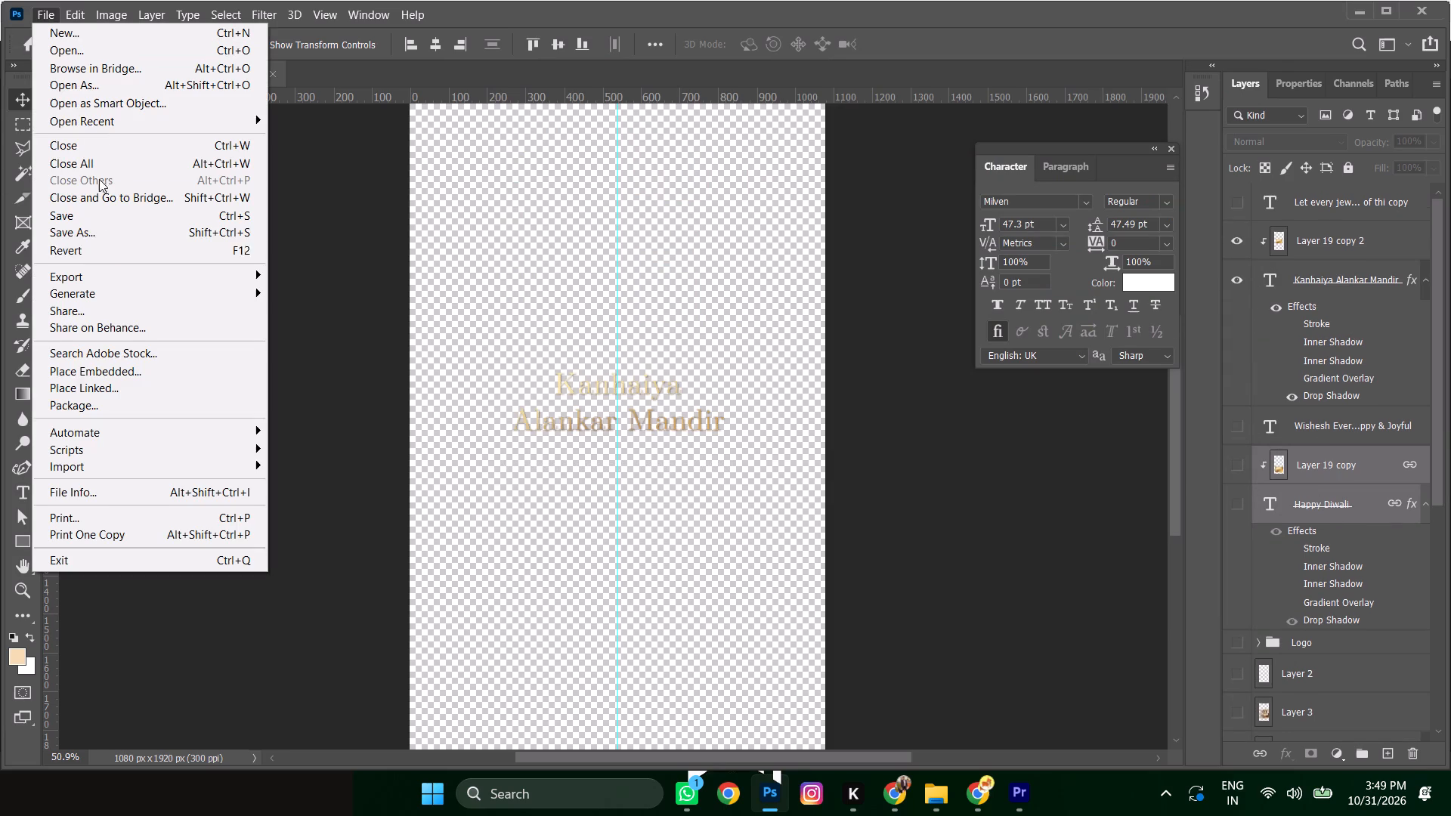
left_click(114, 273)
left_click(289, 276)
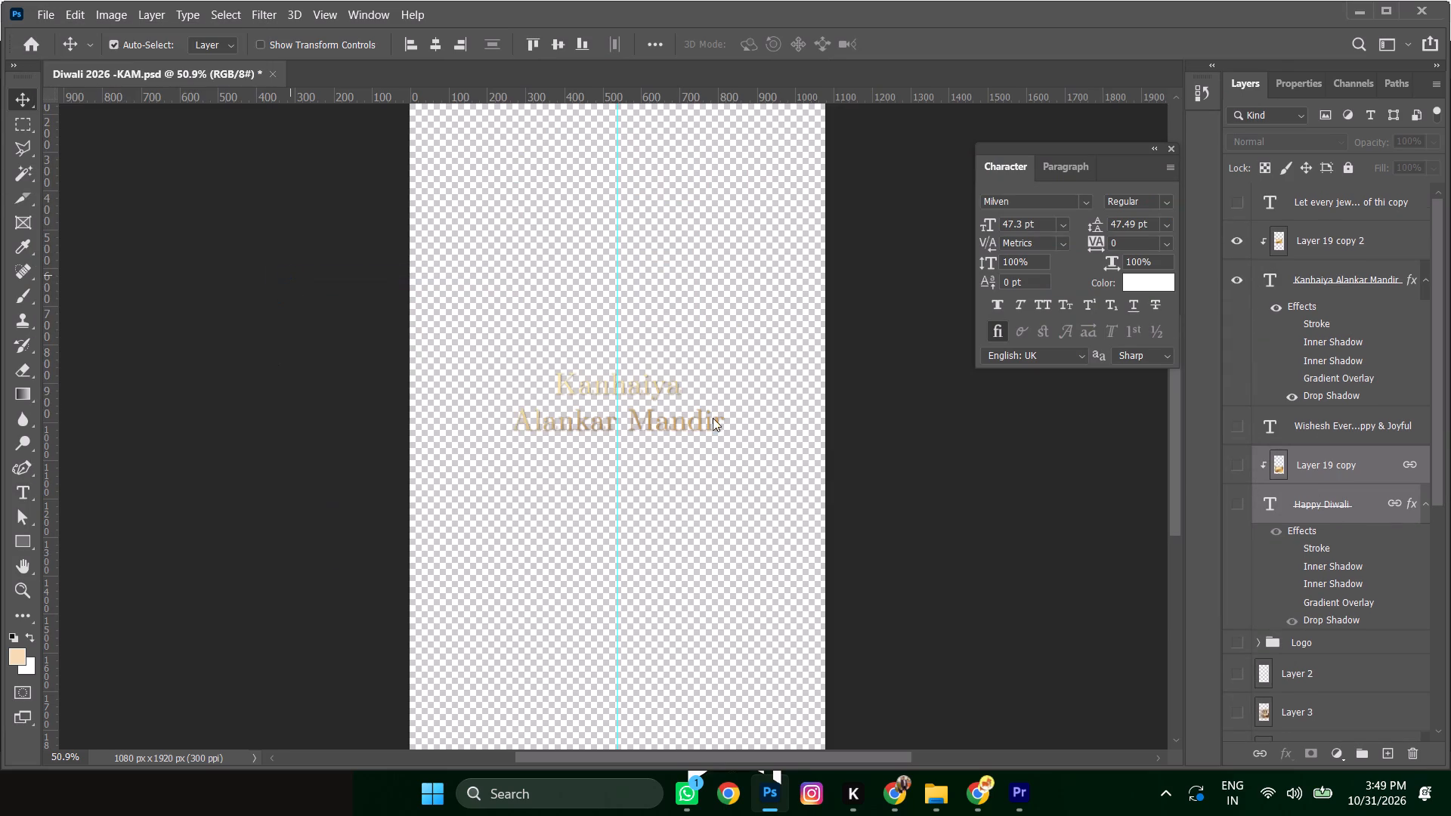
left_click(871, 155)
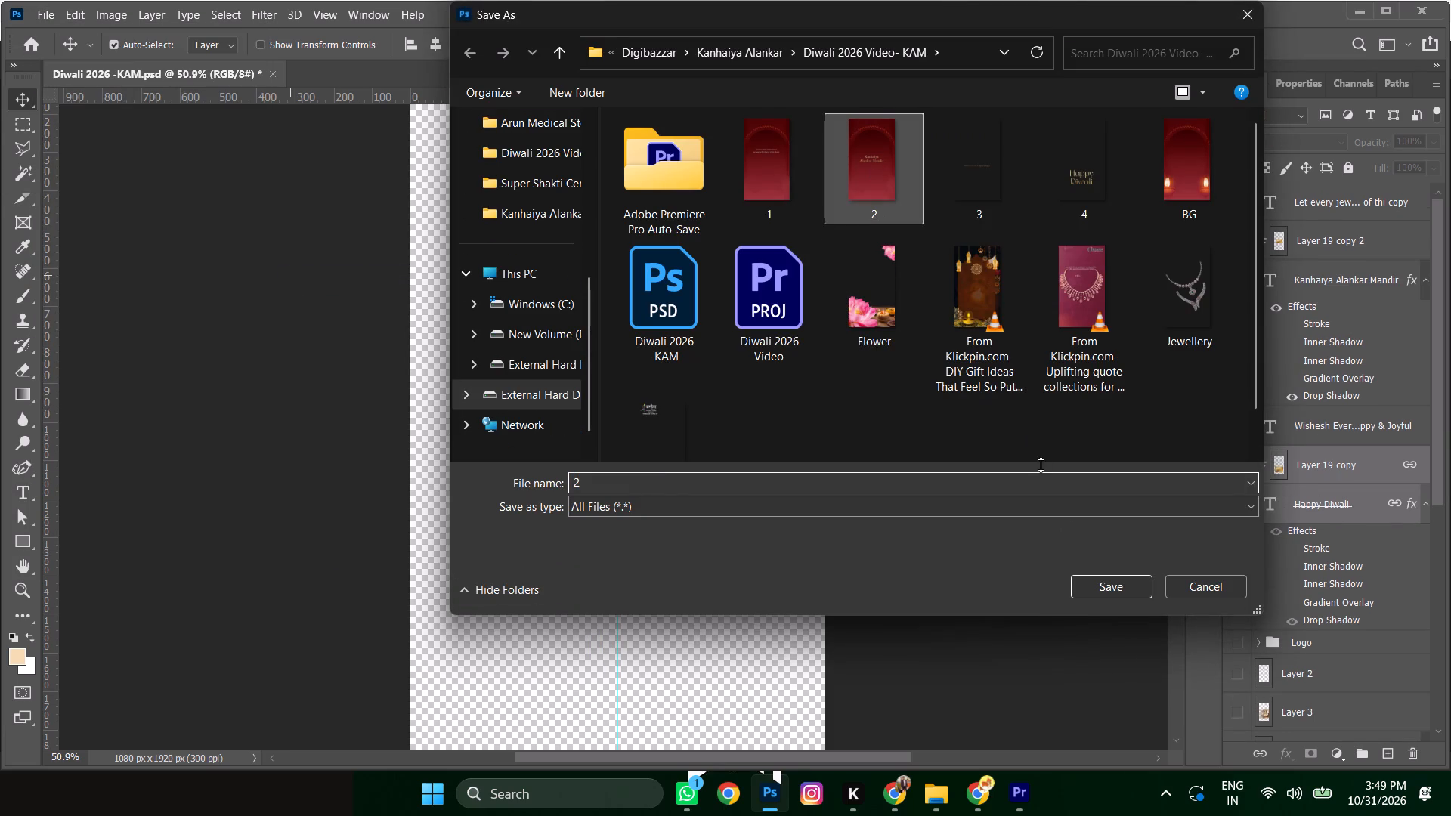
left_click(1091, 577)
left_click(735, 389)
left_click(750, 394)
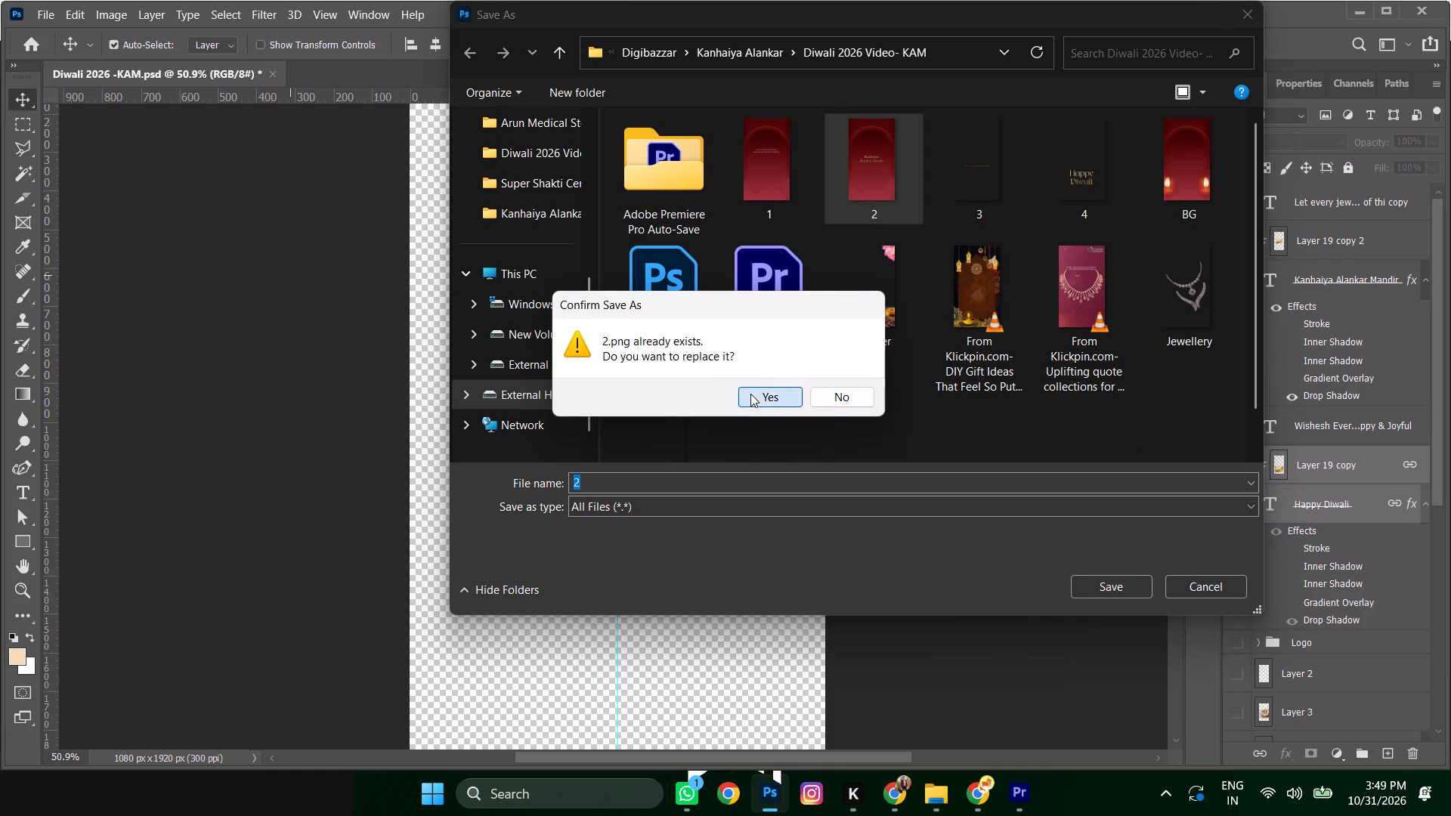
Show only the Let every jewel text and quick-export it as transparent PNG, replacing 1.png in the Diwali 2026 Video- KAM folder.
left_click_drag(1233, 275, 1233, 243)
left_click(1236, 202)
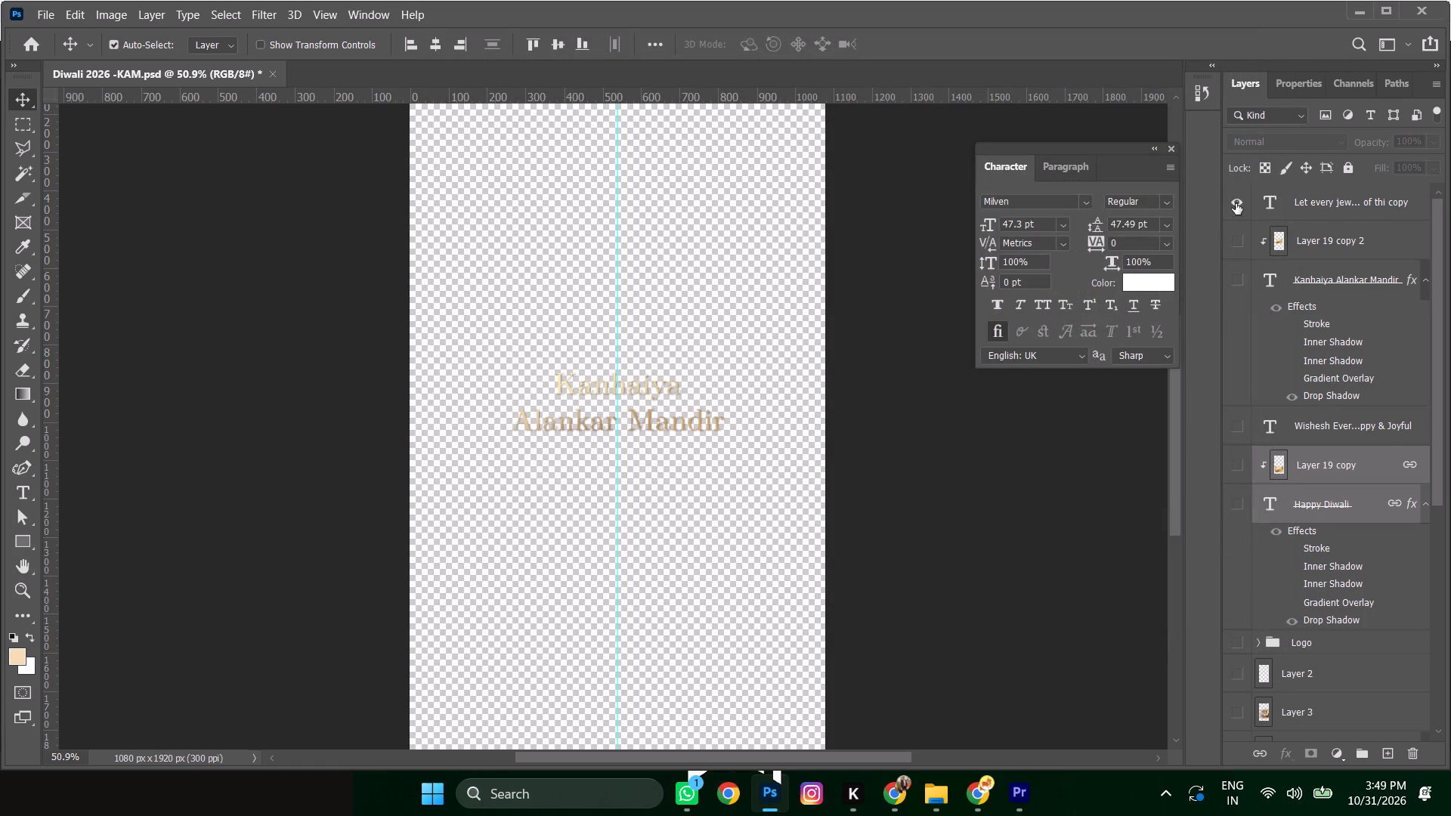
left_click(44, 15)
left_click(157, 273)
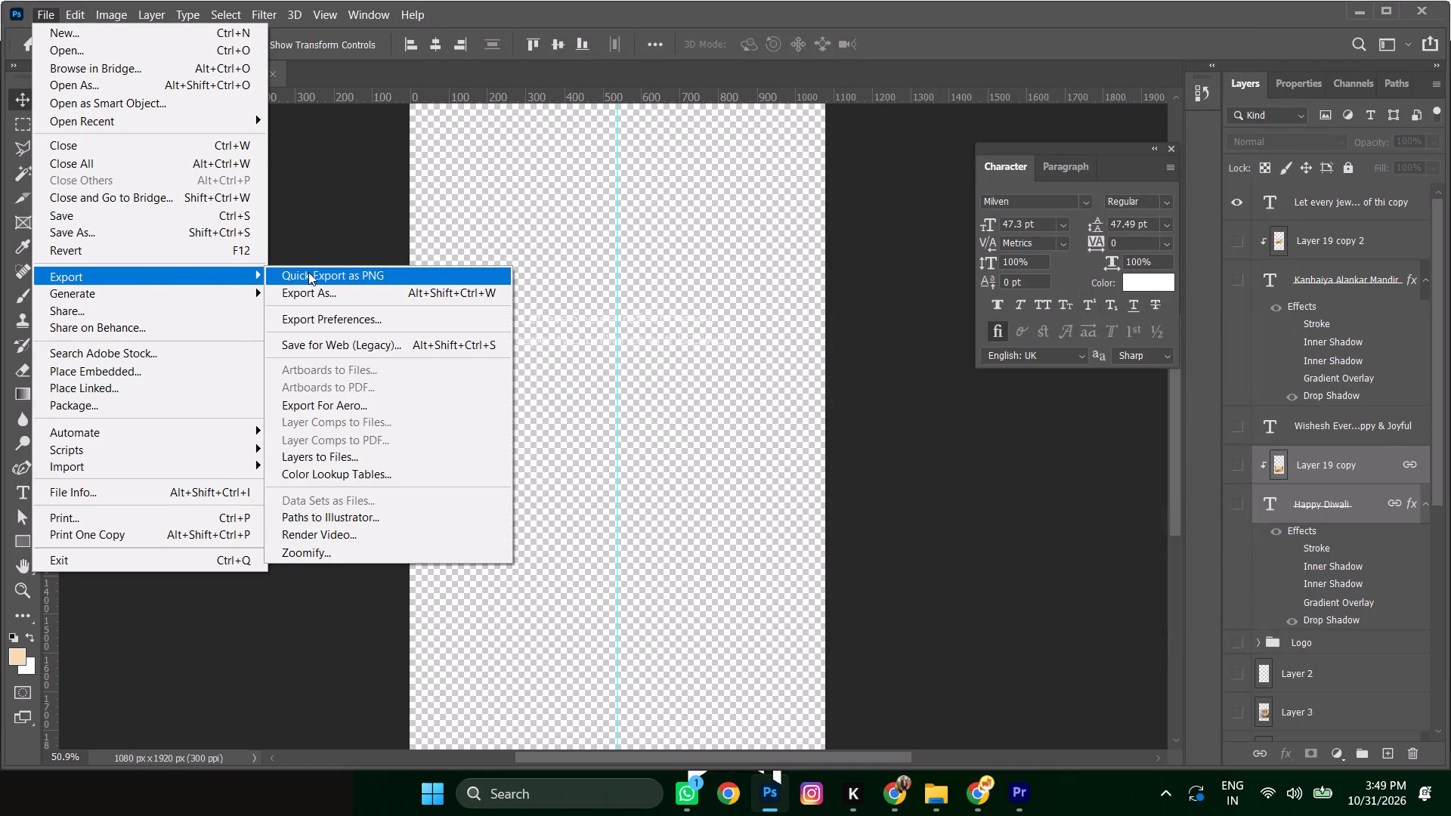
left_click(308, 272)
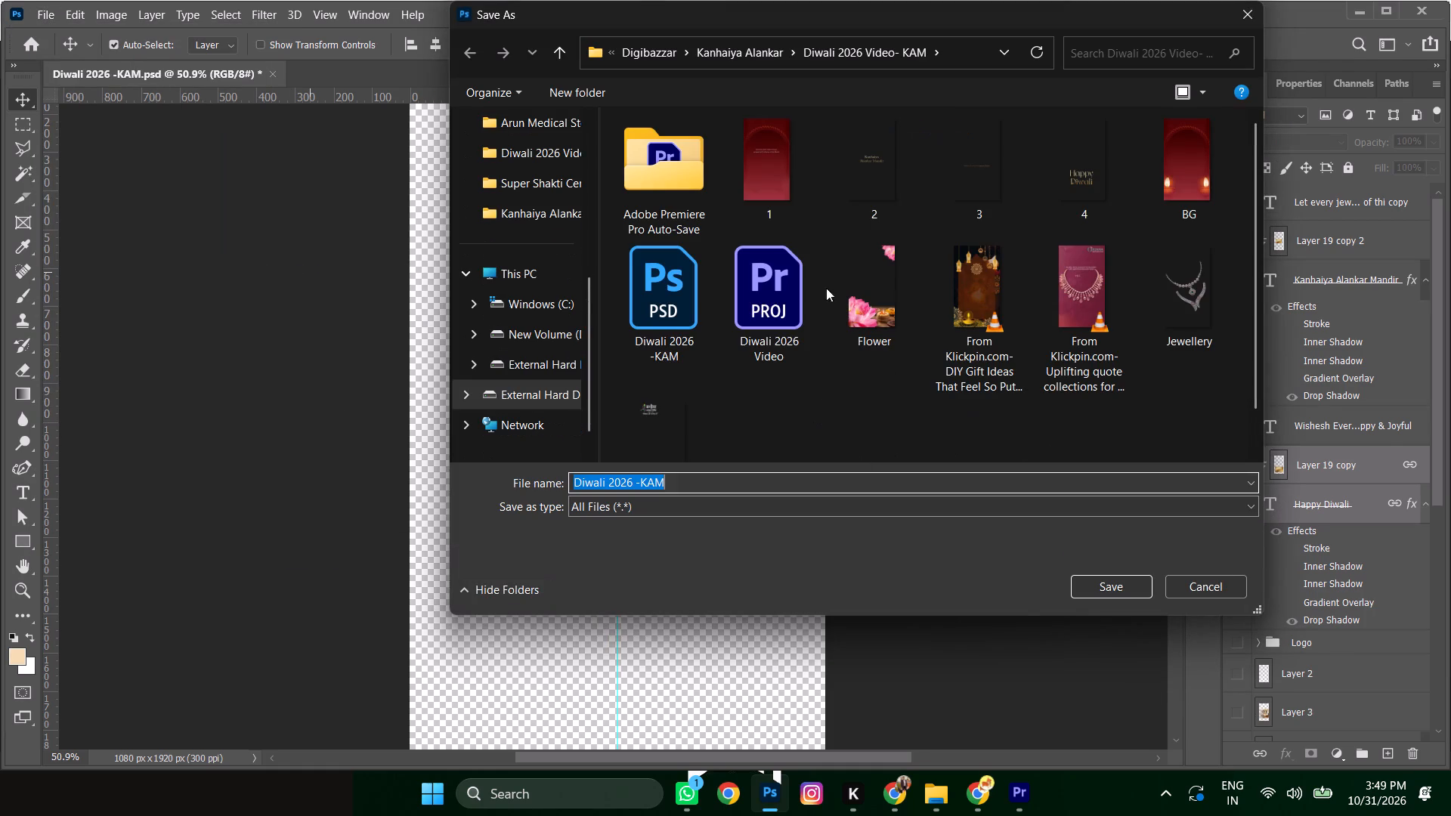
left_click(793, 187)
left_click(1112, 586)
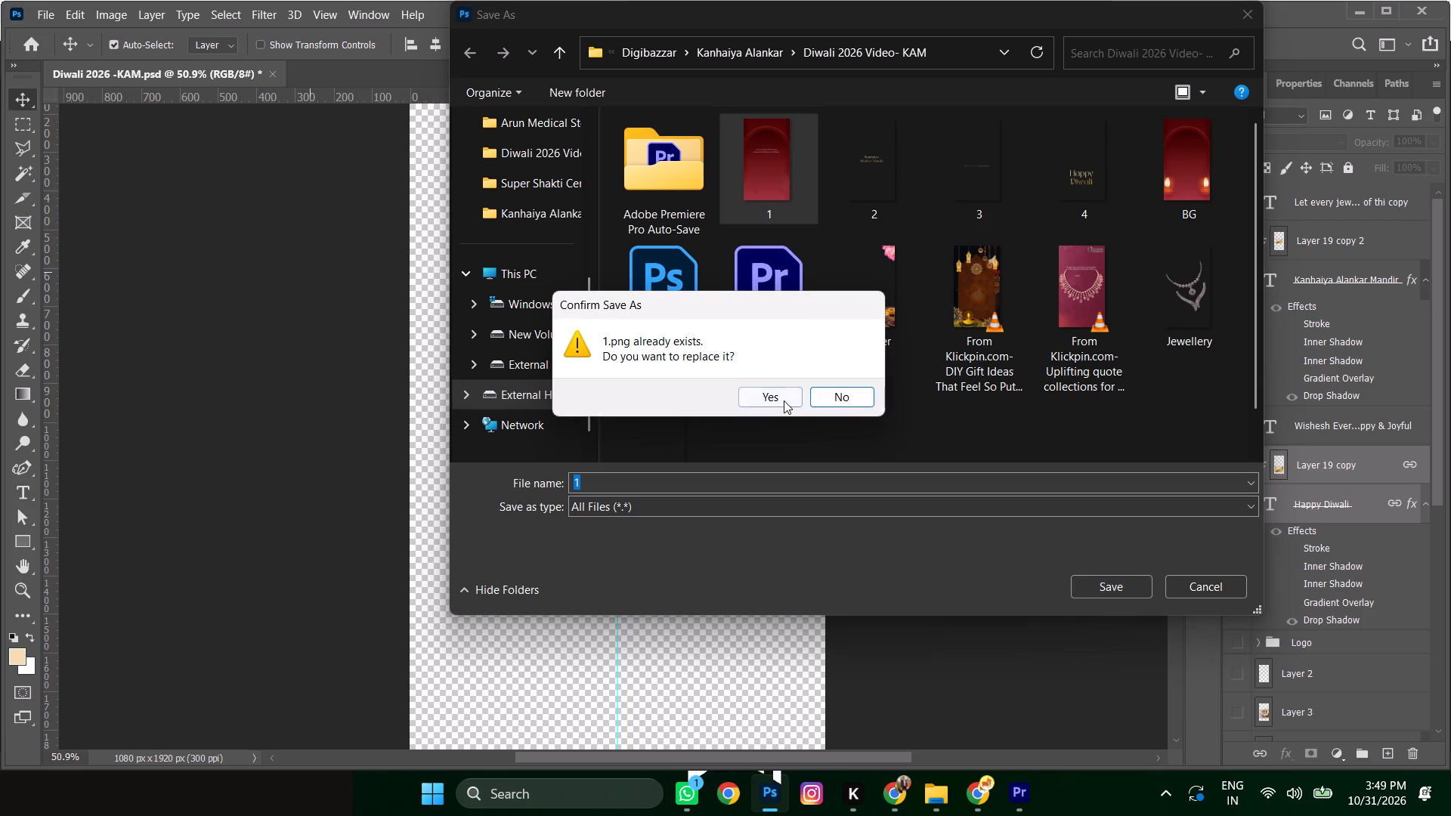
left_click(784, 400)
Save the Diwali 2026 -KAM document.
key("ctrl+s")
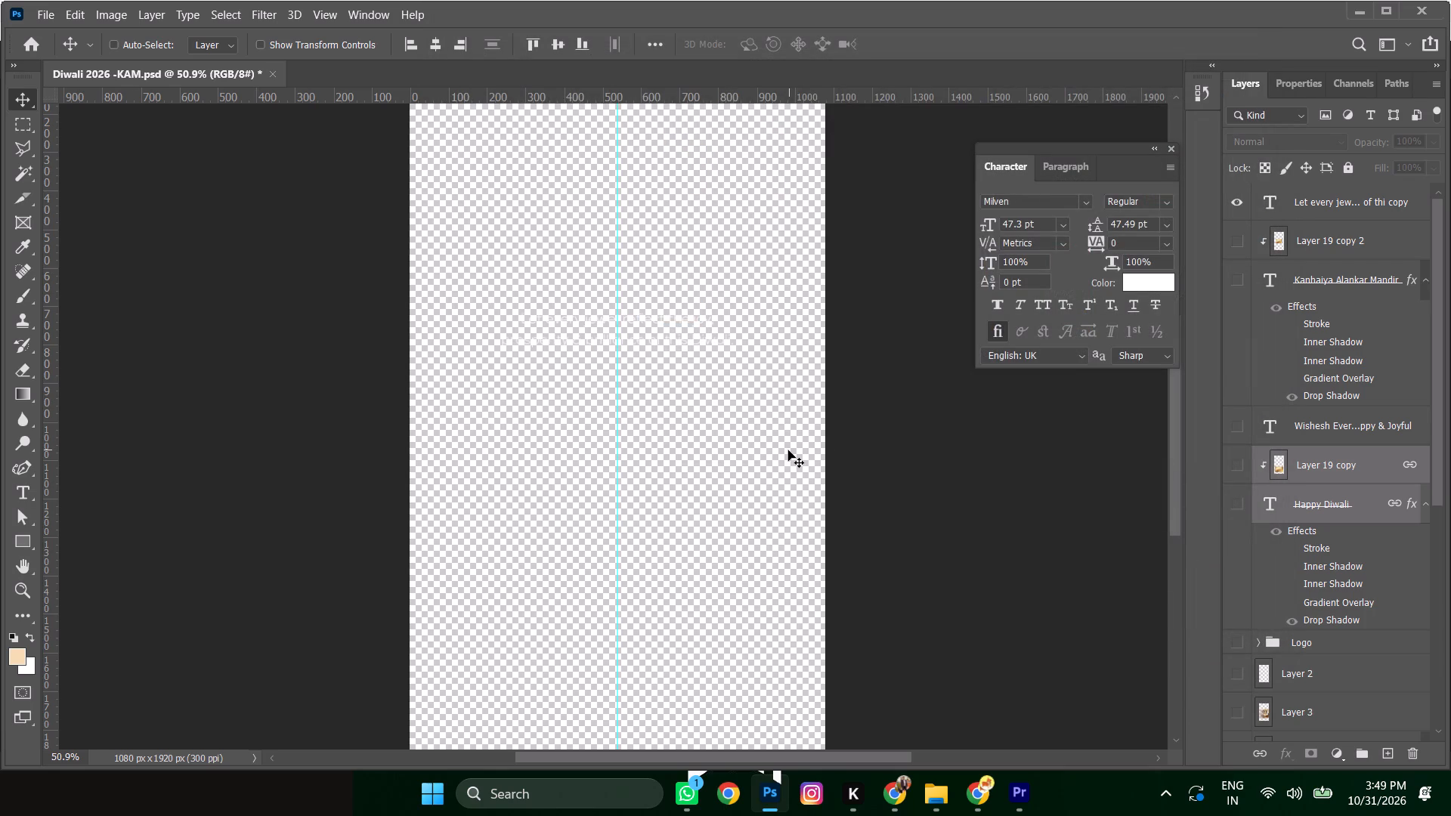
Switch to Premiere Pro and enlarge the program preview to check the updated greeting text in the Logo sequence.
left_click(1011, 788)
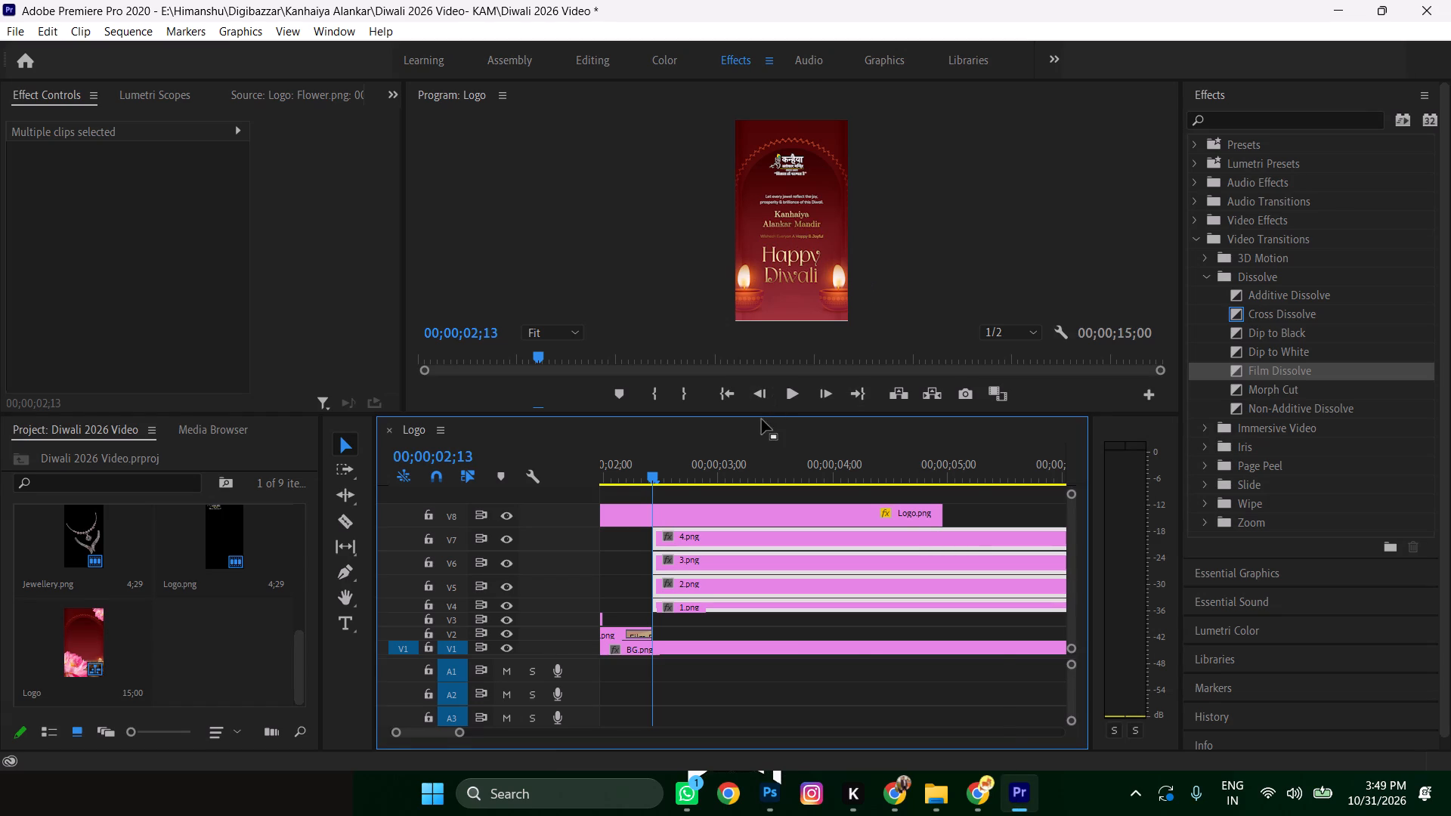
left_click_drag(763, 416, 725, 609)
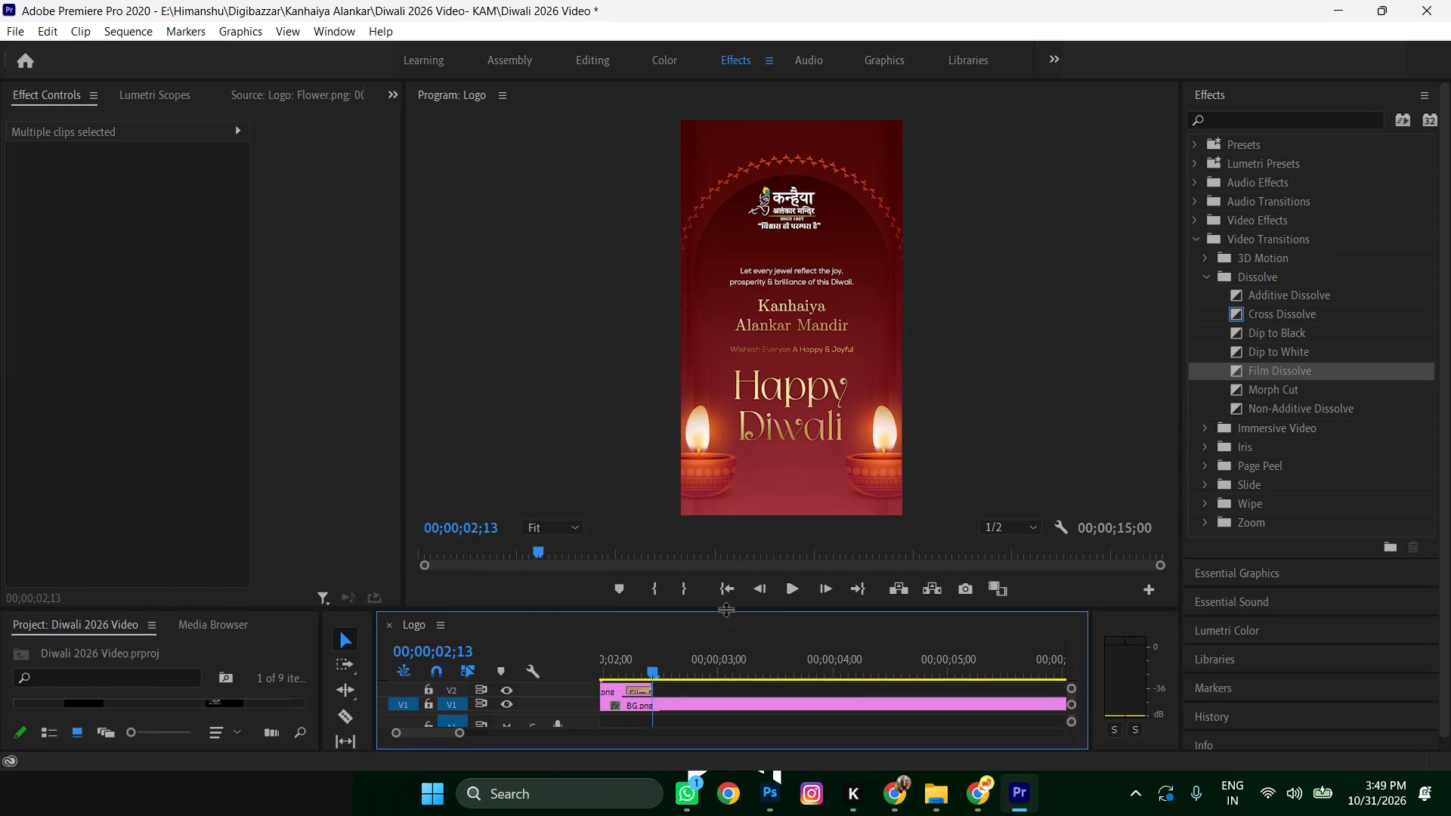
left_click_drag(725, 609, 748, 483)
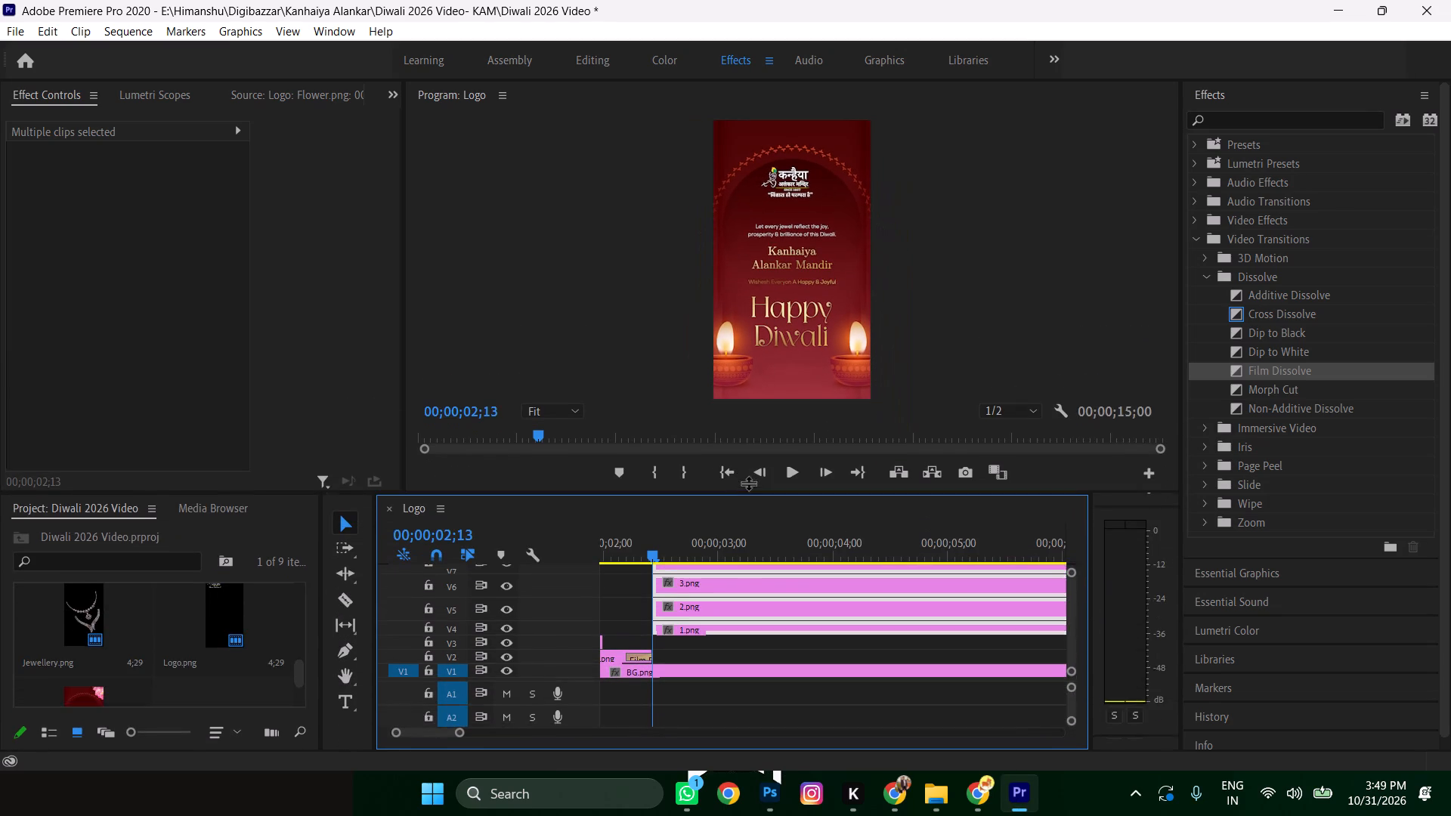
left_click_drag(748, 483, 750, 479)
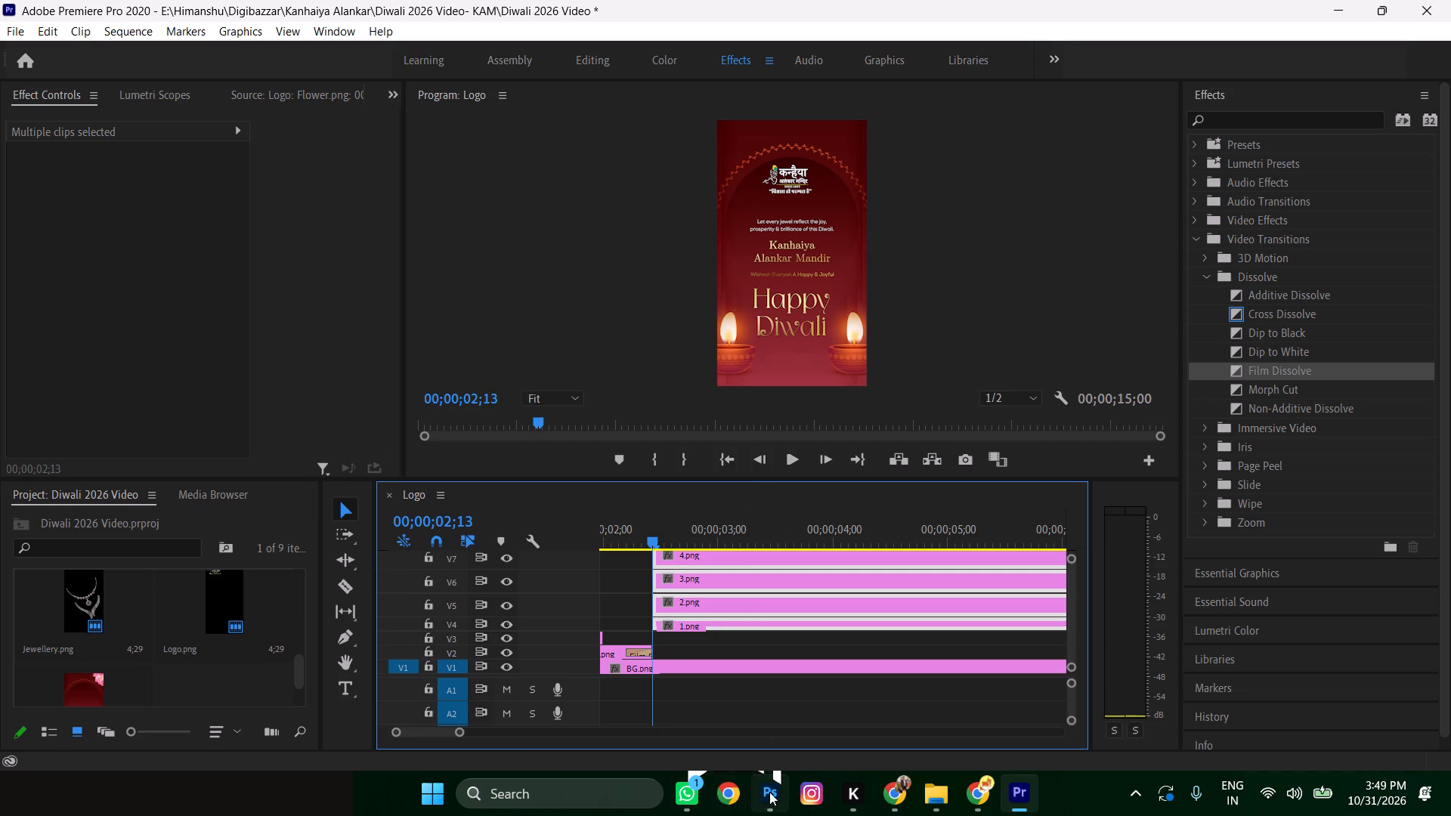
Back in Photoshop, show the Wishesh text alongside the Let every jewel text and quick-export the canvas as PNG, replacing 3.png.
left_click(769, 790)
left_click(1338, 428)
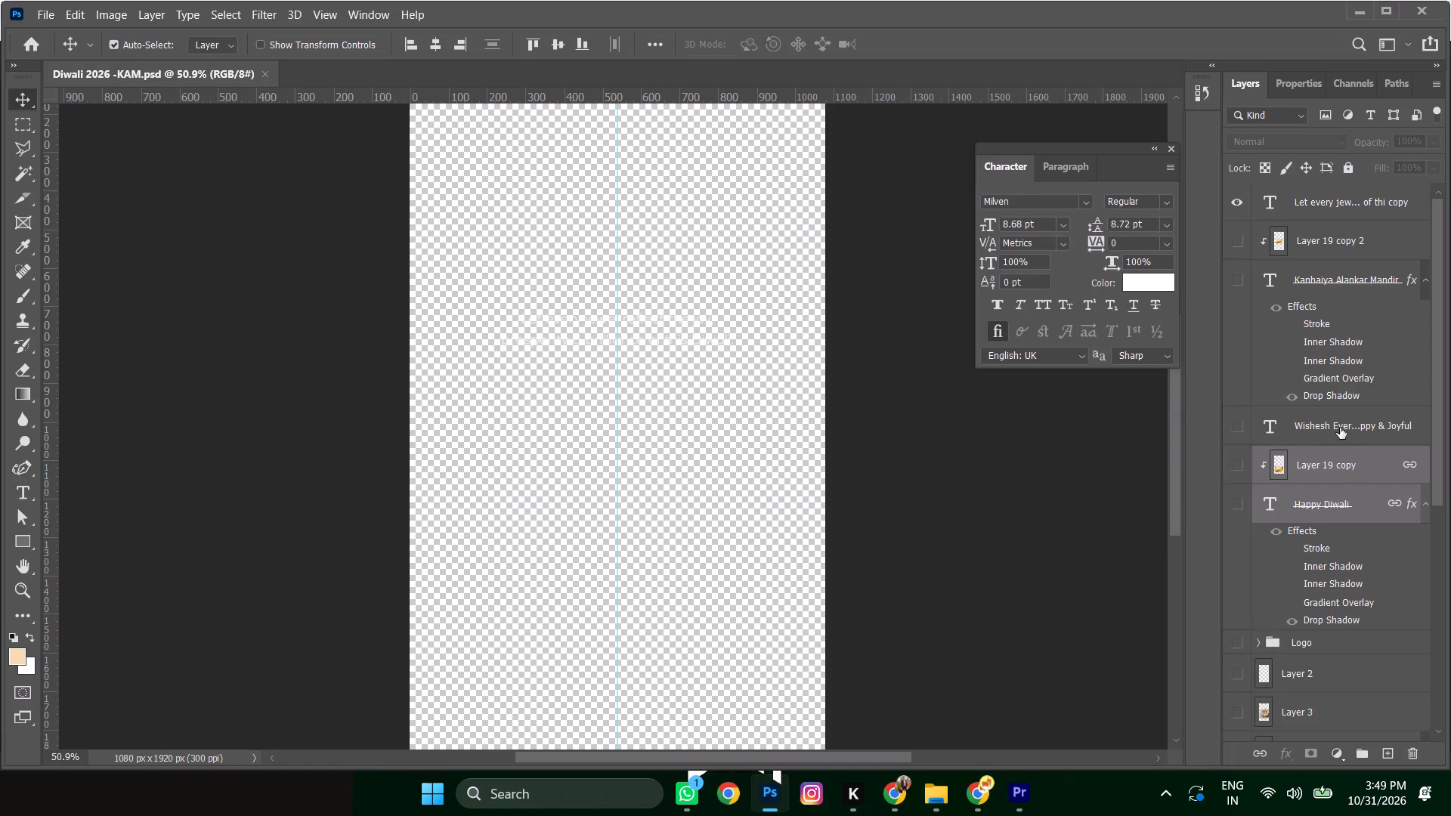
left_click(1236, 424)
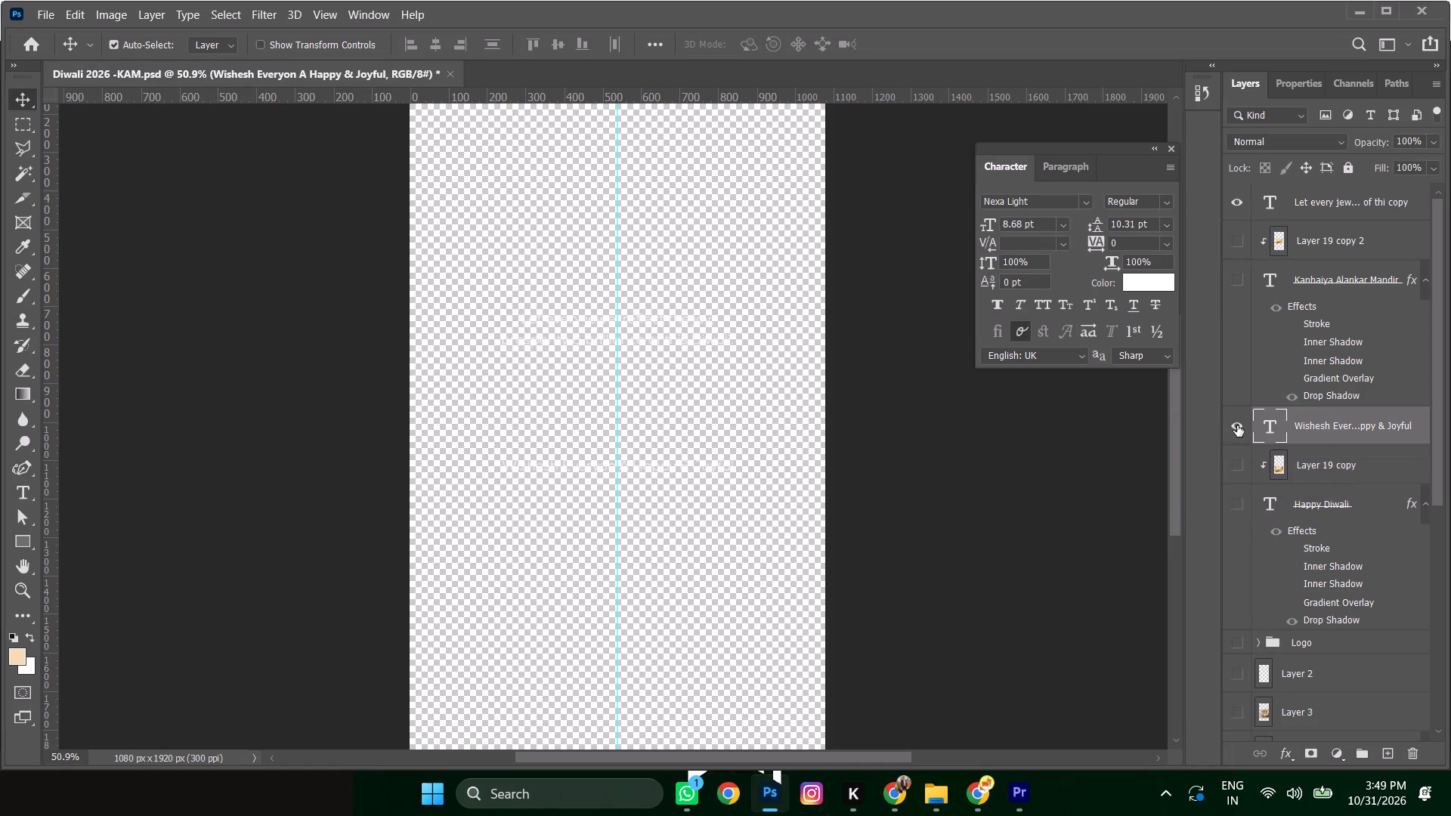
left_click(45, 15)
left_click(135, 270)
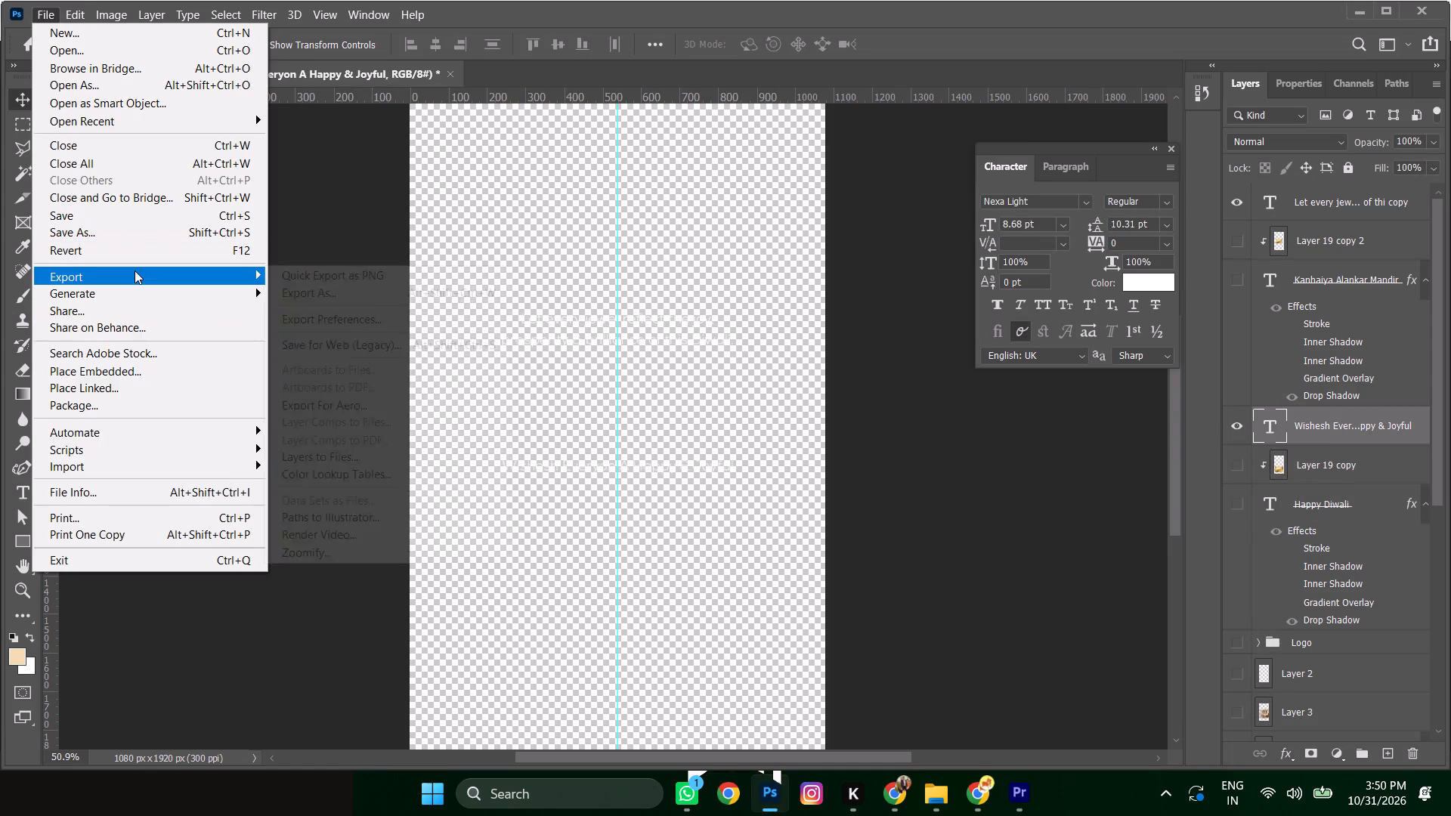
left_click(301, 270)
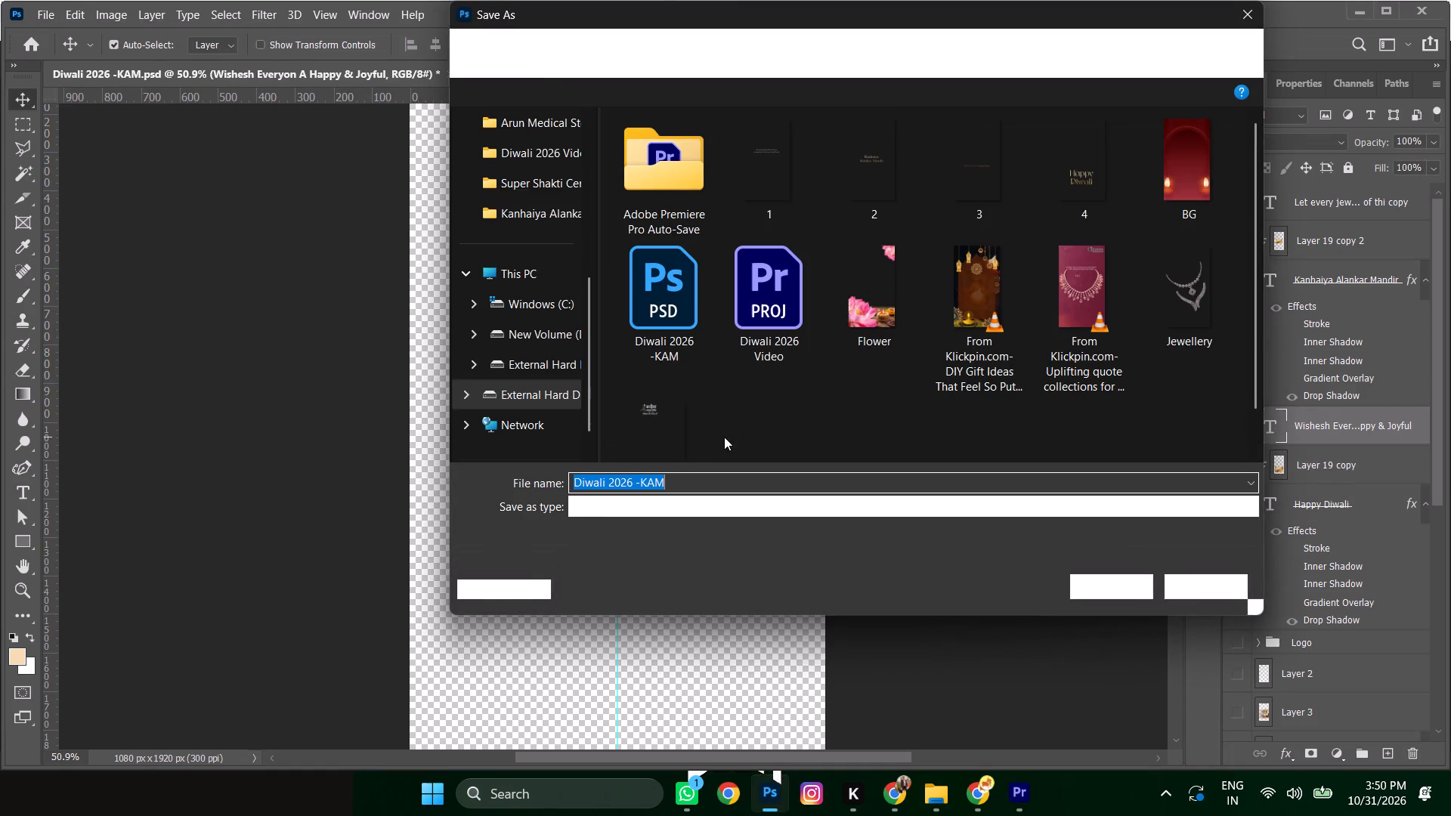
left_click(984, 180)
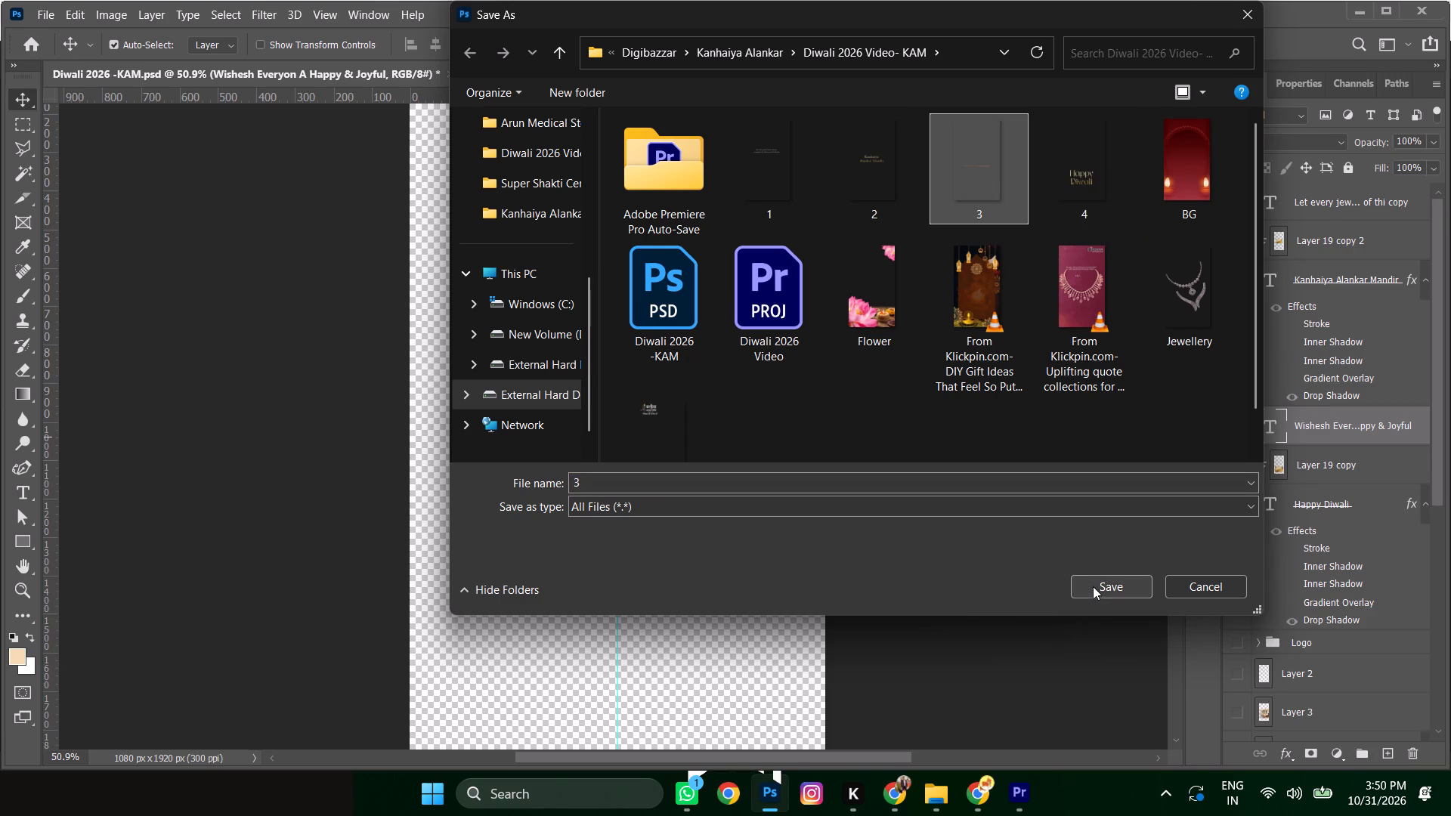
left_click(1095, 587)
left_click(773, 400)
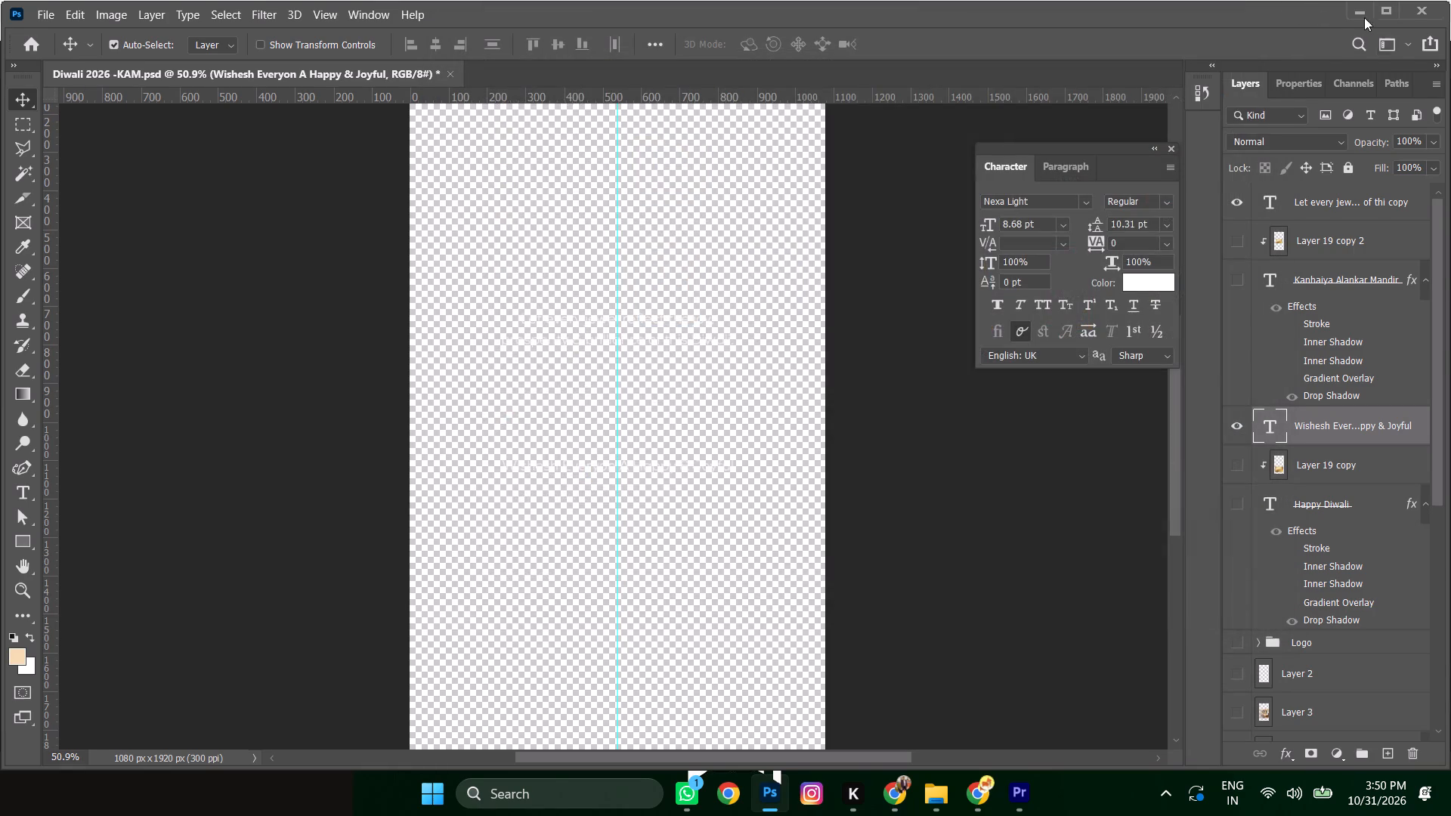
left_click(1363, 7)
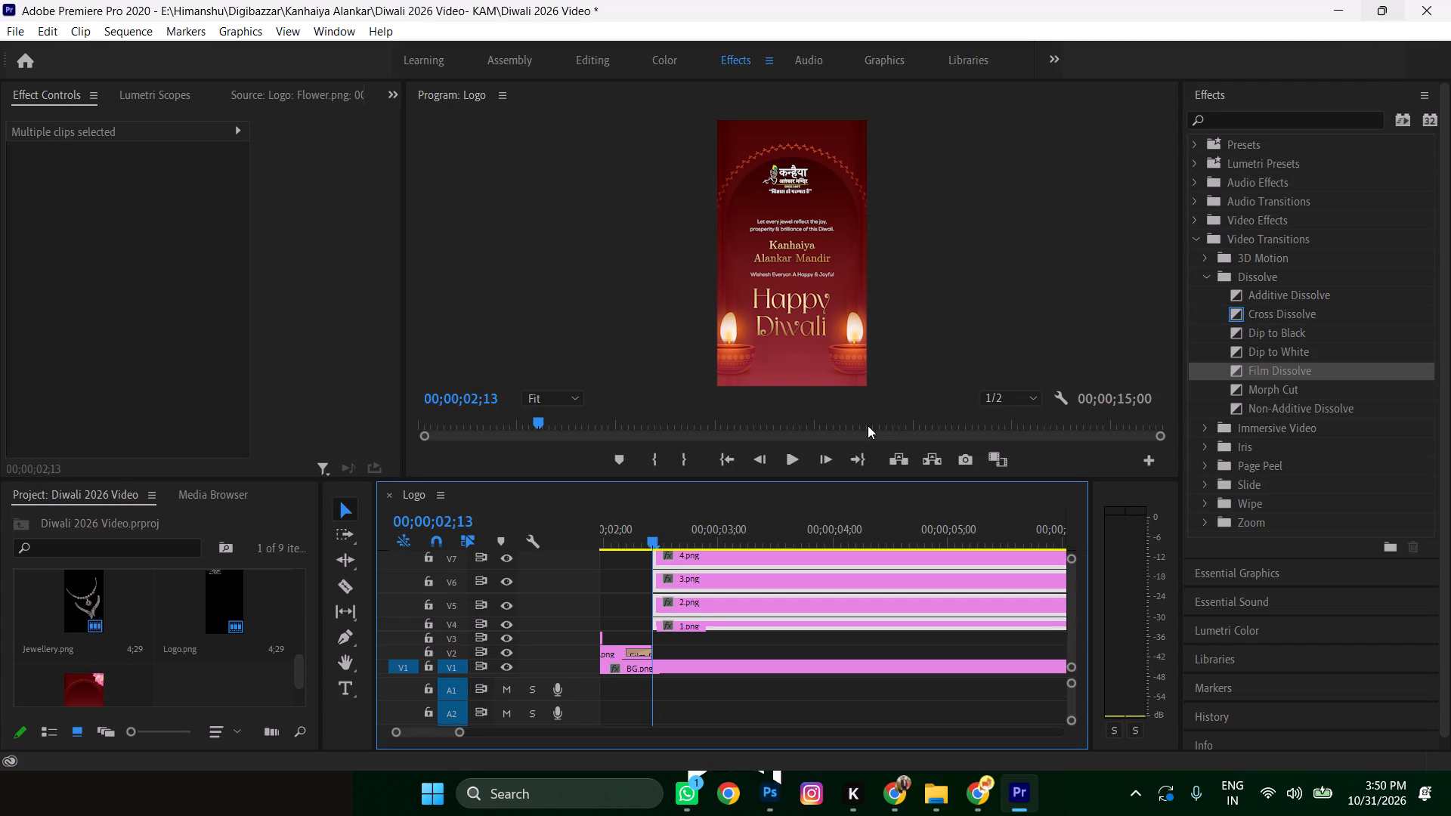
key("ctrl+s")
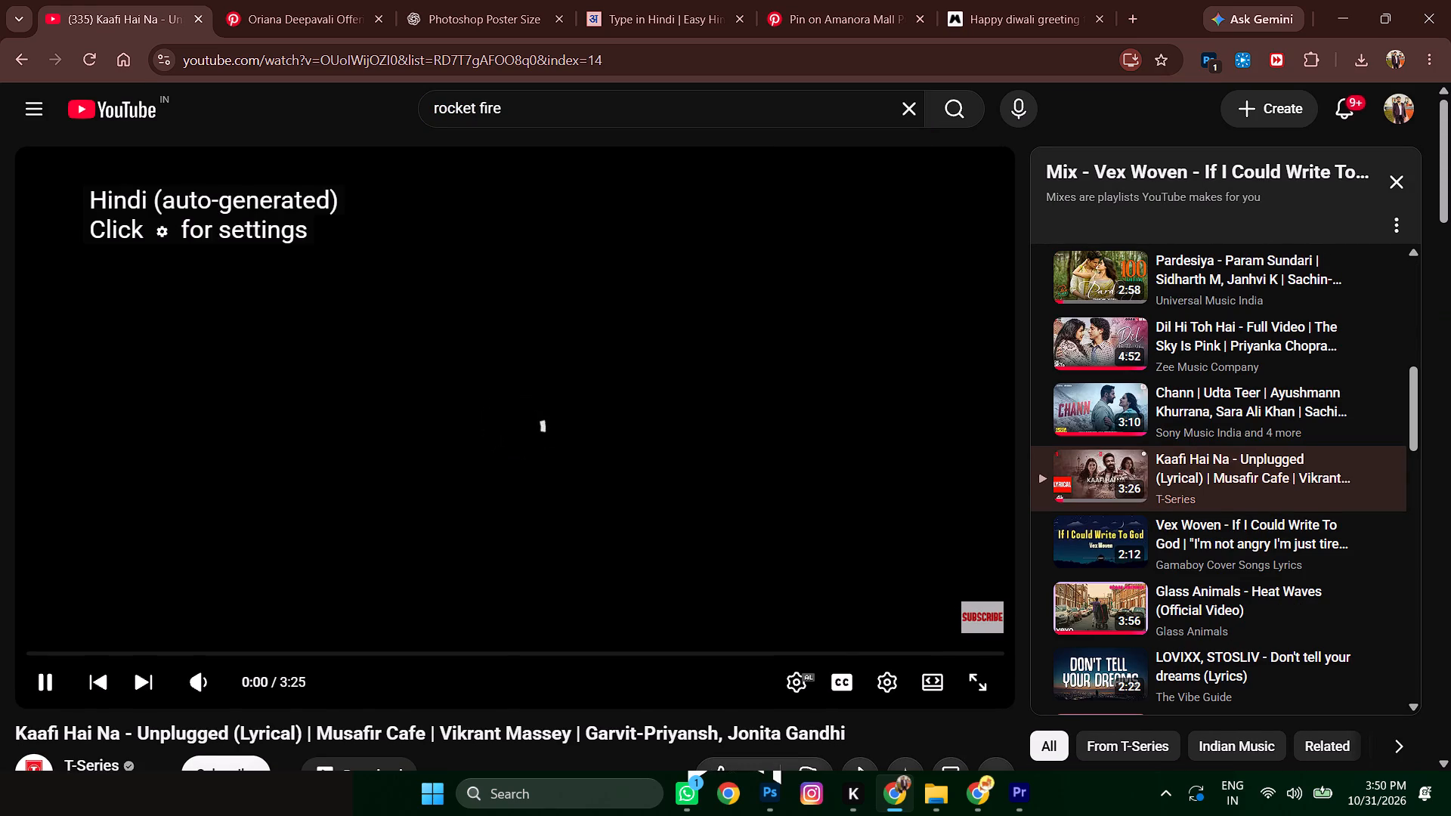
left_click(530, 101)
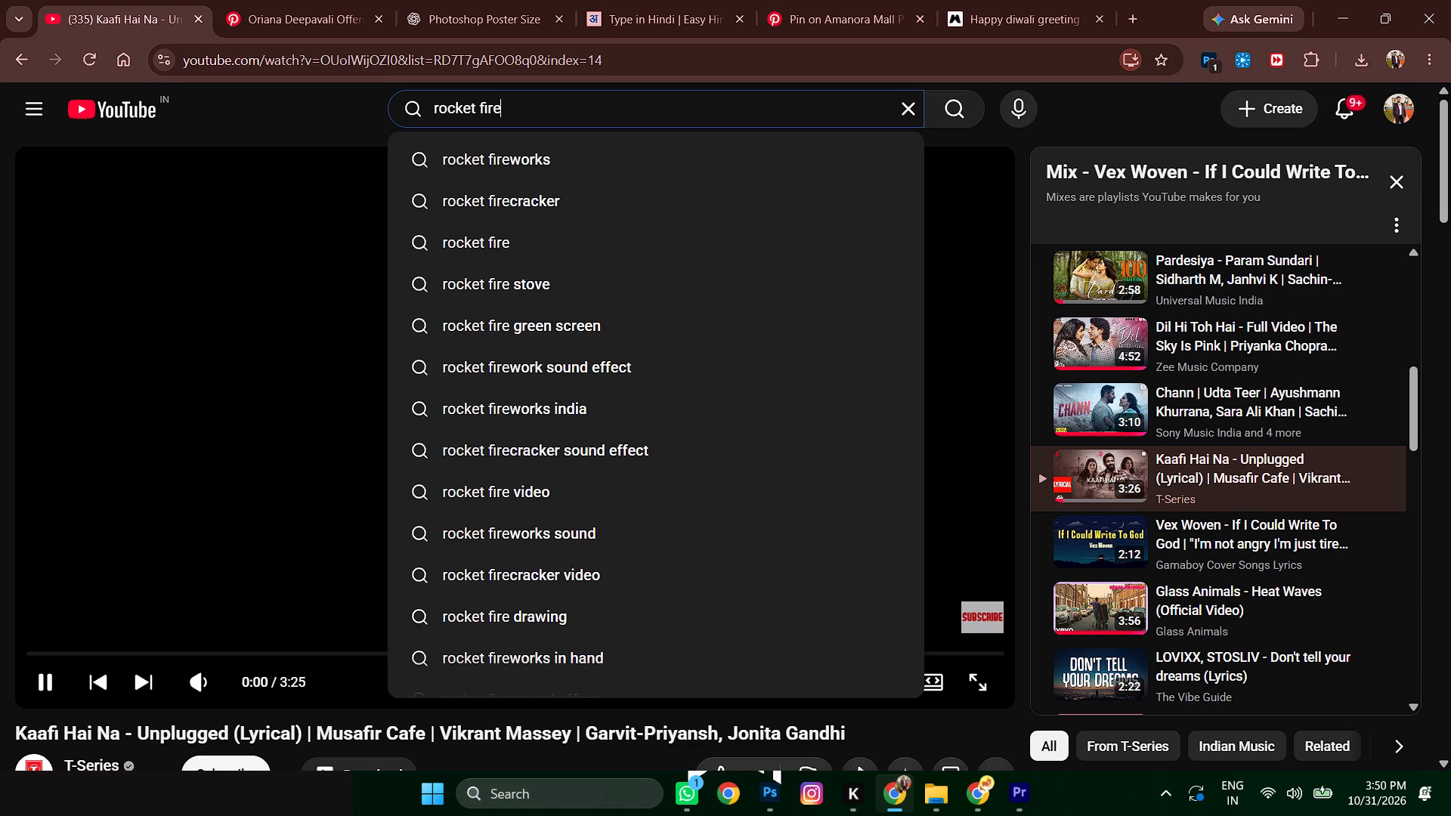
type("cracker green screen")
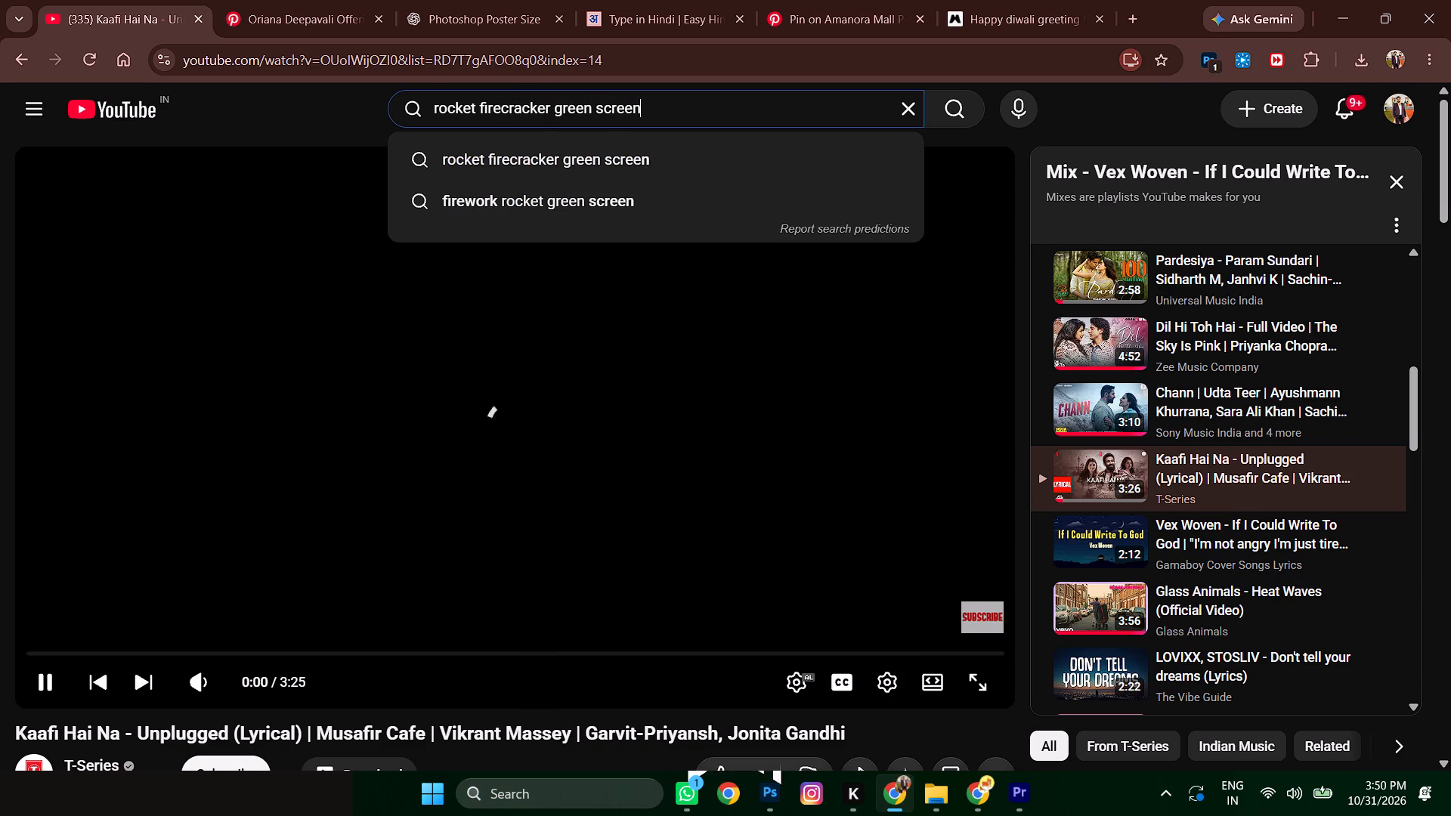
key("Return")
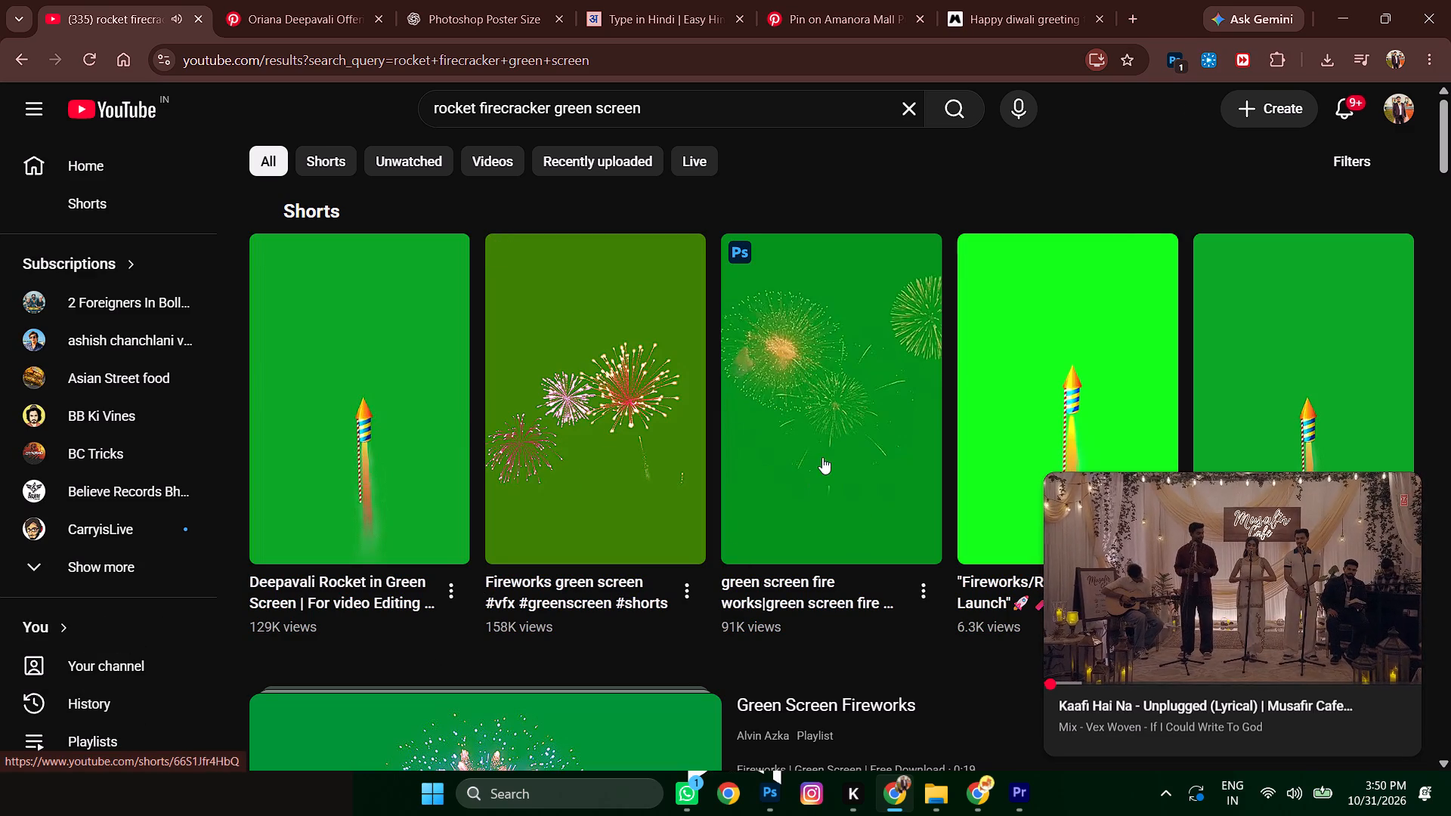
Dismiss the mini player and browse the search results for a suitable firework green-screen clip.
left_click(1400, 487)
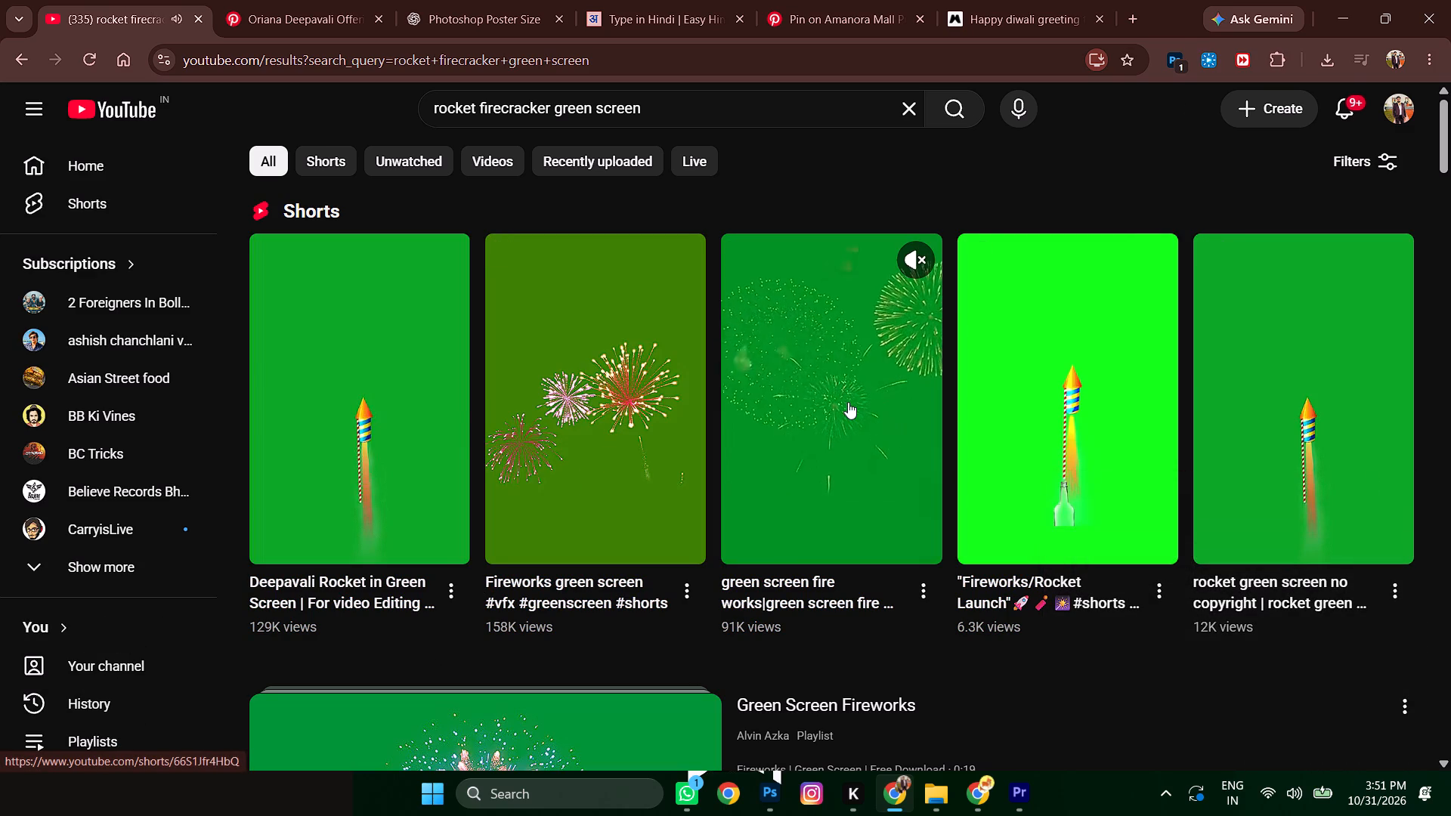
scroll(848, 402, "down", 5)
scroll(843, 408, "up", 6)
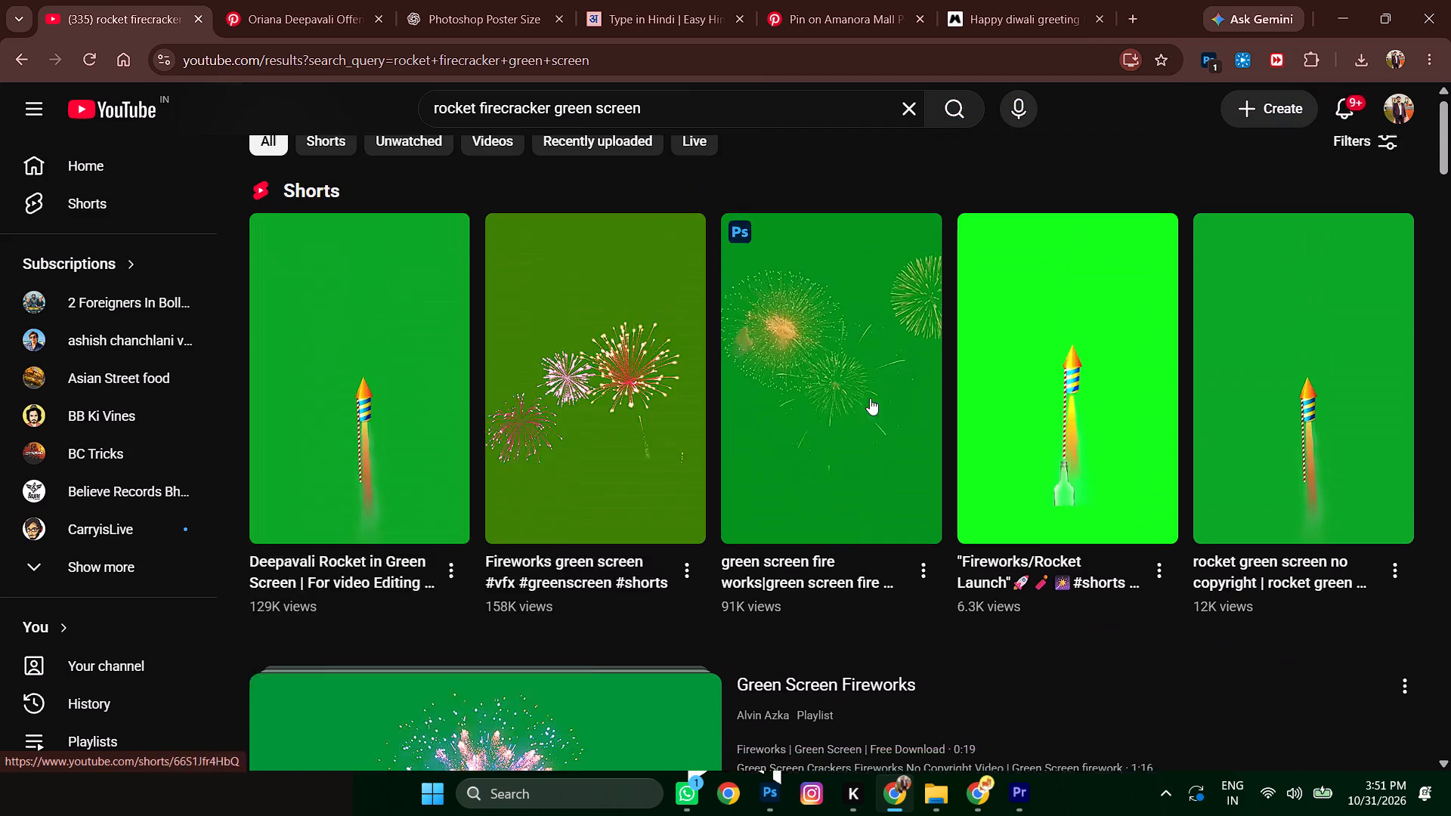
scroll(554, 497, "down", 6)
scroll(552, 496, "down", 16)
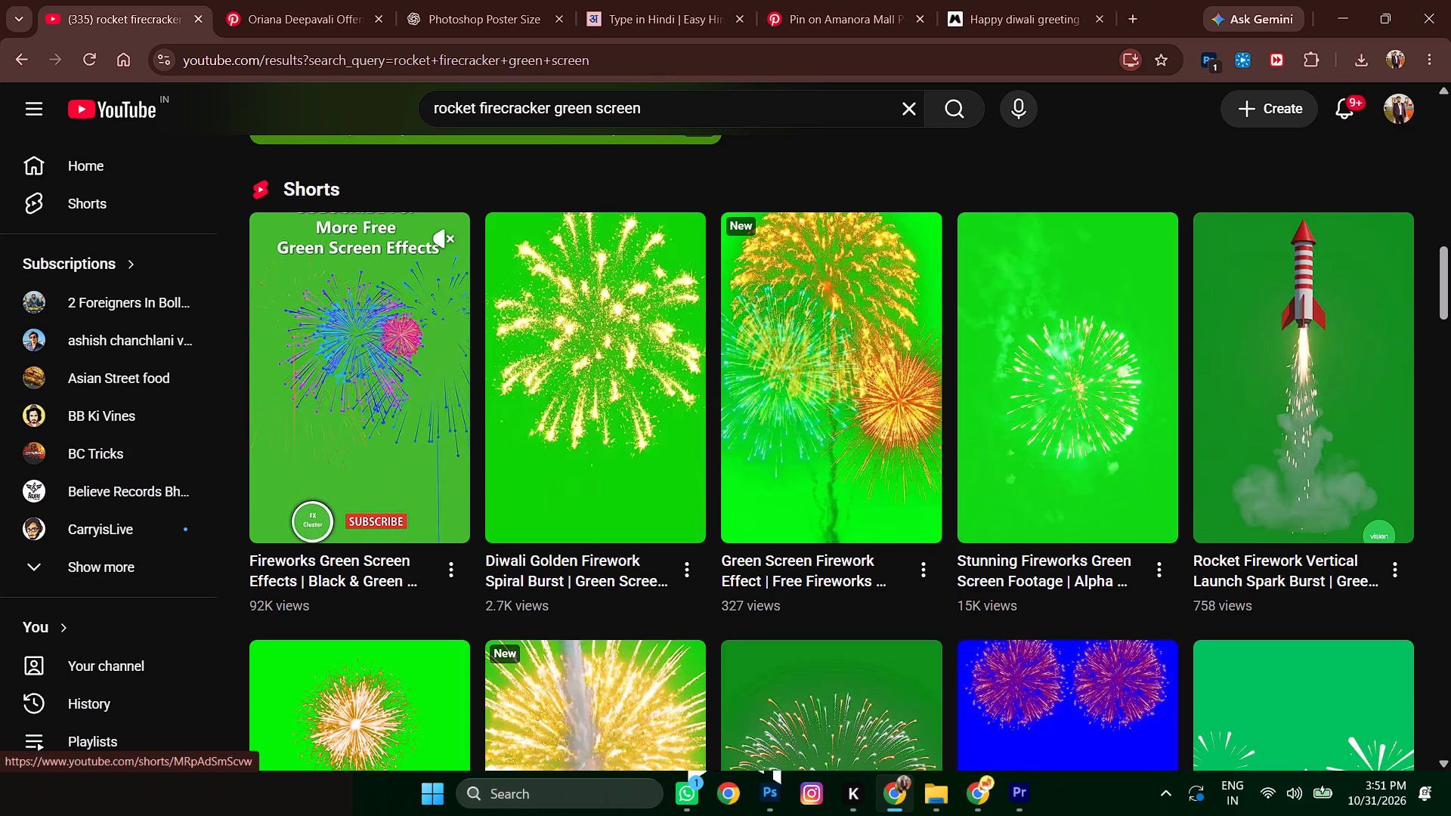
scroll(989, 487, "down", 7)
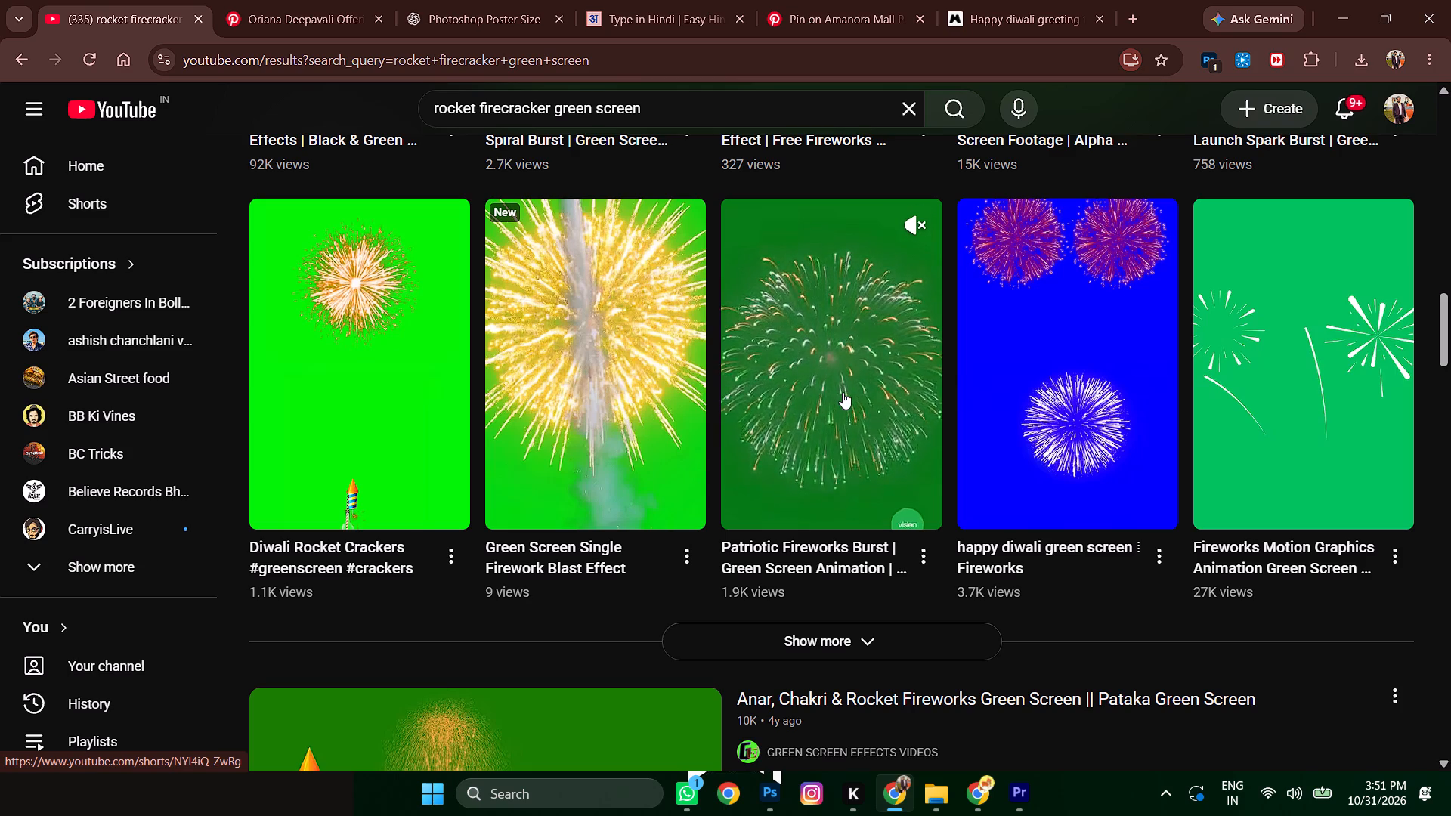
scroll(968, 471, "down", 7)
scroll(884, 454, "up", 6)
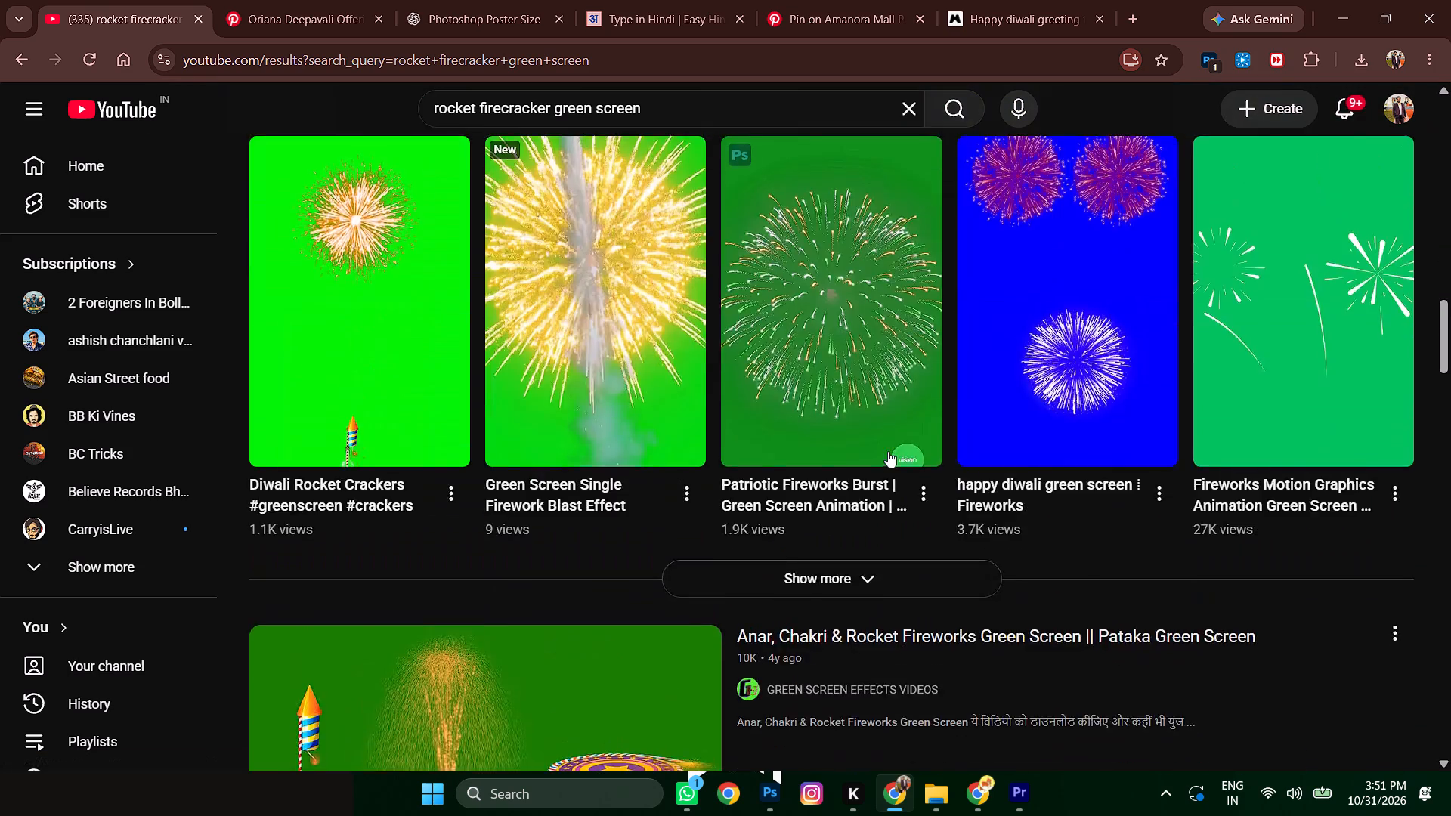
scroll(888, 451, "down", 8)
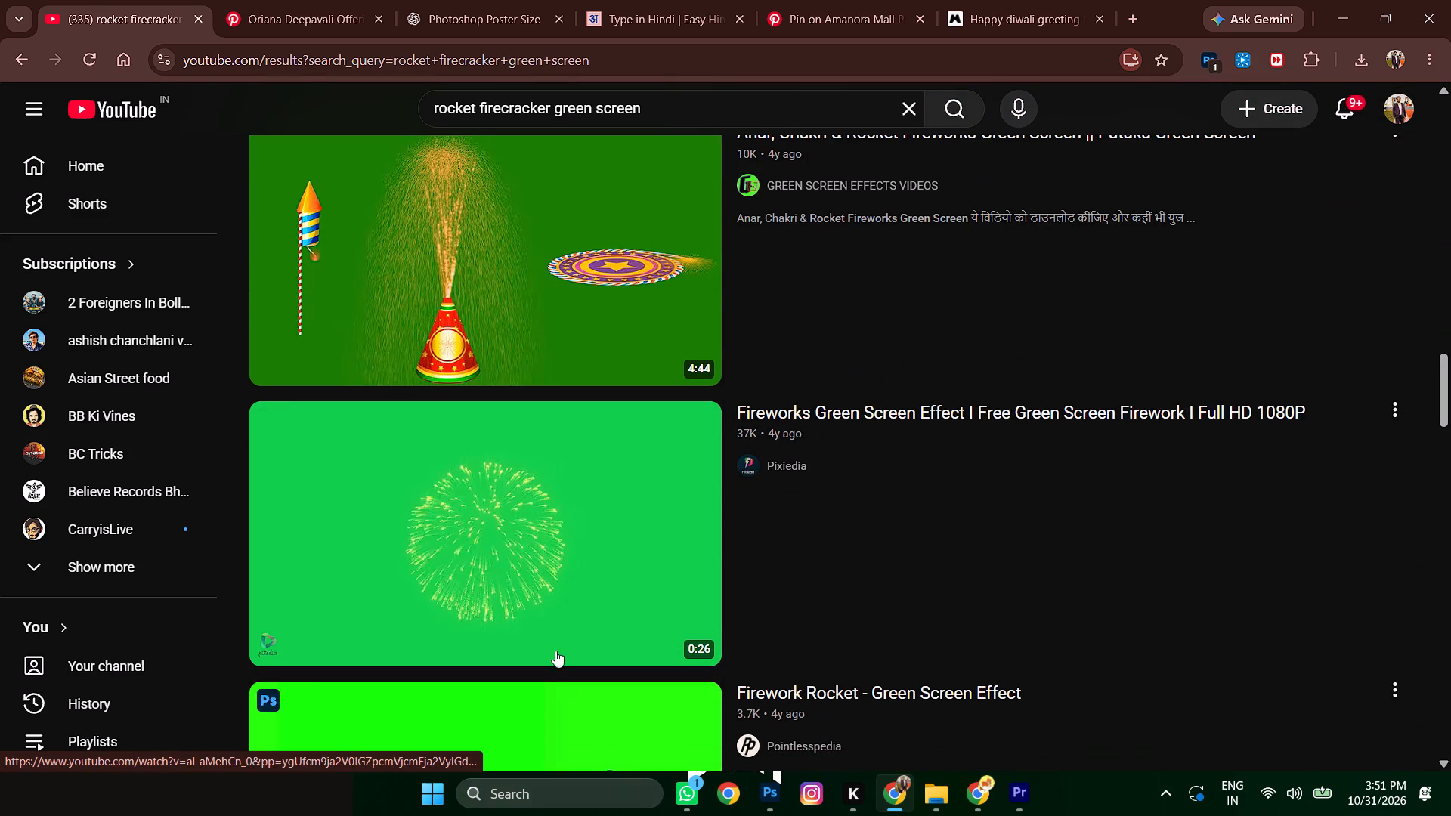
scroll(585, 544, "down", 6)
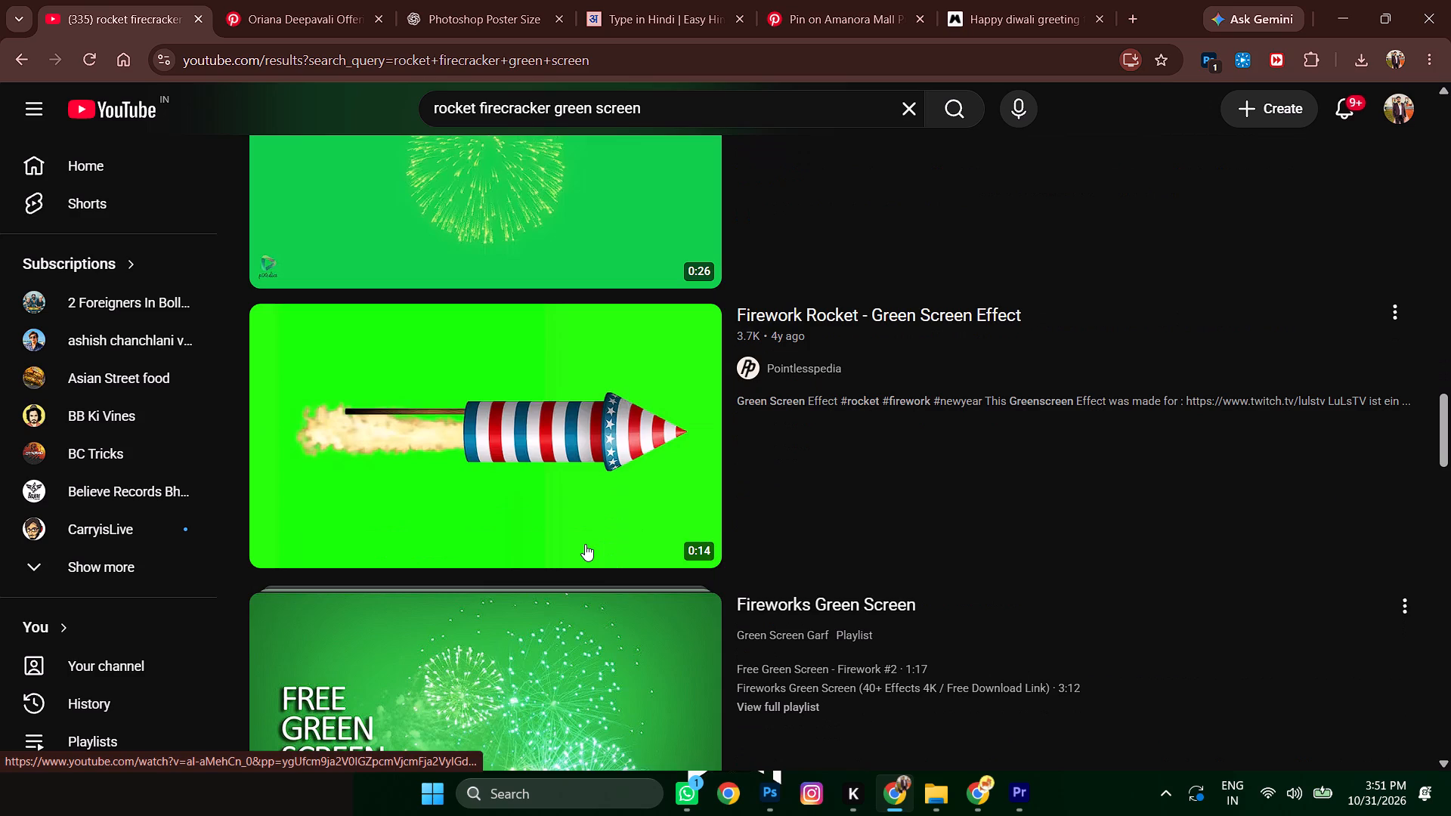
scroll(886, 547, "up", 17)
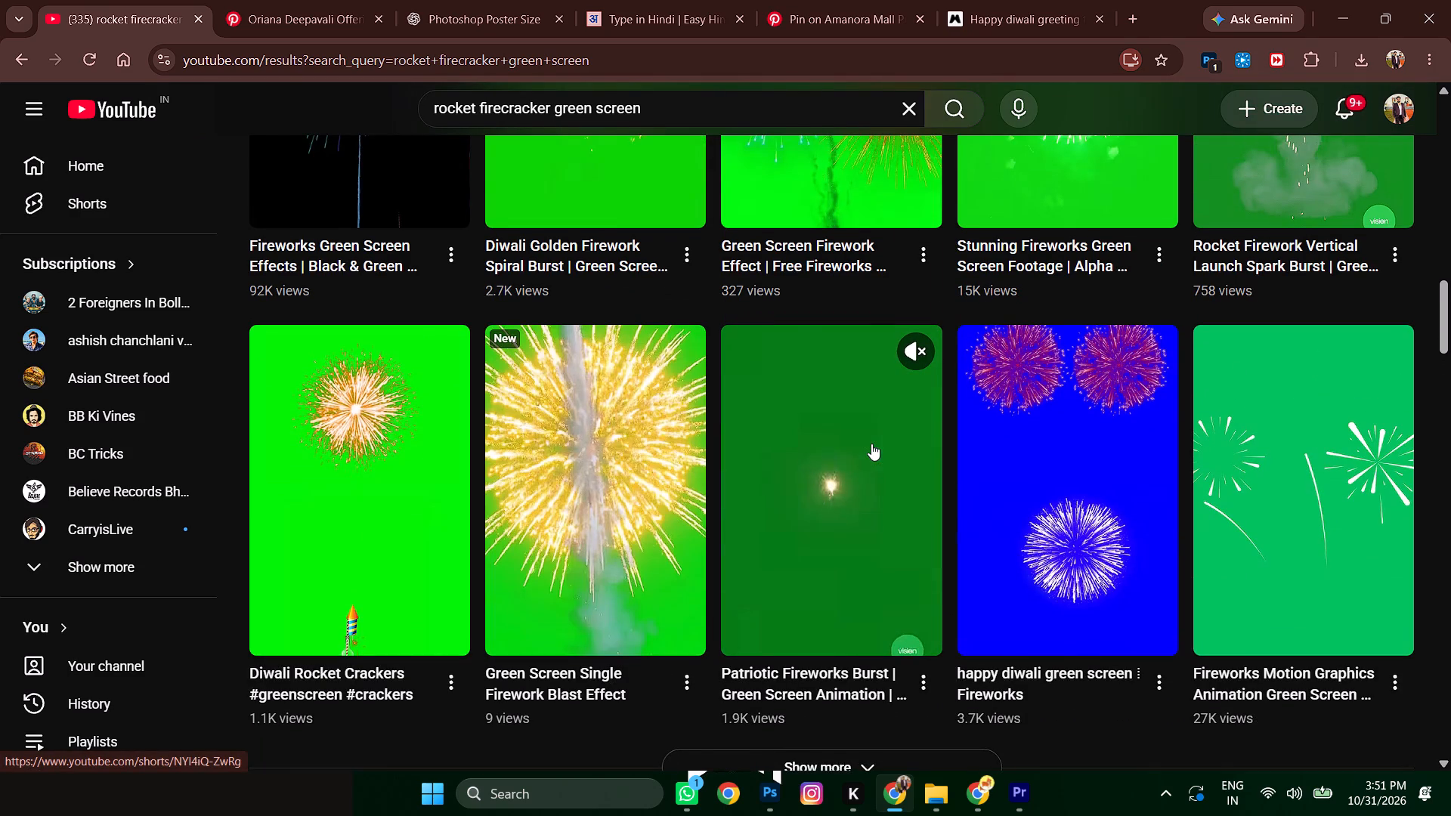
Open the Patriotic Fireworks Burst green-screen Short and copy its link.
left_click(819, 505)
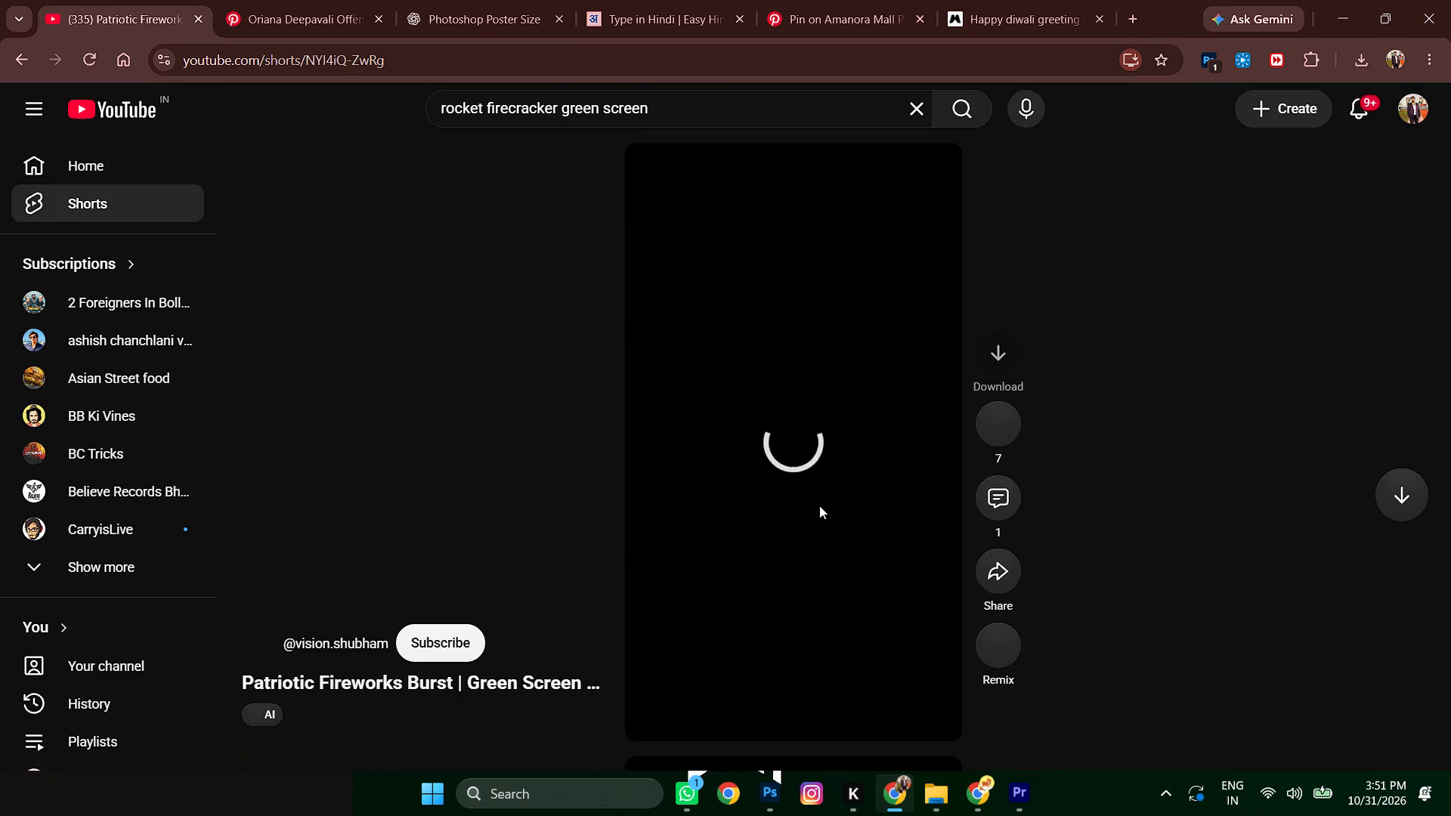
left_click(835, 397)
left_click(592, 57)
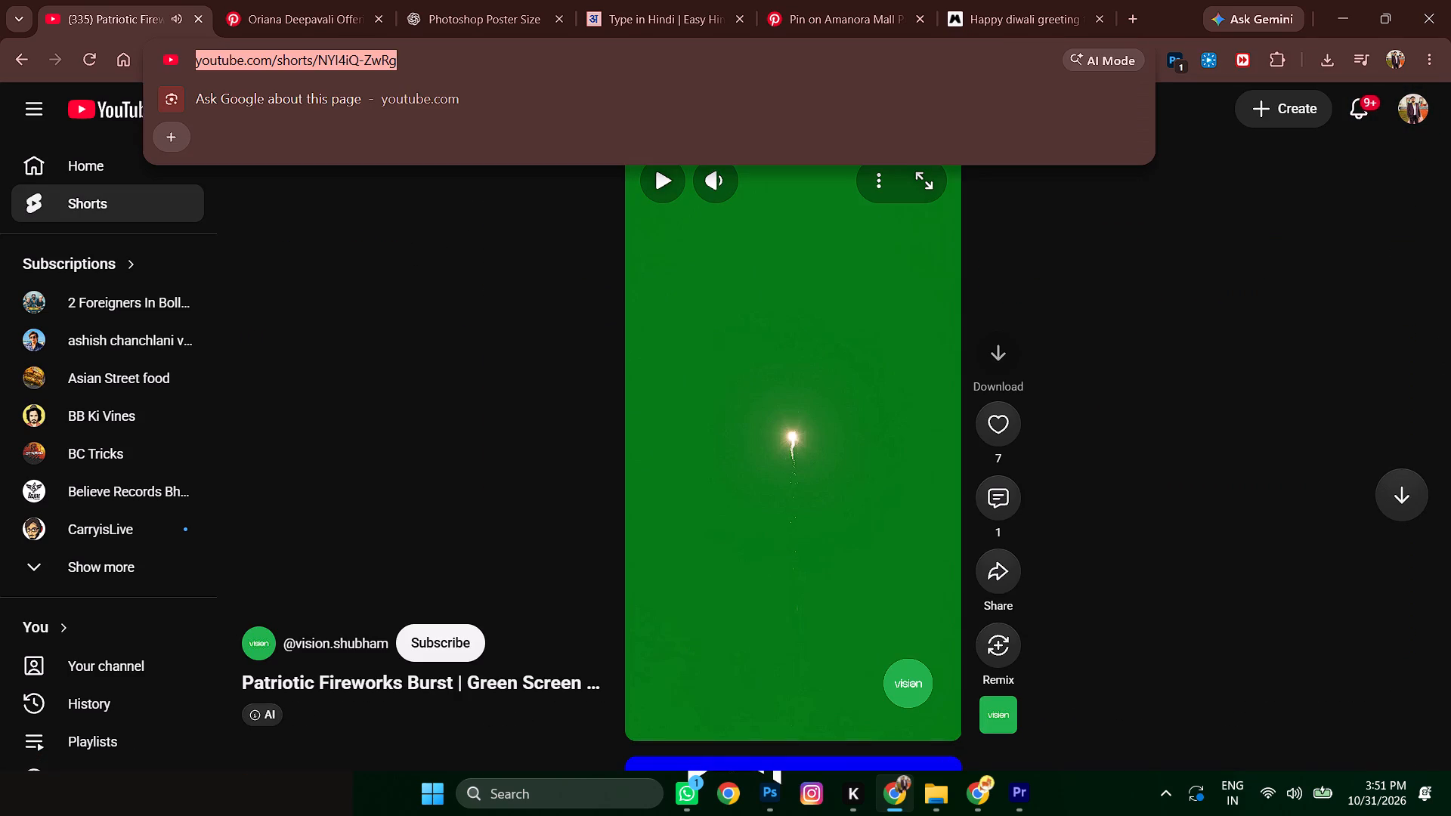
key("ctrl+c")
In a new browser tab, search Google for "ssyt" and open the SSYouTube.online video downloader.
left_click(1143, 18)
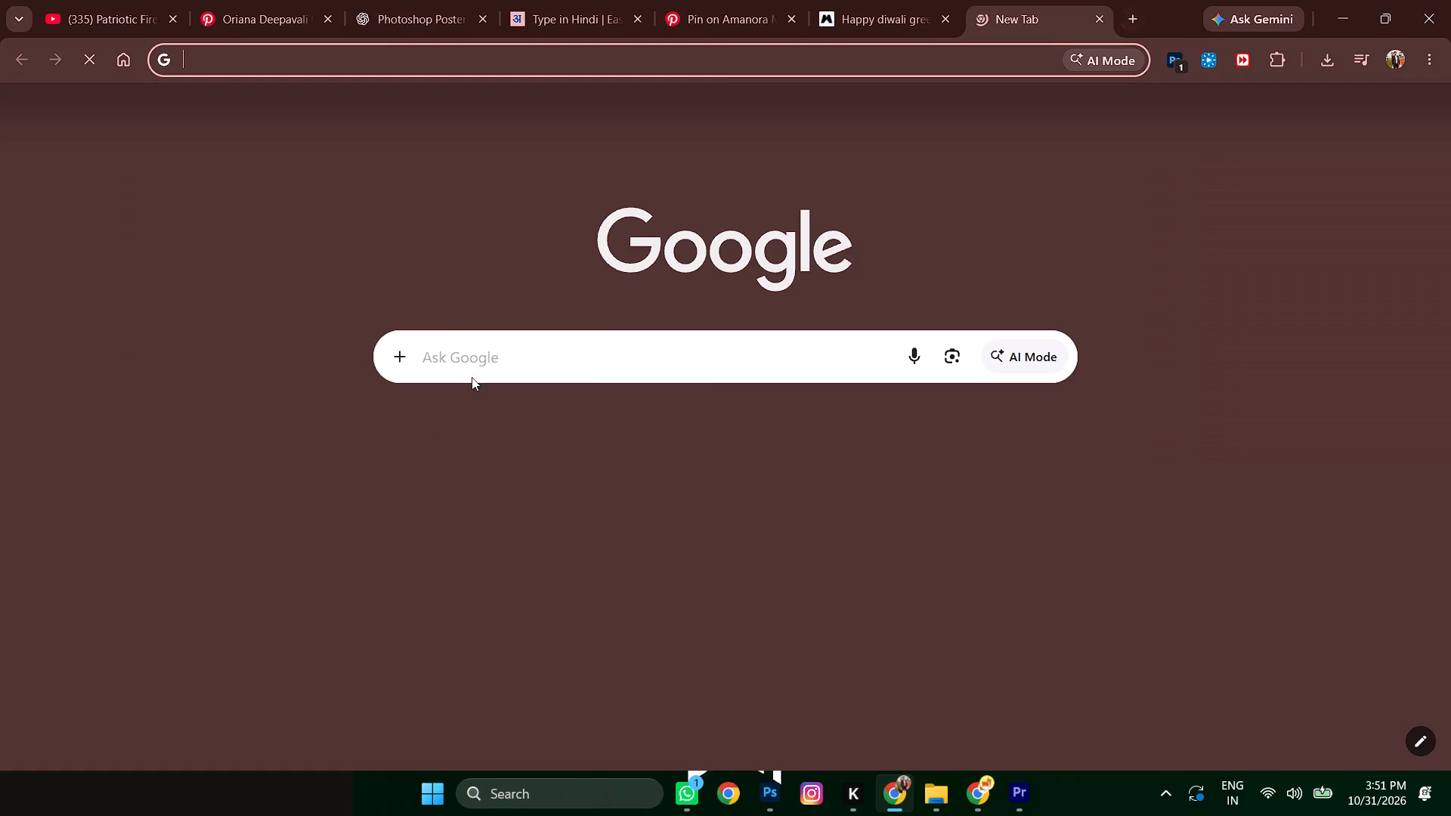
left_click(507, 360)
type("ssyt")
key("Return")
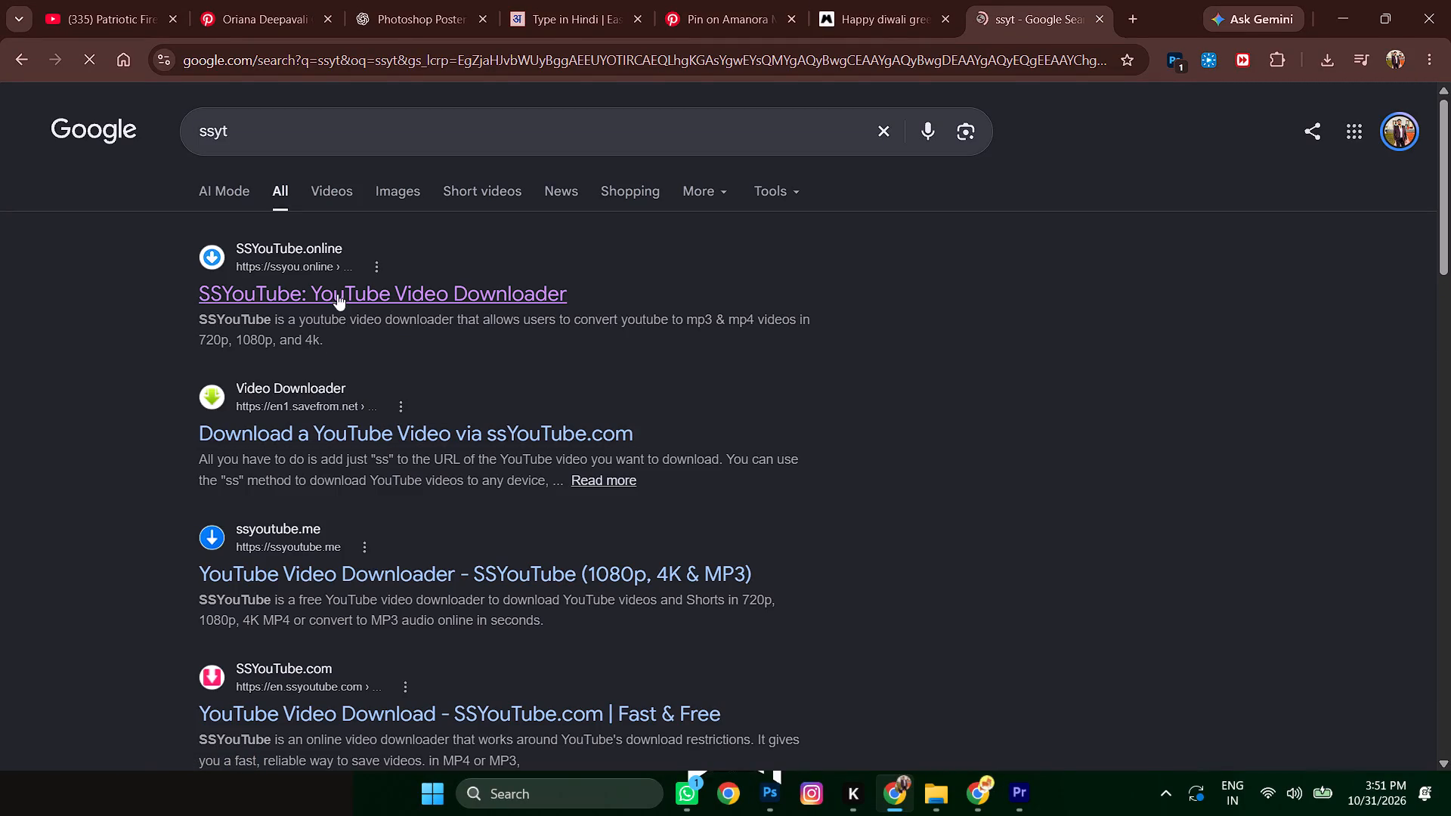
left_click(339, 290)
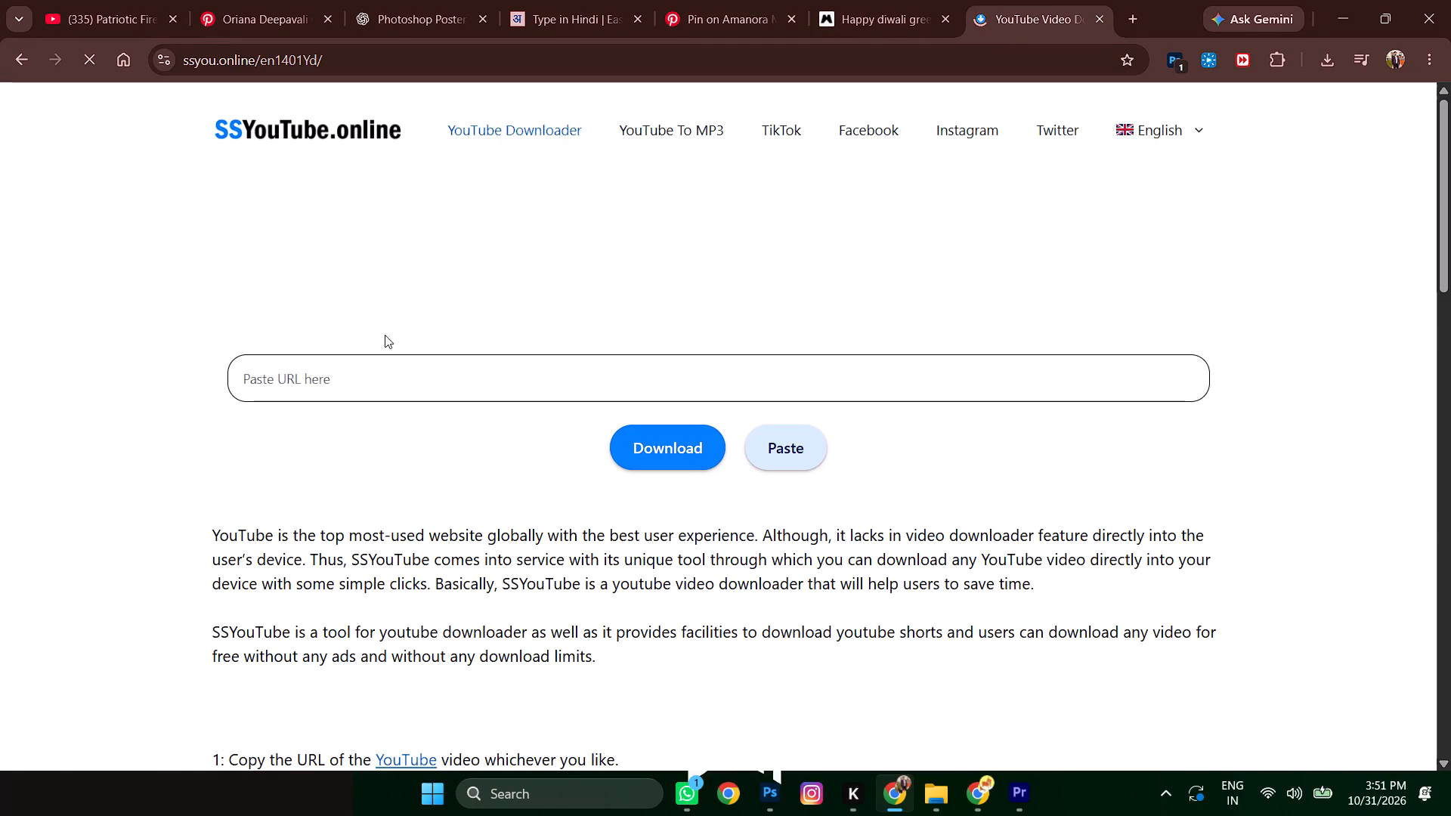
Submit the copied Shorts link to the downloader and download the 1080p MP4, closing the blocked ad tab.
left_click(556, 403)
left_click(555, 365)
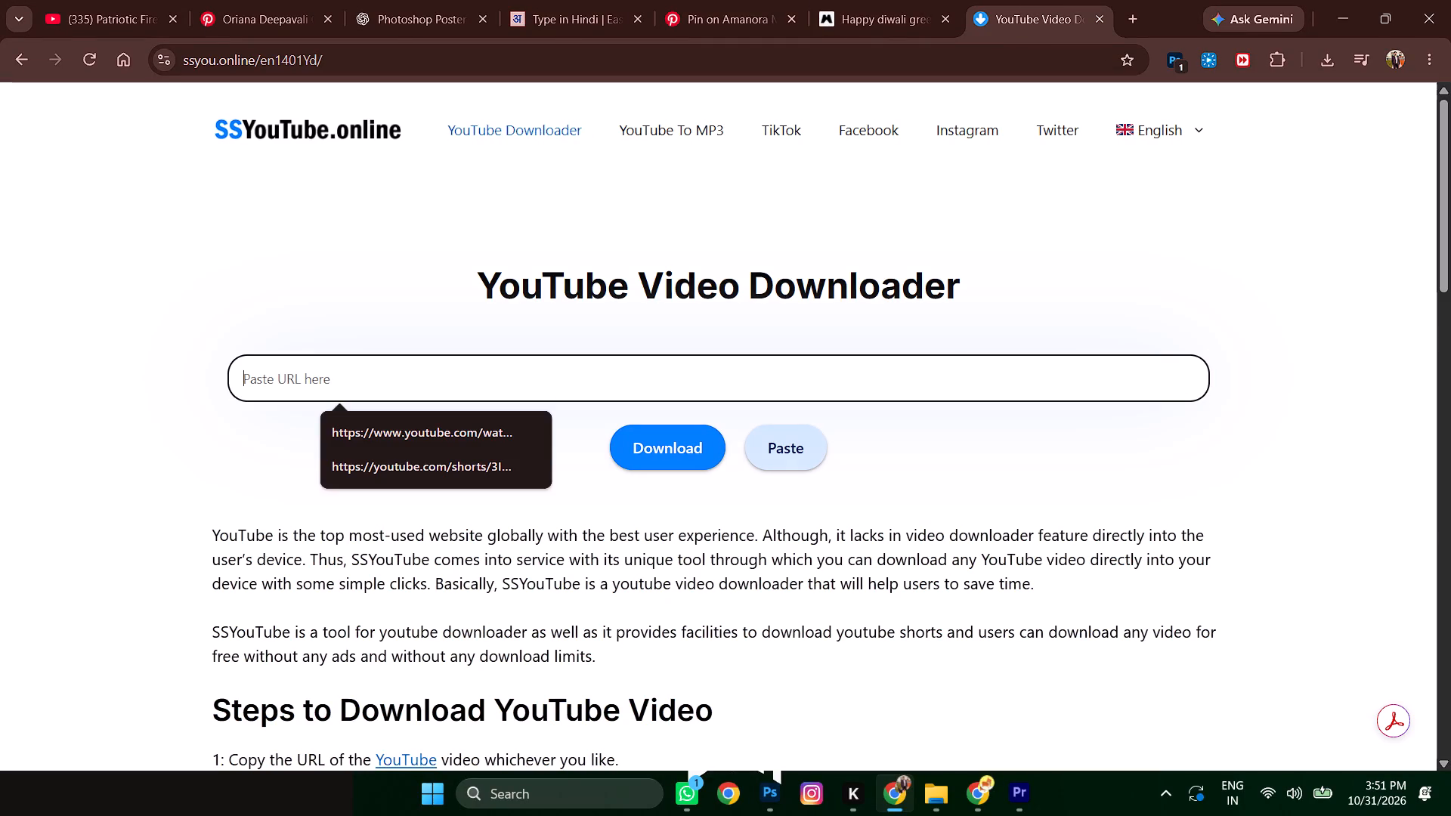
key("ctrl+v")
key("Return")
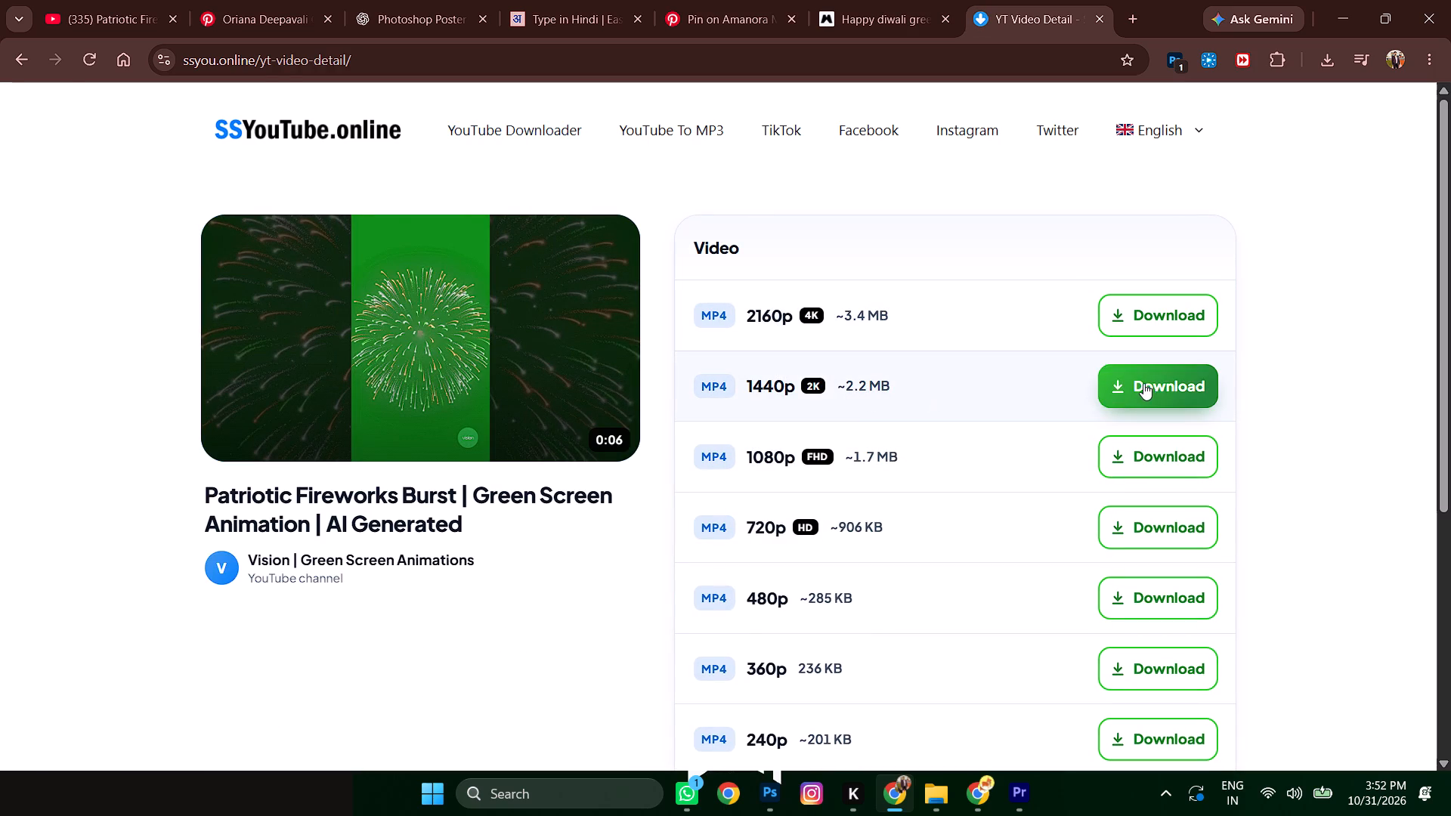
left_click(1173, 457)
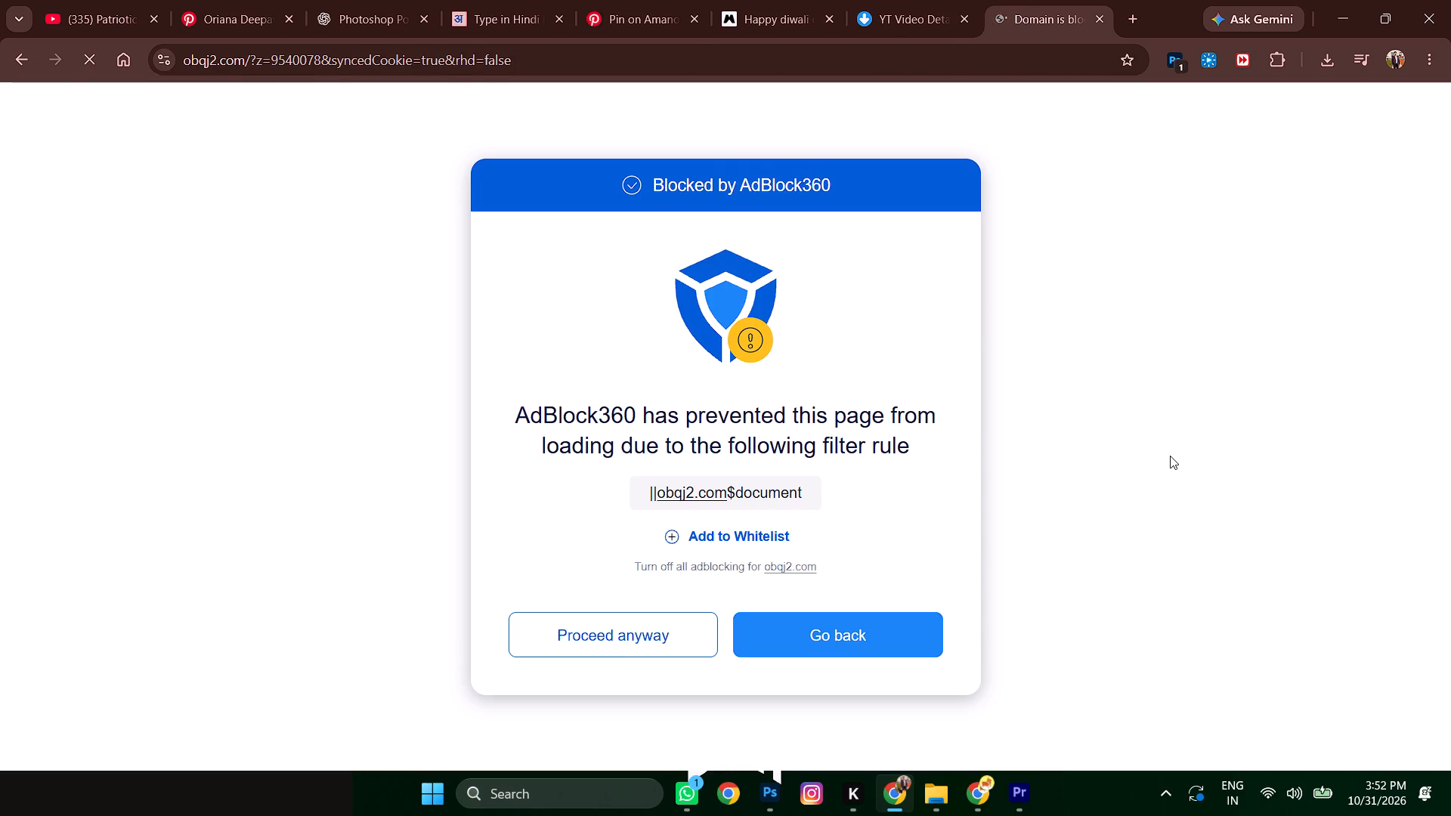
left_click(866, 633)
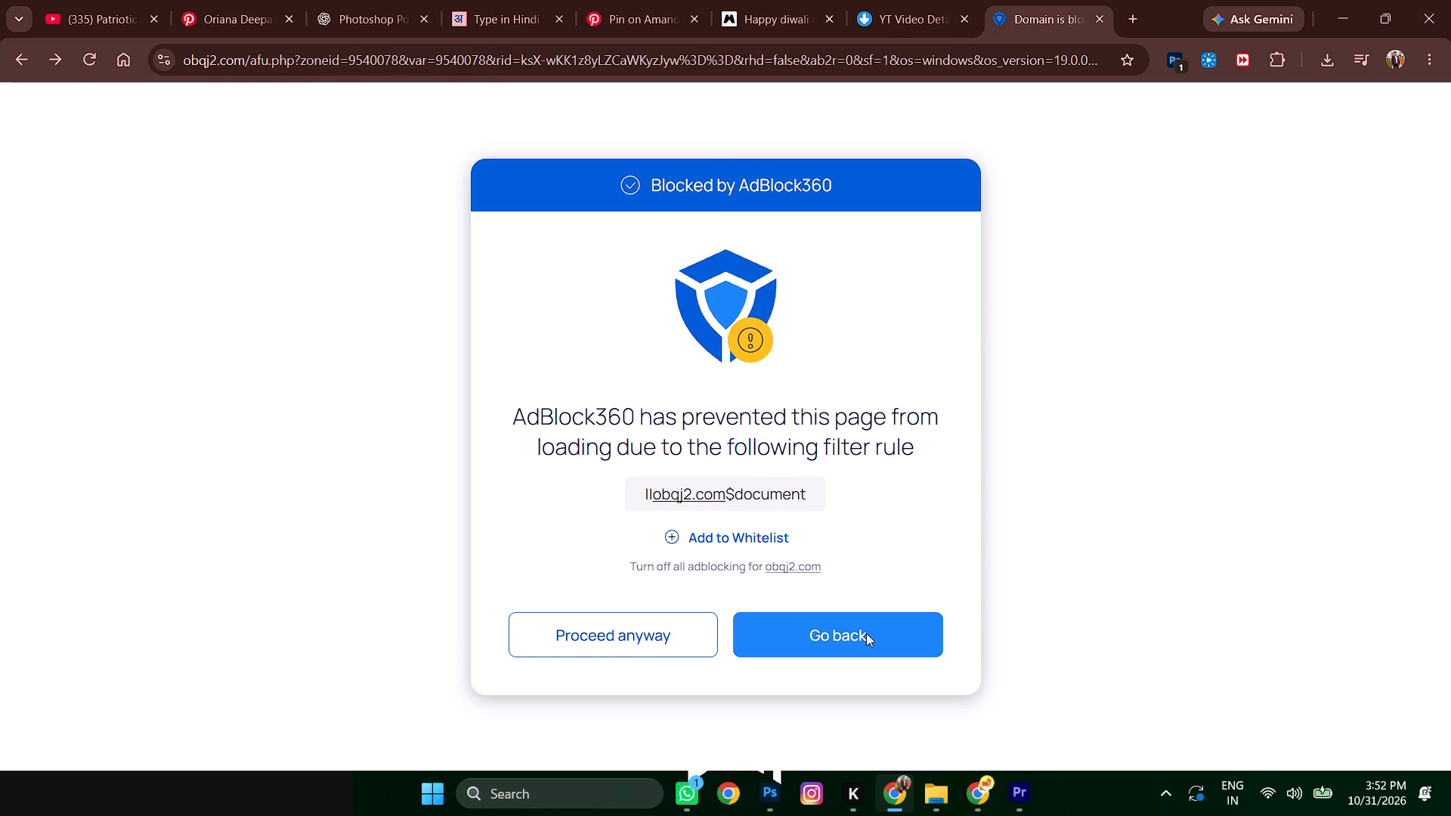
left_click(1100, 16)
left_click(760, 576)
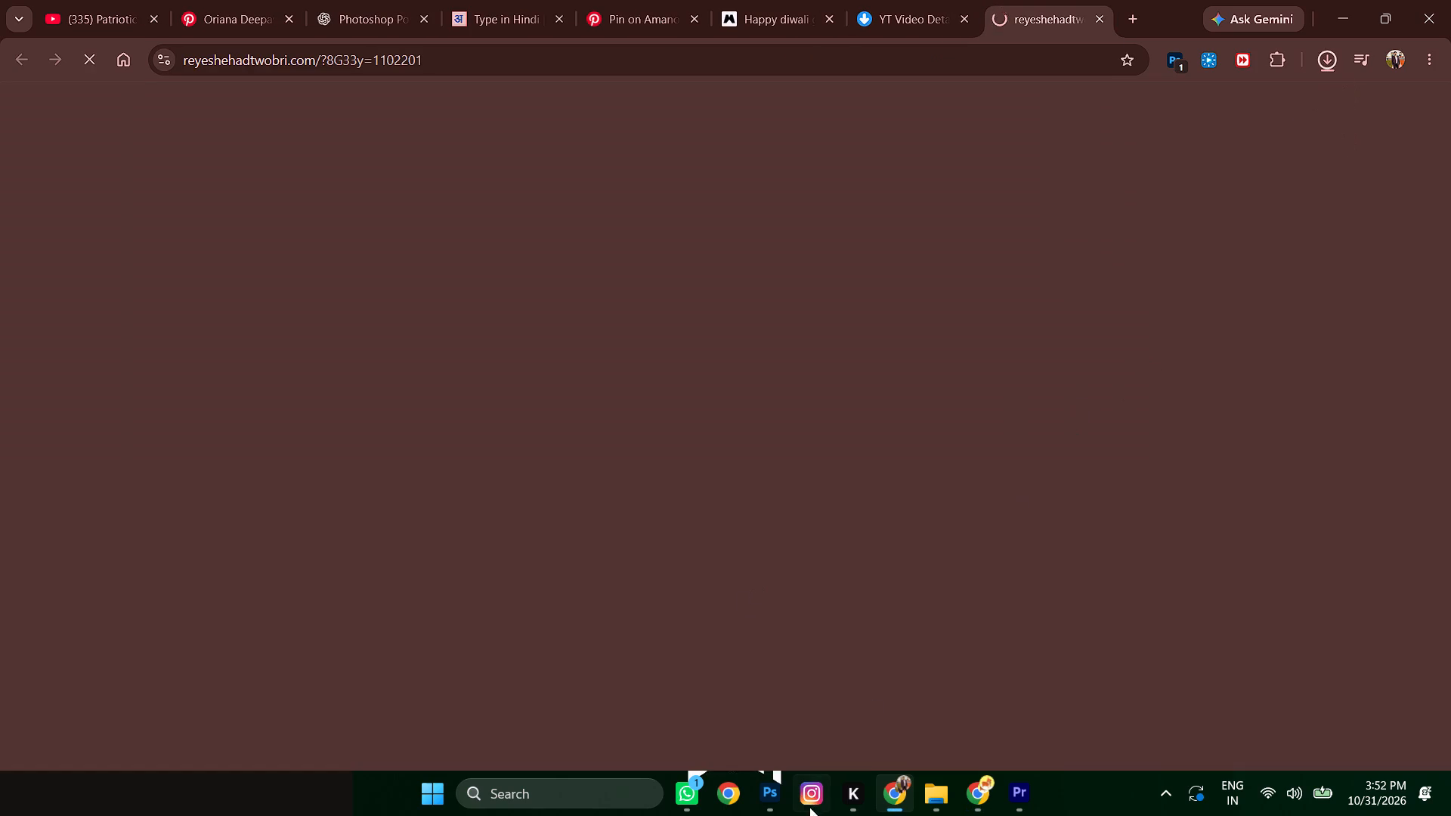
In File Explorer, move the downloaded Patriotic Fireworks Burst clip from New Volume (D:) into Kanhaiya Alankar's Diwali 2026 Video- KAM folder.
left_click(935, 788)
left_click(1047, 688)
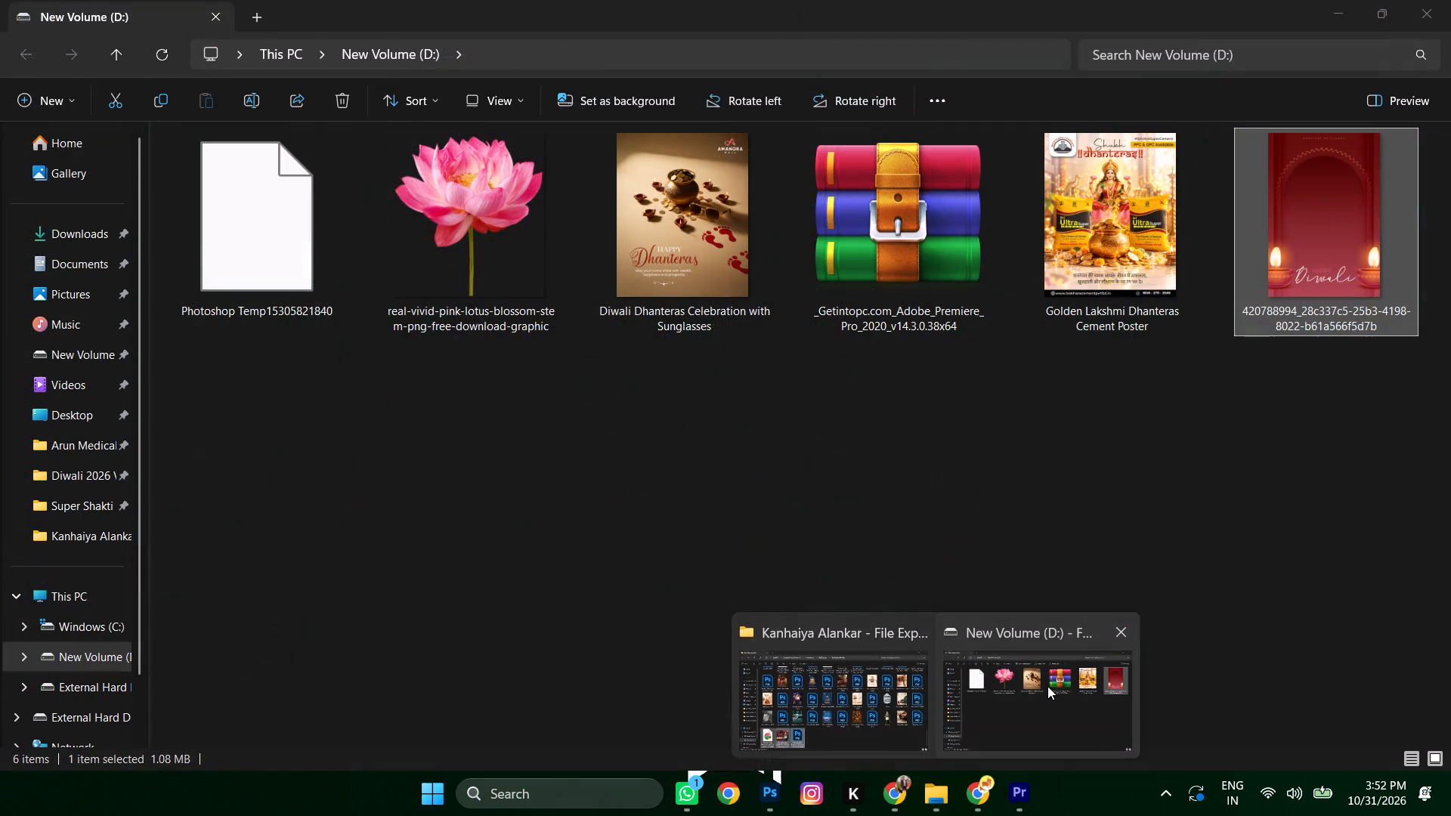
left_click_drag(891, 539, 846, 530)
left_click(289, 439)
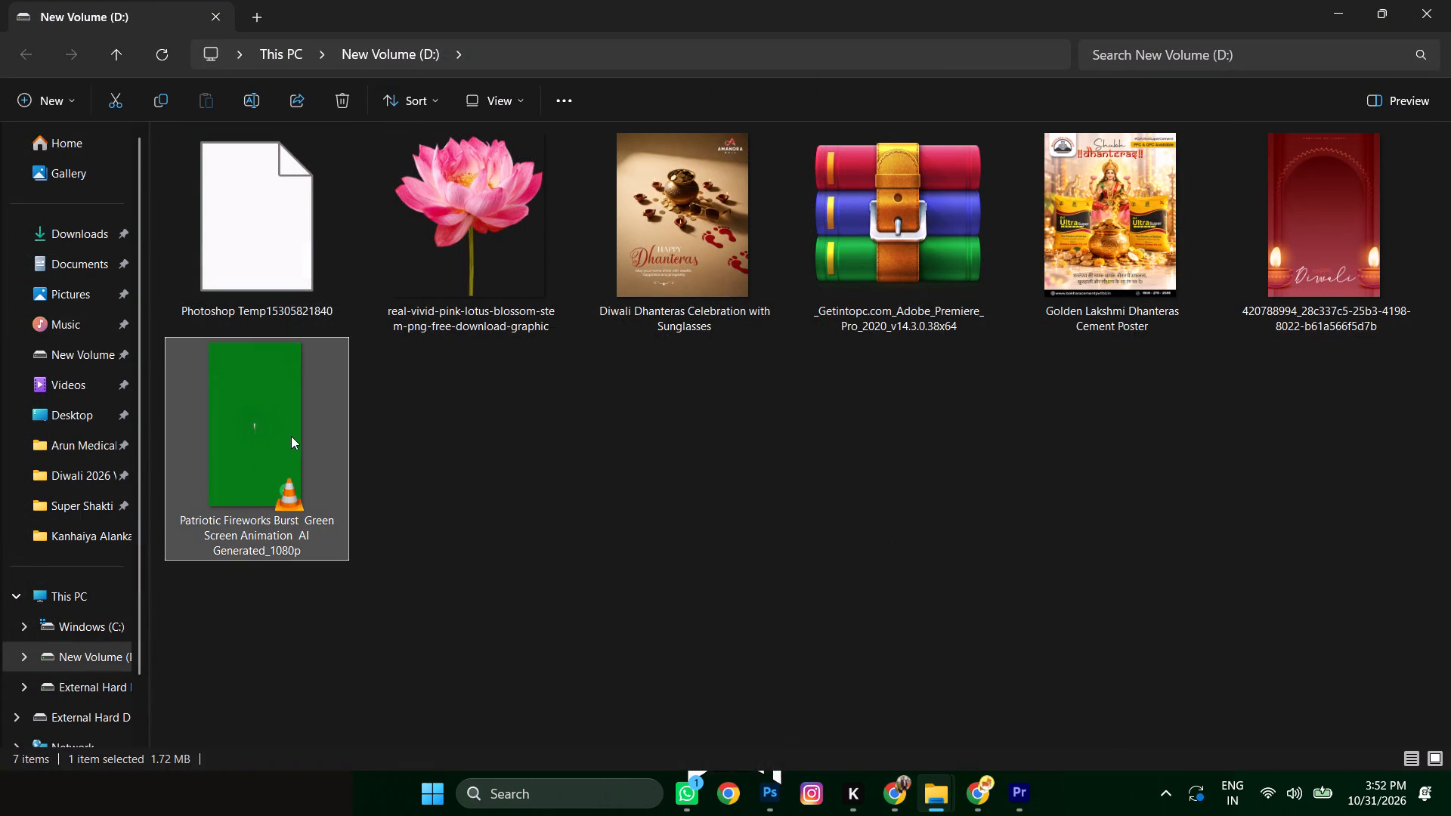
key("ctrl+x")
left_click(930, 790)
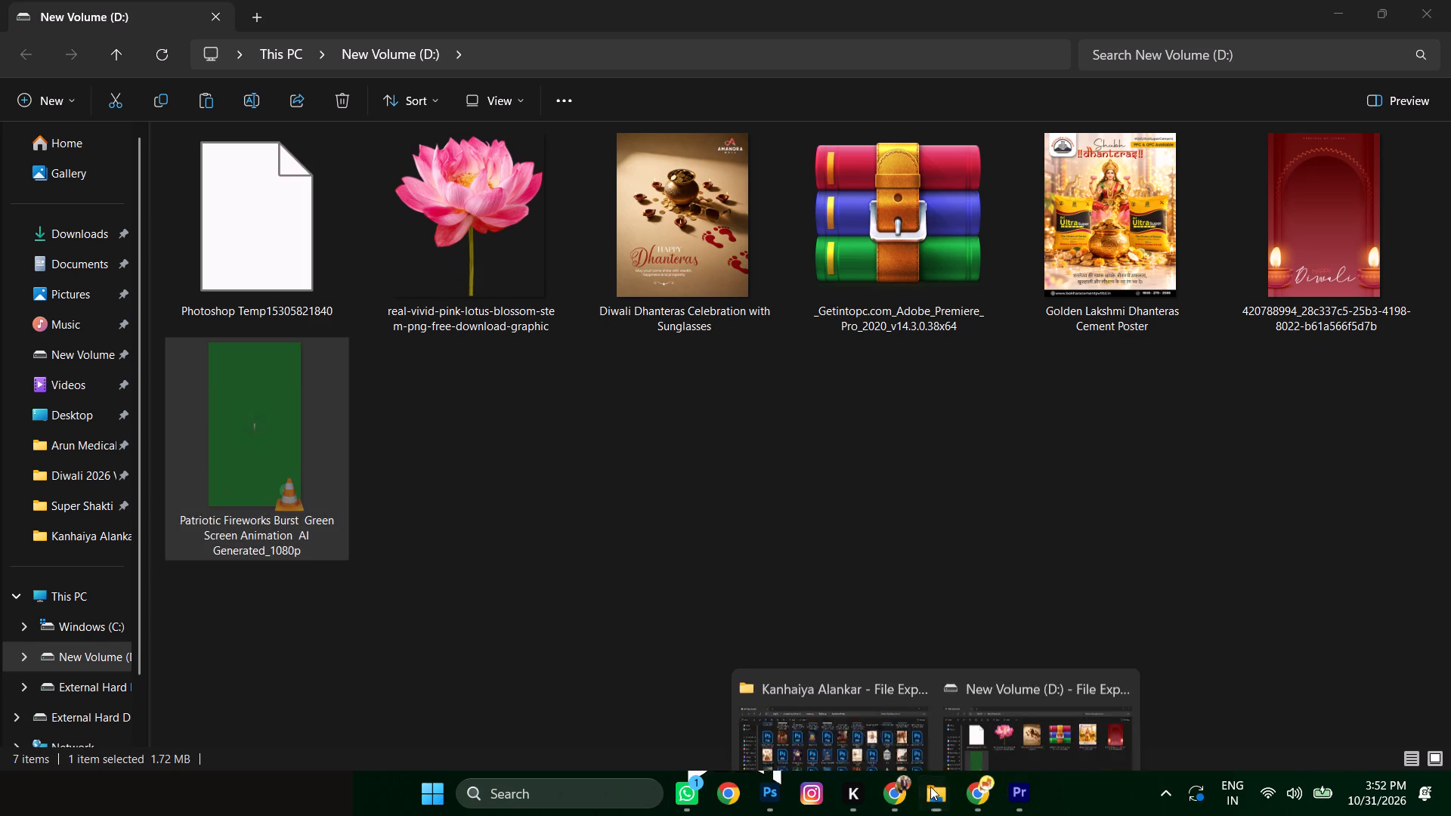
left_click(840, 682)
left_click(600, 664)
scroll(607, 659, "up", 7)
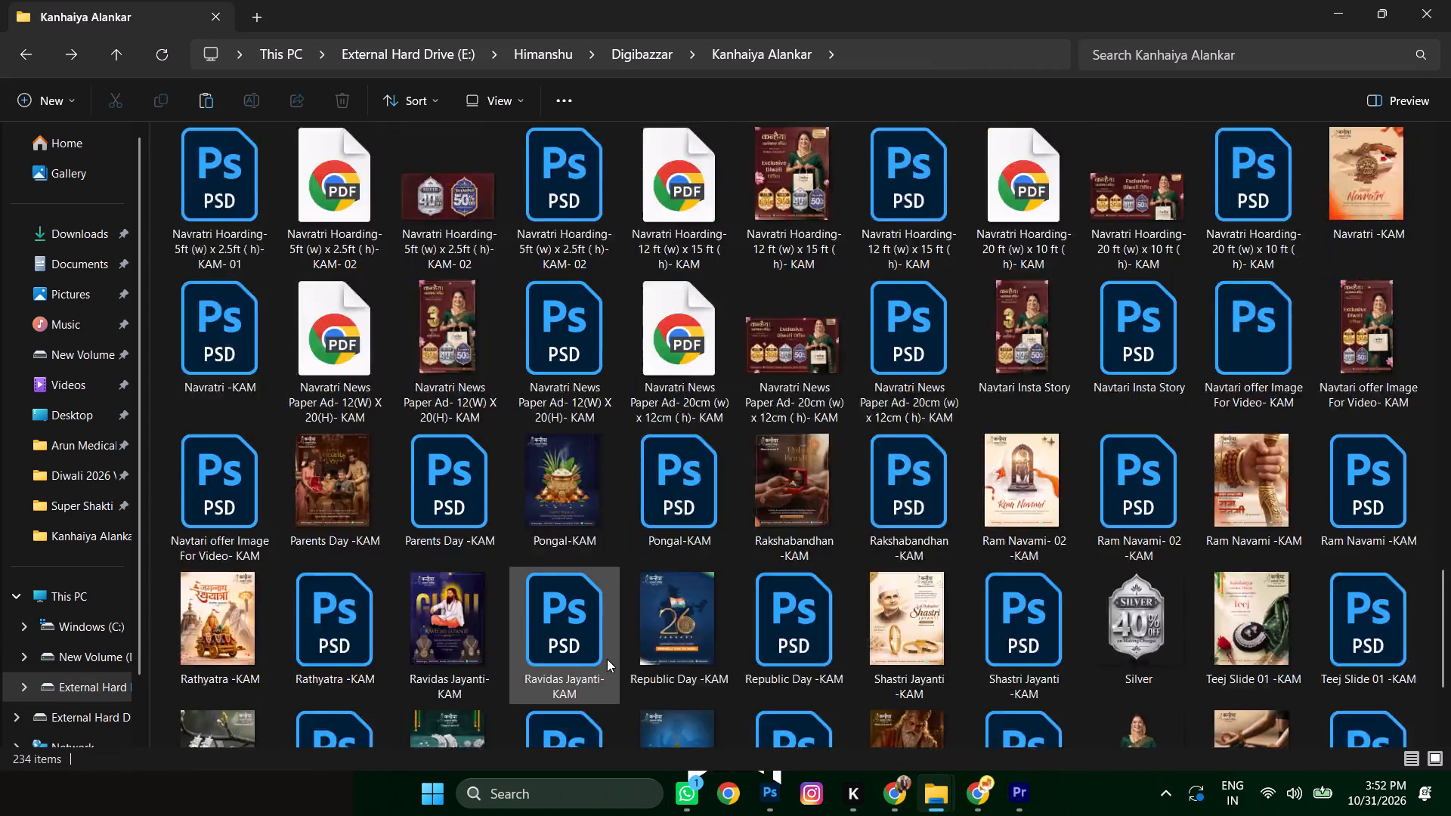
scroll(607, 659, "down", 6)
scroll(607, 649, "up", 20)
scroll(607, 649, "up", 9)
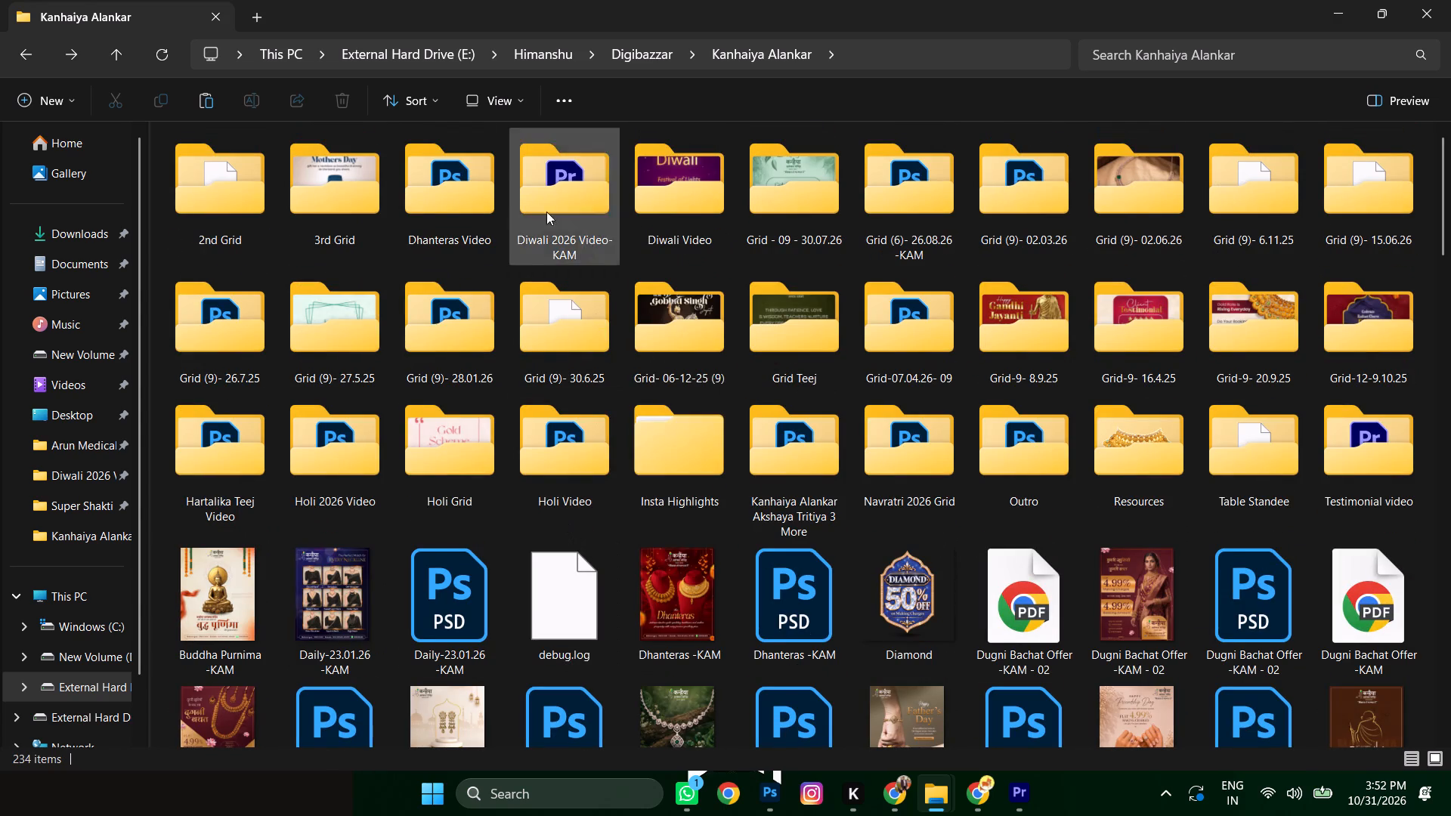
left_click(824, 184)
left_click(680, 195)
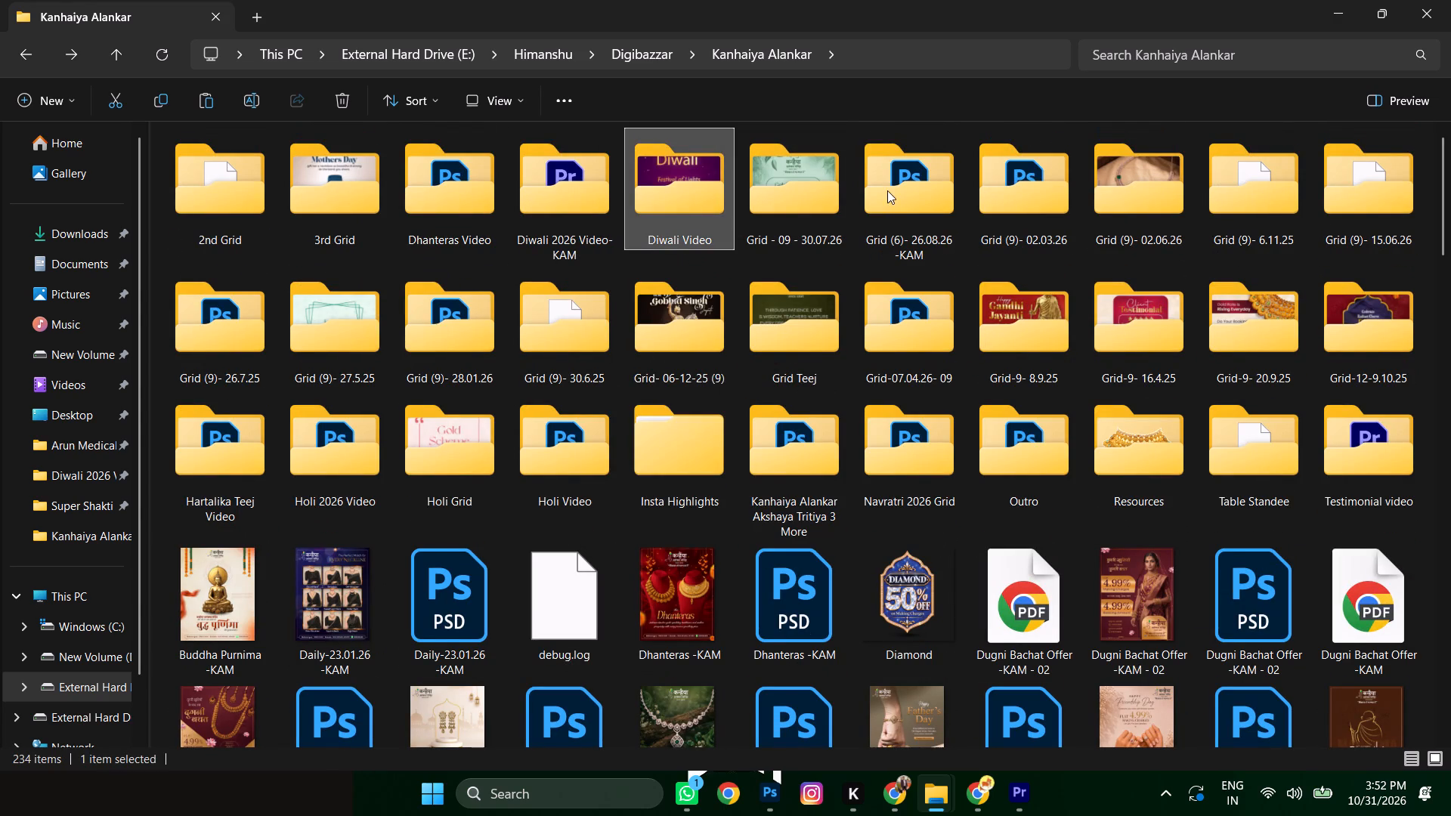
double_click(571, 189)
left_click(589, 416)
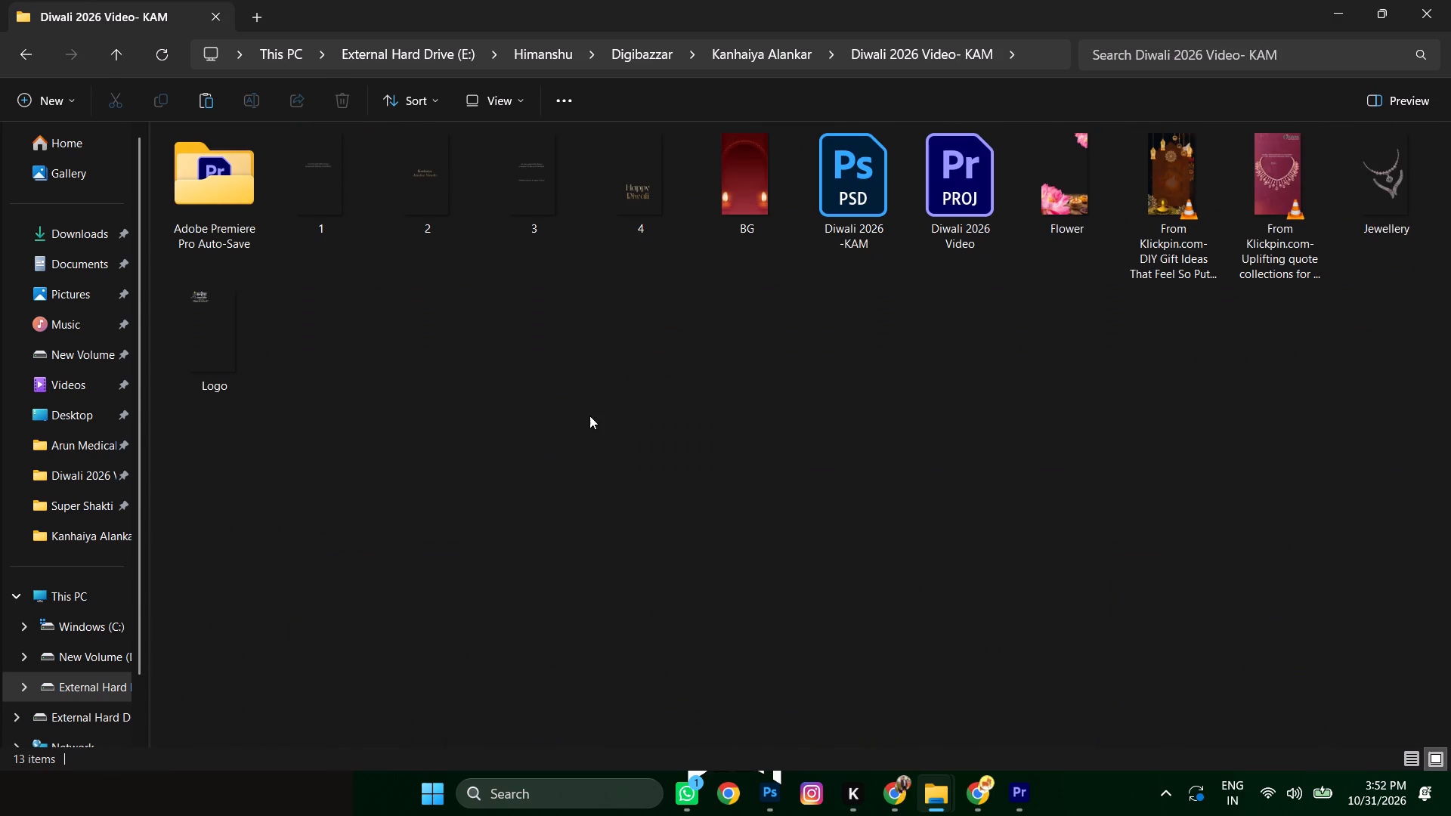
key("ctrl+v")
left_click(833, 459)
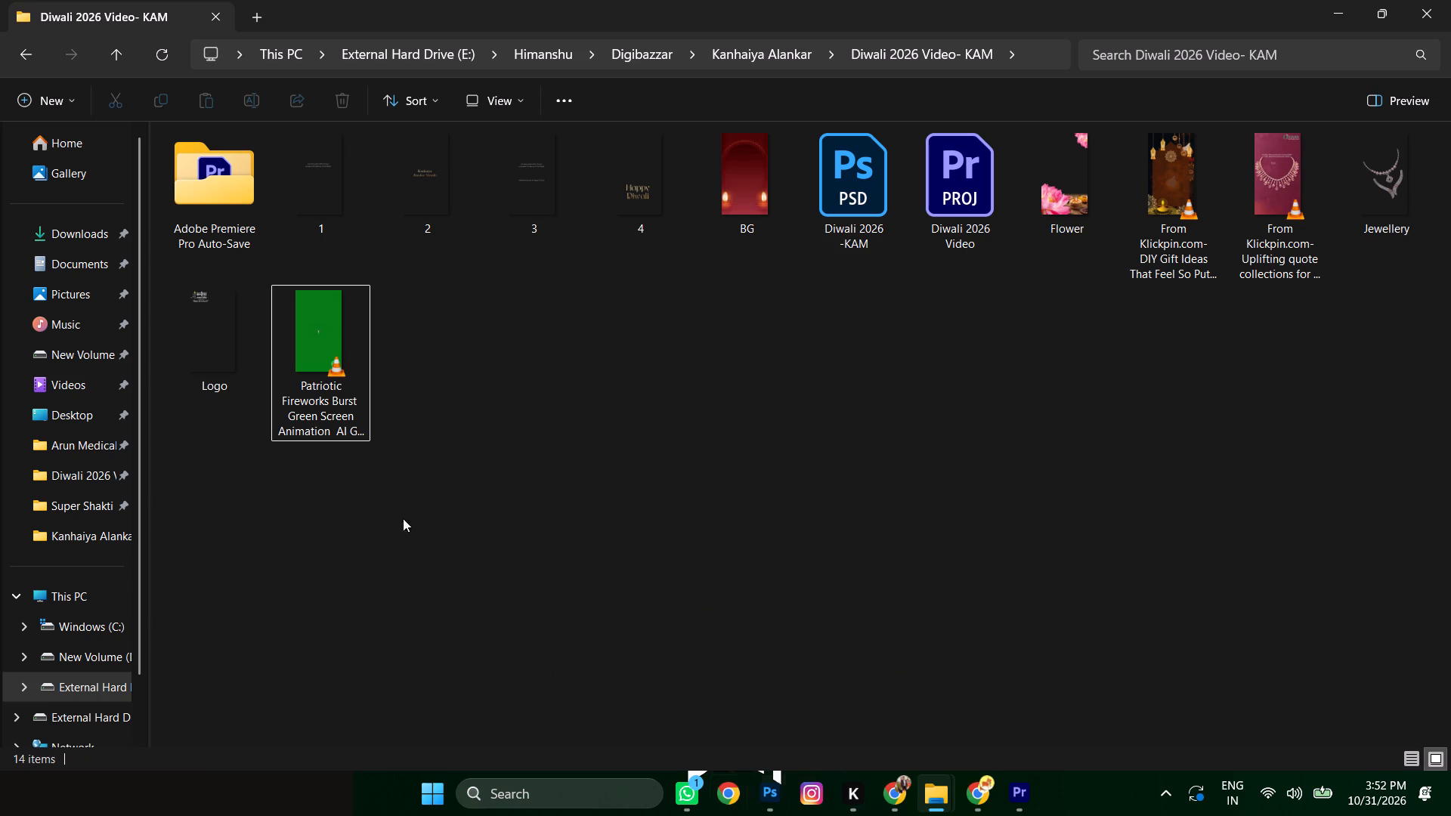
Import the Patriotic Fireworks Burst clip from the folder into the Premiere Pro project bin.
left_click_drag(326, 366, 1023, 762)
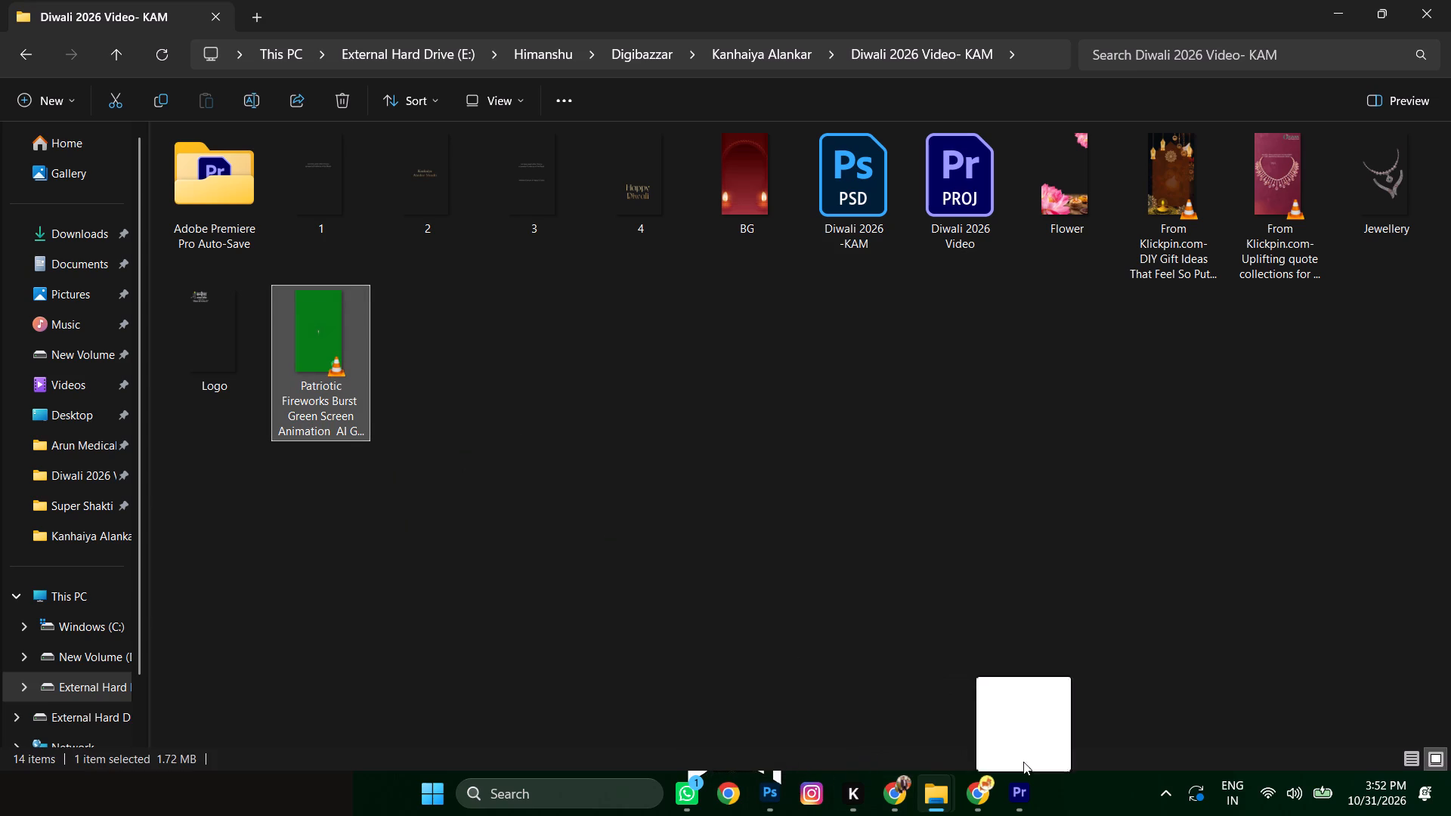
left_click_drag(1023, 762, 220, 646)
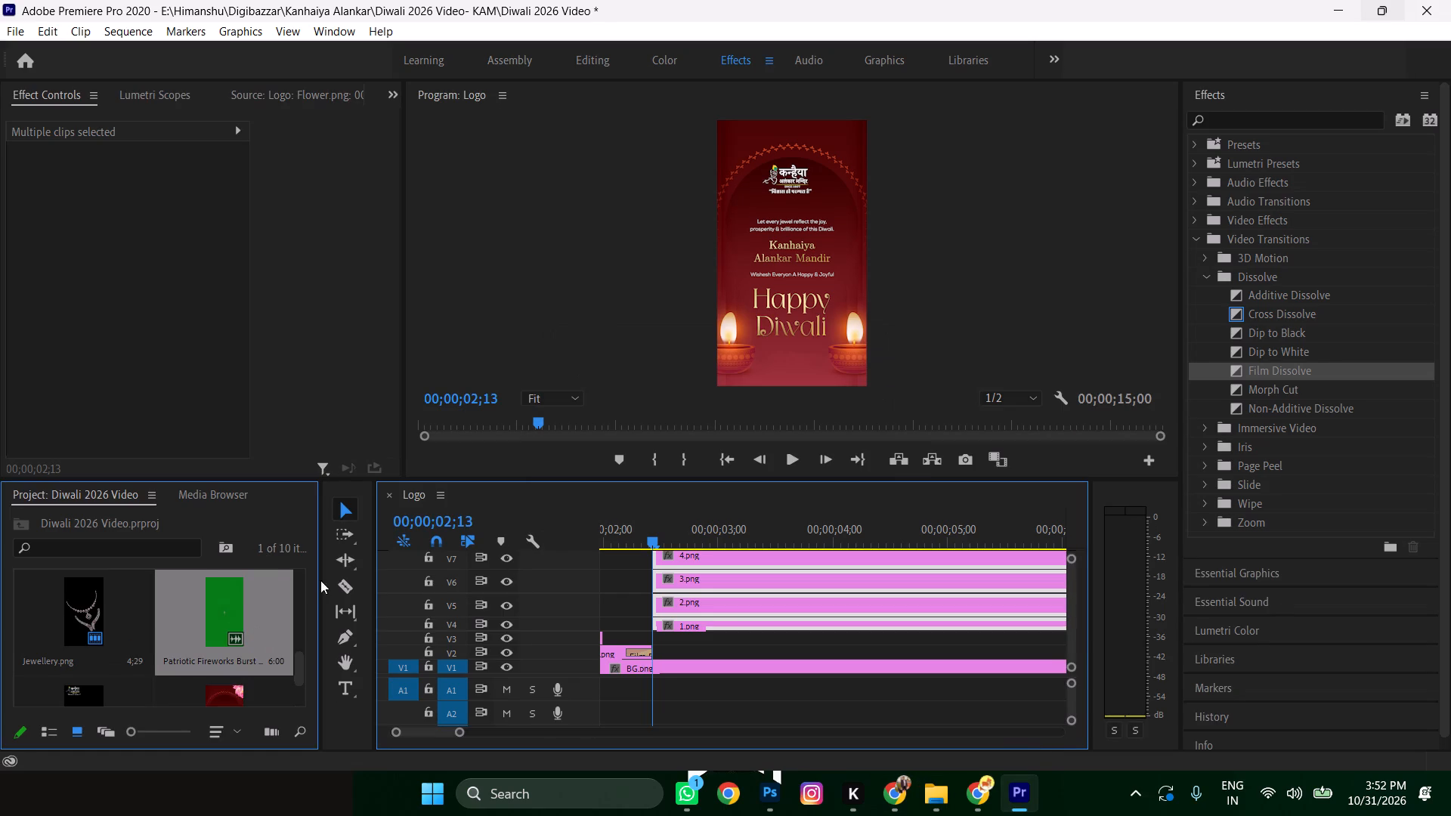
Deselect the timeline clips and enlarge the timeline area's height to give the video tracks more room.
scroll(371, 568, "down", 3)
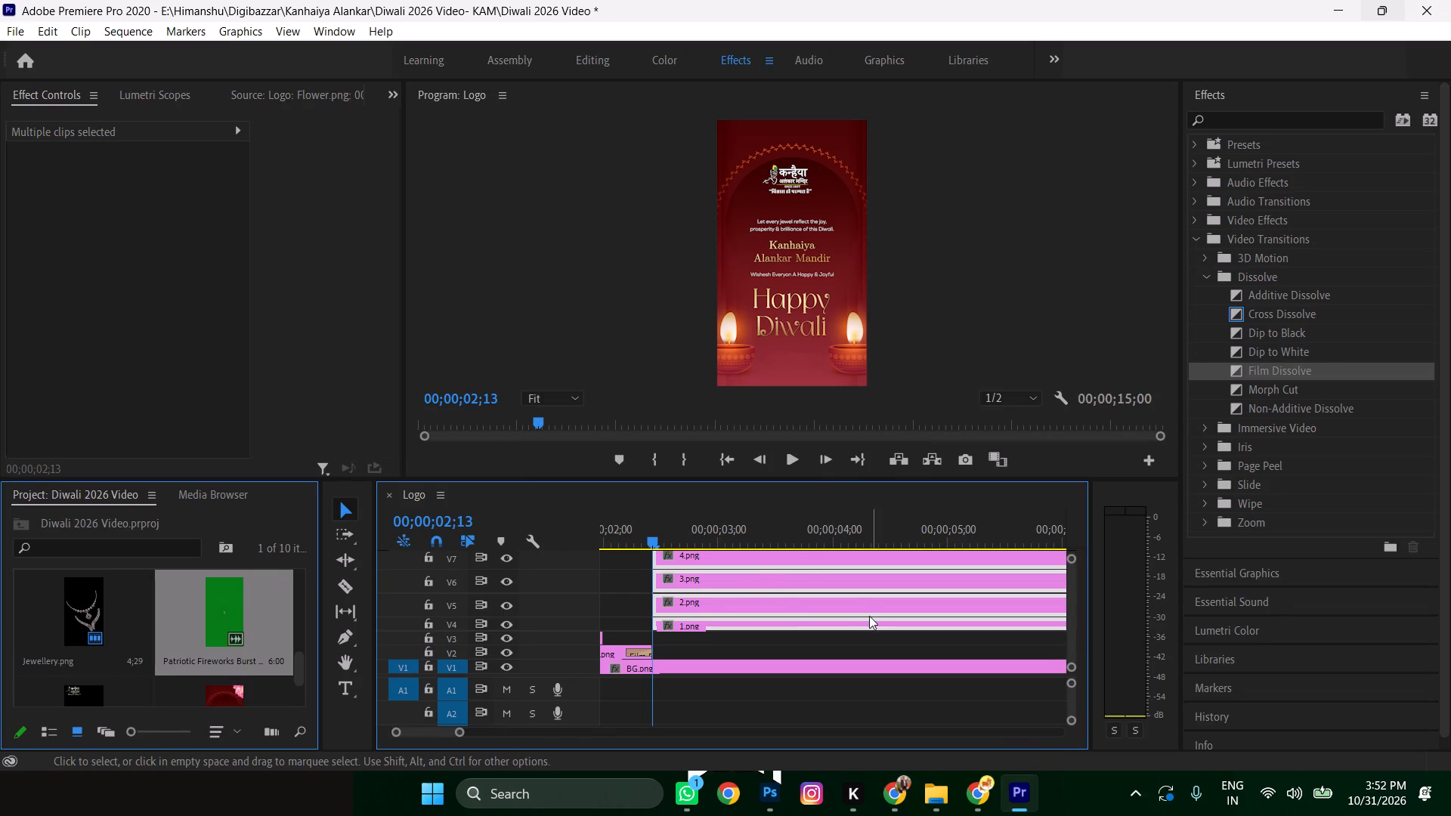
scroll(859, 604, "down", 2)
scroll(792, 603, "up", 5)
left_click(784, 631)
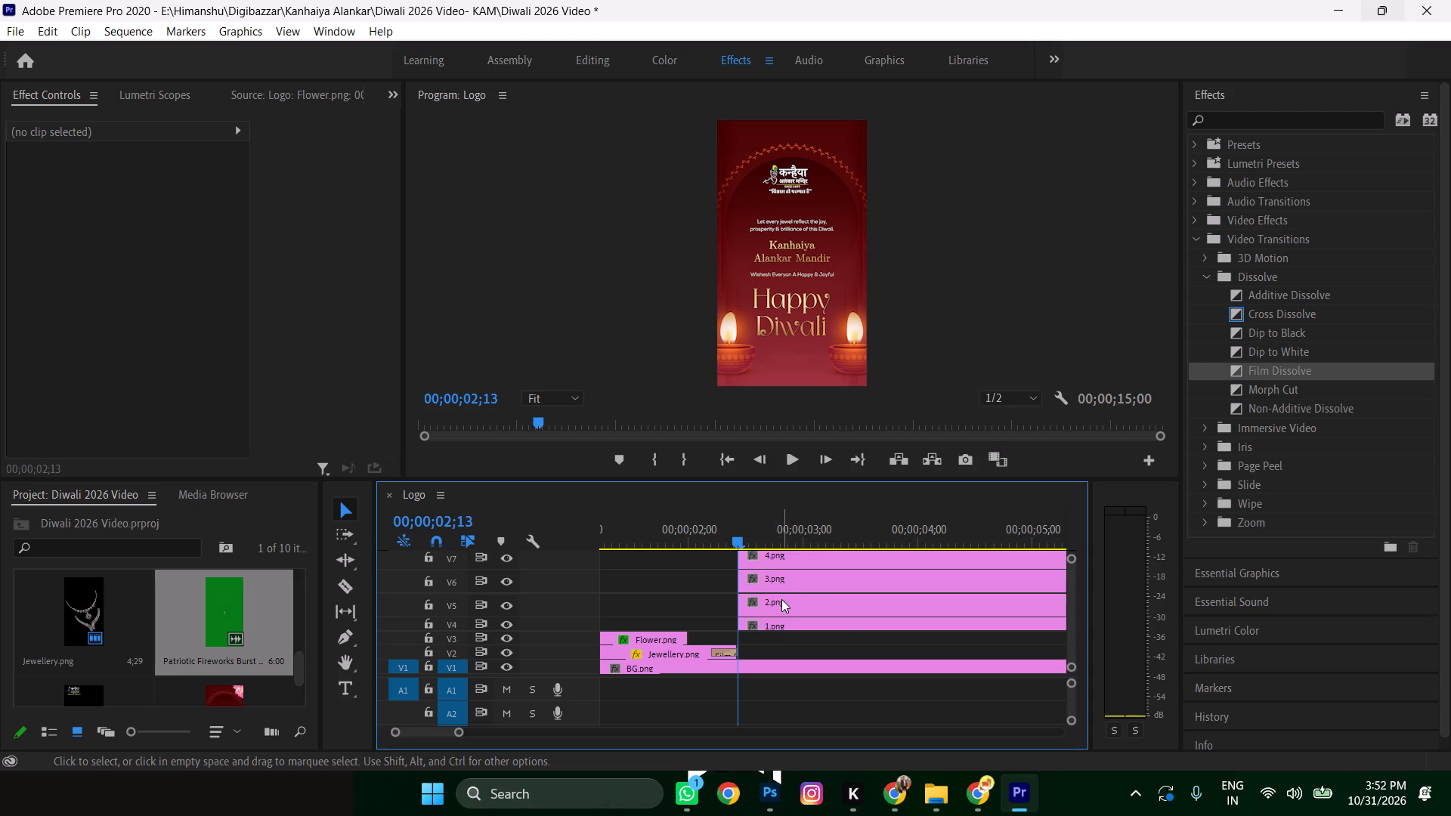
scroll(779, 588, "up", 2)
left_click_drag(692, 478, 707, 442)
scroll(826, 546, "up", 4)
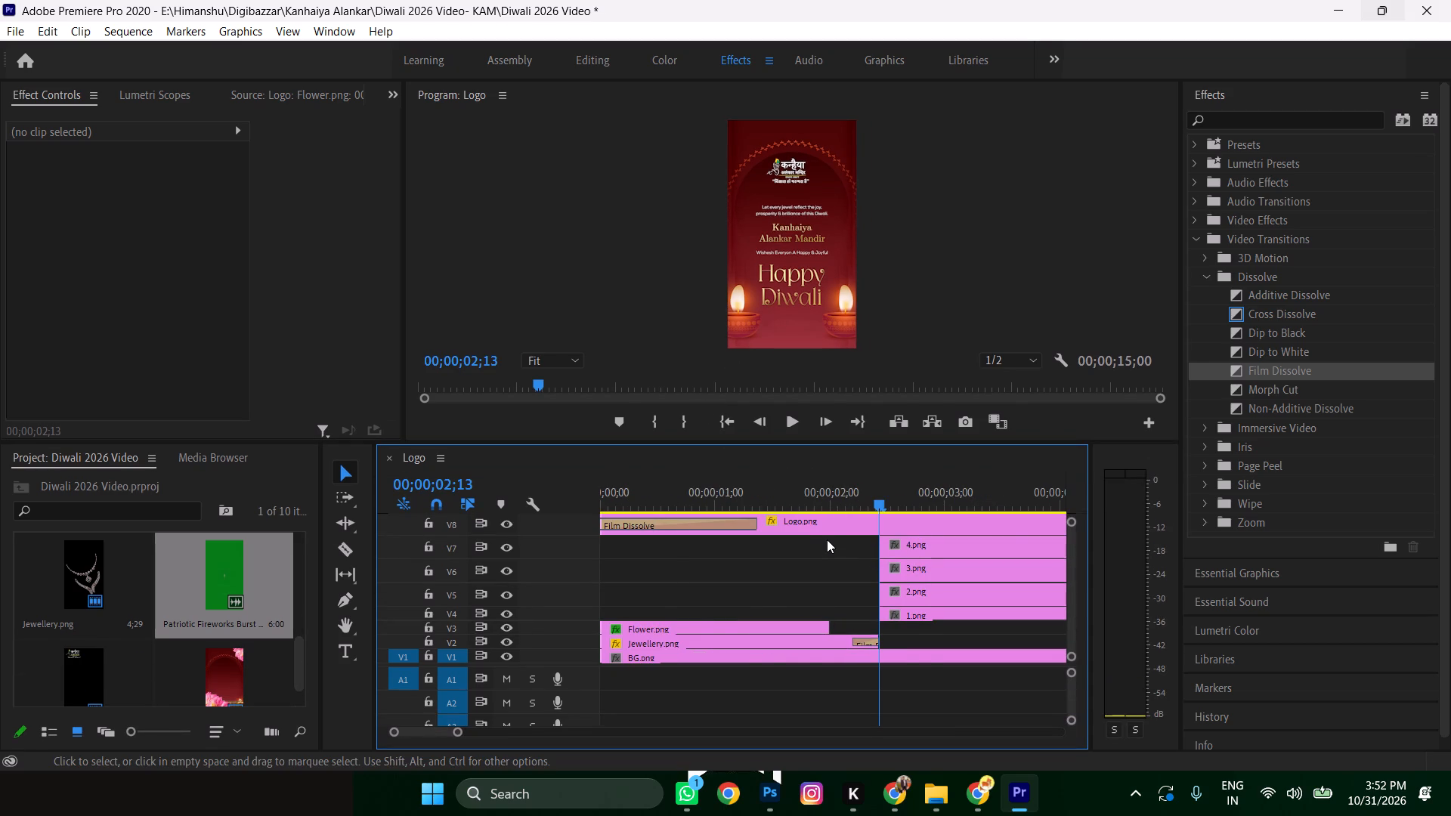
Play the sequence from shortly before the greeting text clips start, stopping at 00;00;03;00.
scroll(827, 530, "down", 1)
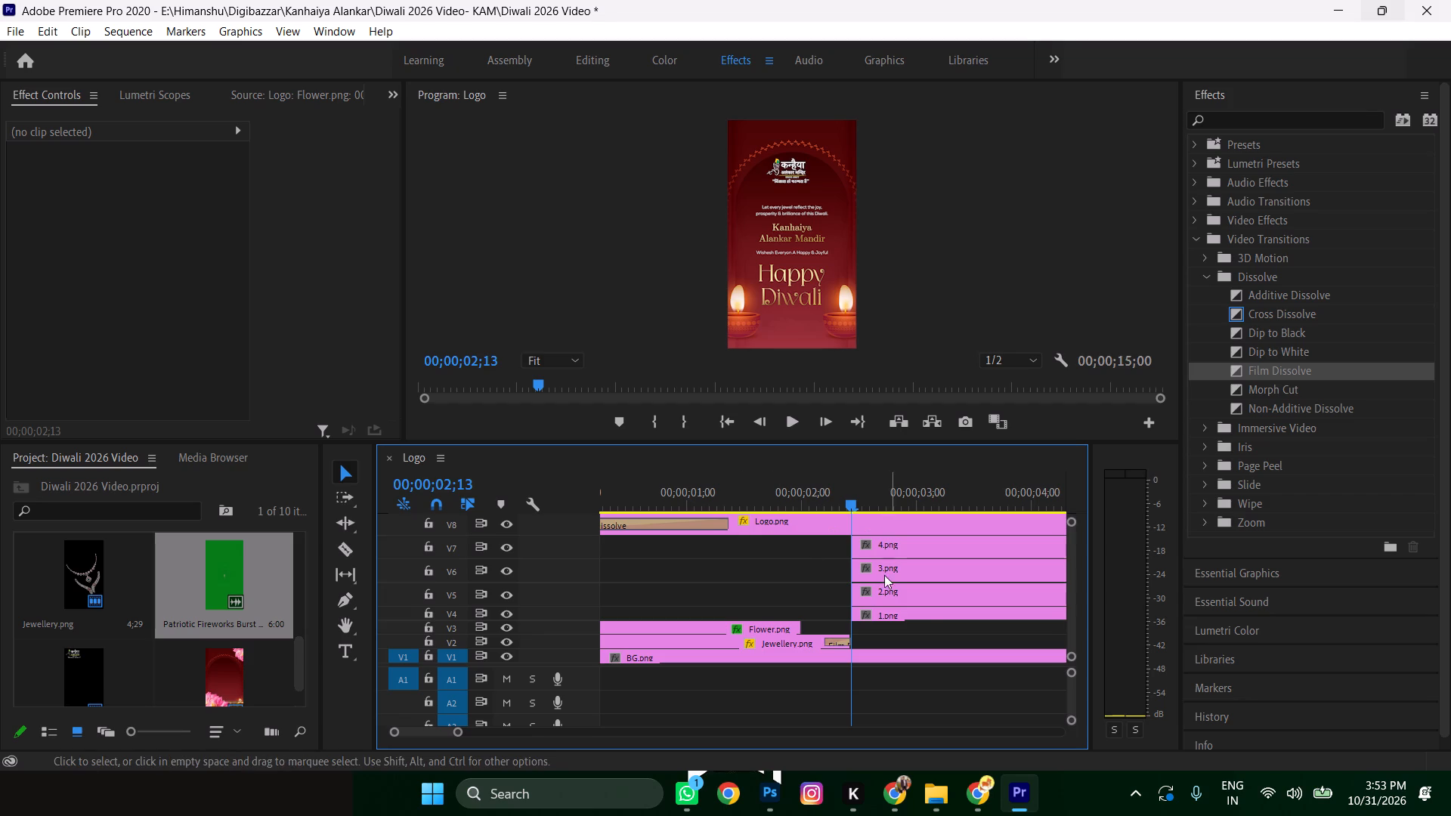
scroll(814, 561, "up", 4)
scroll(850, 561, "down", 5)
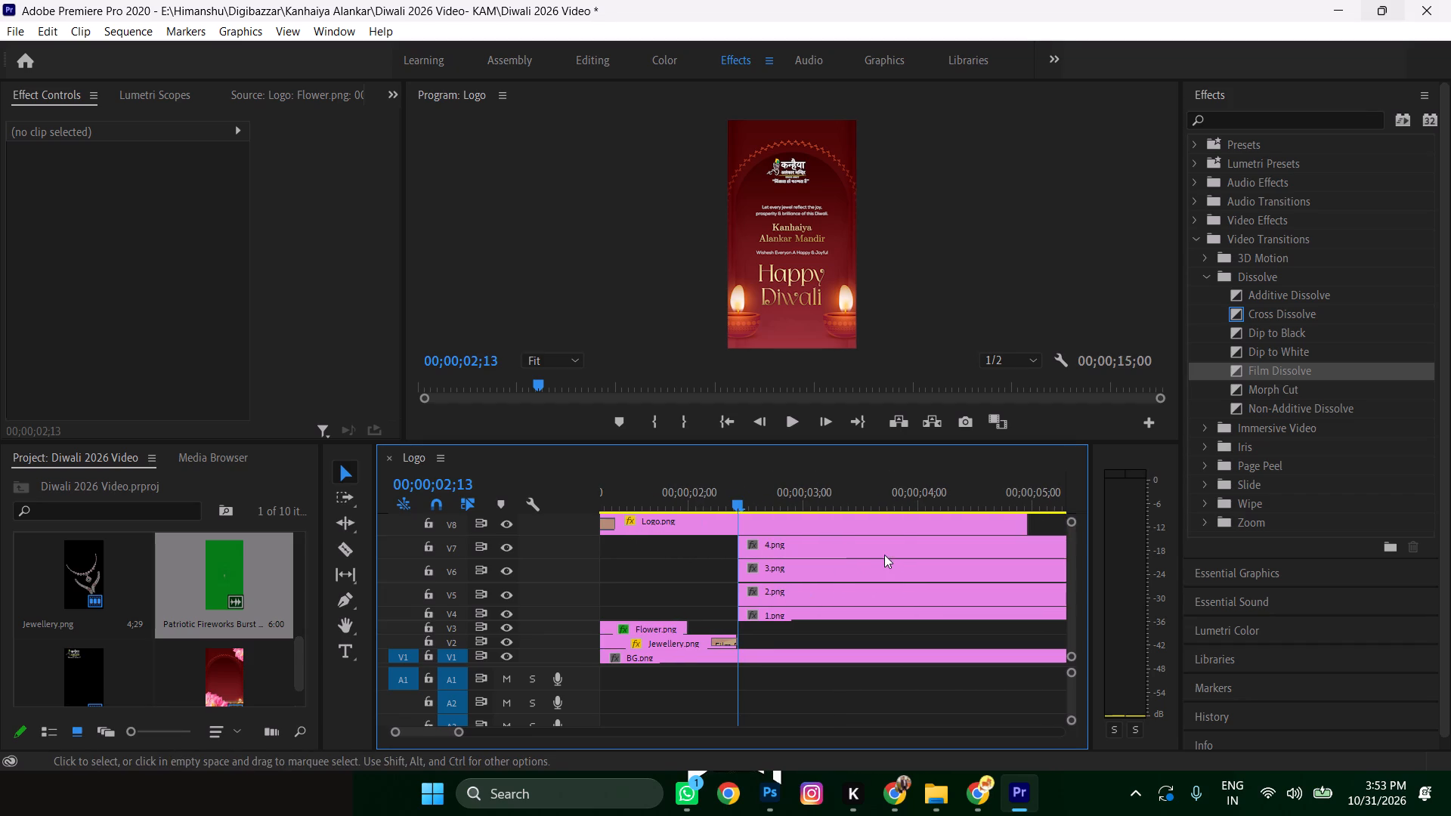
left_click(826, 599)
left_click_drag(738, 502, 733, 502)
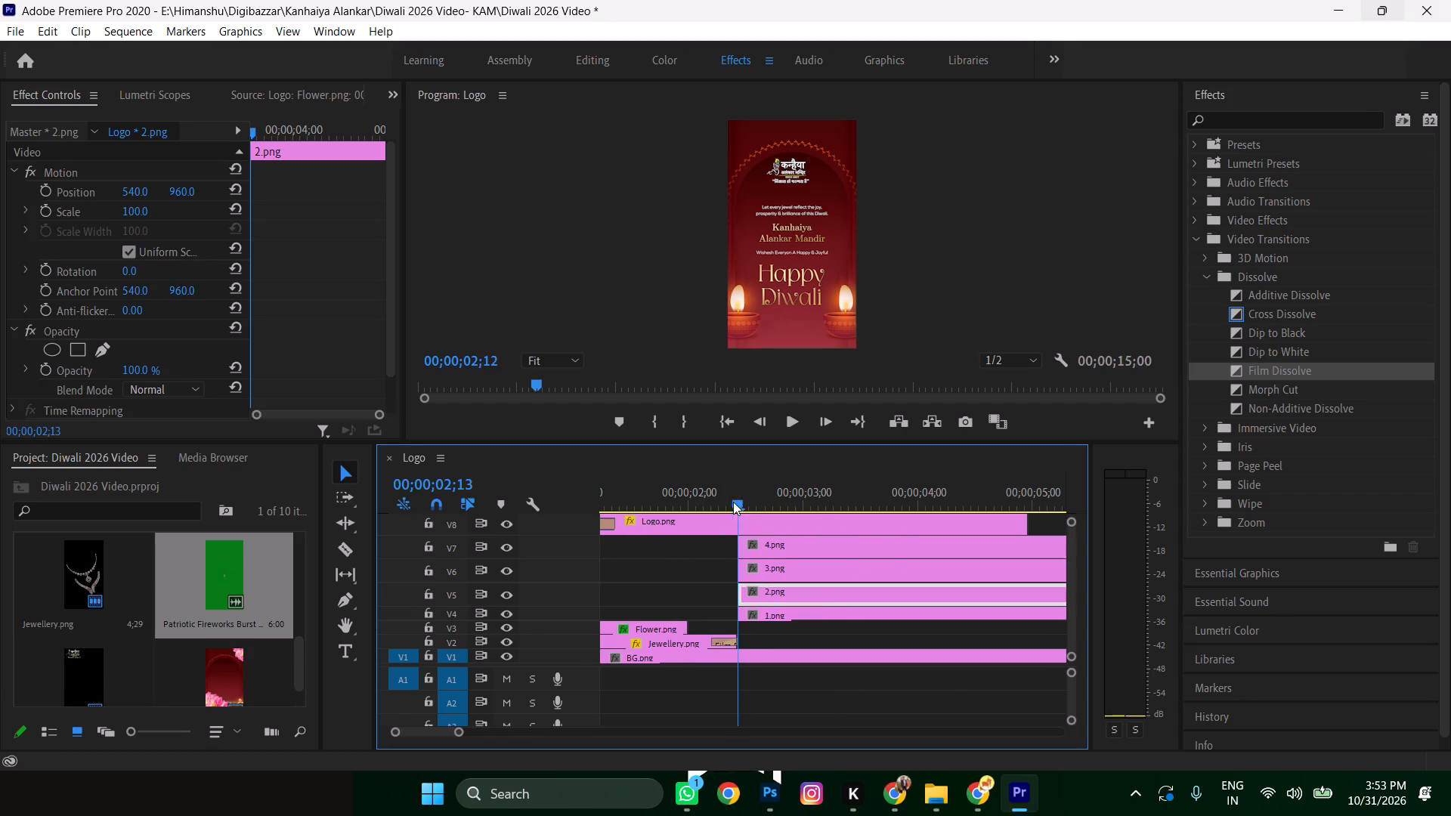
left_click_drag(733, 502, 717, 508)
key("space")
key("space")
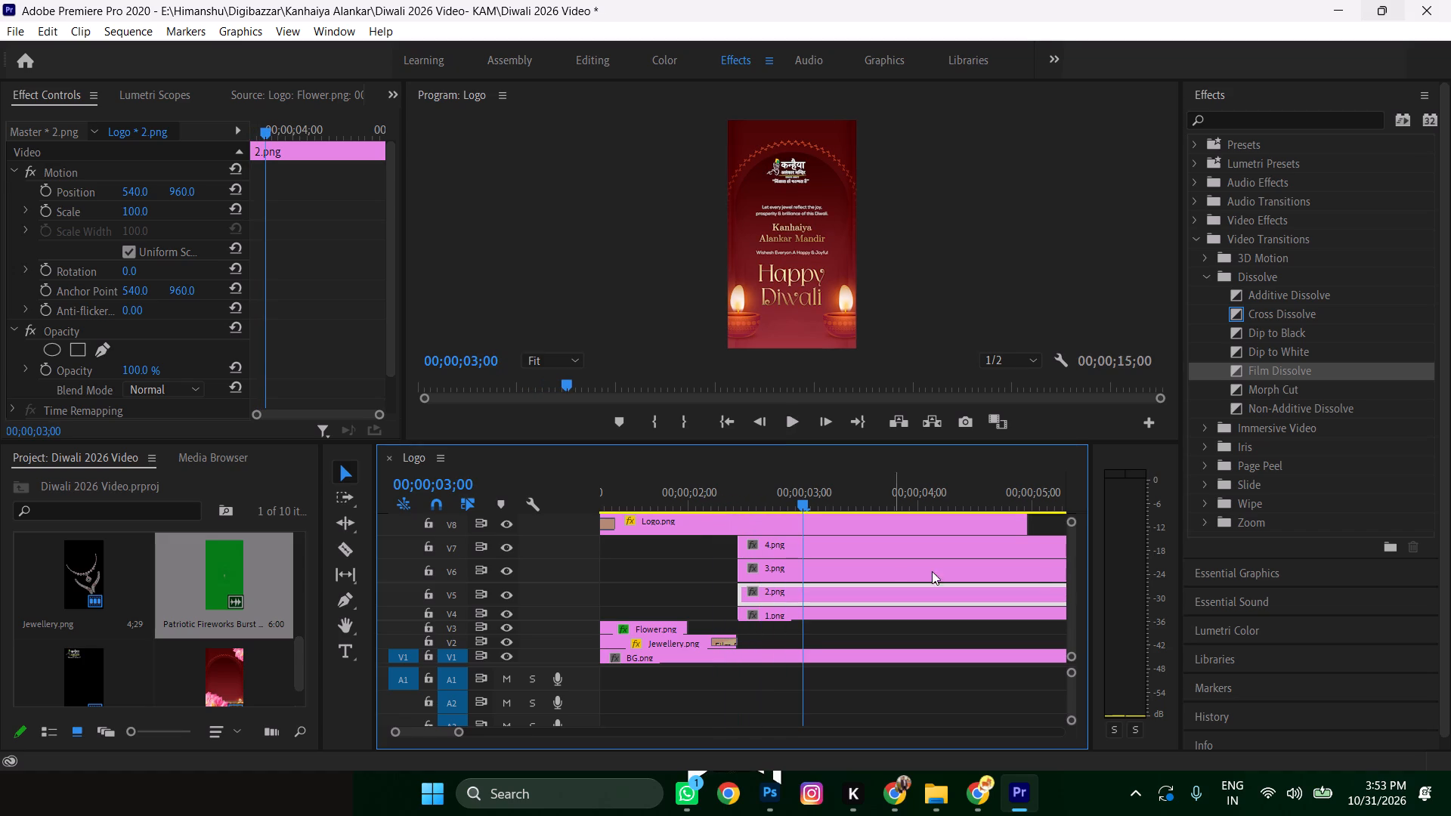
Apply a Film Dissolve to the start of 1.png on V4 and shorten it to 14 frames.
left_click_drag(1236, 372, 862, 505)
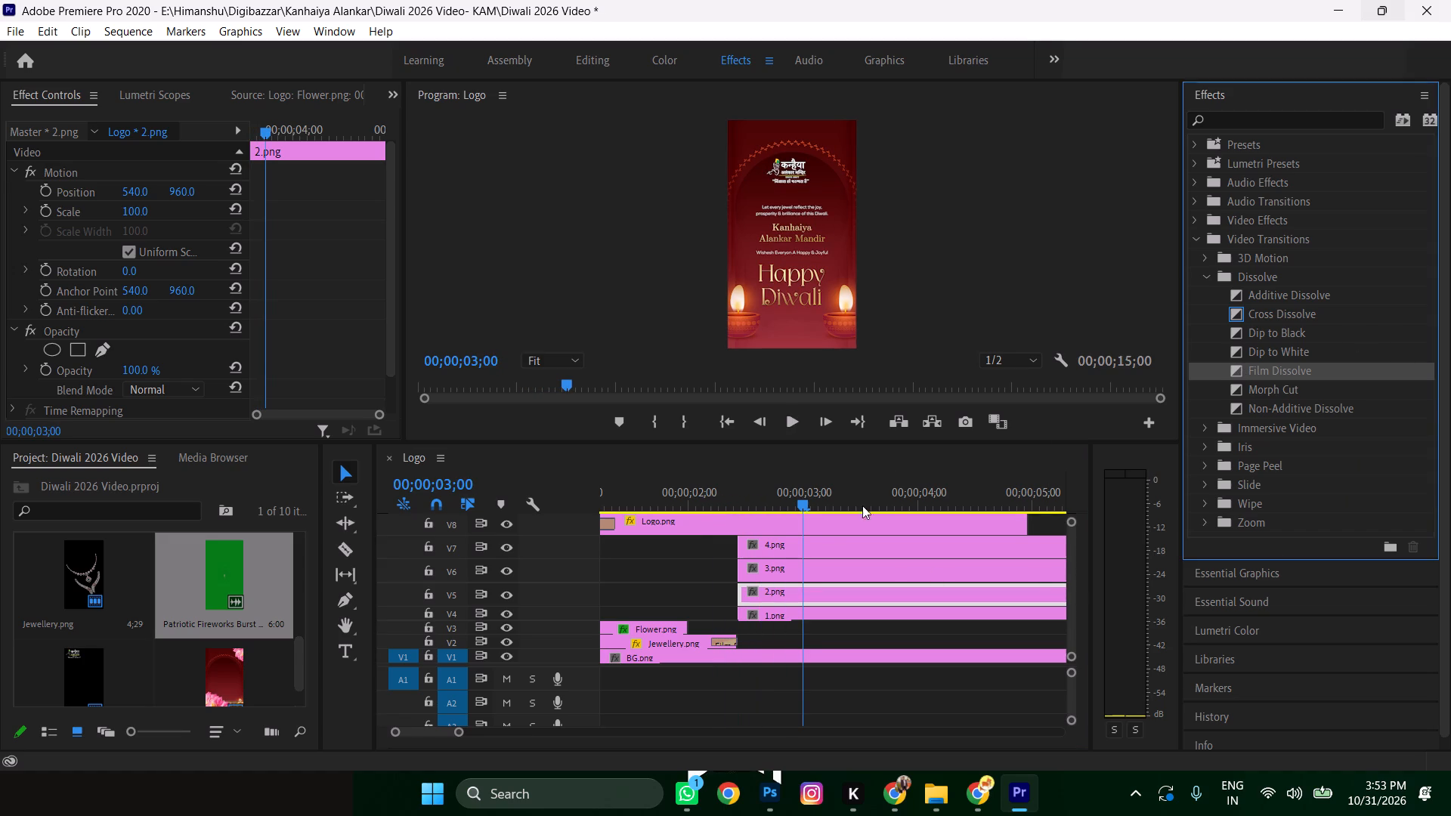
left_click_drag(862, 505, 745, 614)
left_click_drag(852, 615, 824, 618)
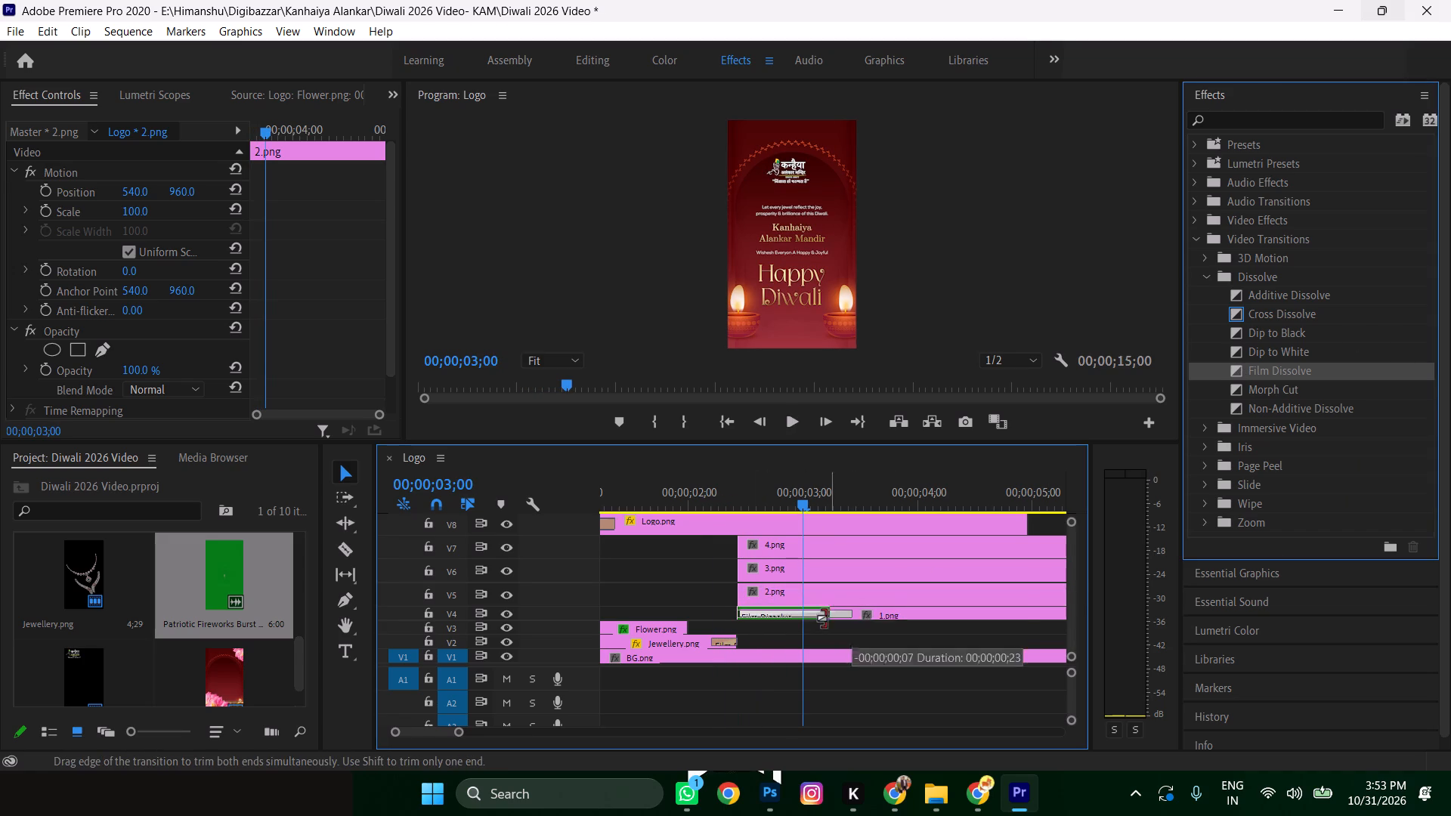
left_click_drag(824, 618, 789, 618)
Move 2.png on V5 to start at 00;00;02;27 and add a Film Dissolve of about half a second at its start.
left_click_drag(767, 592, 794, 593)
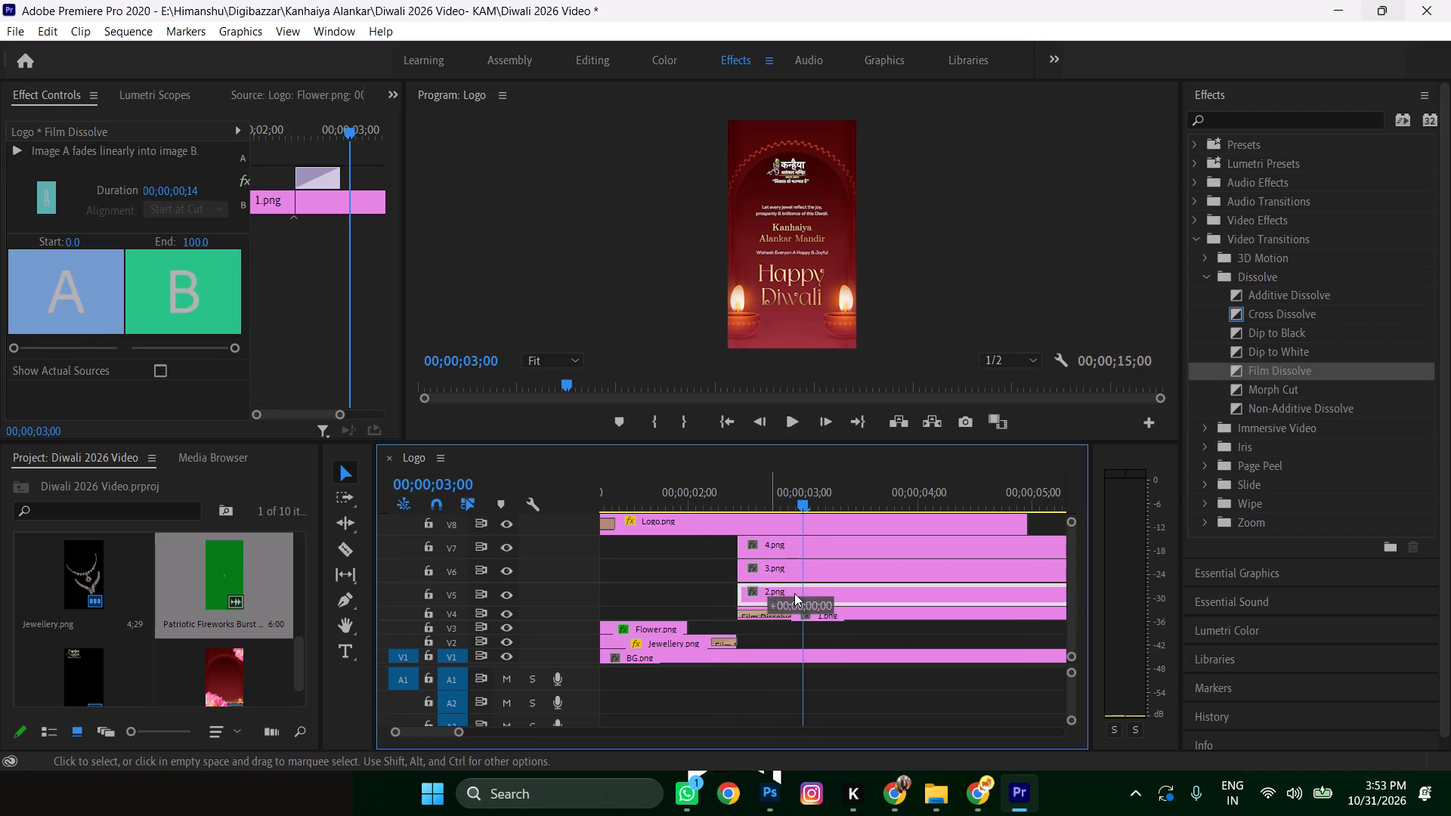
left_click_drag(794, 593, 828, 593)
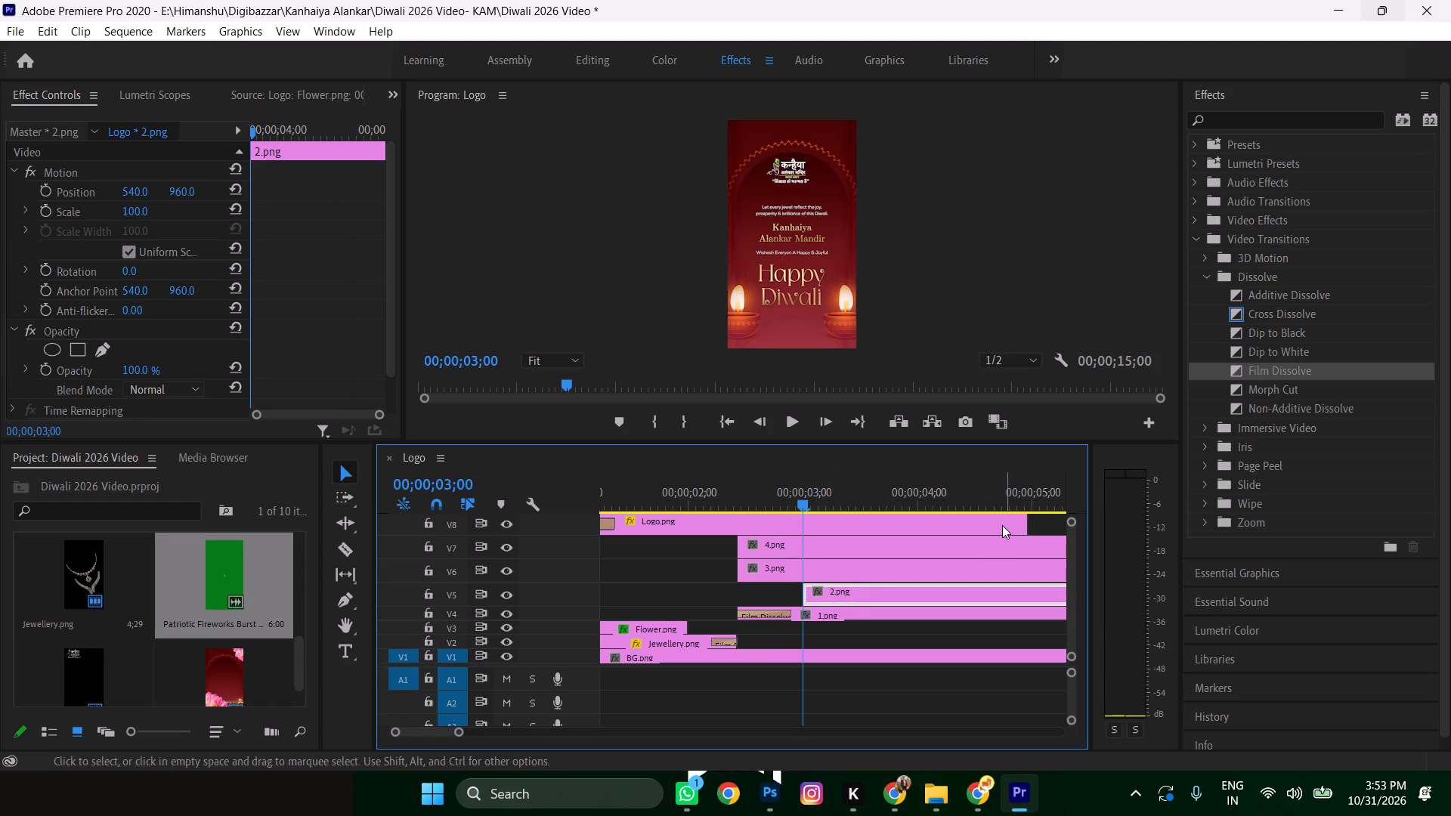
left_click_drag(833, 595, 824, 595)
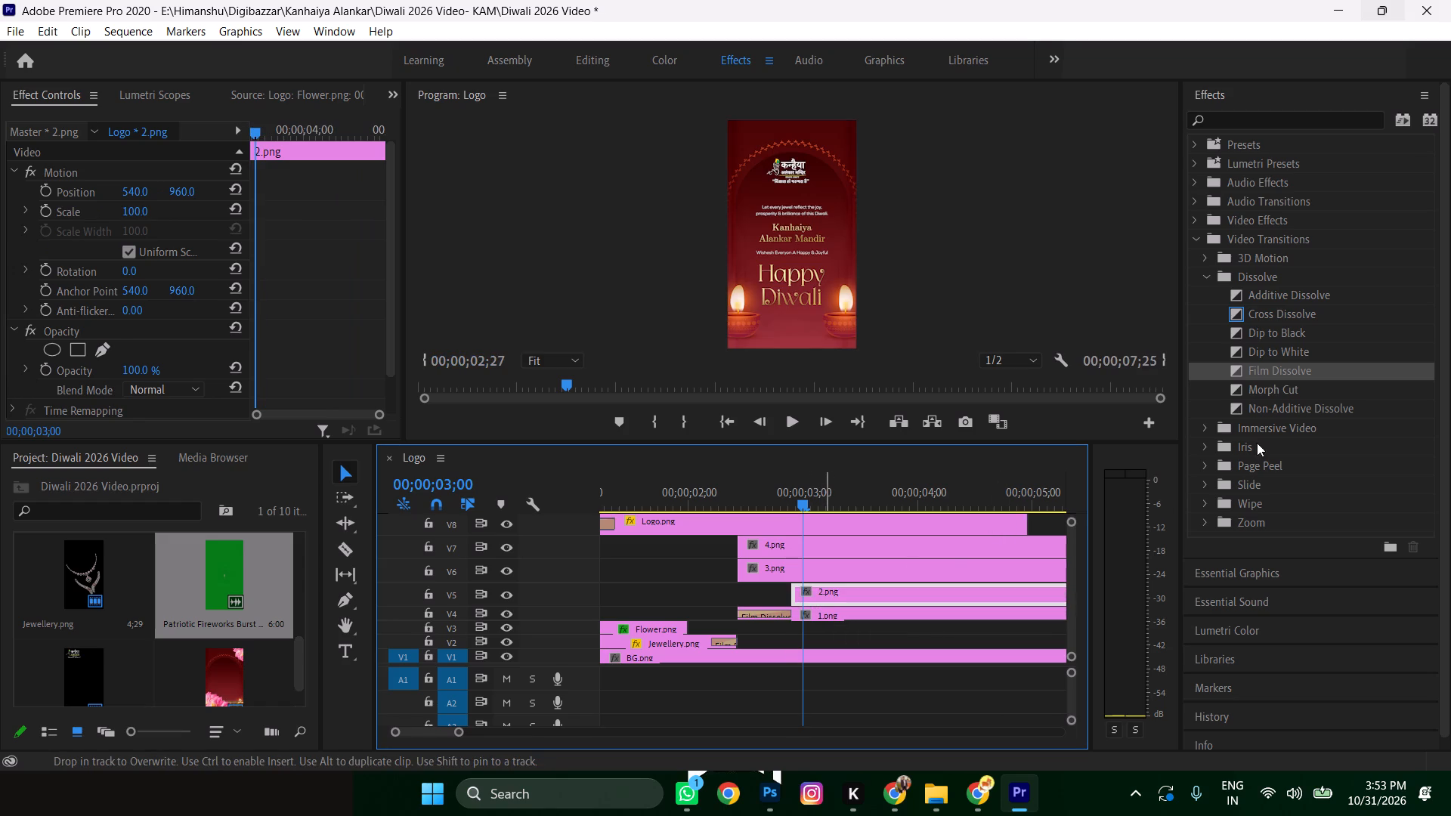
left_click_drag(1238, 370, 798, 585)
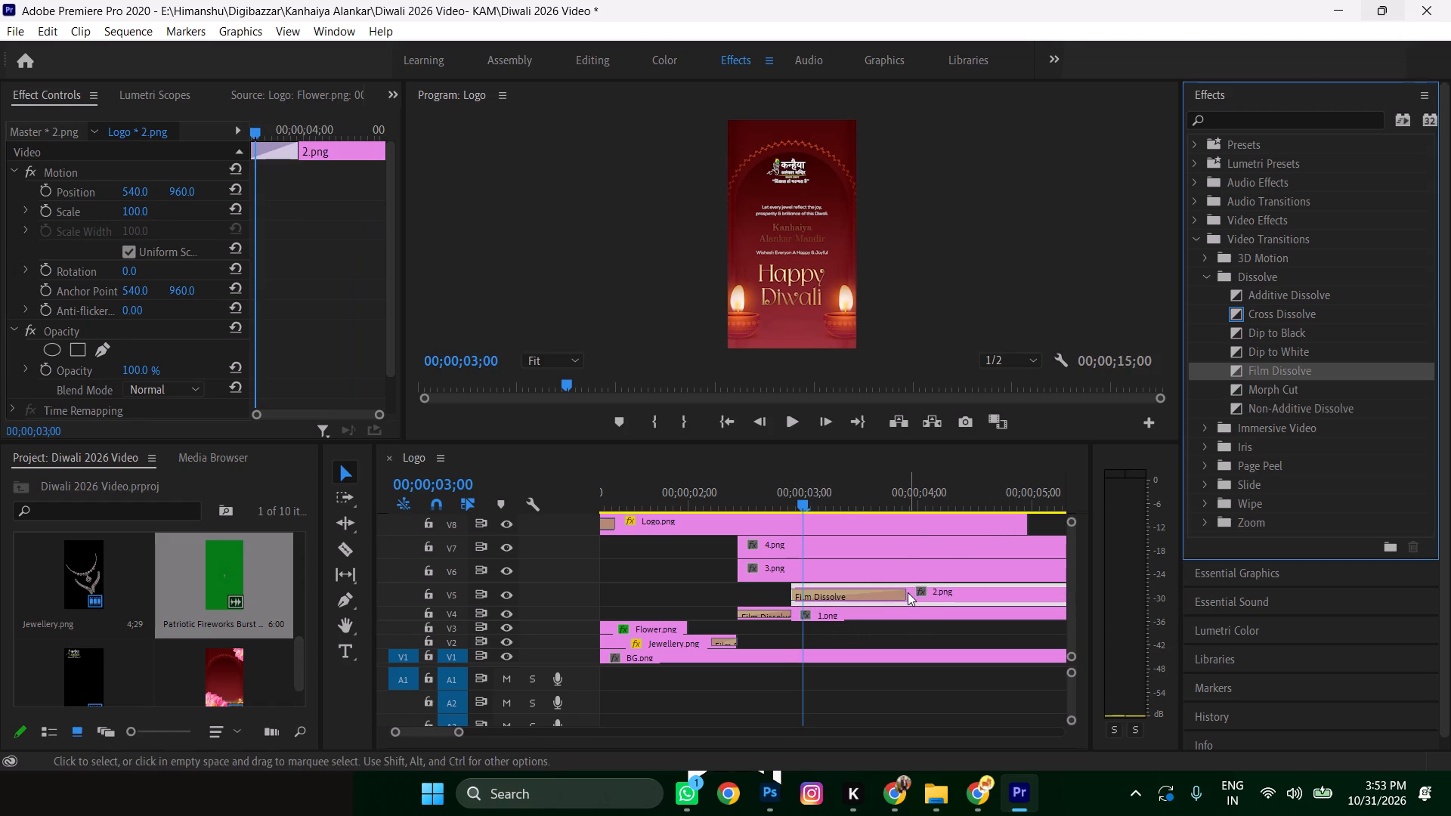
left_click_drag(901, 592, 848, 595)
Move 3.png on V6 to start where 2.png's Film Dissolve ends and add a Film Dissolve of about half a second at its start.
left_click_drag(777, 567, 896, 572)
left_click_drag(1235, 370, 993, 471)
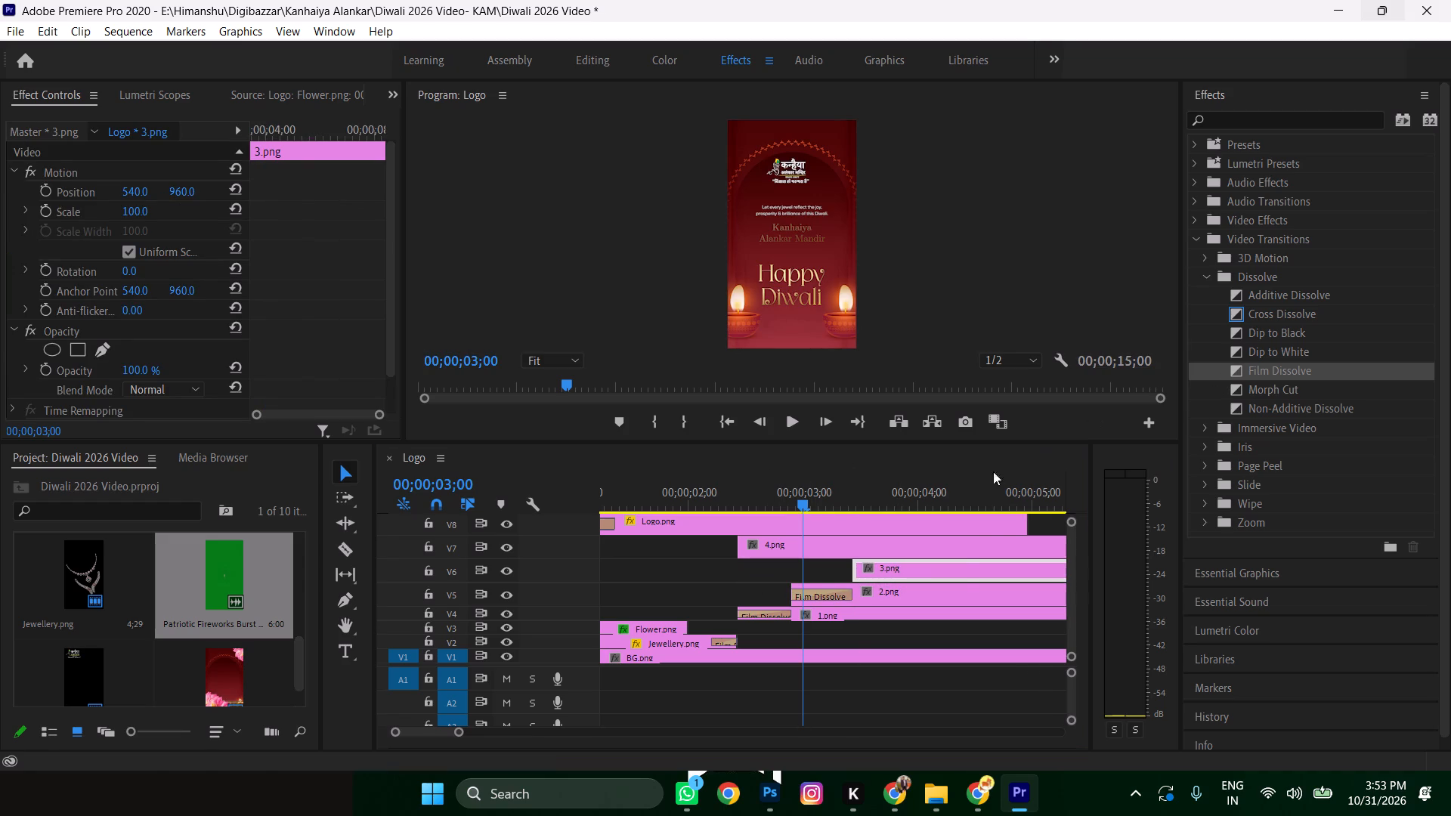
left_click_drag(993, 471, 864, 570)
left_click_drag(963, 567, 911, 567)
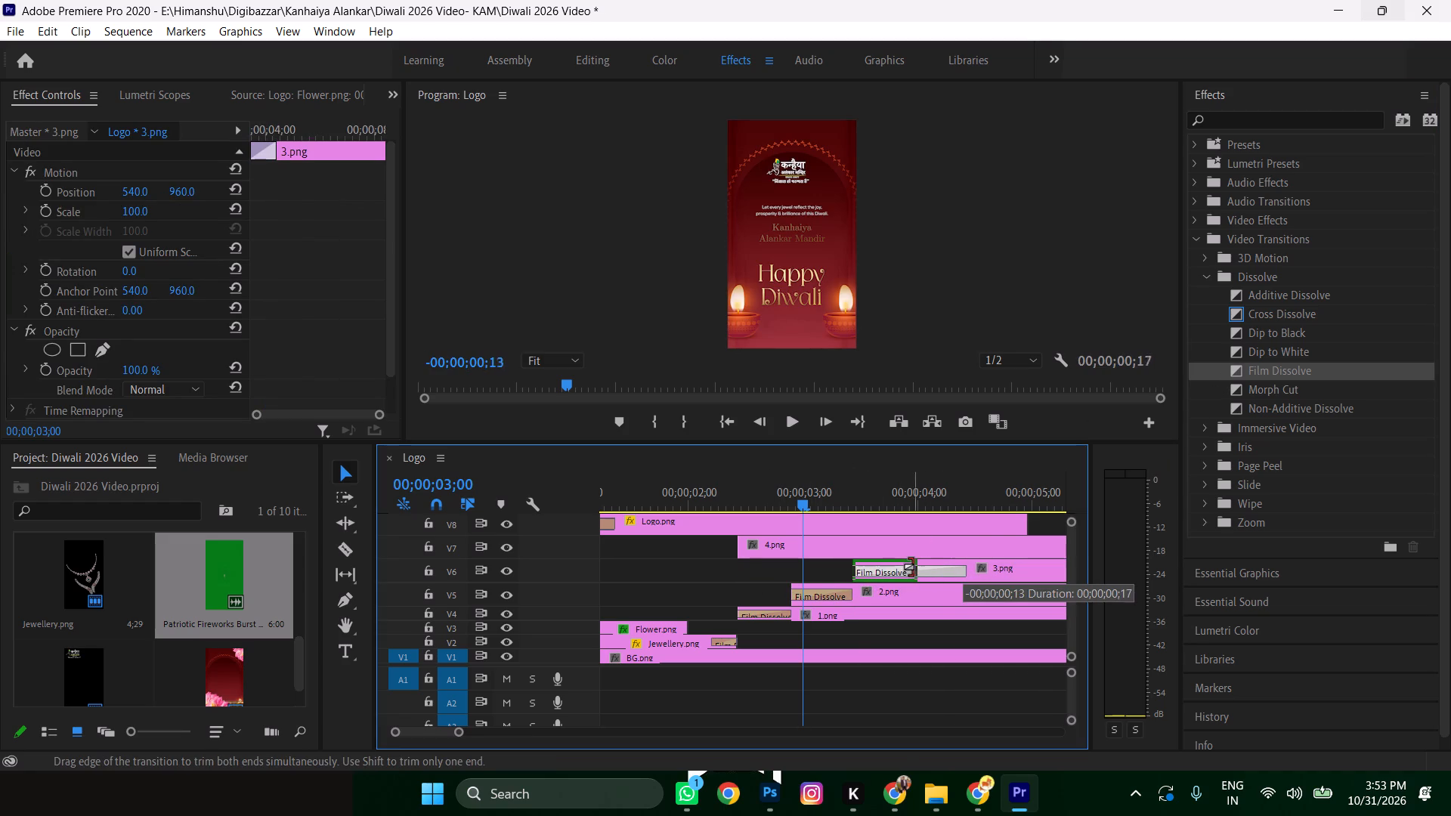
left_click_drag(911, 567, 909, 567)
Move 4.png on V7 to start where 3.png's Film Dissolve ends and add a 14-frame Film Dissolve at its start.
left_click_drag(765, 549, 936, 547)
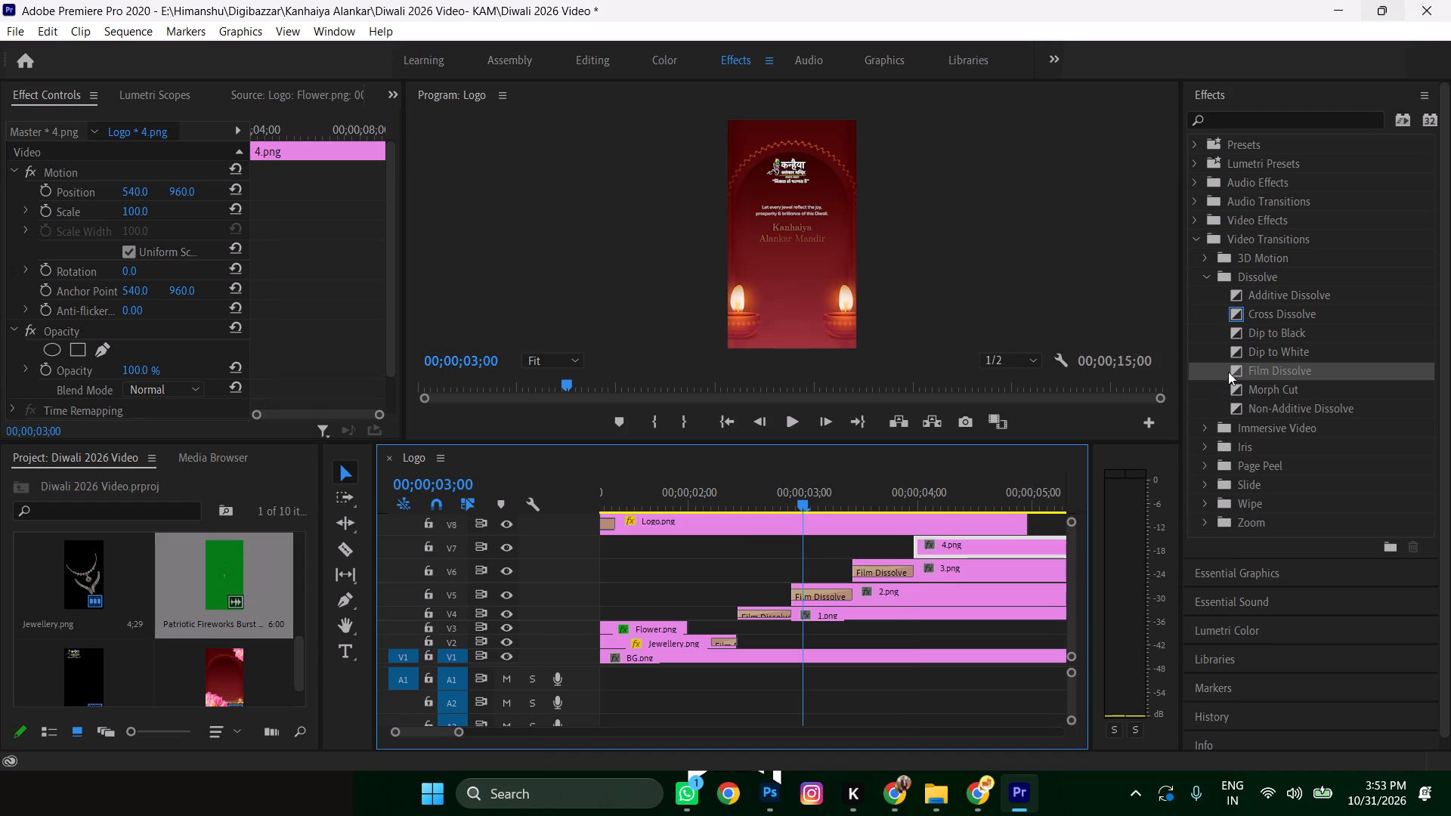
left_click_drag(1231, 371, 928, 547)
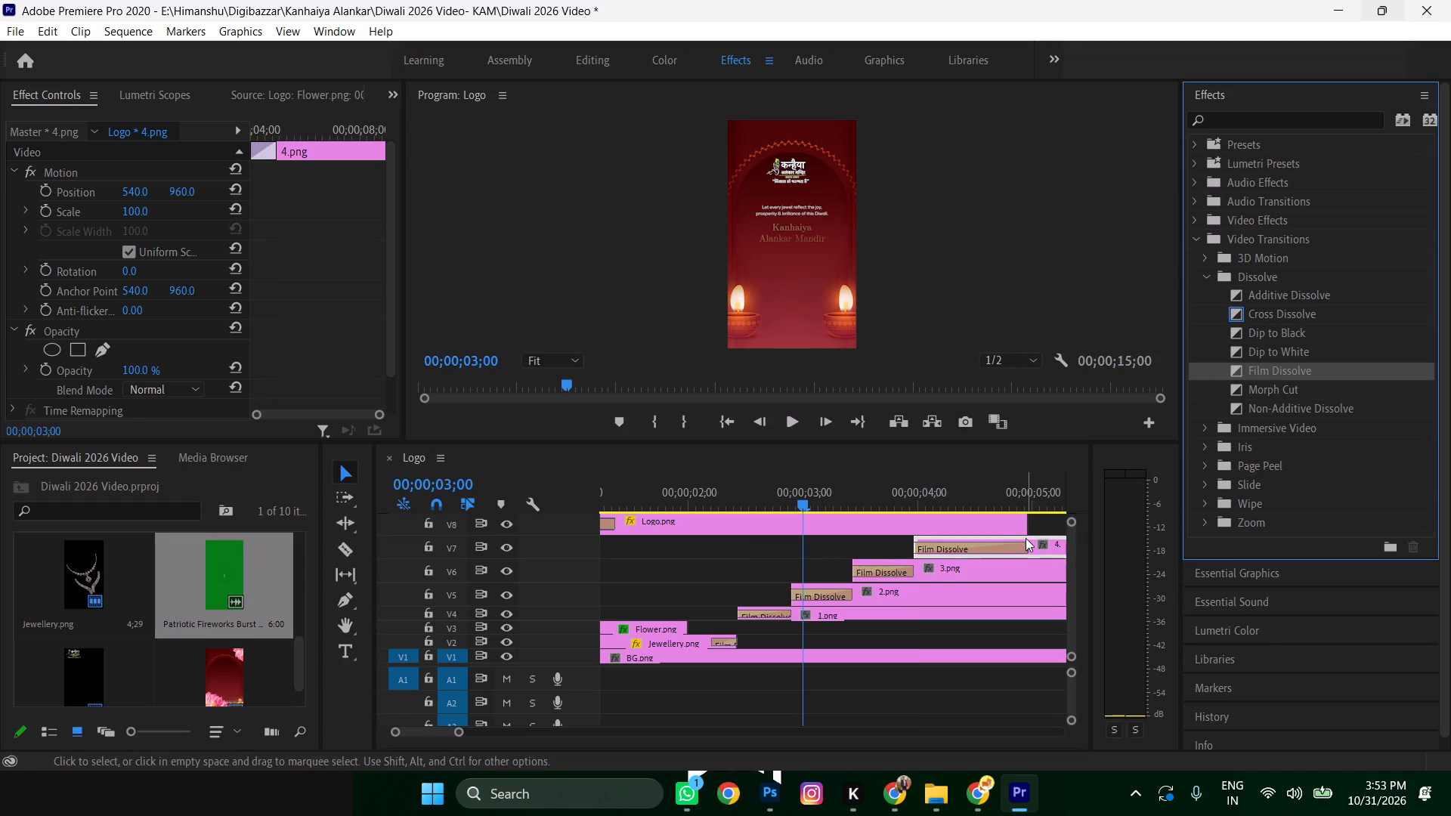
left_click_drag(1026, 545, 966, 547)
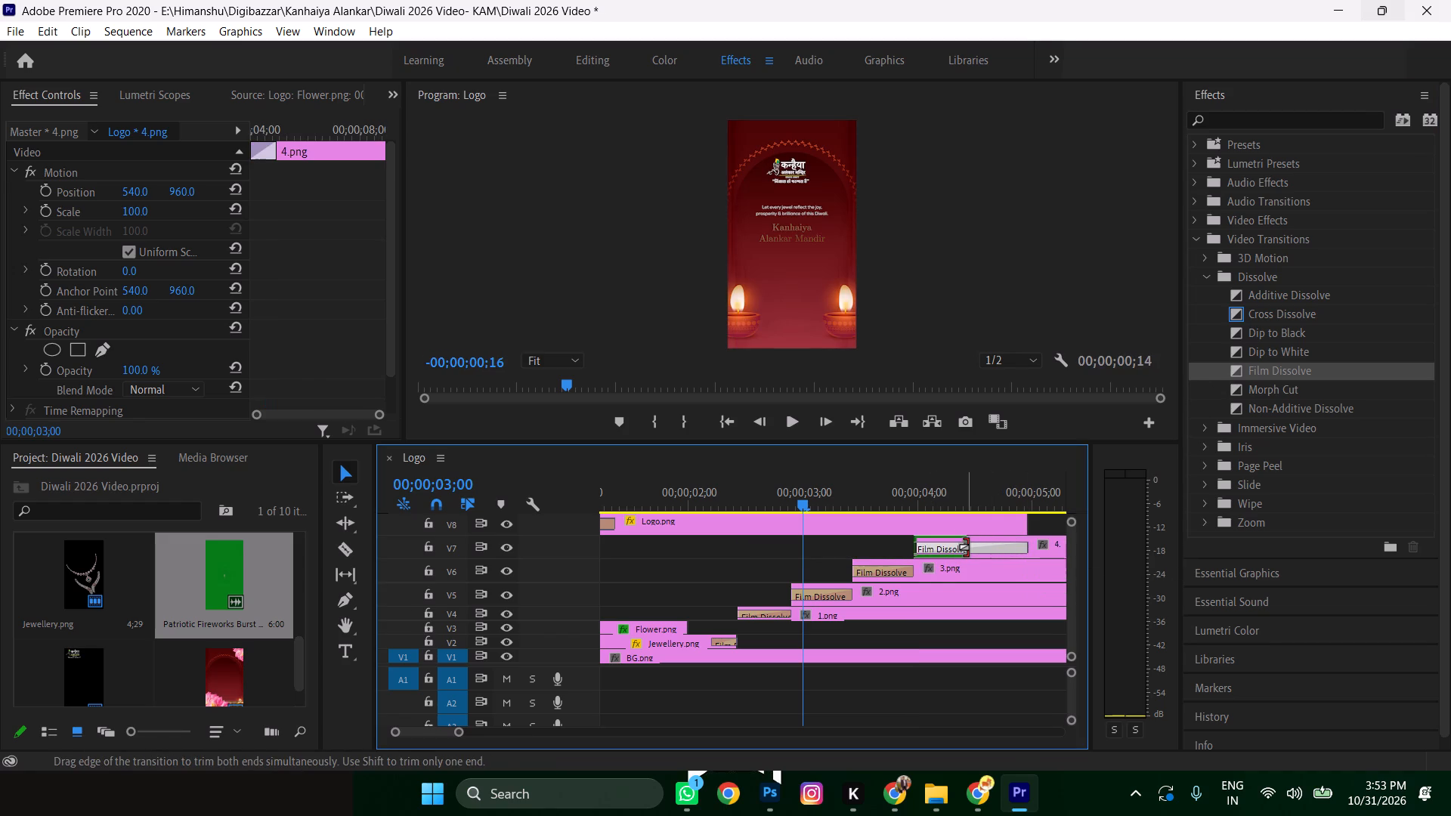
Play the sequence from before the greeting text clips through the appearance of 4.png, stopping at 00;00;05;03.
left_click_drag(803, 503, 612, 522)
key("space")
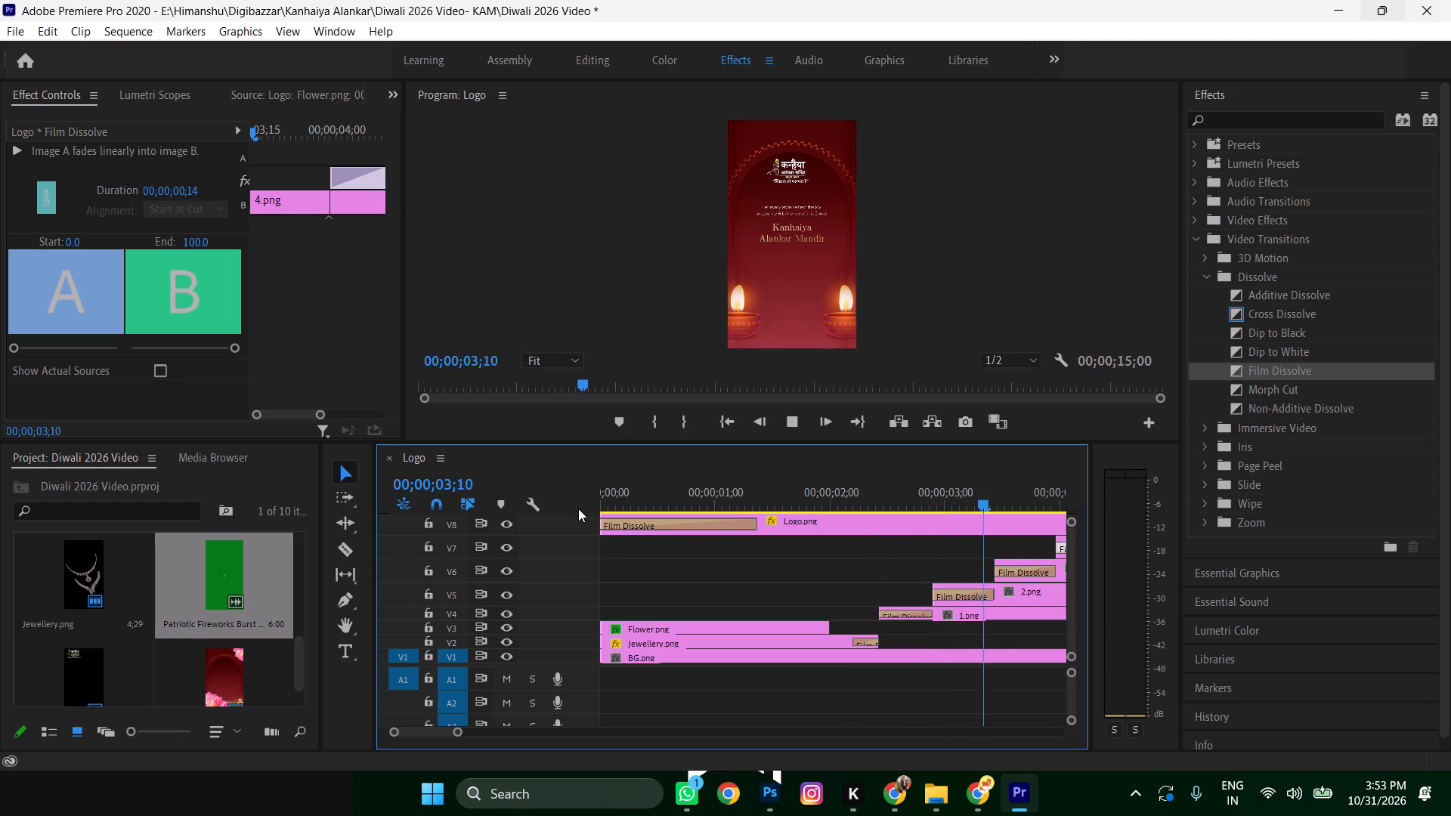
key("space")
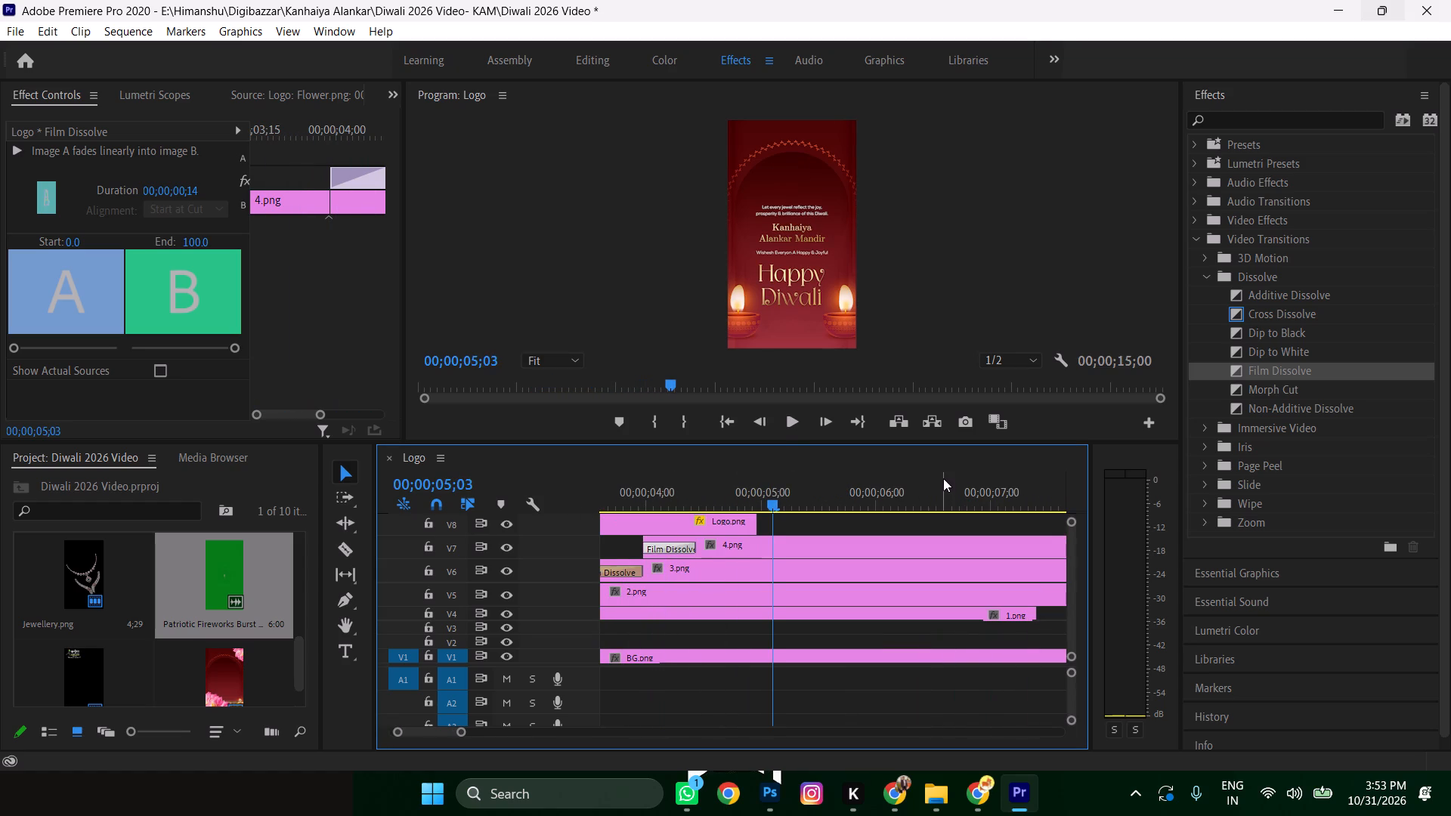
Delete the Film Dissolve at the start of 4.png on V7.
scroll(732, 551, "up", 8)
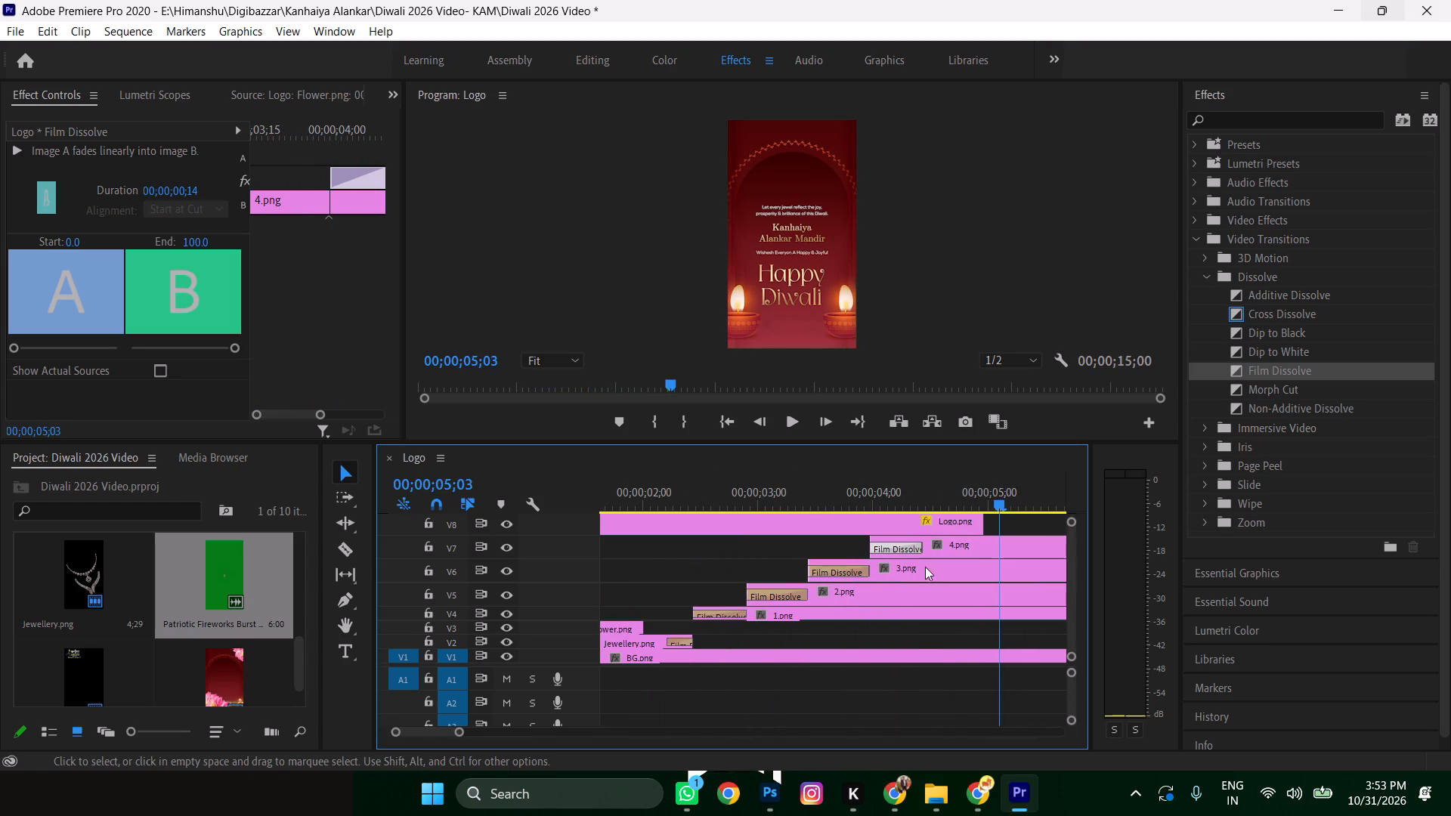
left_click(908, 546)
left_click(911, 548)
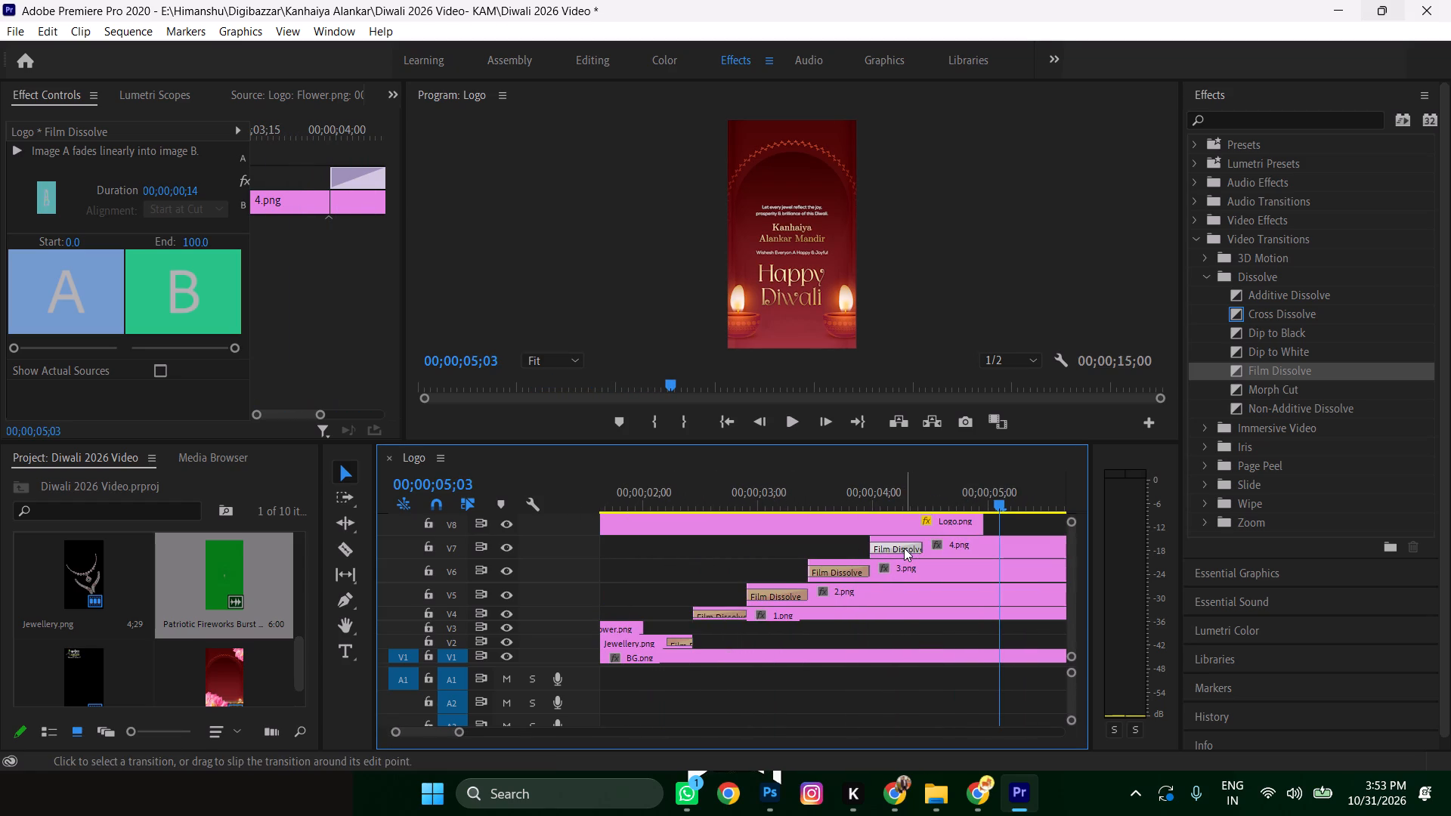
left_click(902, 548)
left_click(849, 548)
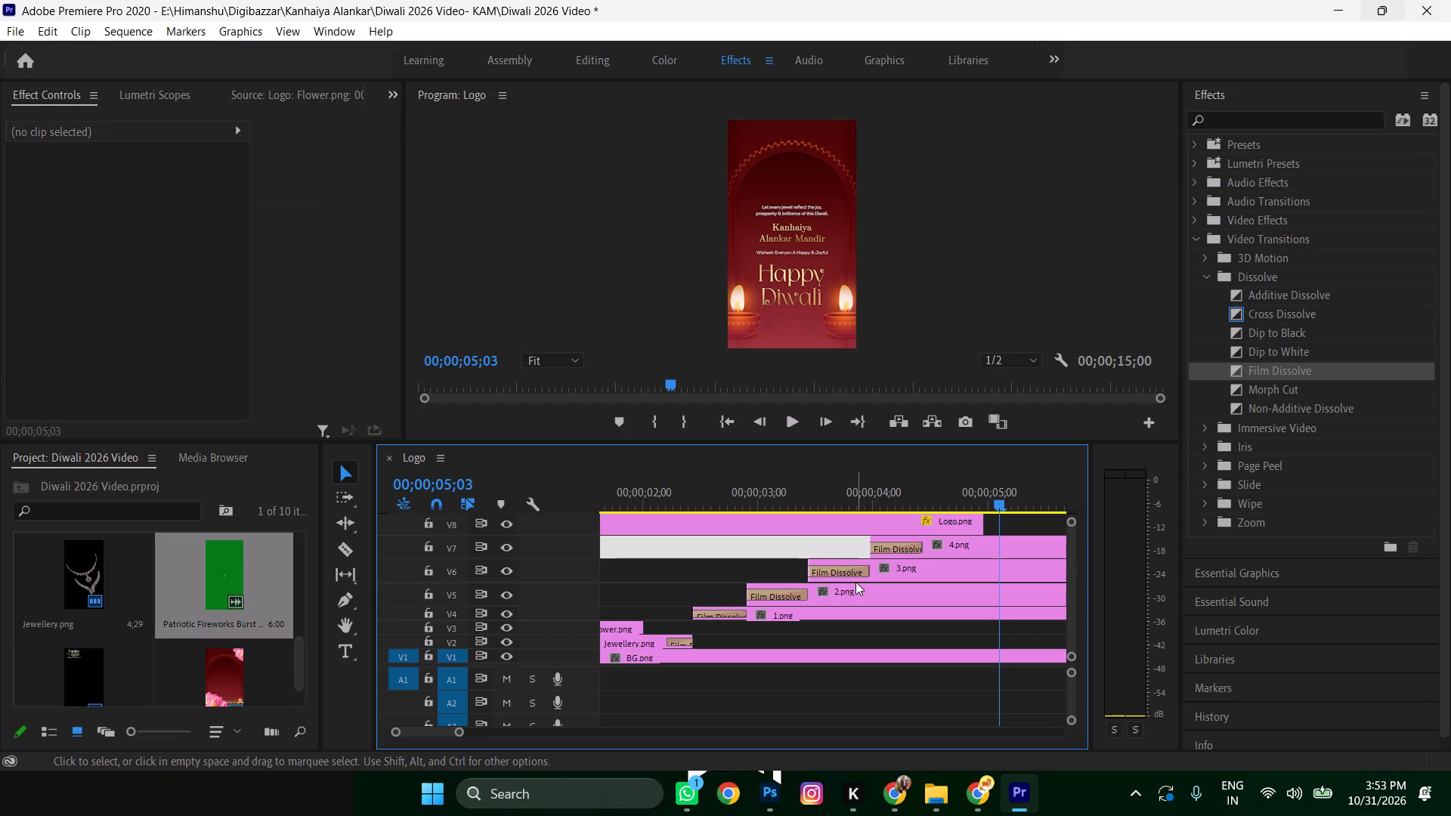
left_click(855, 575)
left_click(891, 547)
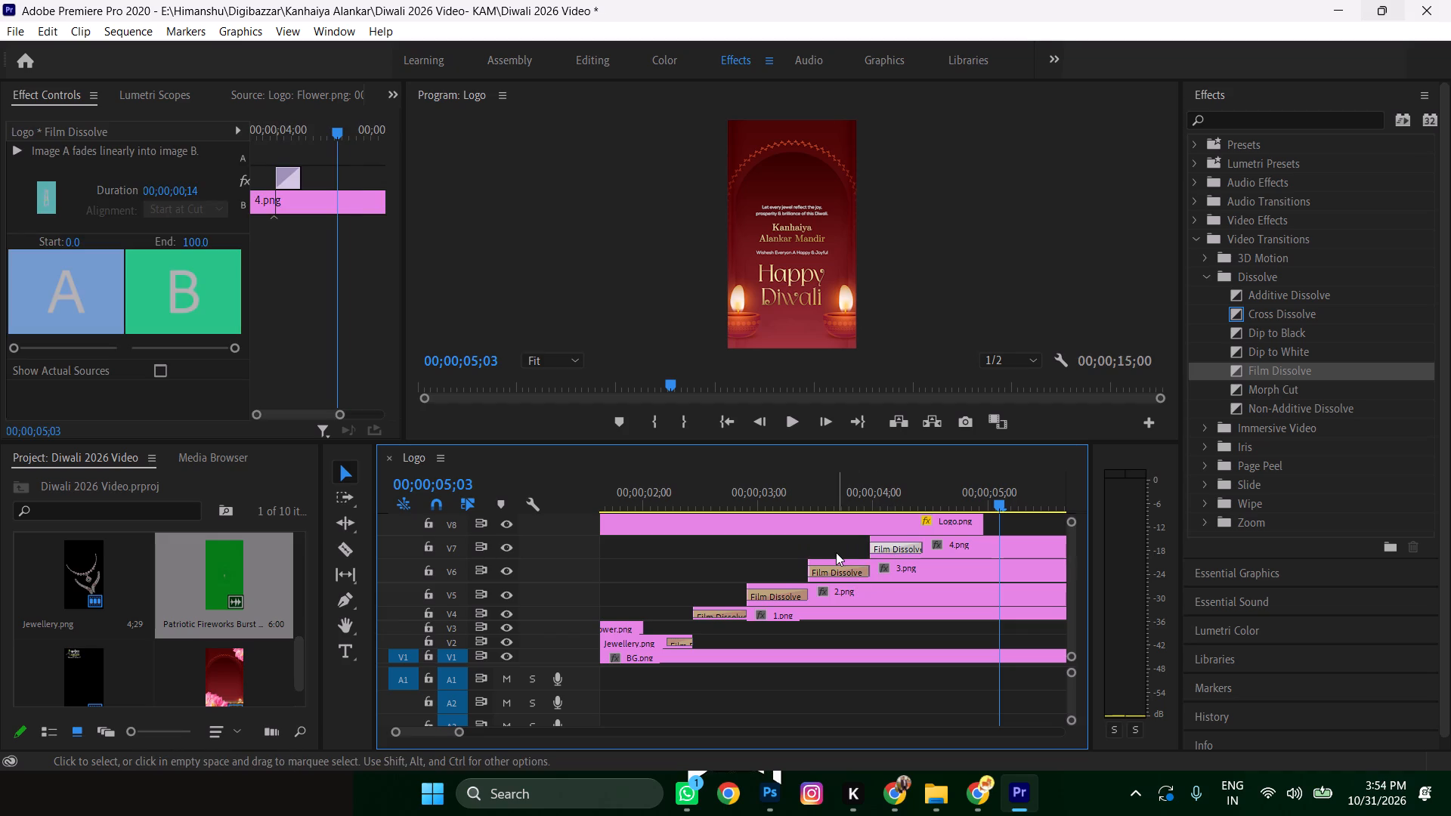
key("Delete")
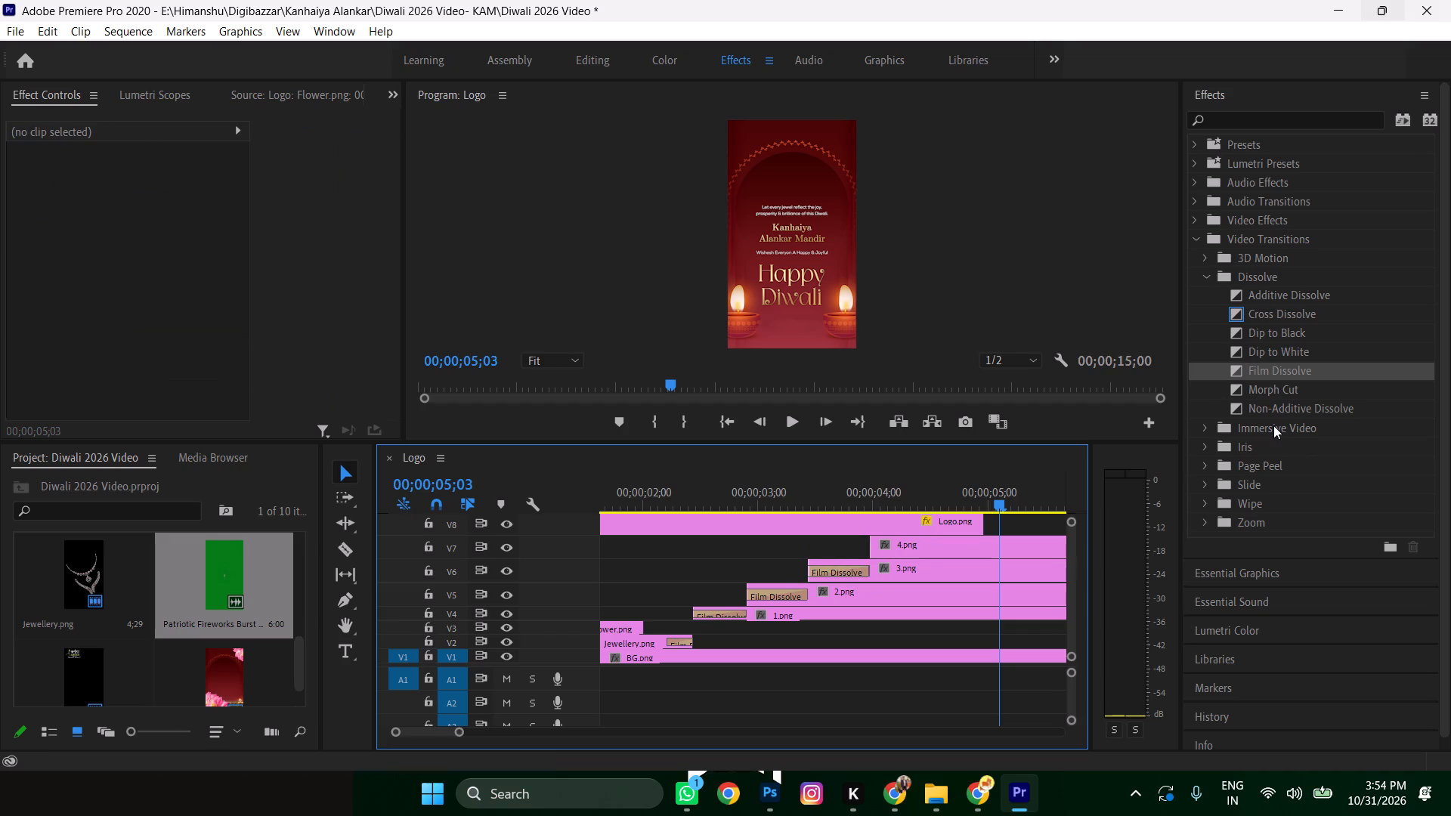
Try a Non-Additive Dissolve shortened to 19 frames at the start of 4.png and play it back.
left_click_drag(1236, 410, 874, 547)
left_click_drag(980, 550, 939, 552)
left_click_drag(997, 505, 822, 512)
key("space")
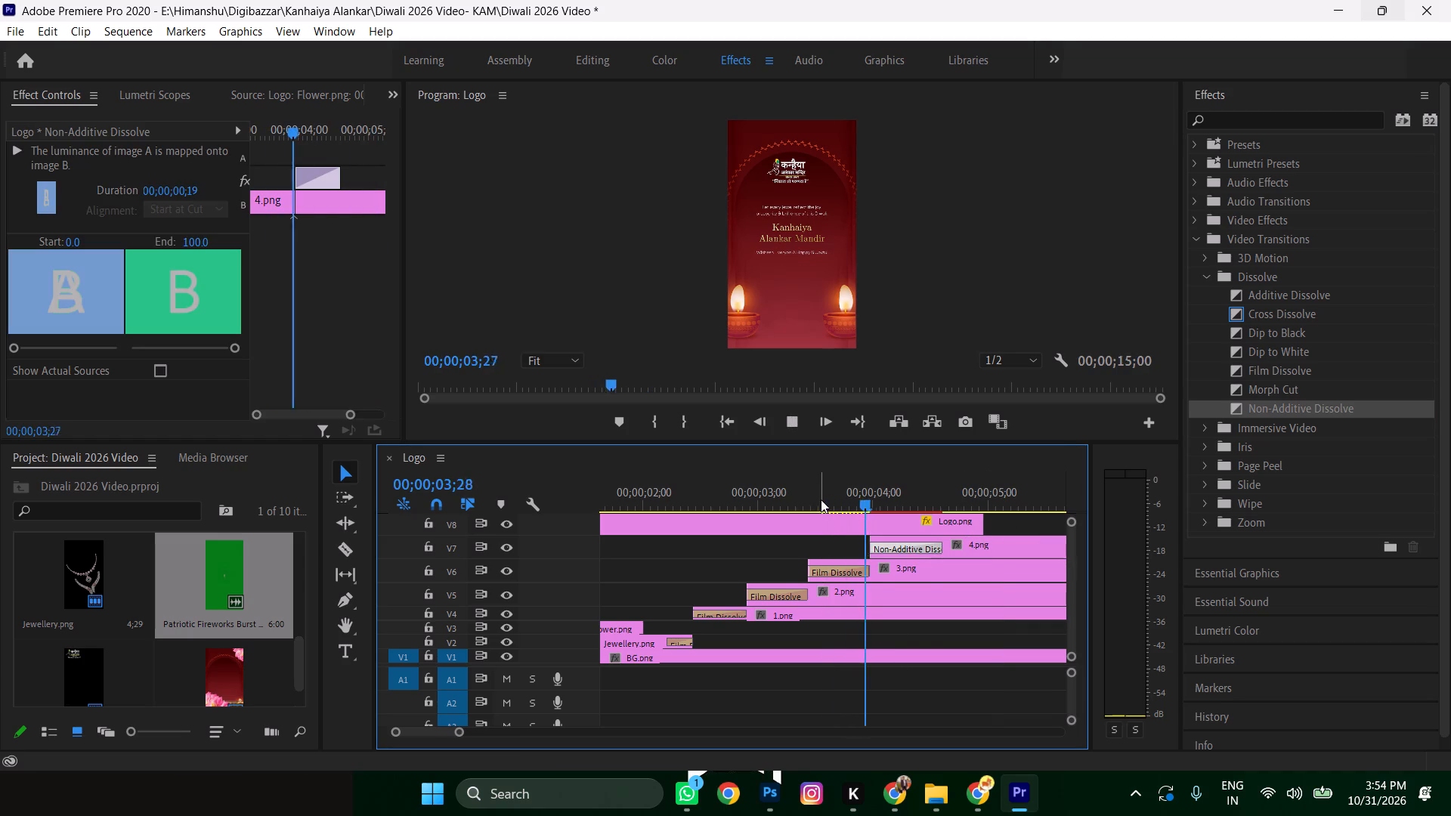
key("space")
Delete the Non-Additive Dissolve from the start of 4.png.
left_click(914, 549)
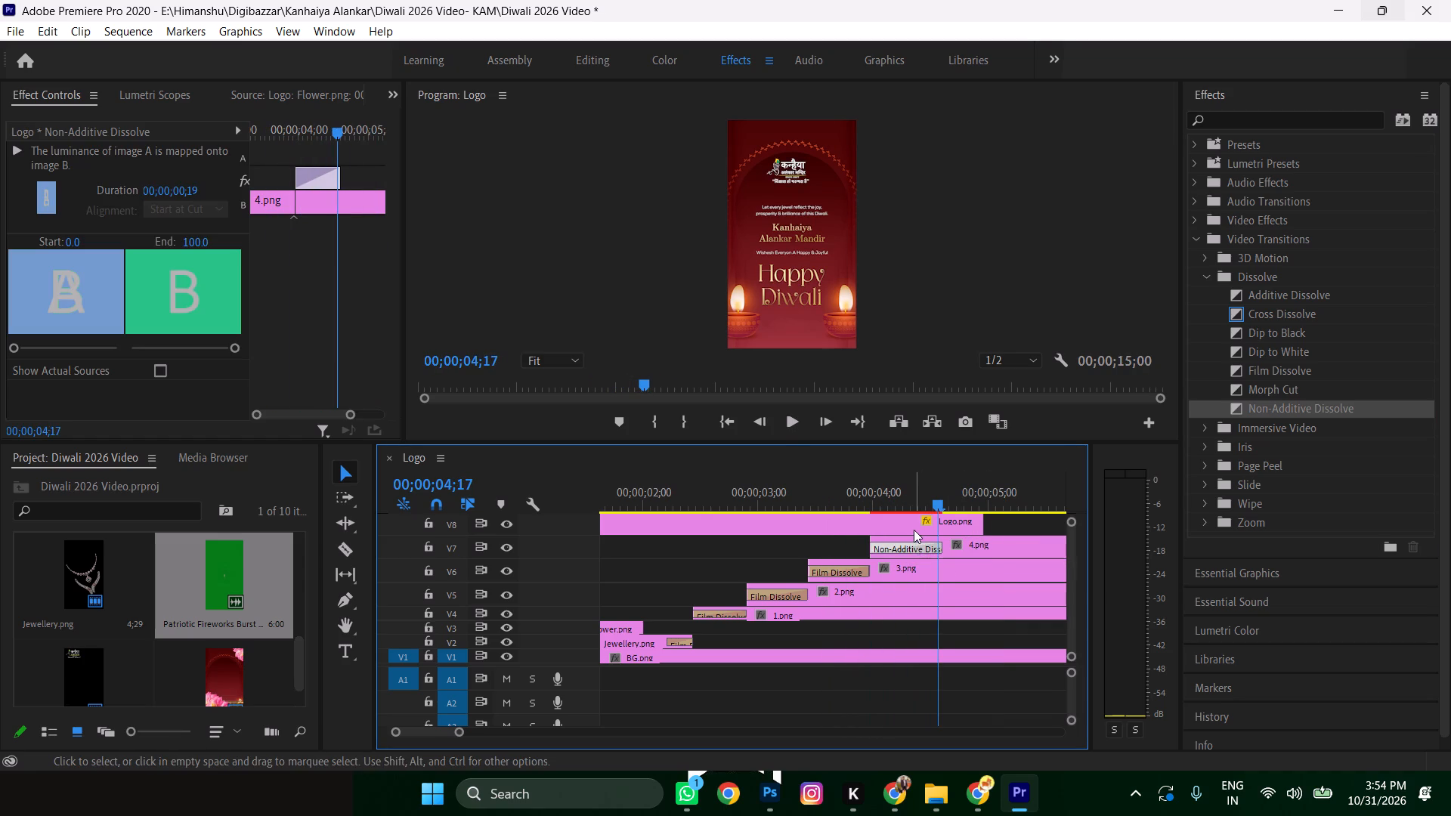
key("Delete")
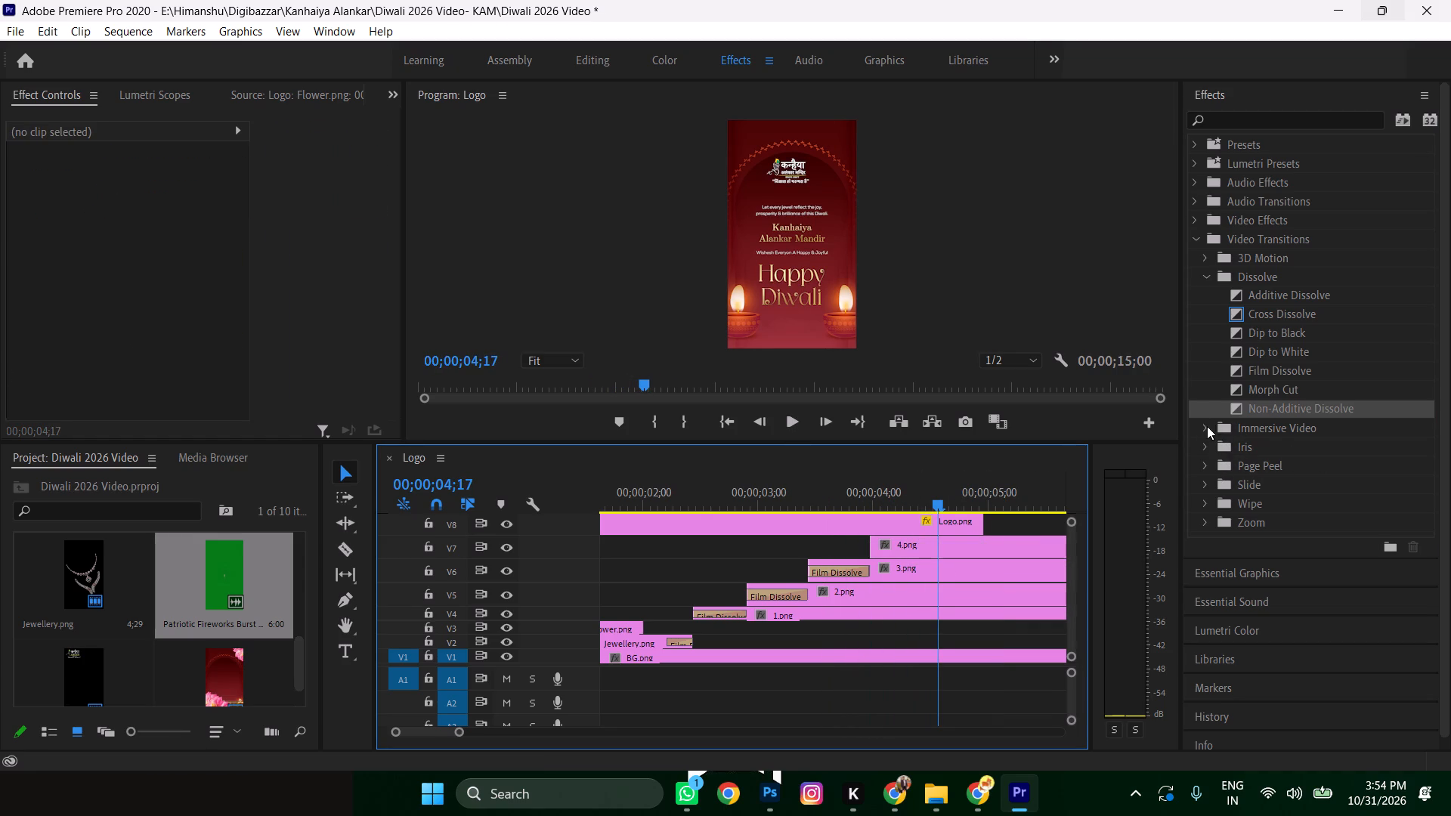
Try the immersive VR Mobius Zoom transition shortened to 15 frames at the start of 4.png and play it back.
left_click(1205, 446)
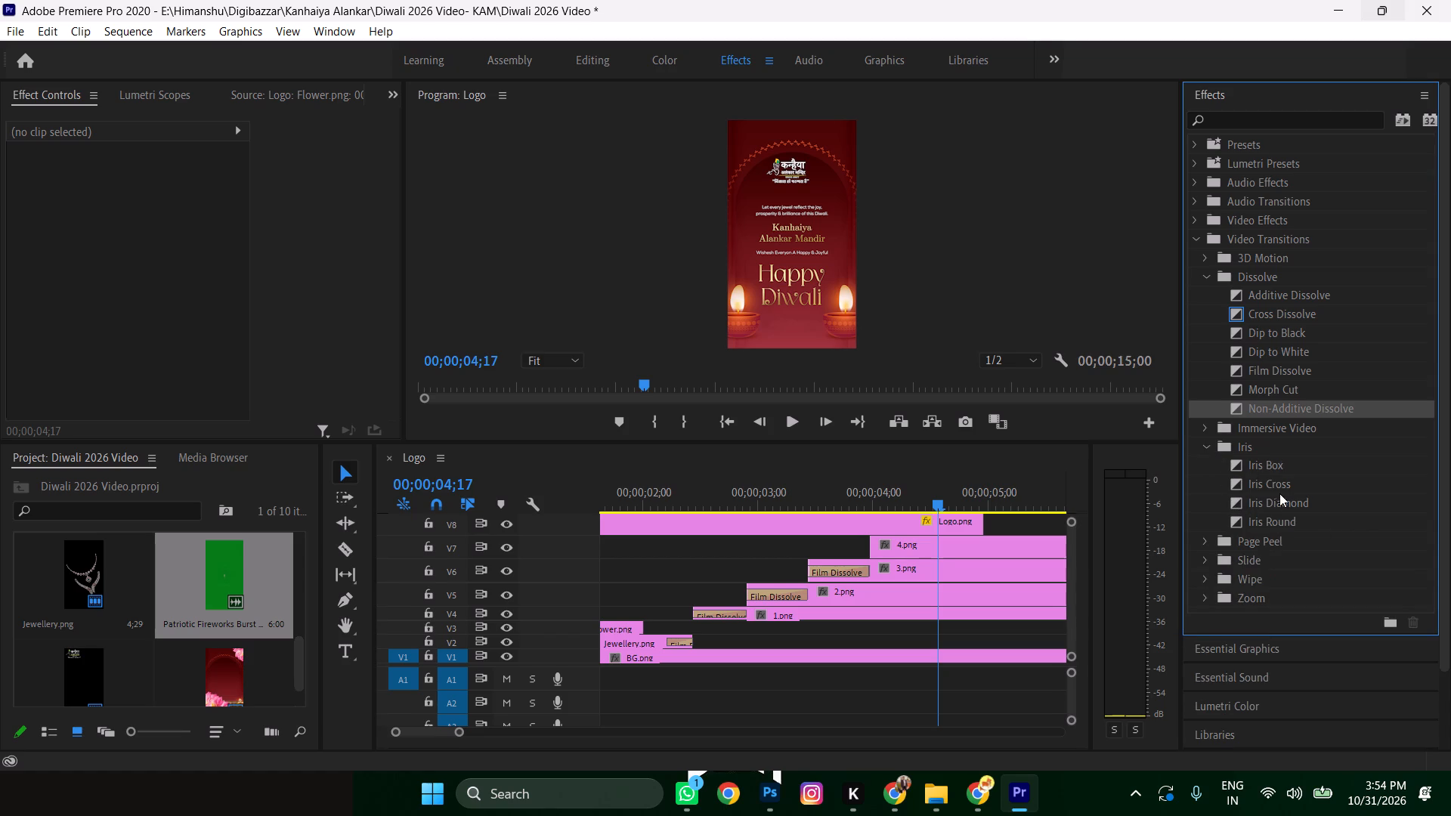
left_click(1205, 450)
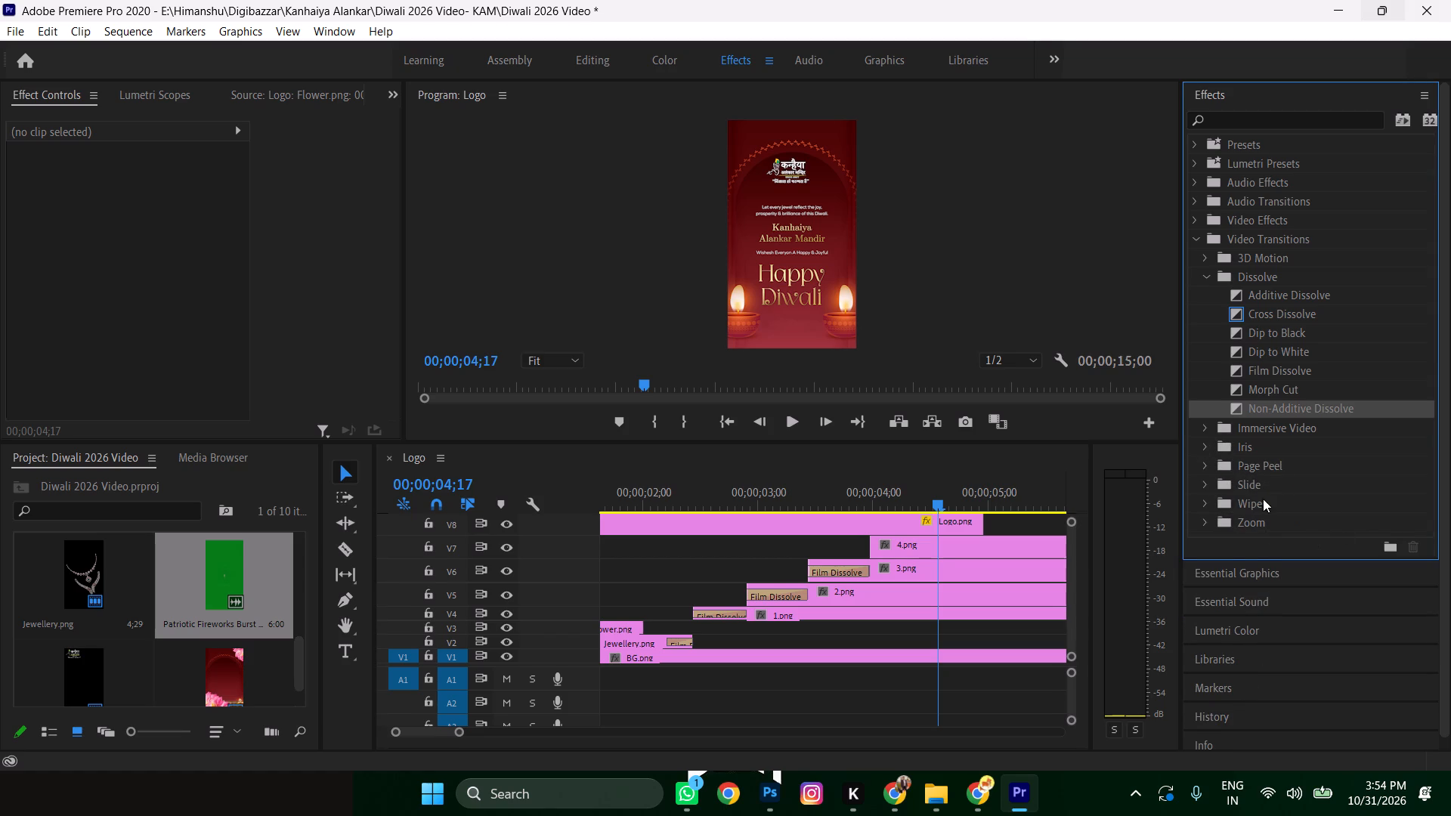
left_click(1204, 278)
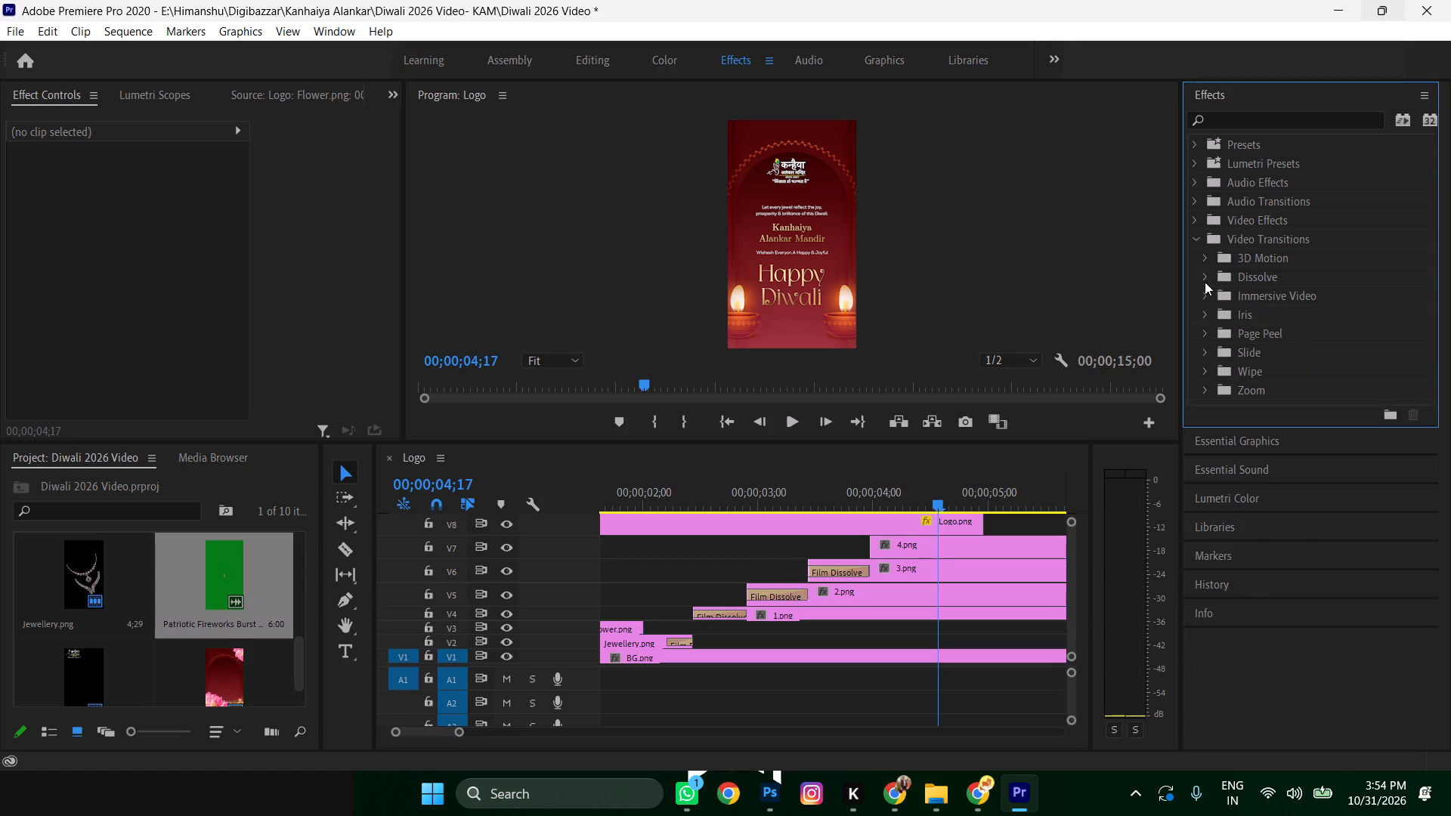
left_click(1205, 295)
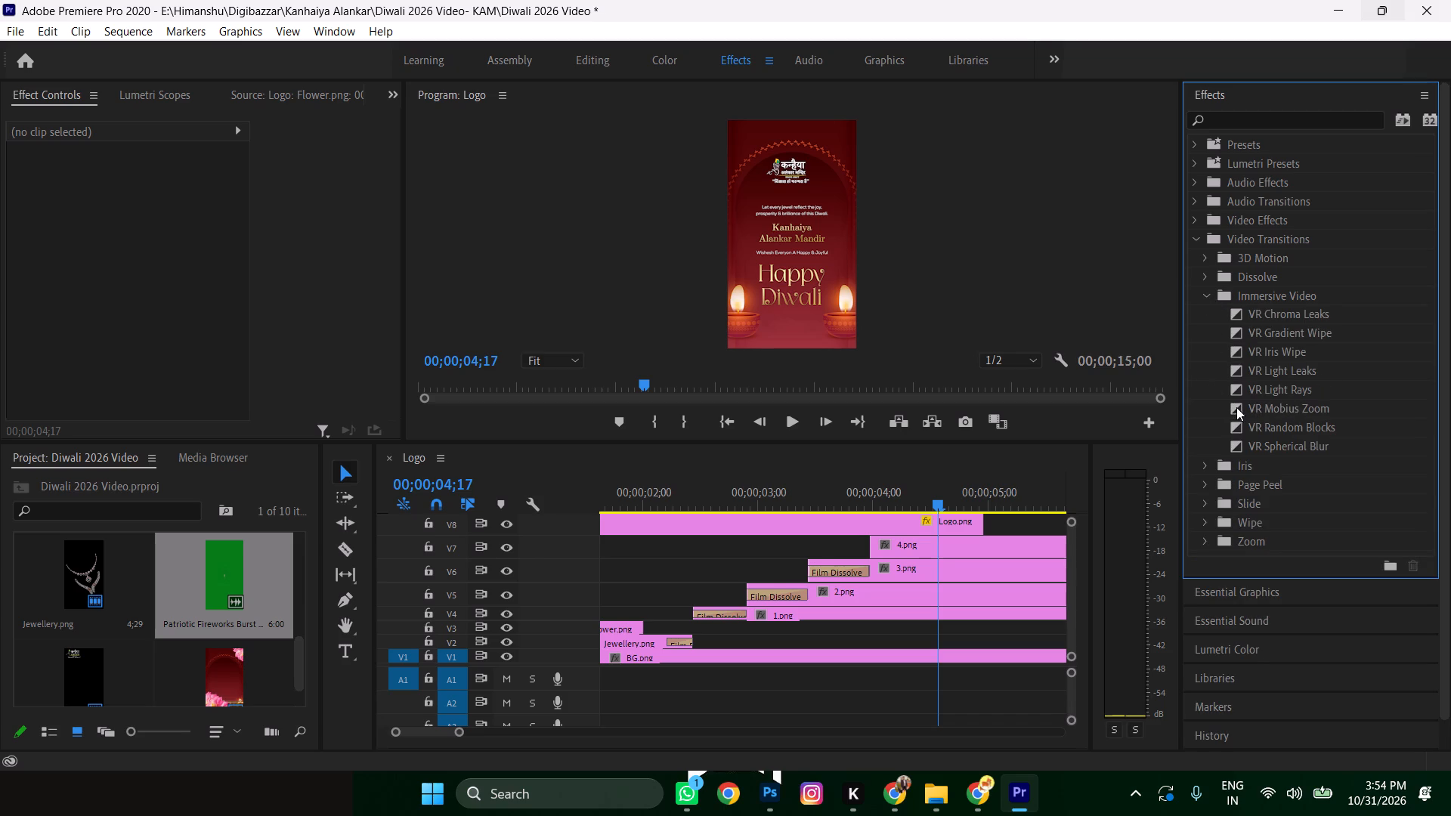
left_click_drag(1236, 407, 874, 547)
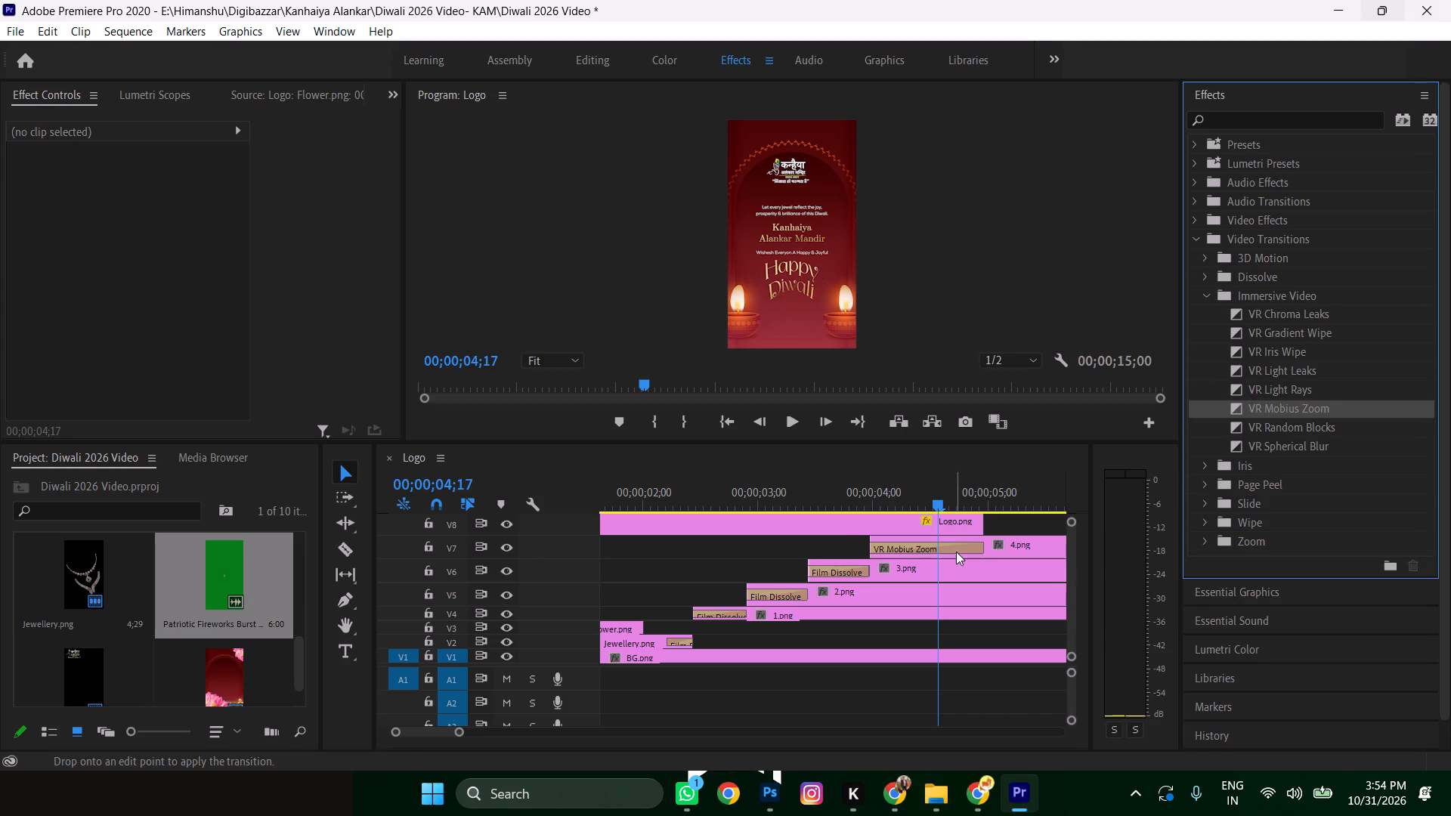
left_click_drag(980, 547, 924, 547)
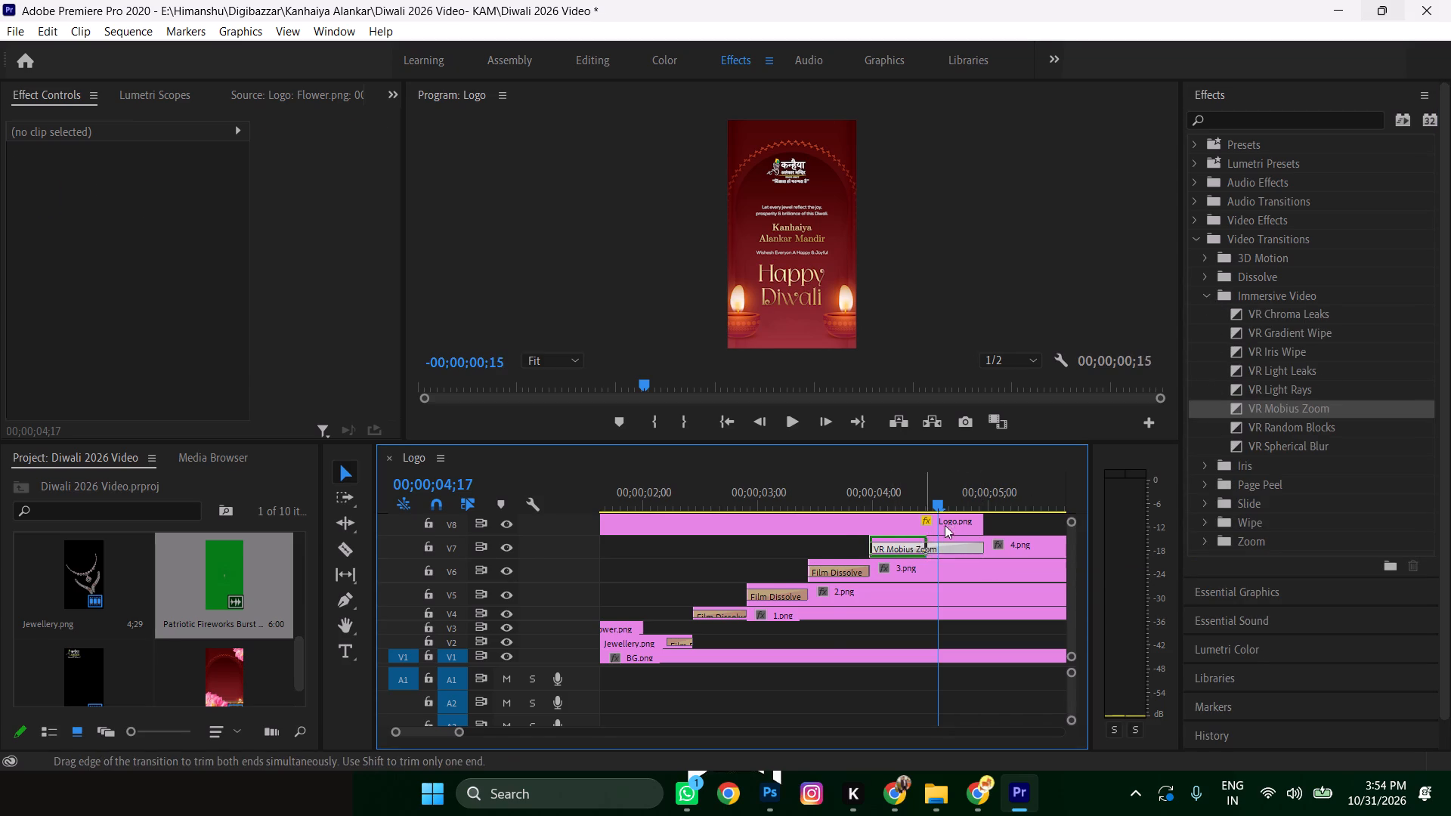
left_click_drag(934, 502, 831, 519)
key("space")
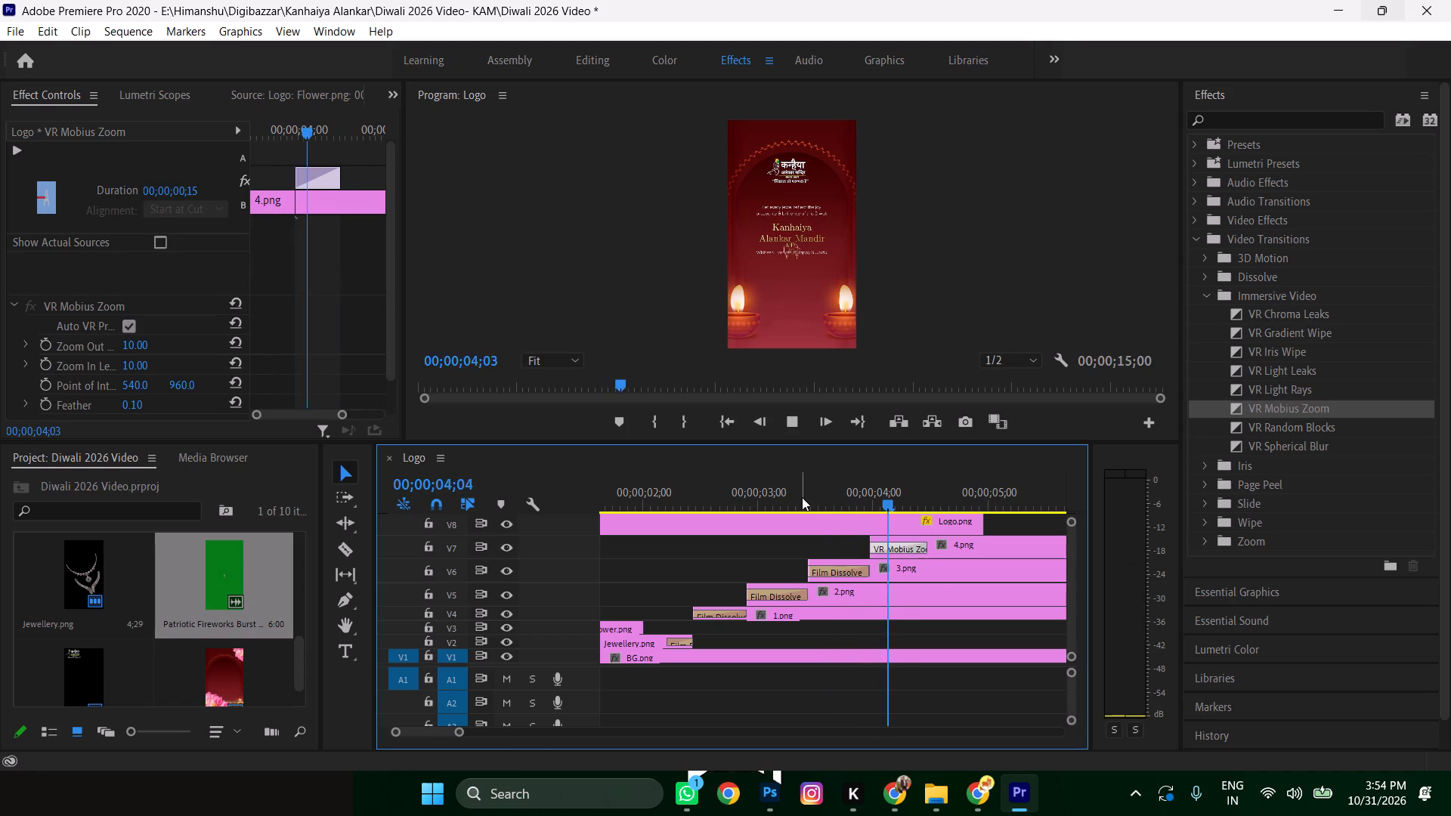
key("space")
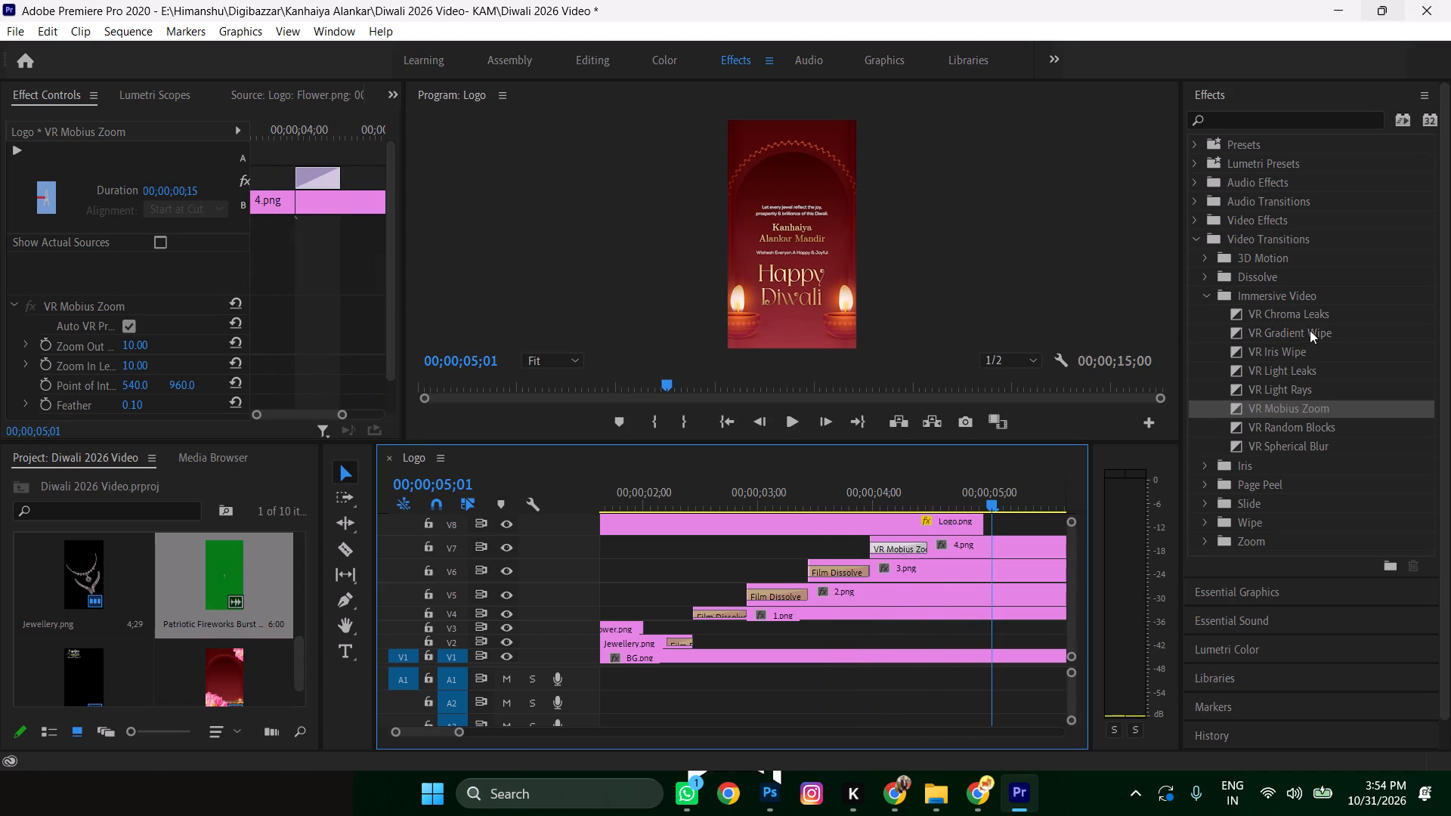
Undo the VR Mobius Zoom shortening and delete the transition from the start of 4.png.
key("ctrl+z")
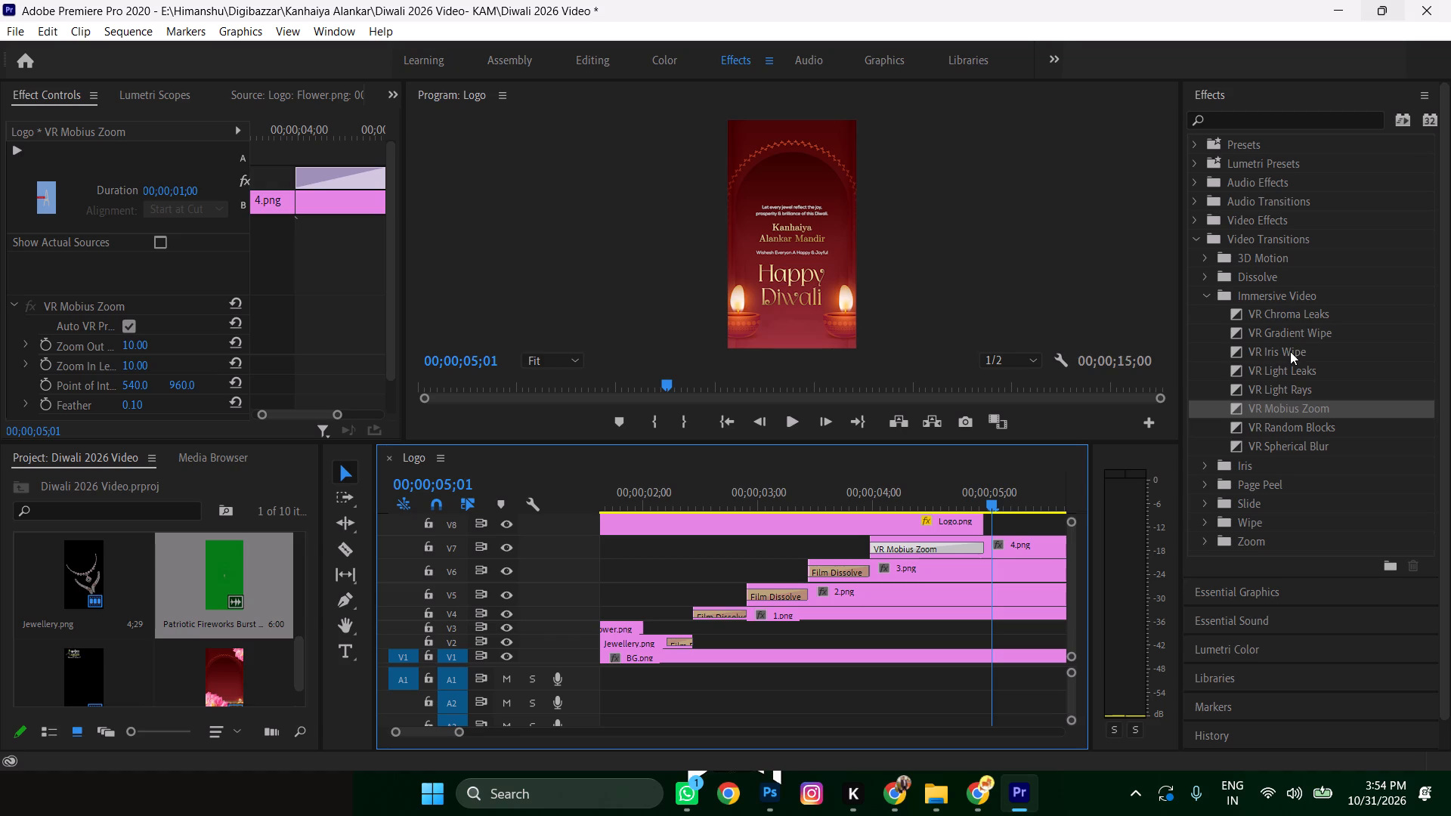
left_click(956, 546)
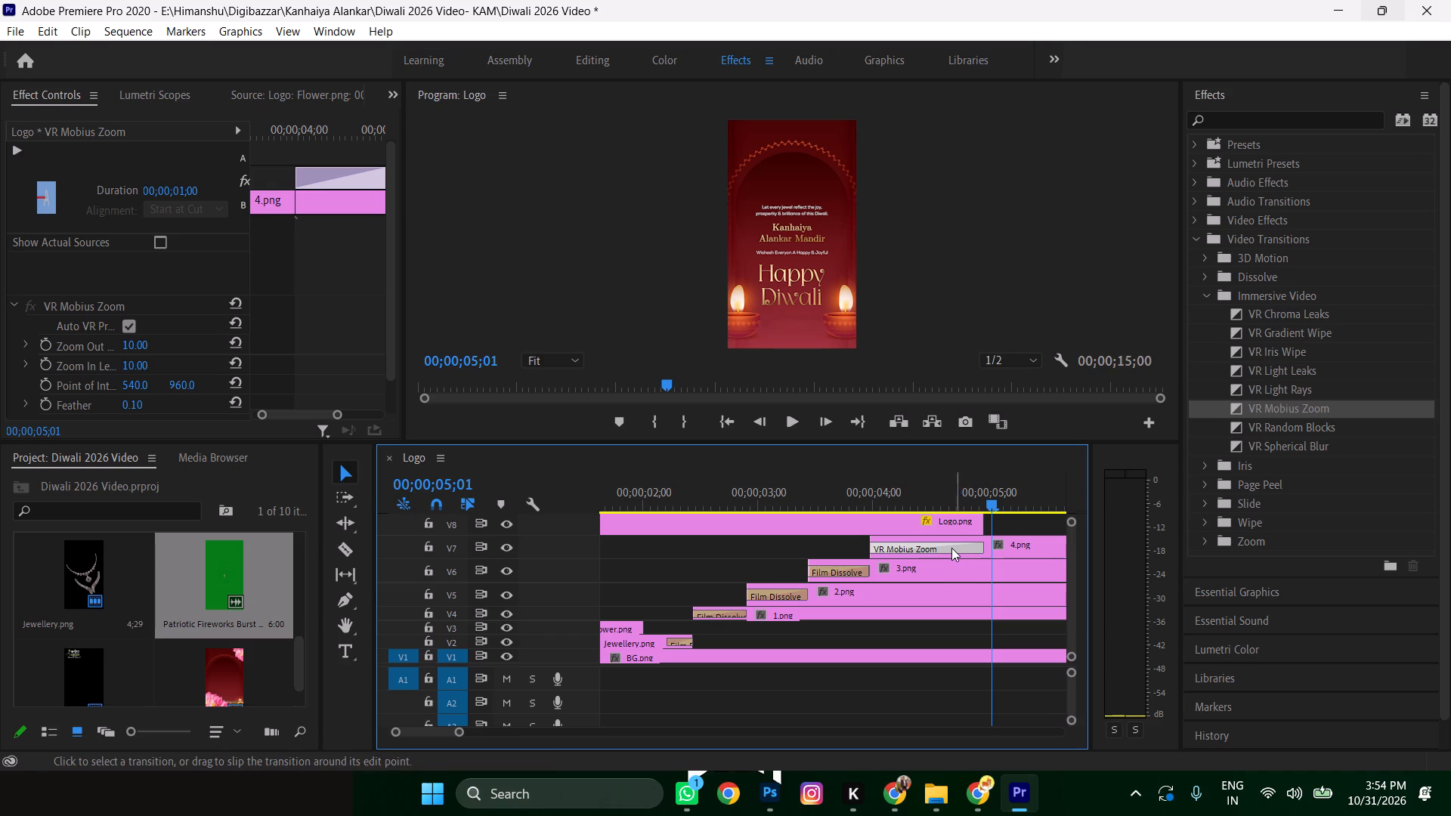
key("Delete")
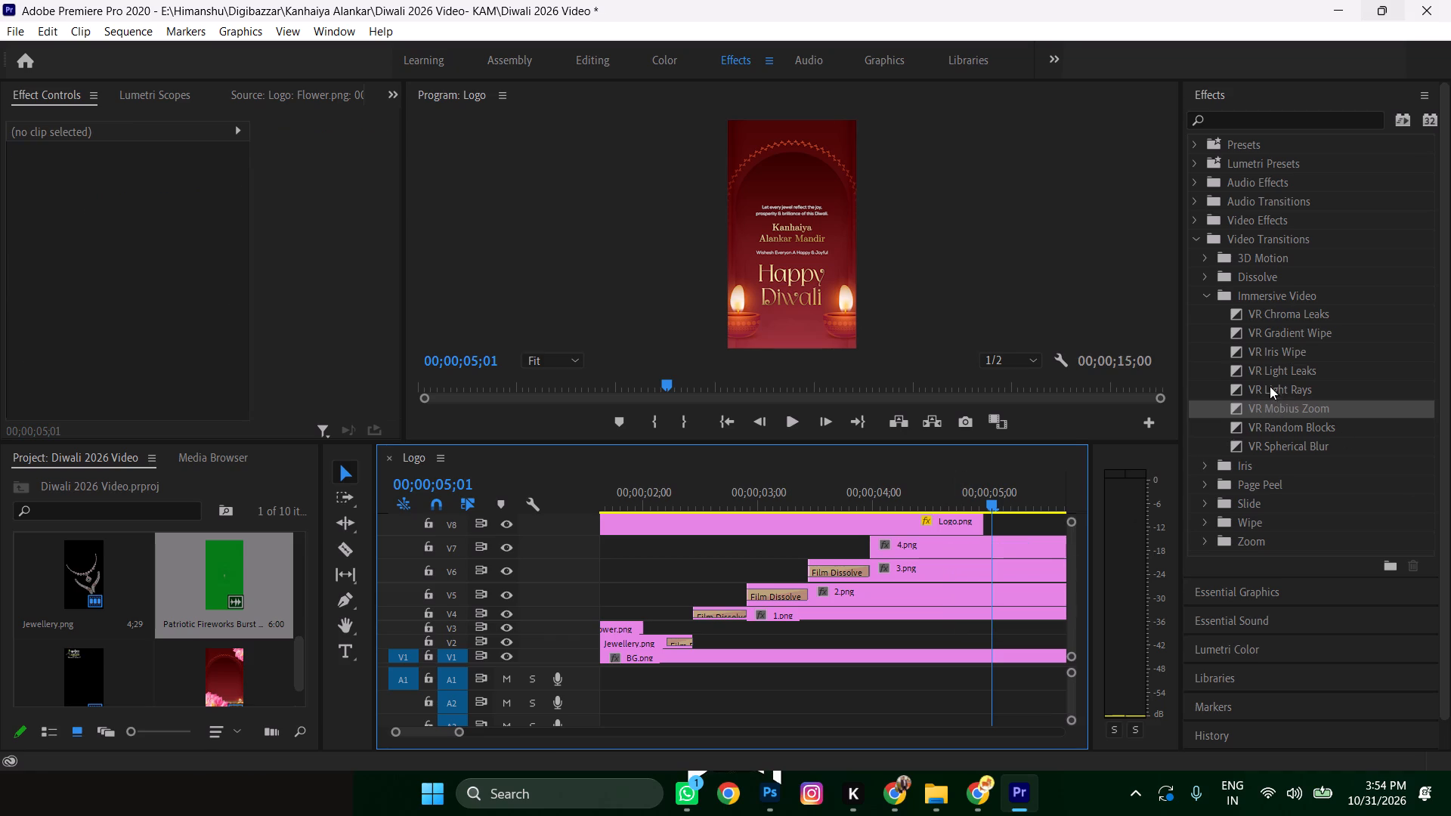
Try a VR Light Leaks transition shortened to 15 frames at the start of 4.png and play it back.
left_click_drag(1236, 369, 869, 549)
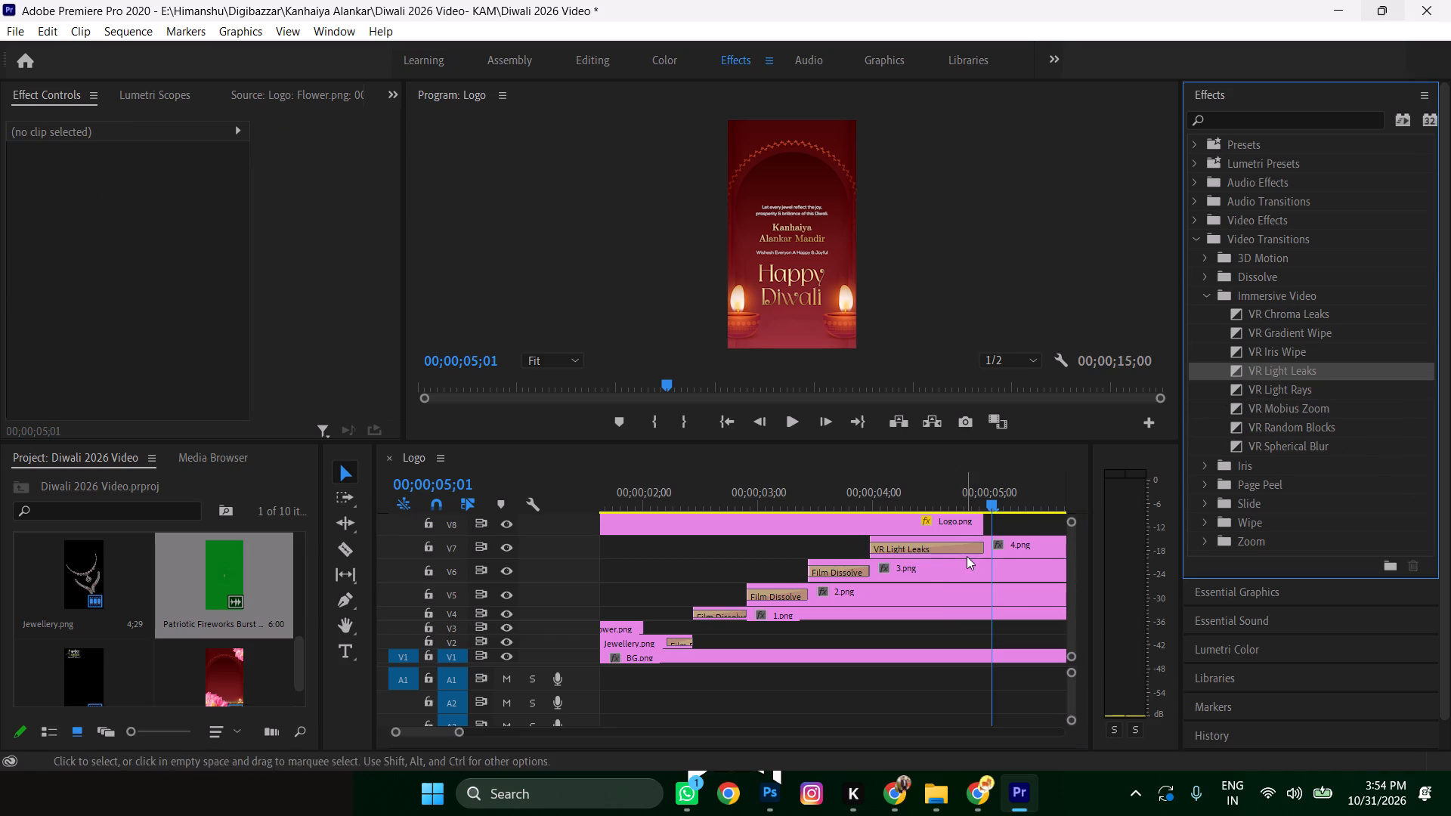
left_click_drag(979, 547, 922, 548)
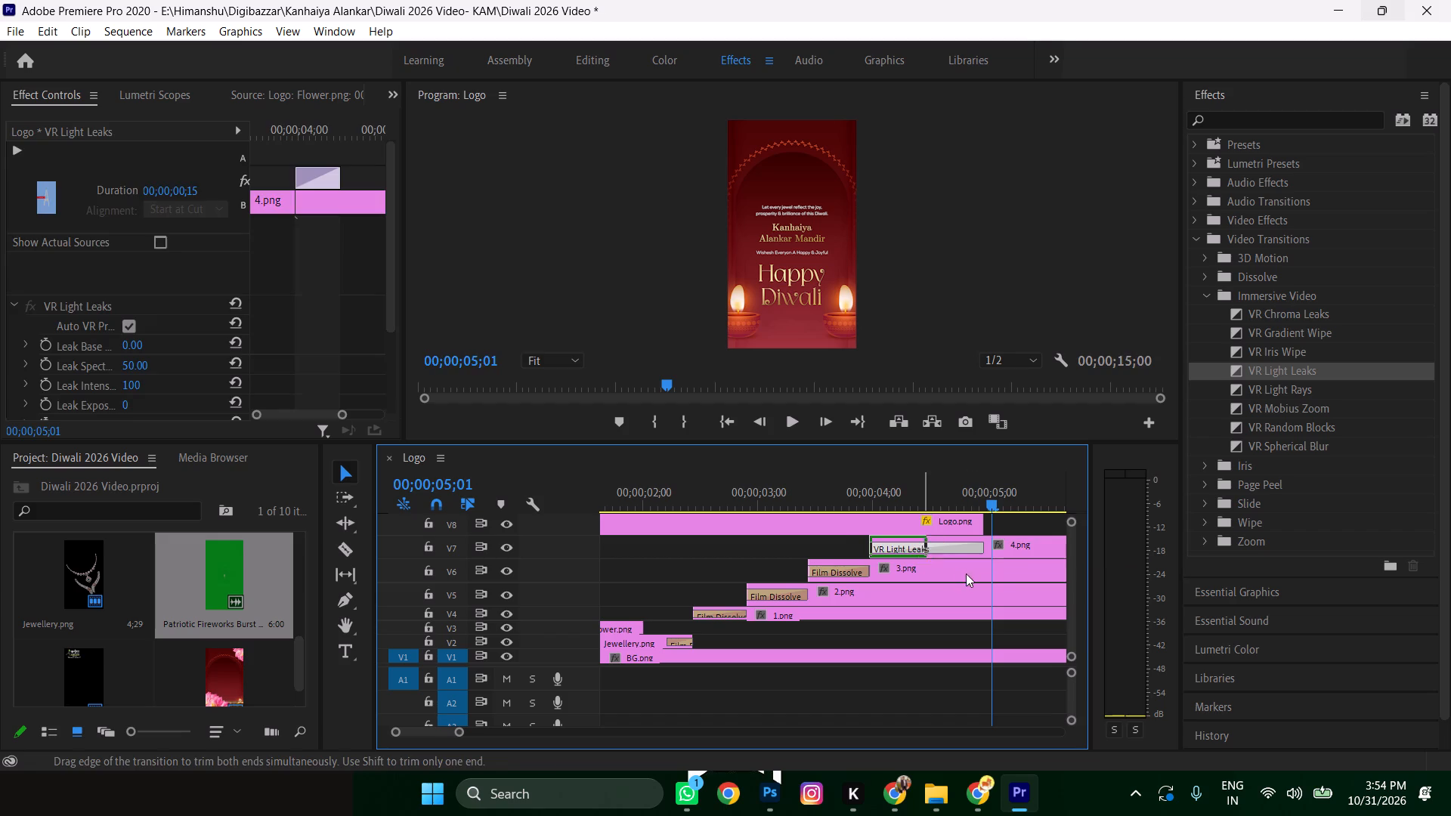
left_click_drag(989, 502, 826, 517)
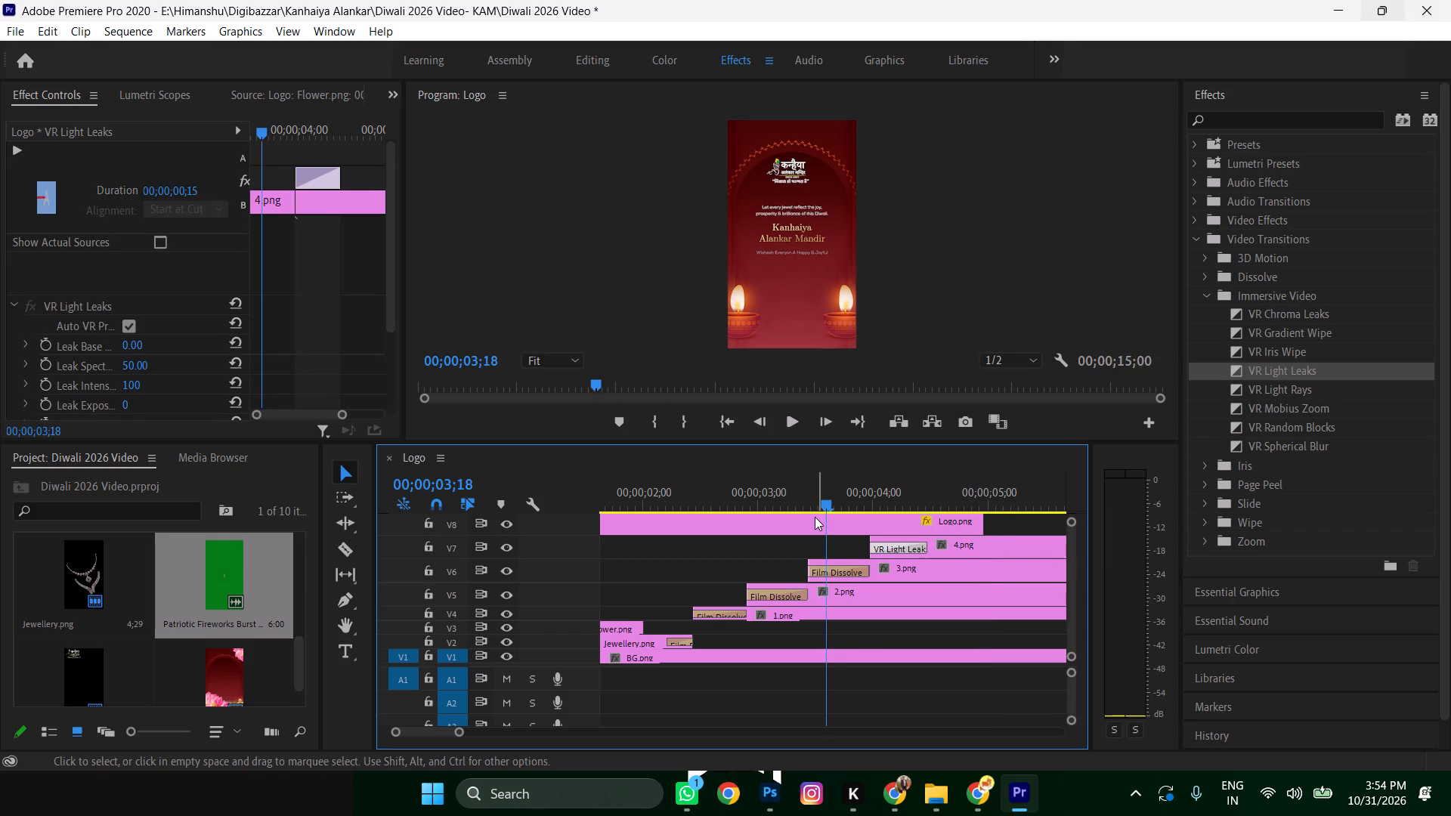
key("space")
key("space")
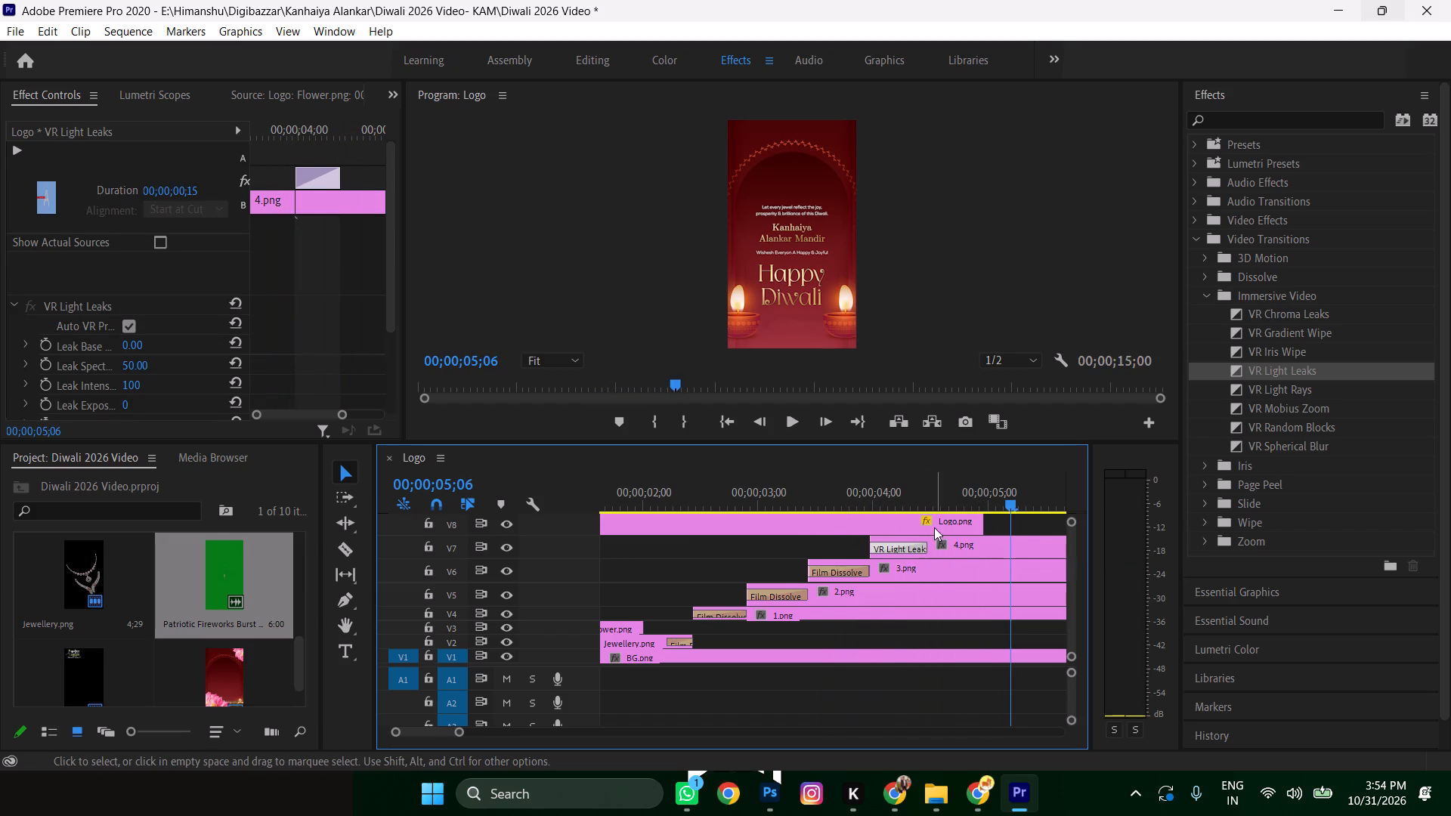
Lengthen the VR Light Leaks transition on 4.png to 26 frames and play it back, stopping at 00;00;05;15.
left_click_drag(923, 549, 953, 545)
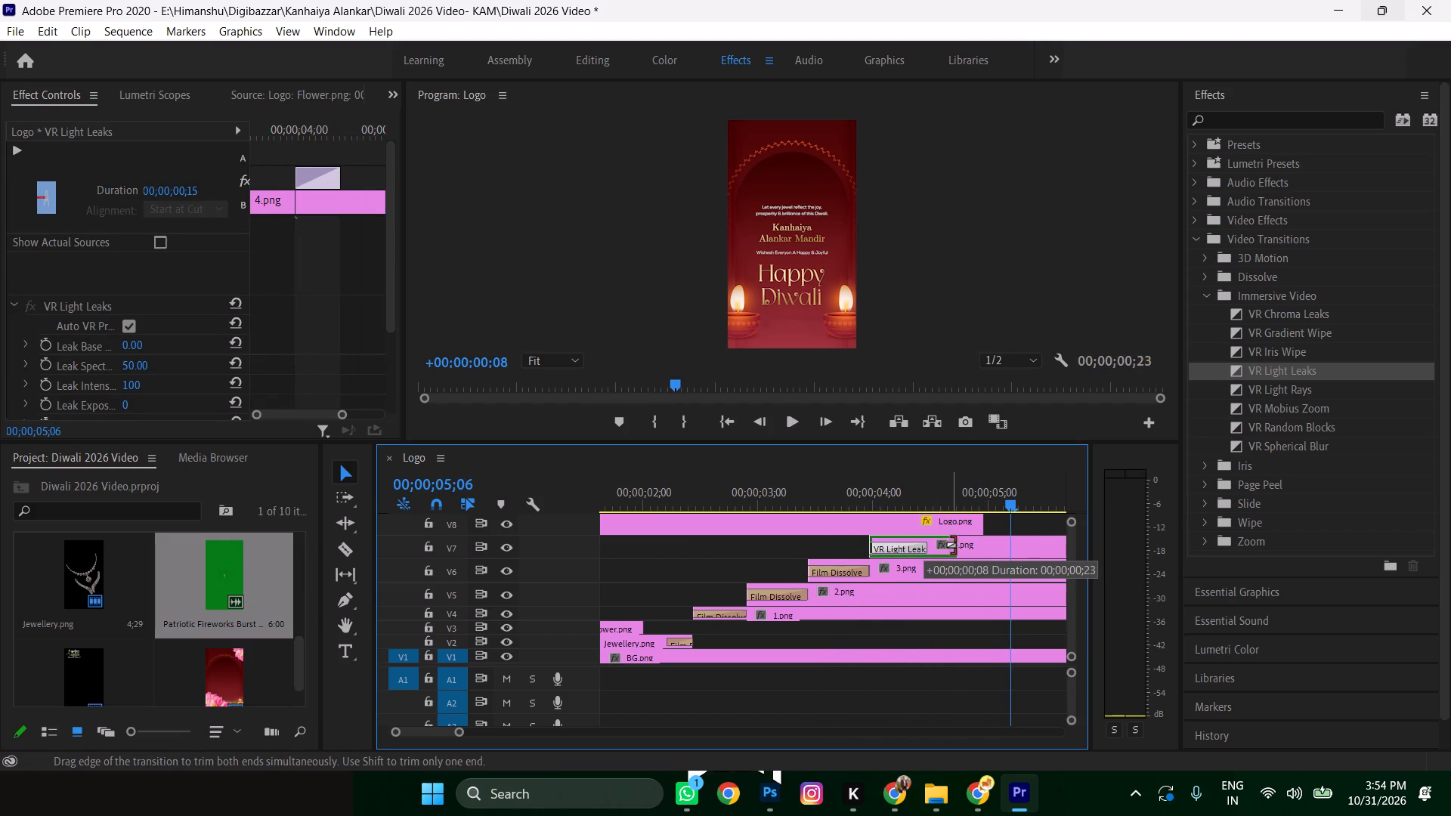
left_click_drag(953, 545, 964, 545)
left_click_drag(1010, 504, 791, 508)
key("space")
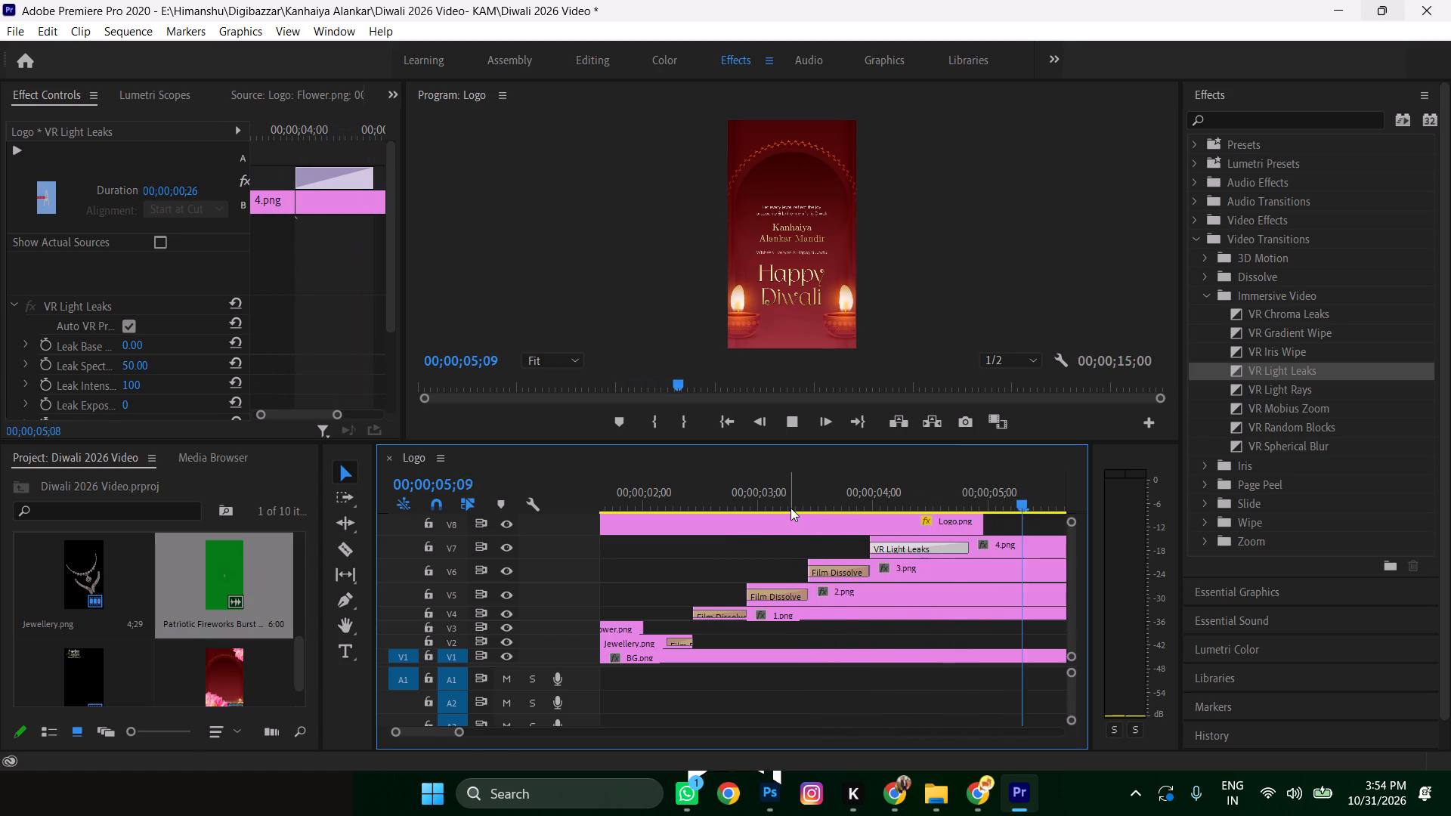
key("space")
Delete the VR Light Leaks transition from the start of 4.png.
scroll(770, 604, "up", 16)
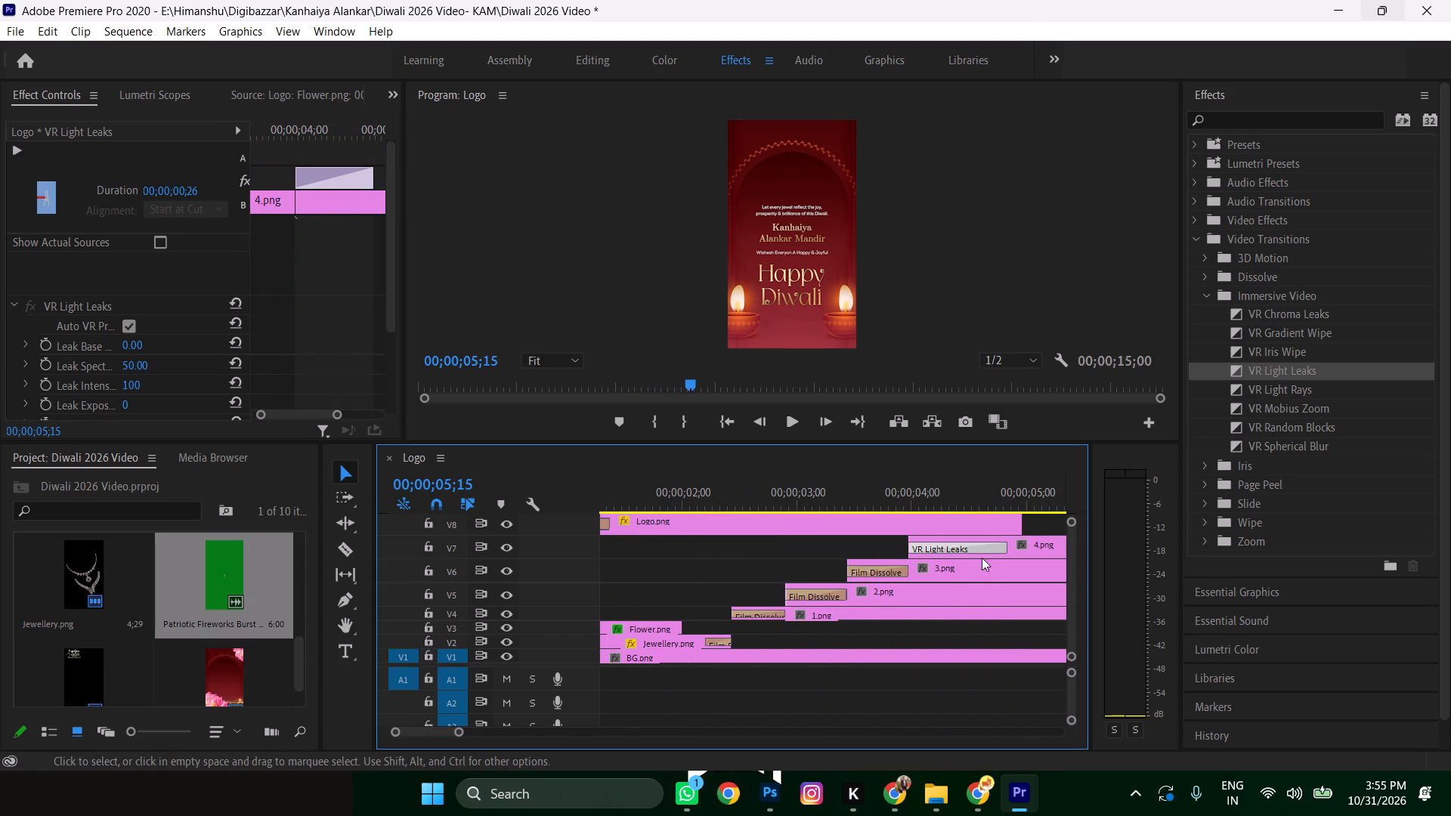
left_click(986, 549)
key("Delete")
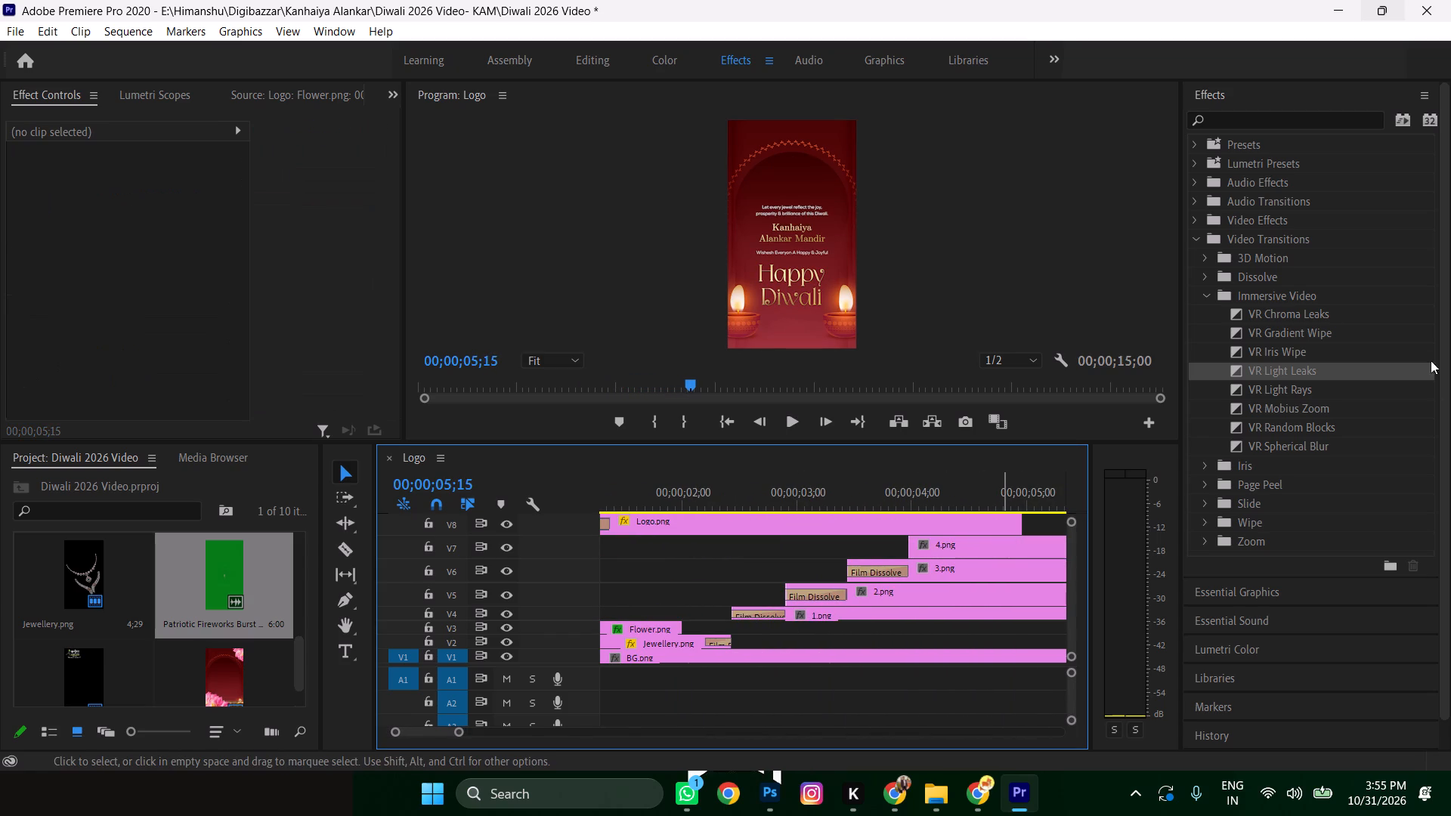
Add a VR Gradient Wipe transition at the start of 4.png, shorten it to 17 frames and play it back.
left_click_drag(1236, 333, 921, 541)
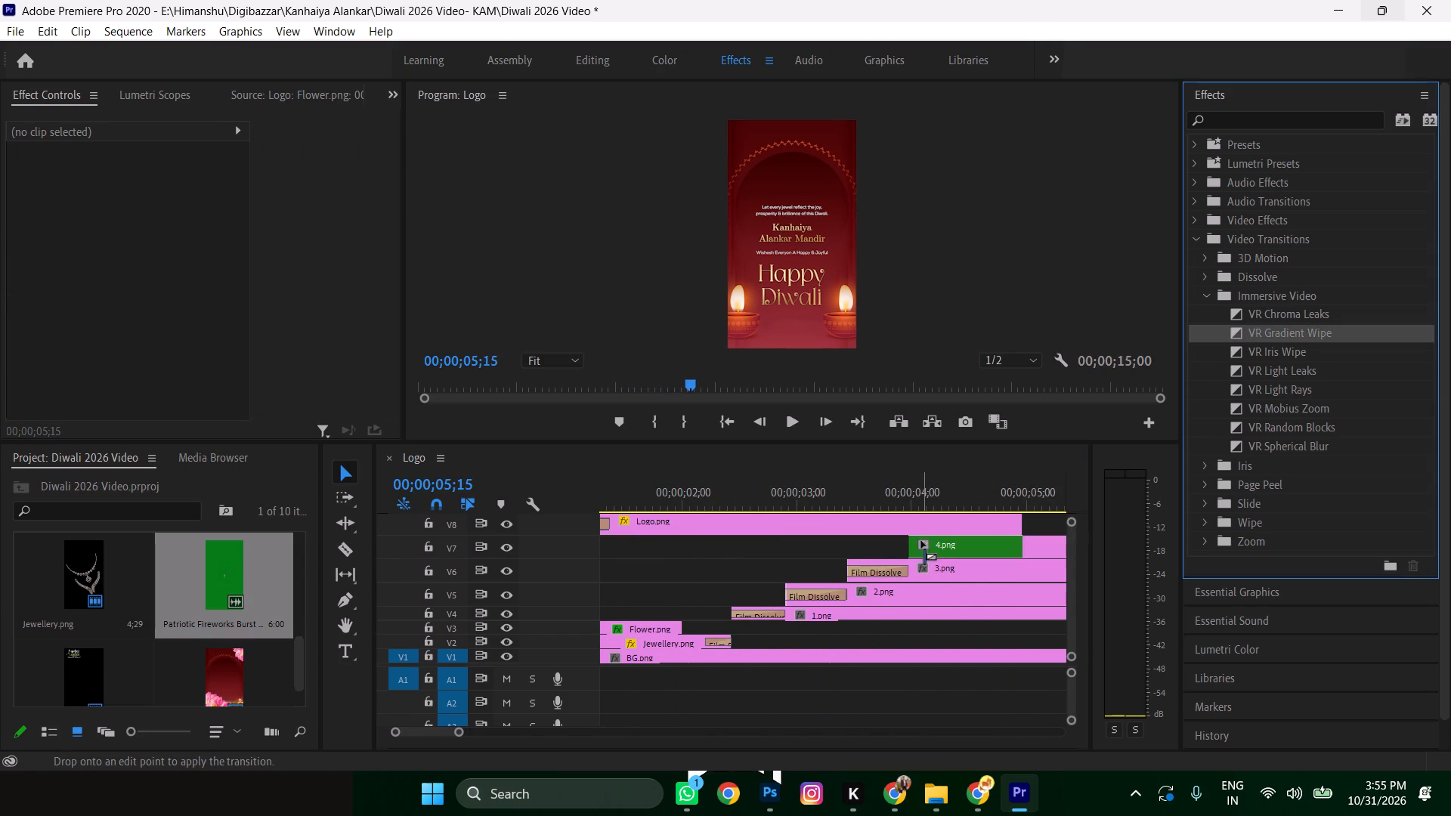
left_click_drag(921, 541, 921, 540)
left_click_drag(1020, 549, 973, 552)
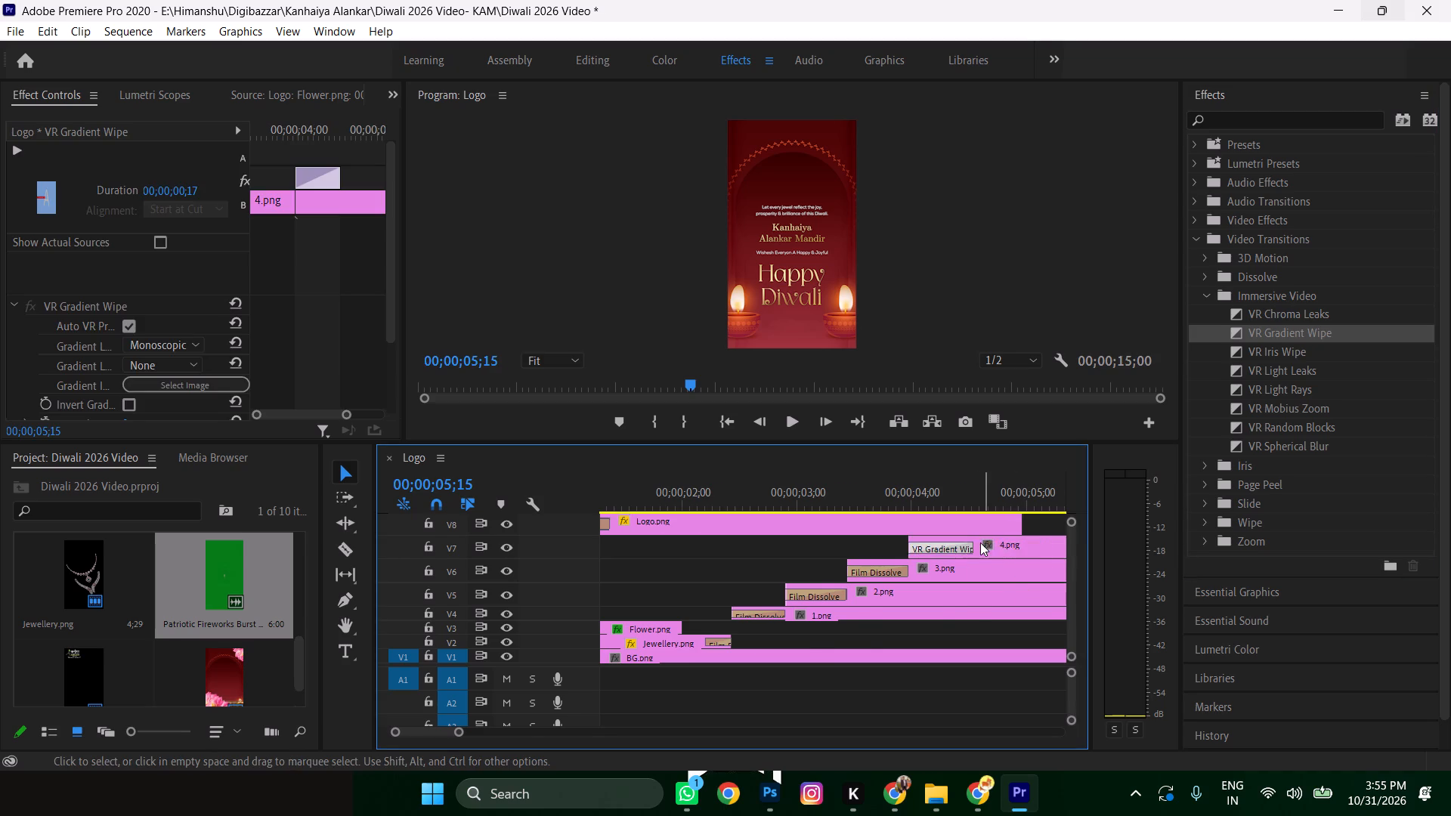
scroll(980, 542, "up", 6)
scroll(986, 525, "down", 11)
left_click_drag(926, 505, 703, 502)
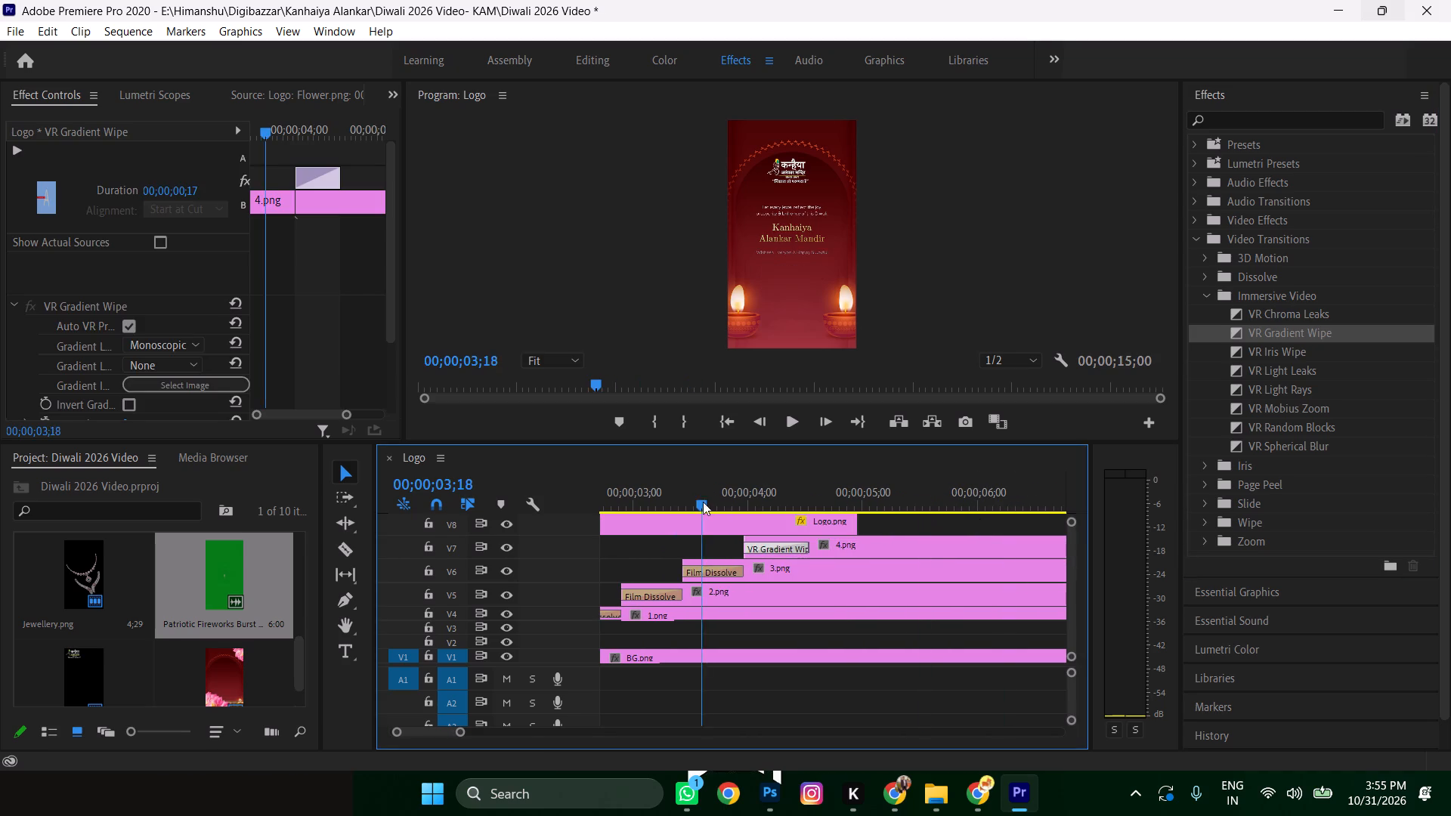
left_click_drag(703, 502, 635, 505)
key("space")
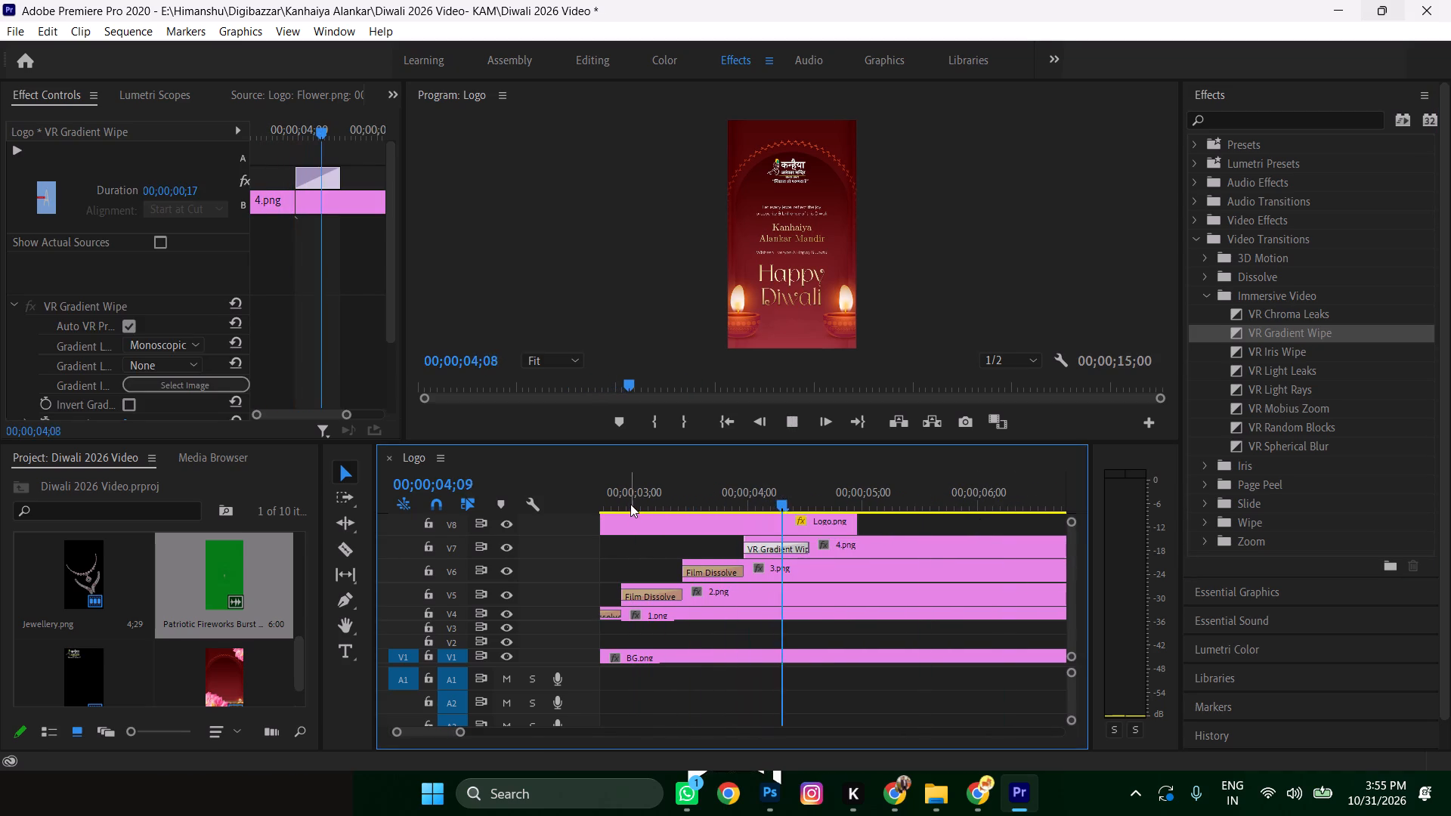
key("space")
scroll(862, 531, "up", 4)
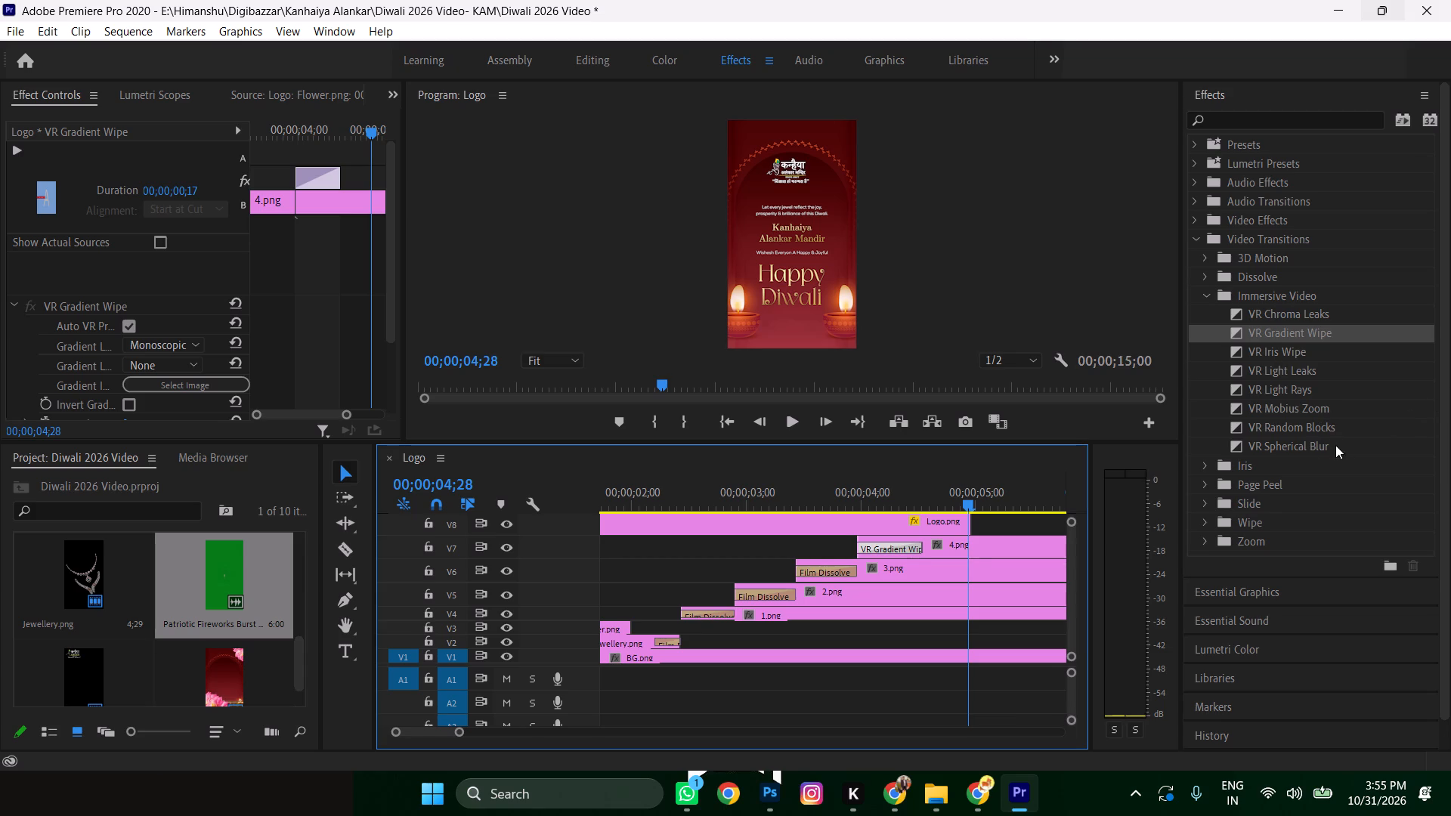
Replace the transition at the start of 4.png with the Gradient Wipe from the Wipe group, keeping softness 10.
left_click(1206, 295)
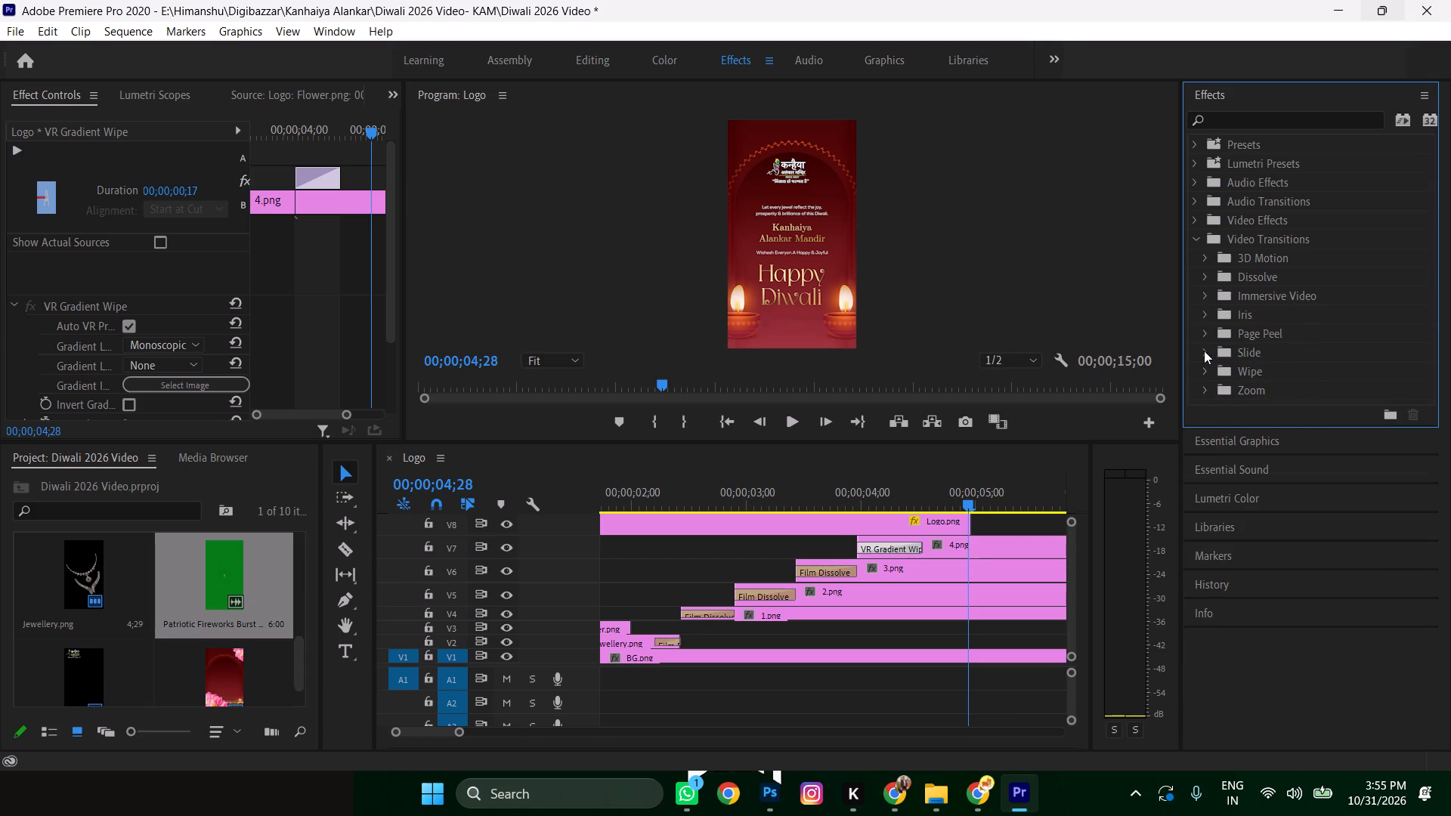
scroll(1220, 372, "down", 2)
left_click(1205, 370)
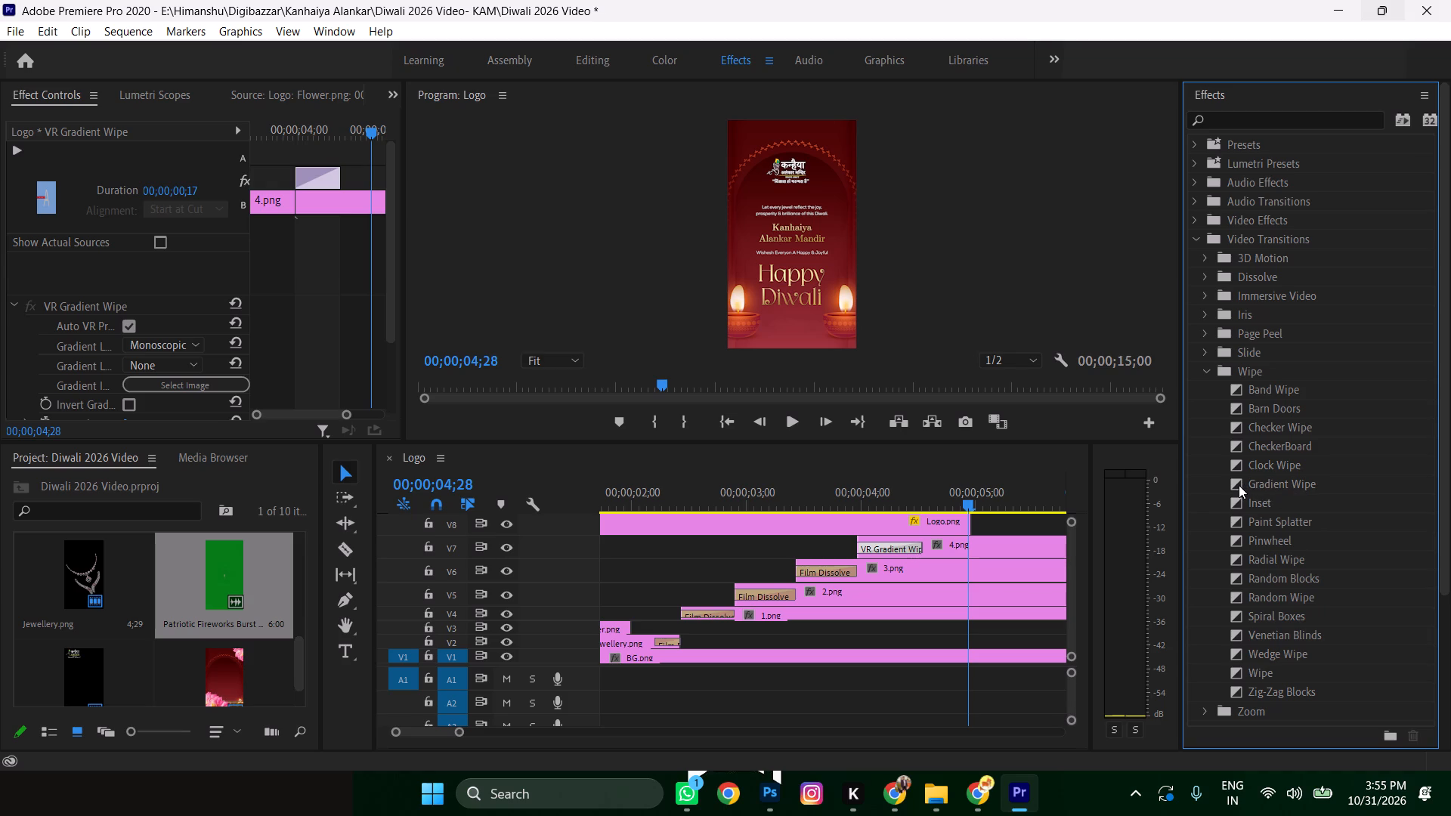
left_click_drag(1239, 485, 875, 546)
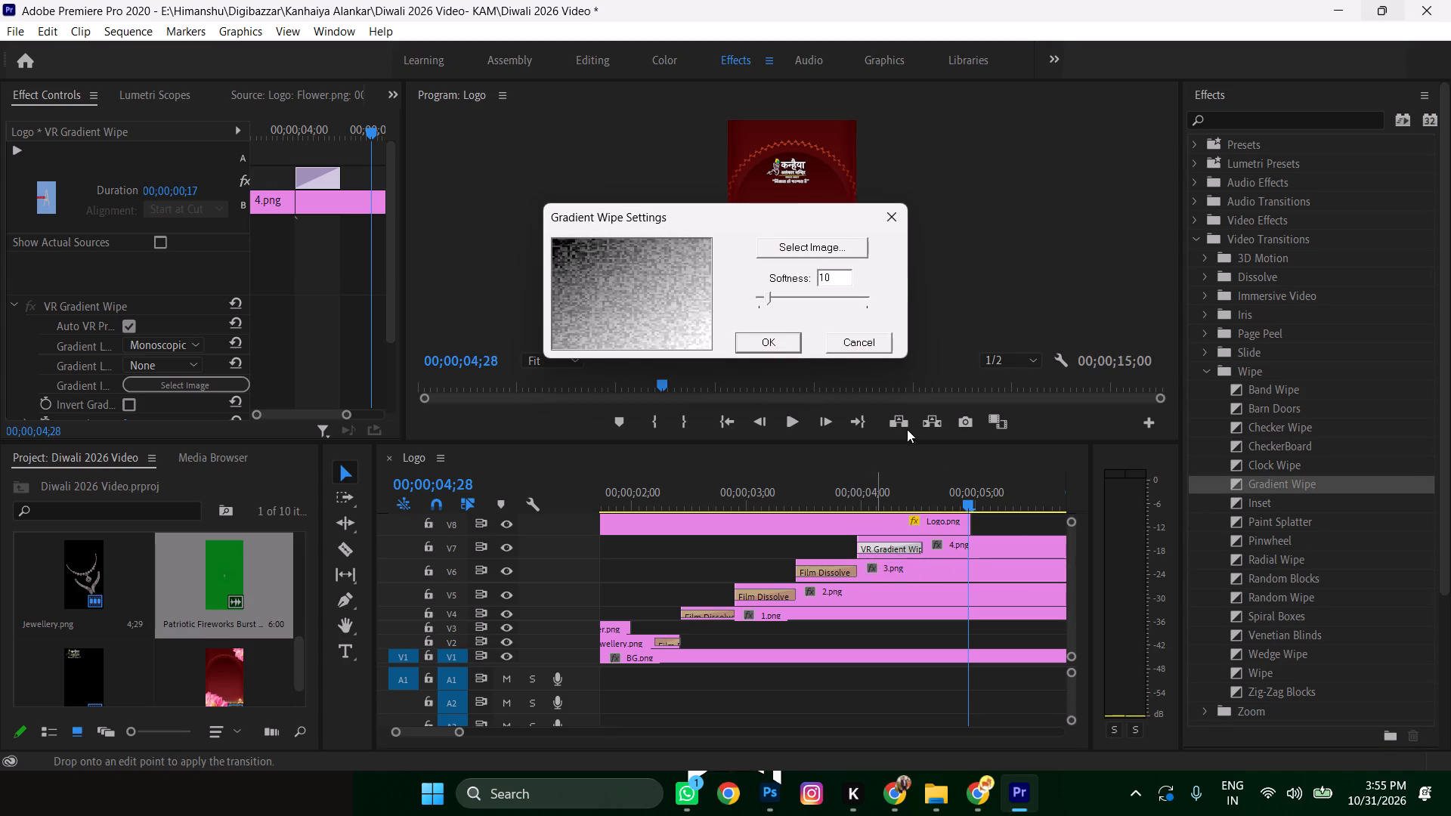
left_click(784, 342)
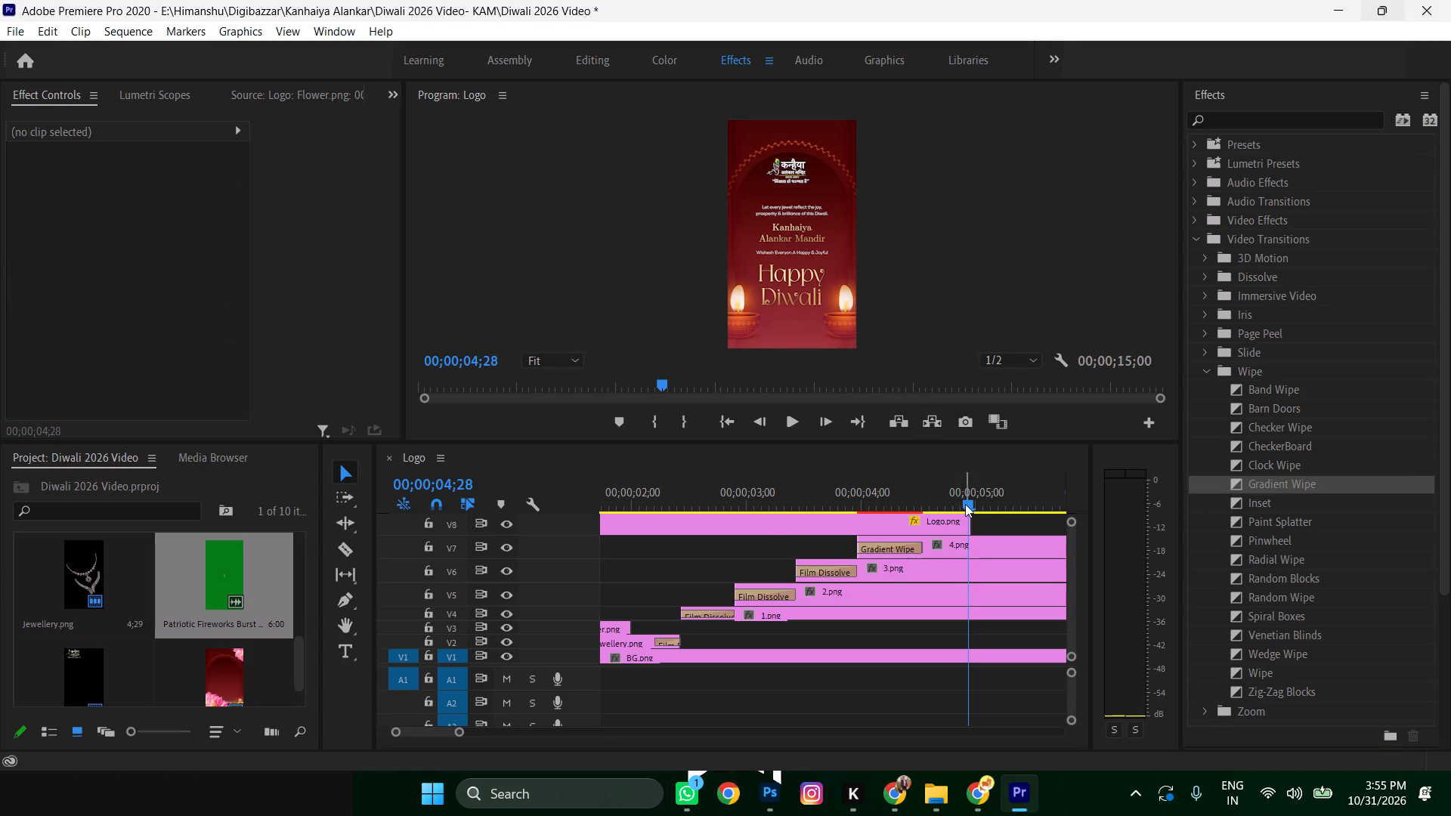
Play back the Gradient Wipe on 4.png and the opening of the sequence to review the timing, stopping at 00;00;00;27.
left_click_drag(965, 504, 781, 527)
key("space")
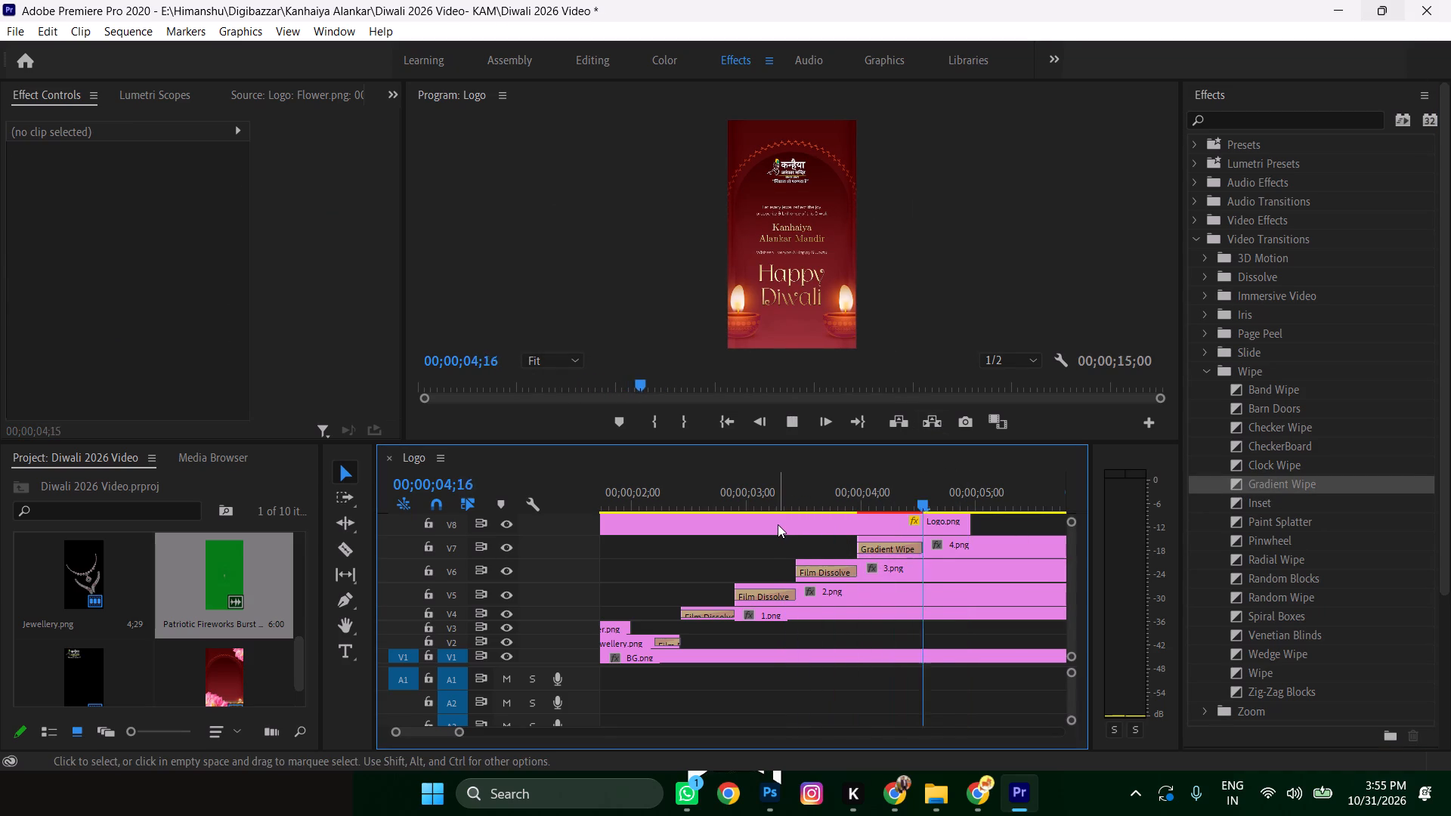
key("space")
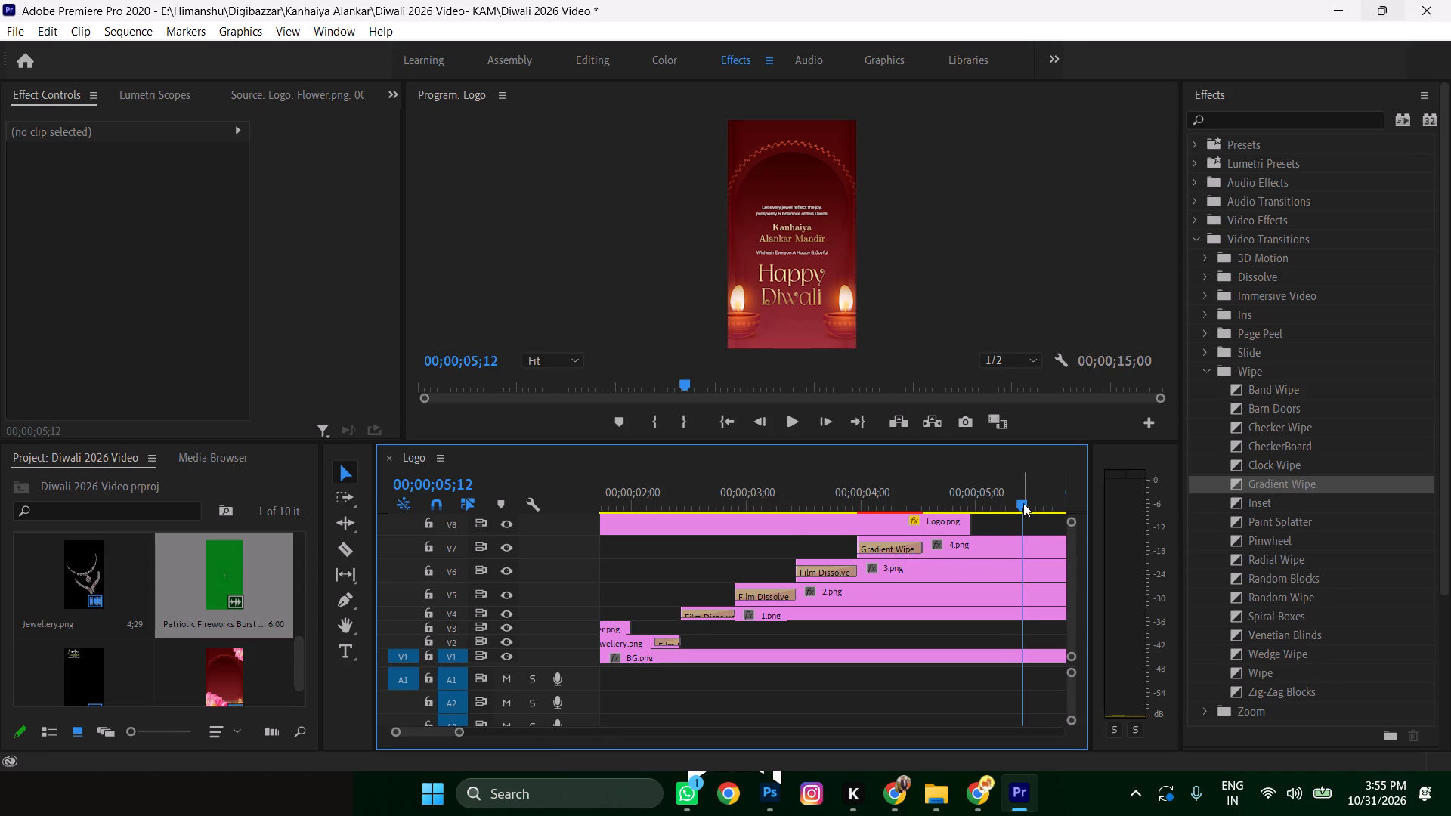
left_click_drag(1022, 503, 617, 530)
key("space")
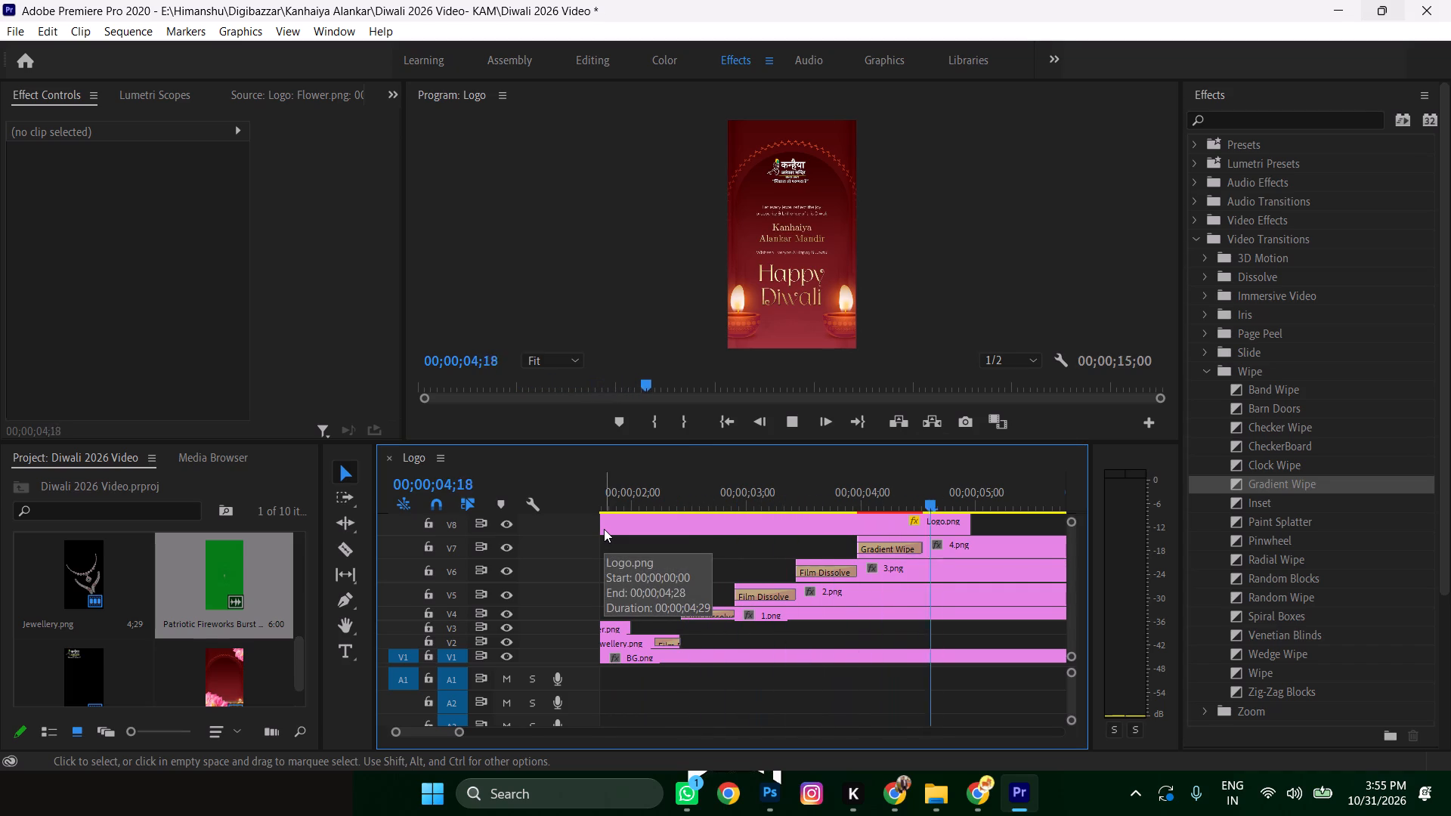
key("space")
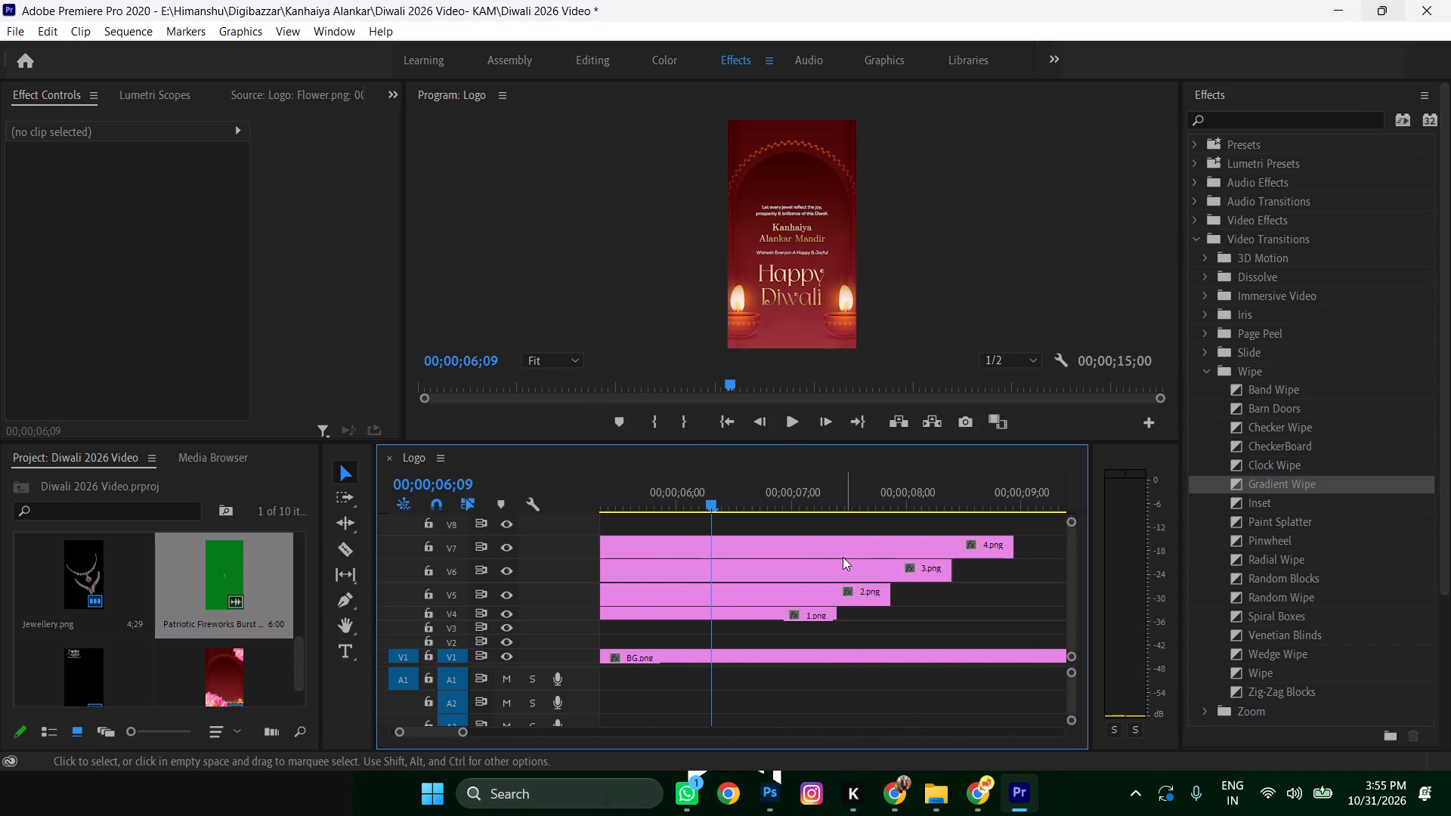
scroll(741, 602, "down", 5, "alt")
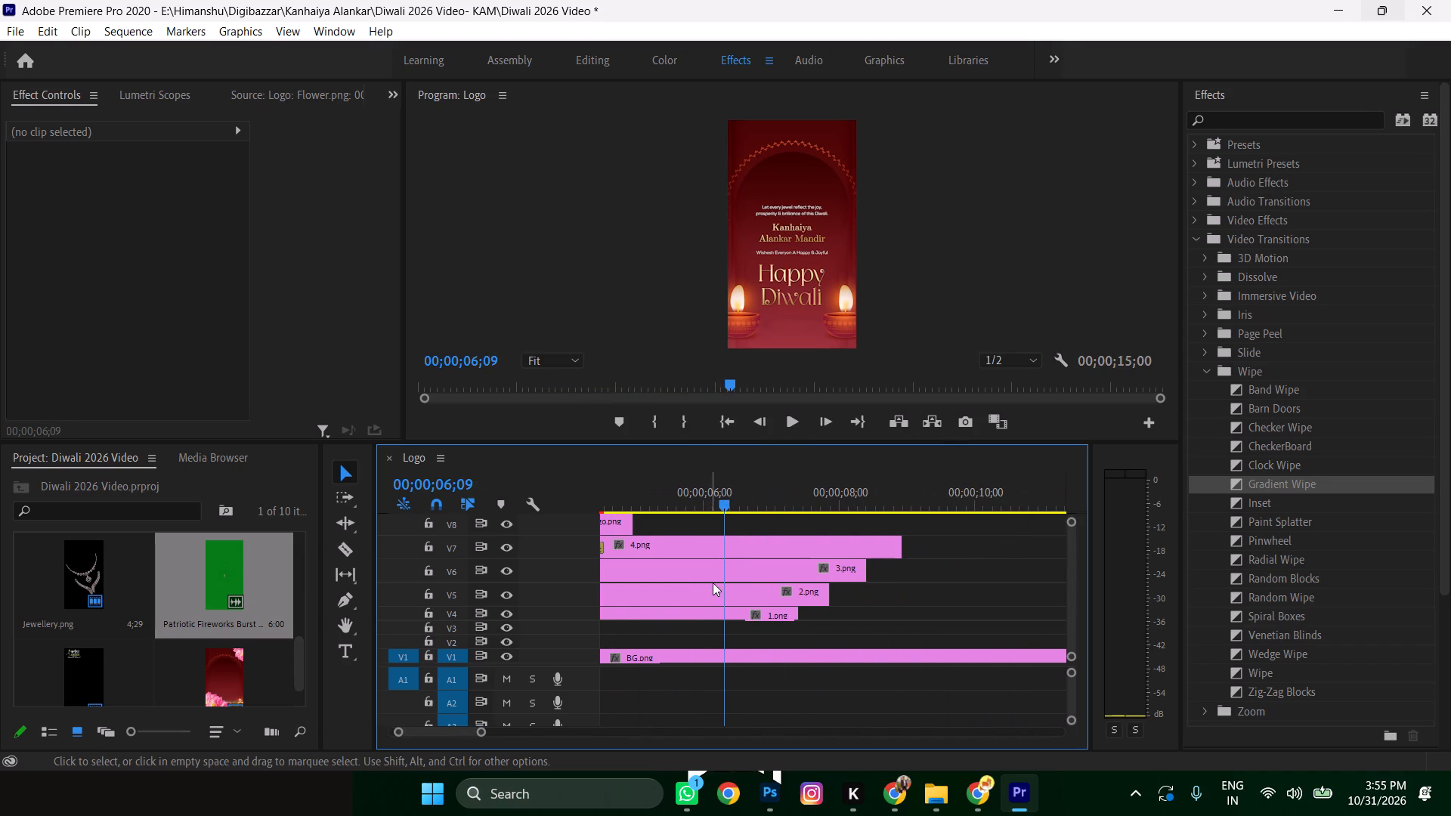
left_click_drag(720, 503, 405, 524)
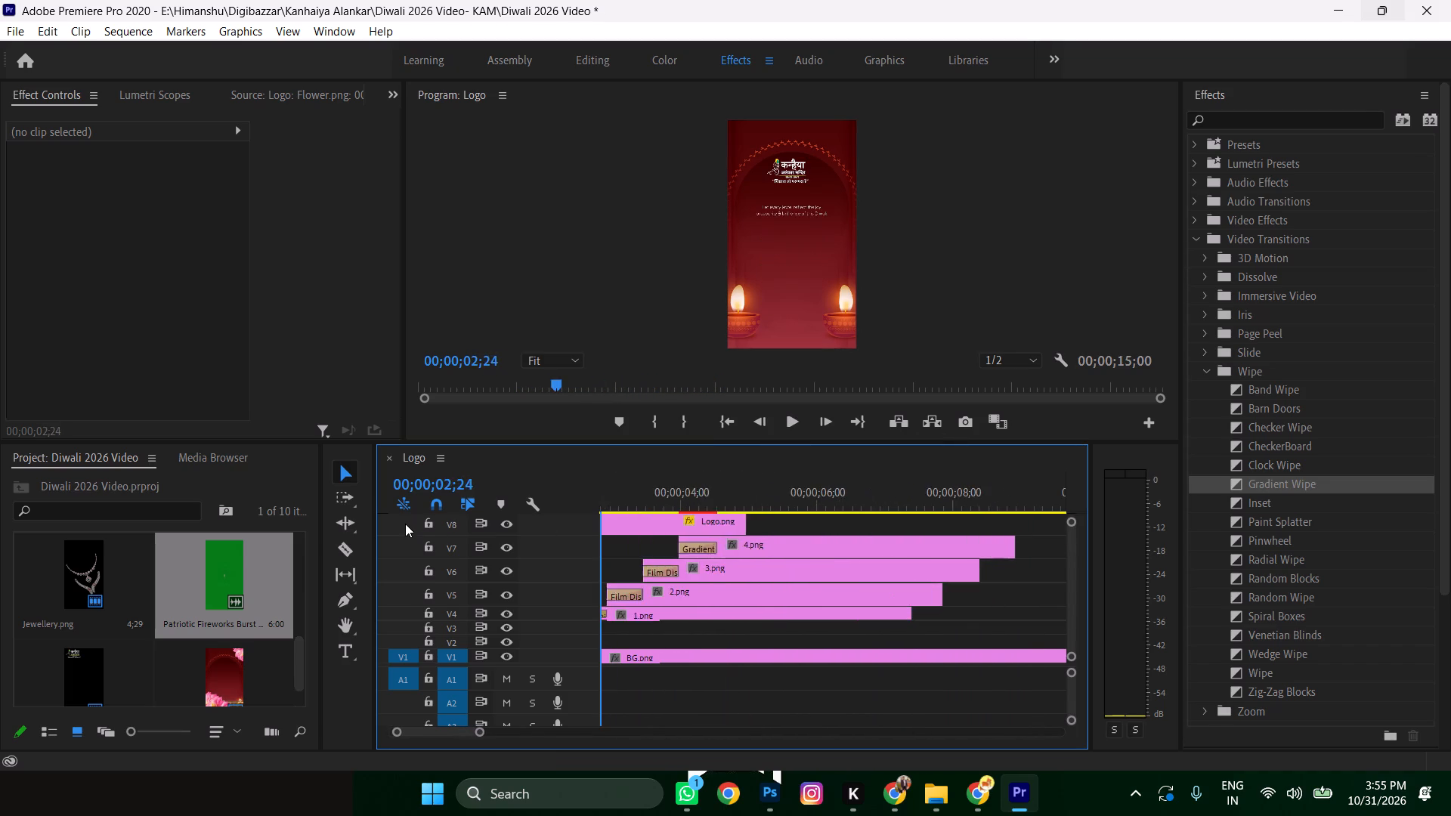
left_click_drag(405, 524, 79, 529)
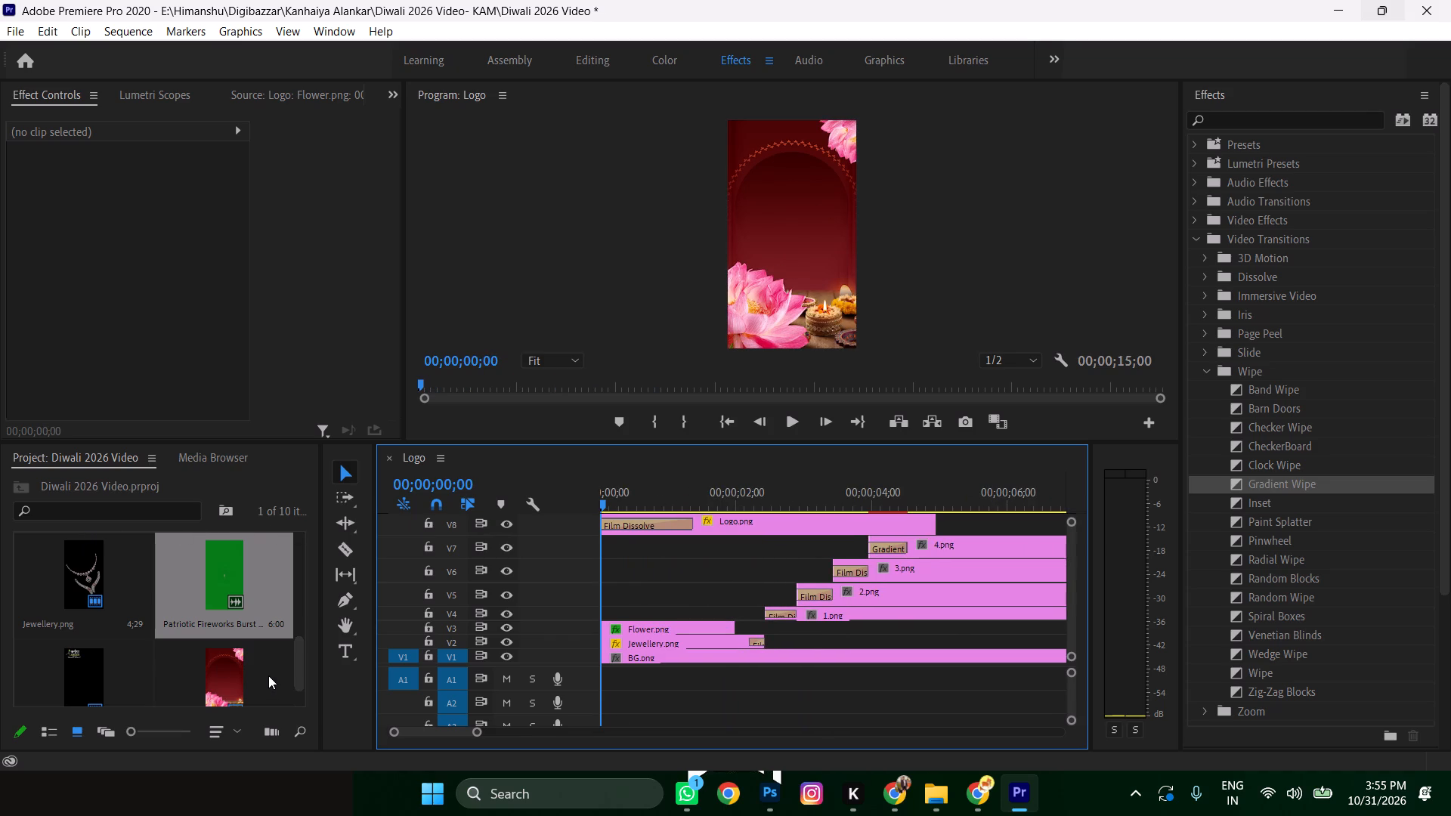
key("space")
key("space")
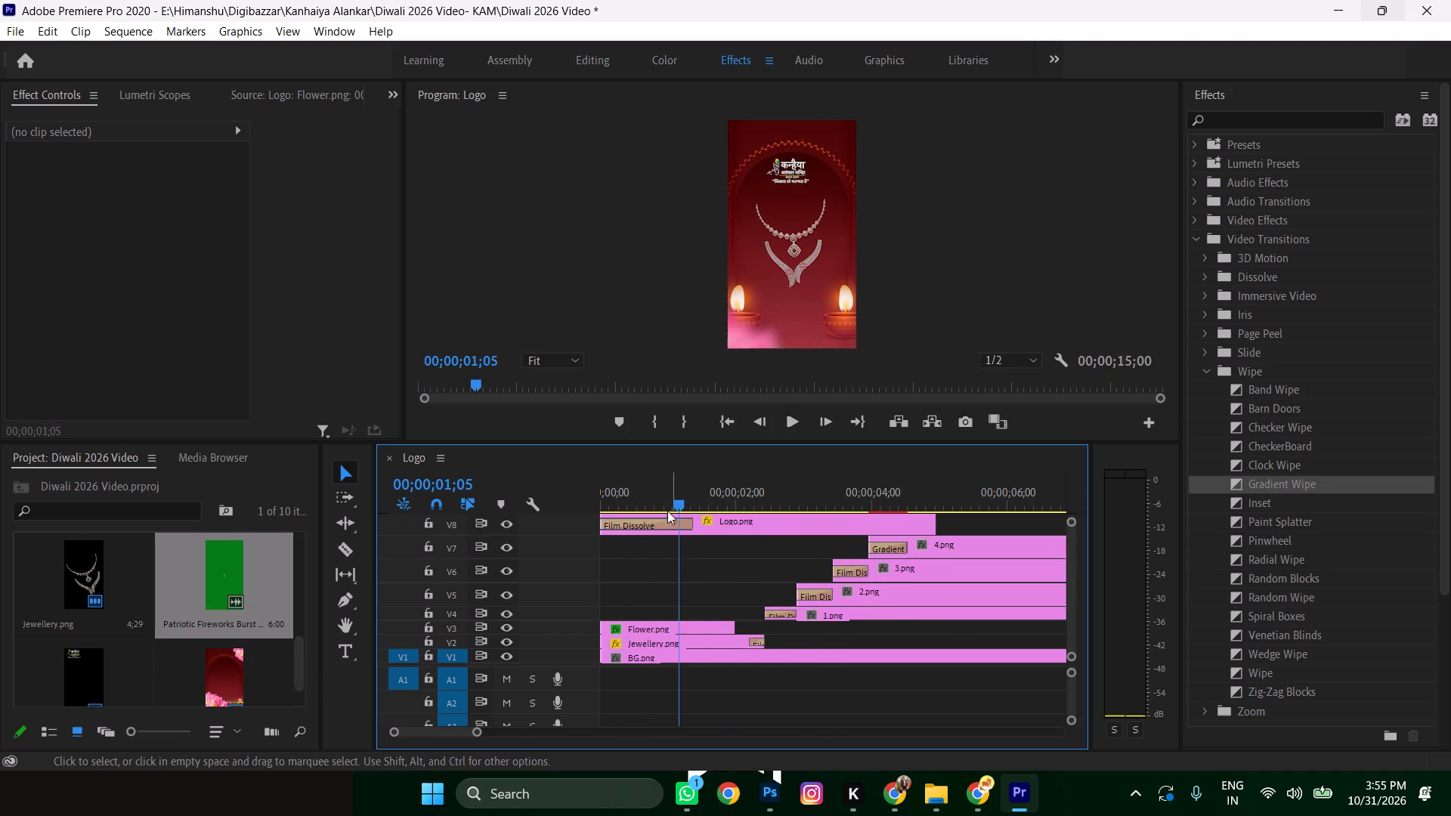
left_click_drag(676, 500, 334, 520)
key("space")
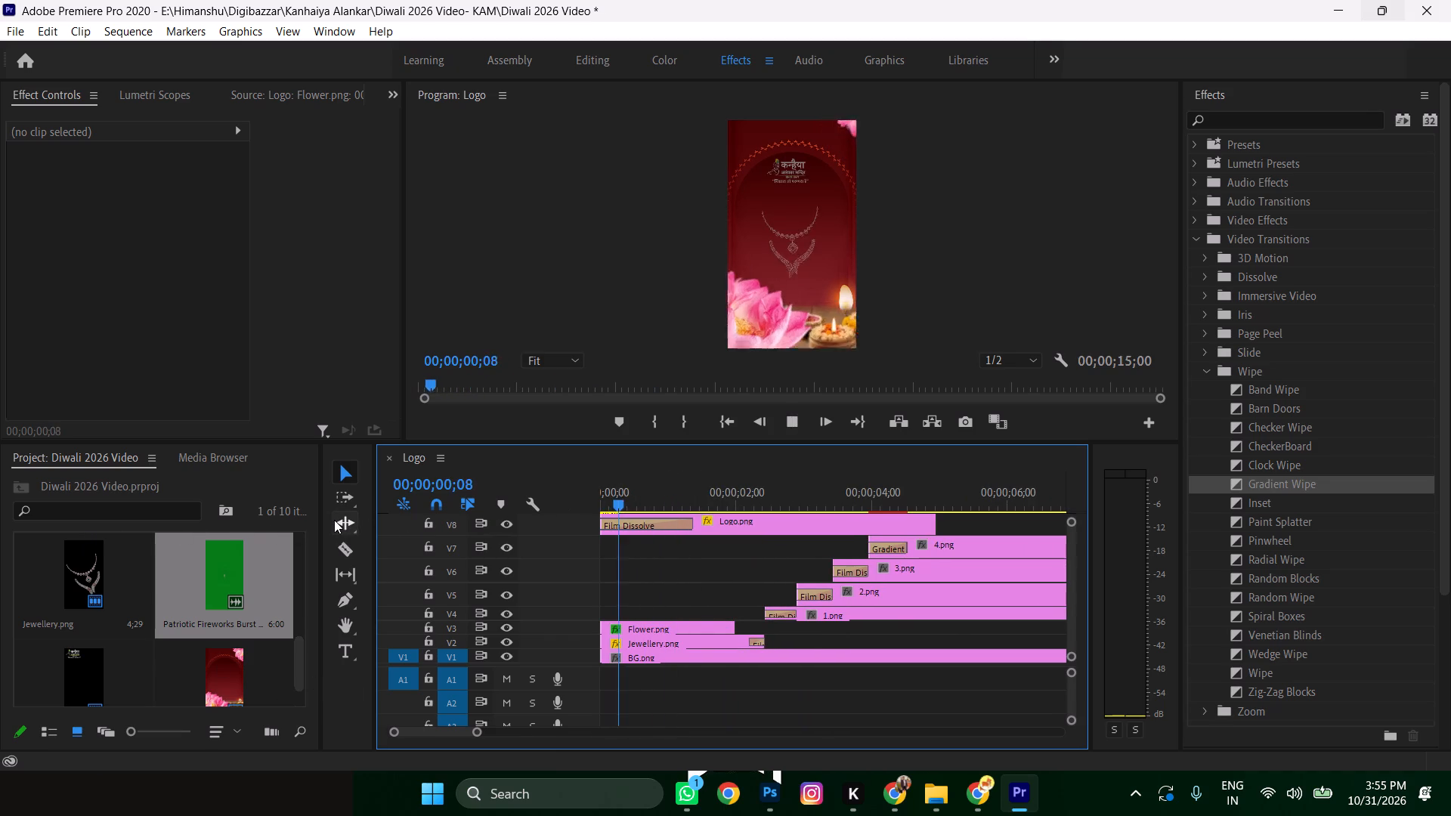
key("space")
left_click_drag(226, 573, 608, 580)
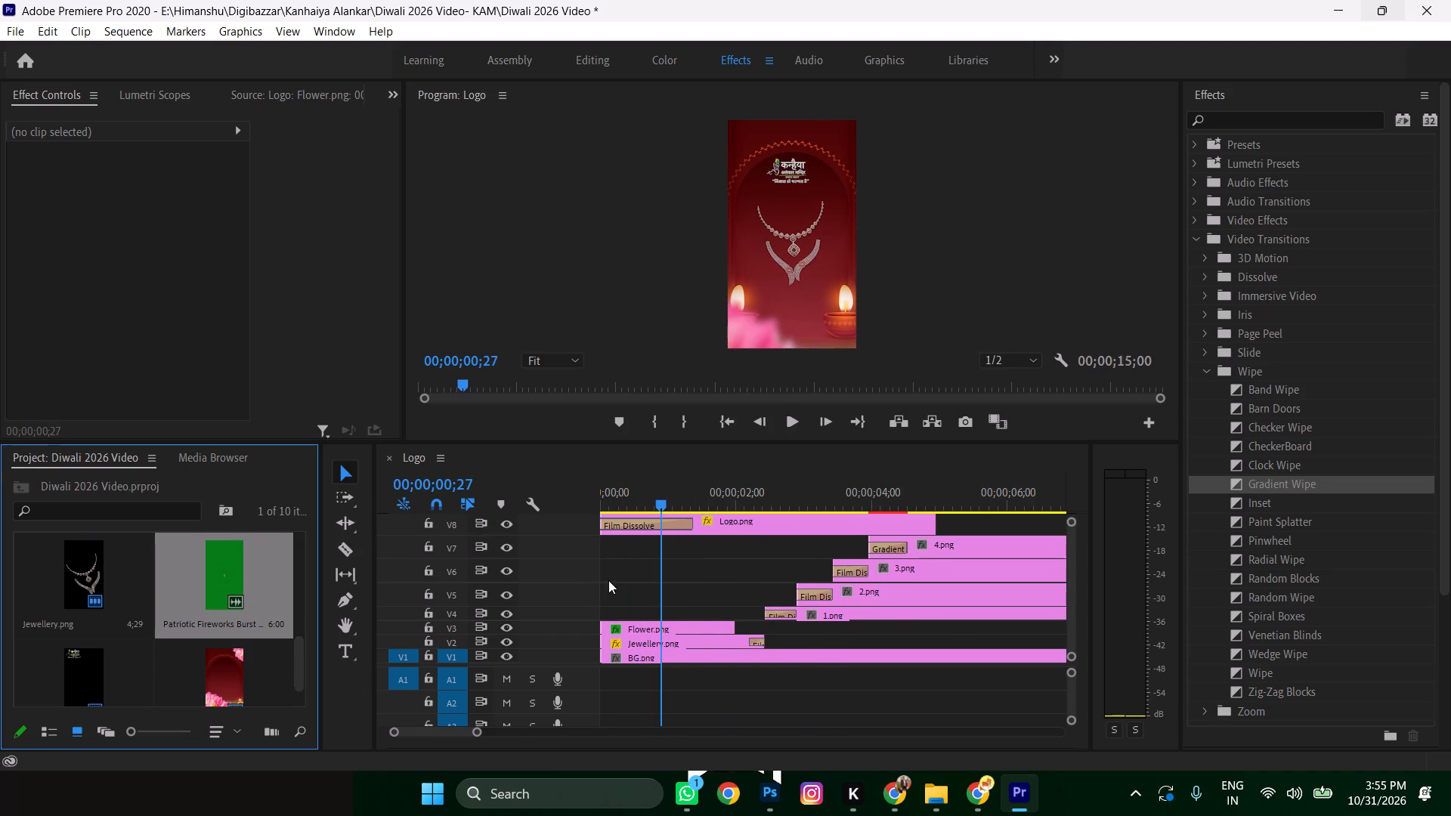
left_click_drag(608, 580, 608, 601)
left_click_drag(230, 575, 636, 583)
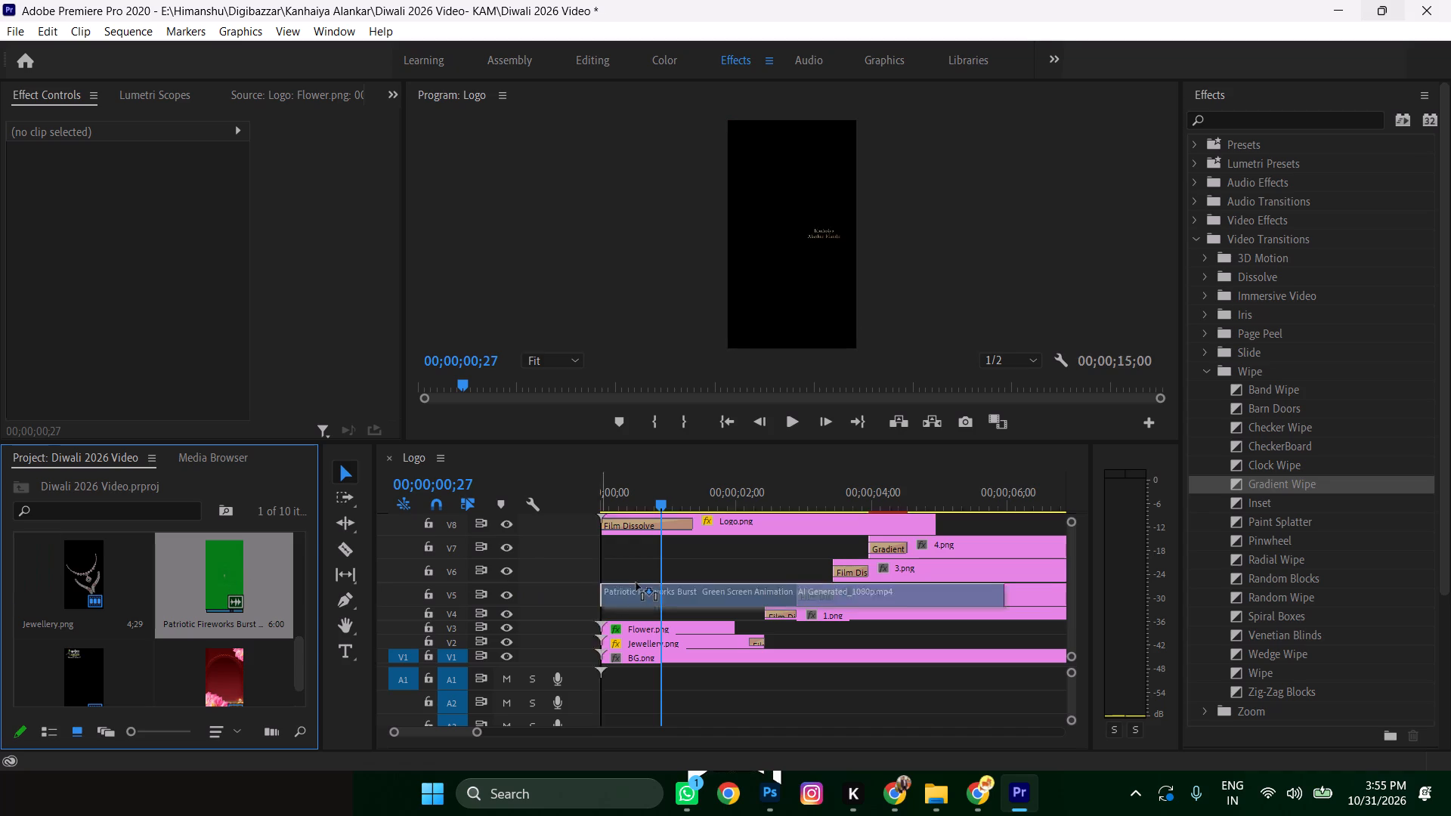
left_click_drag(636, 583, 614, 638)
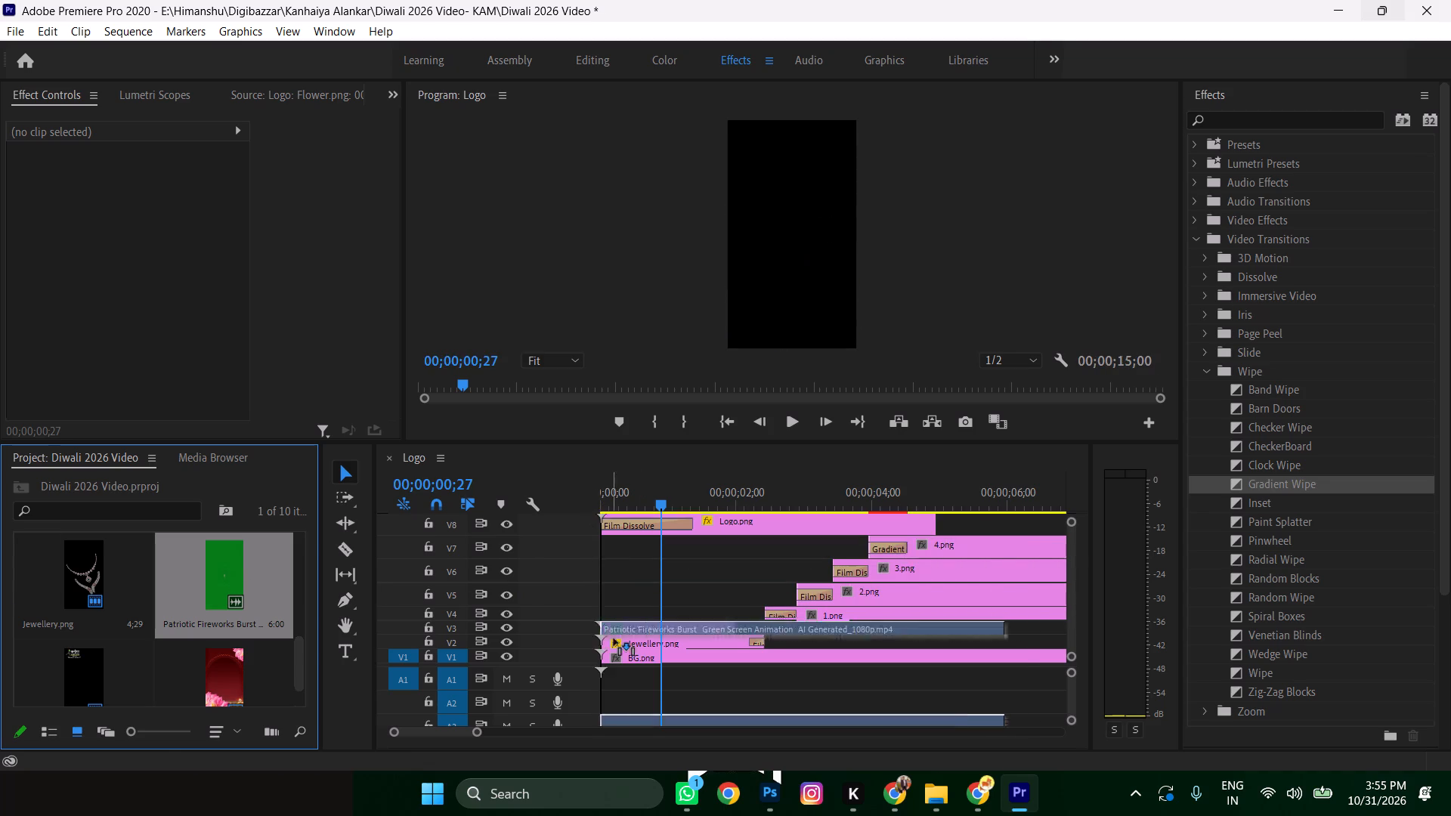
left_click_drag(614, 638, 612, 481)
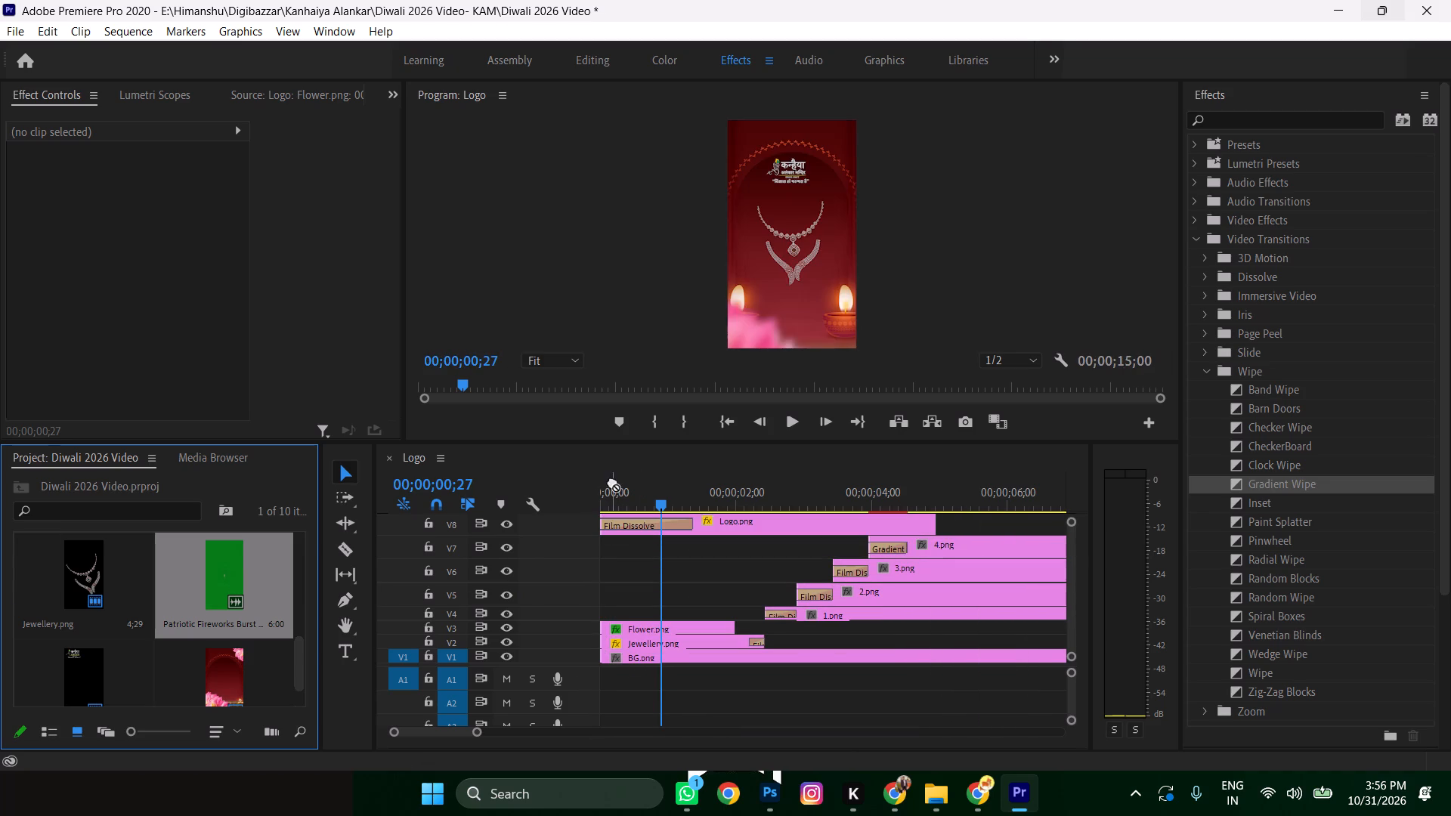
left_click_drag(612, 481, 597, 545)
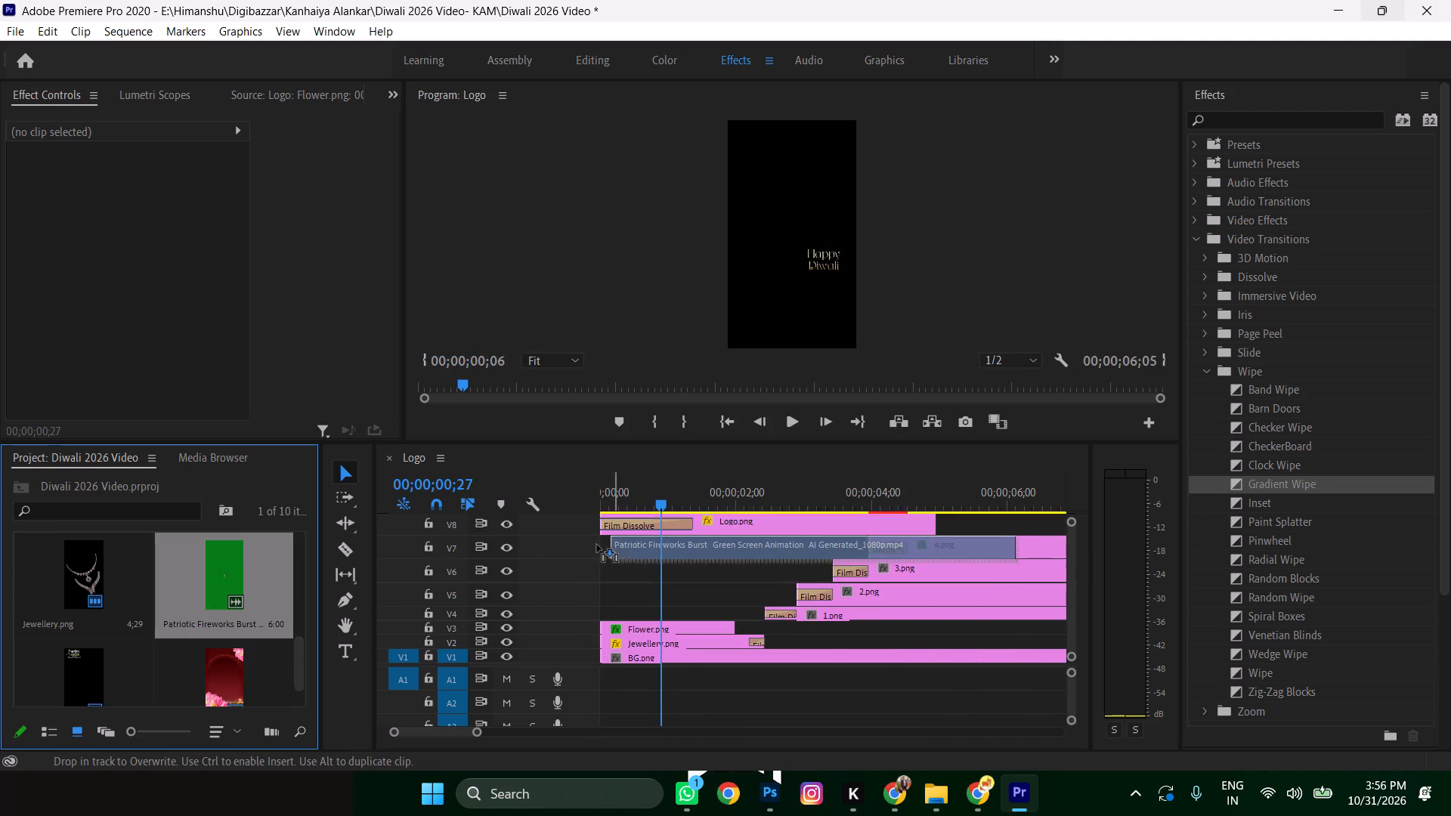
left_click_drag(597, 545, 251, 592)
Move Logo.png and the 1.png to 4.png text clips down one track together to free track V8.
scroll(641, 591, "up", 4)
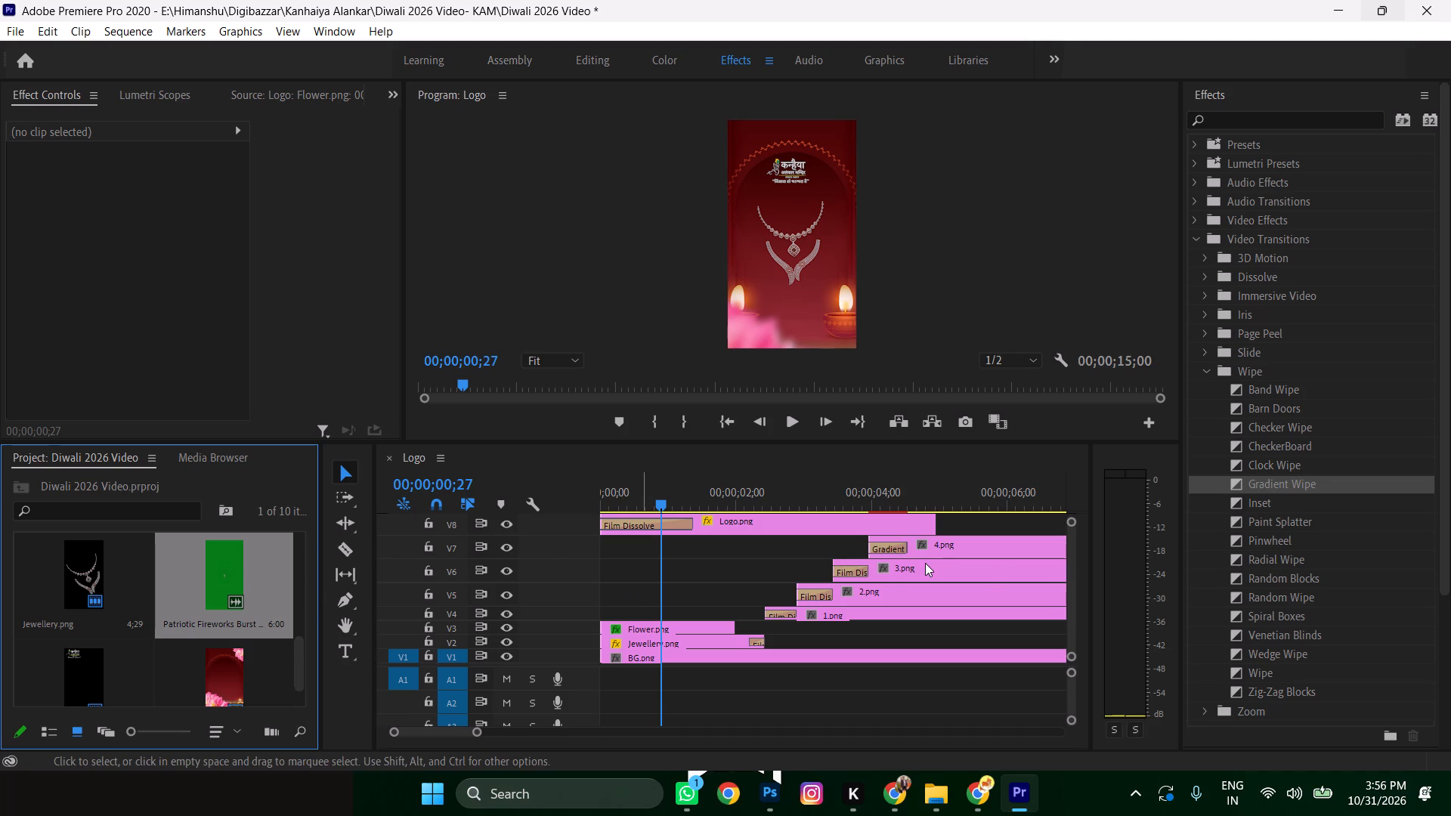
scroll(905, 579, "up", 3)
left_click_drag(946, 628, 907, 529)
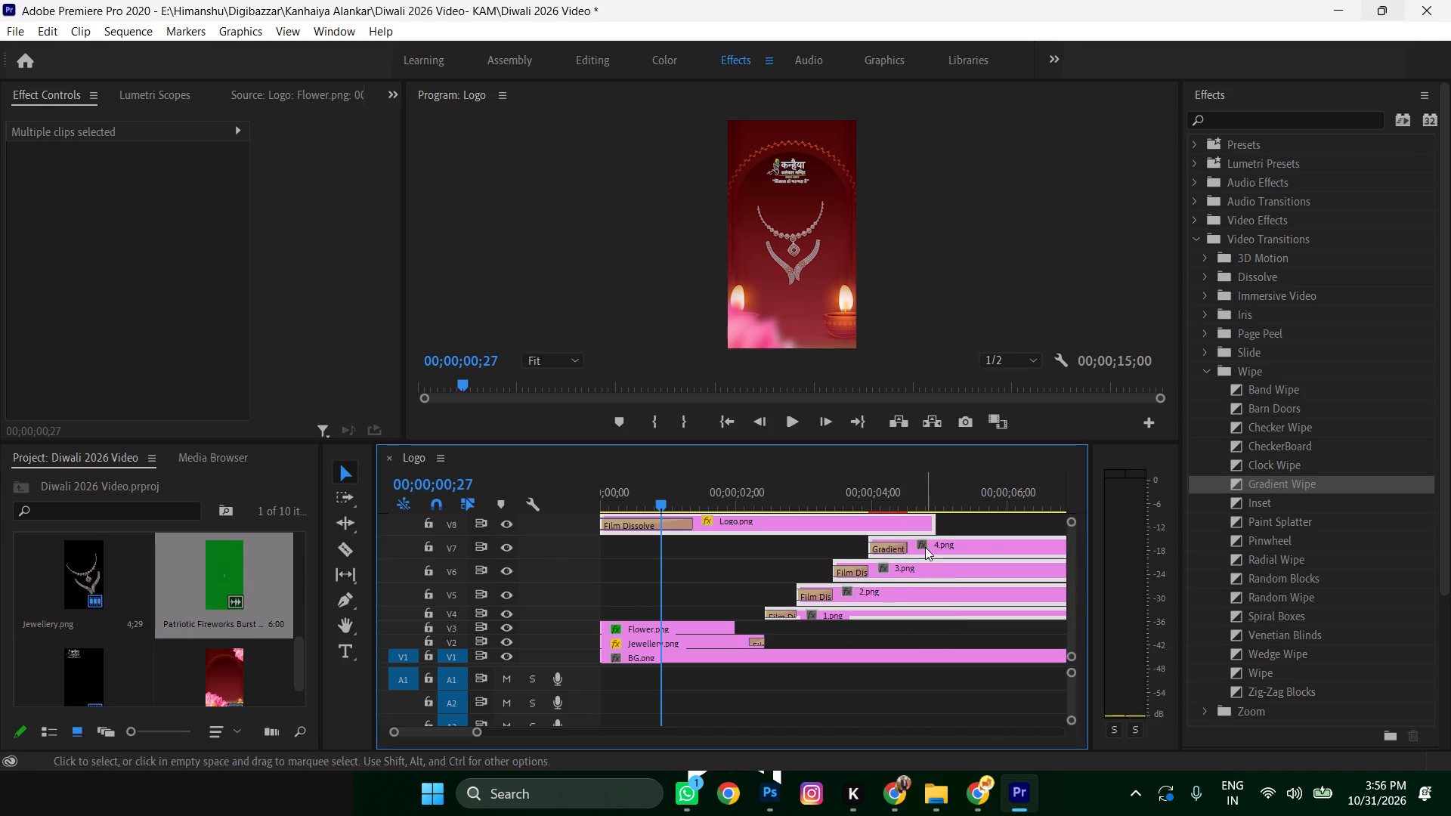
left_click_drag(925, 547, 925, 558)
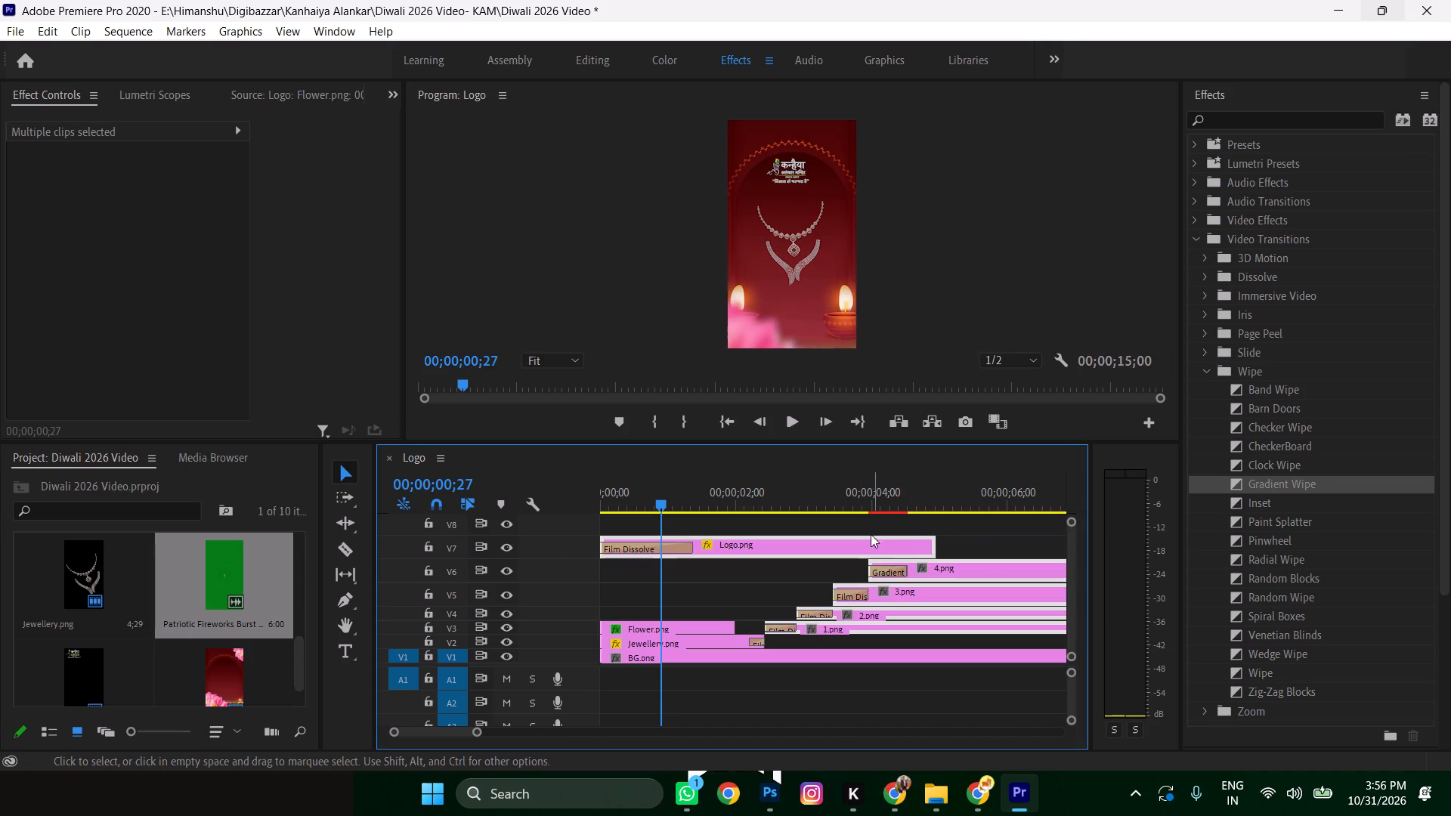
left_click(869, 521)
Place the Patriotic Fireworks Burst green-screen clip on V8 starting at 00;00;00;27 and make the timeline area taller.
left_click_drag(207, 573, 646, 506)
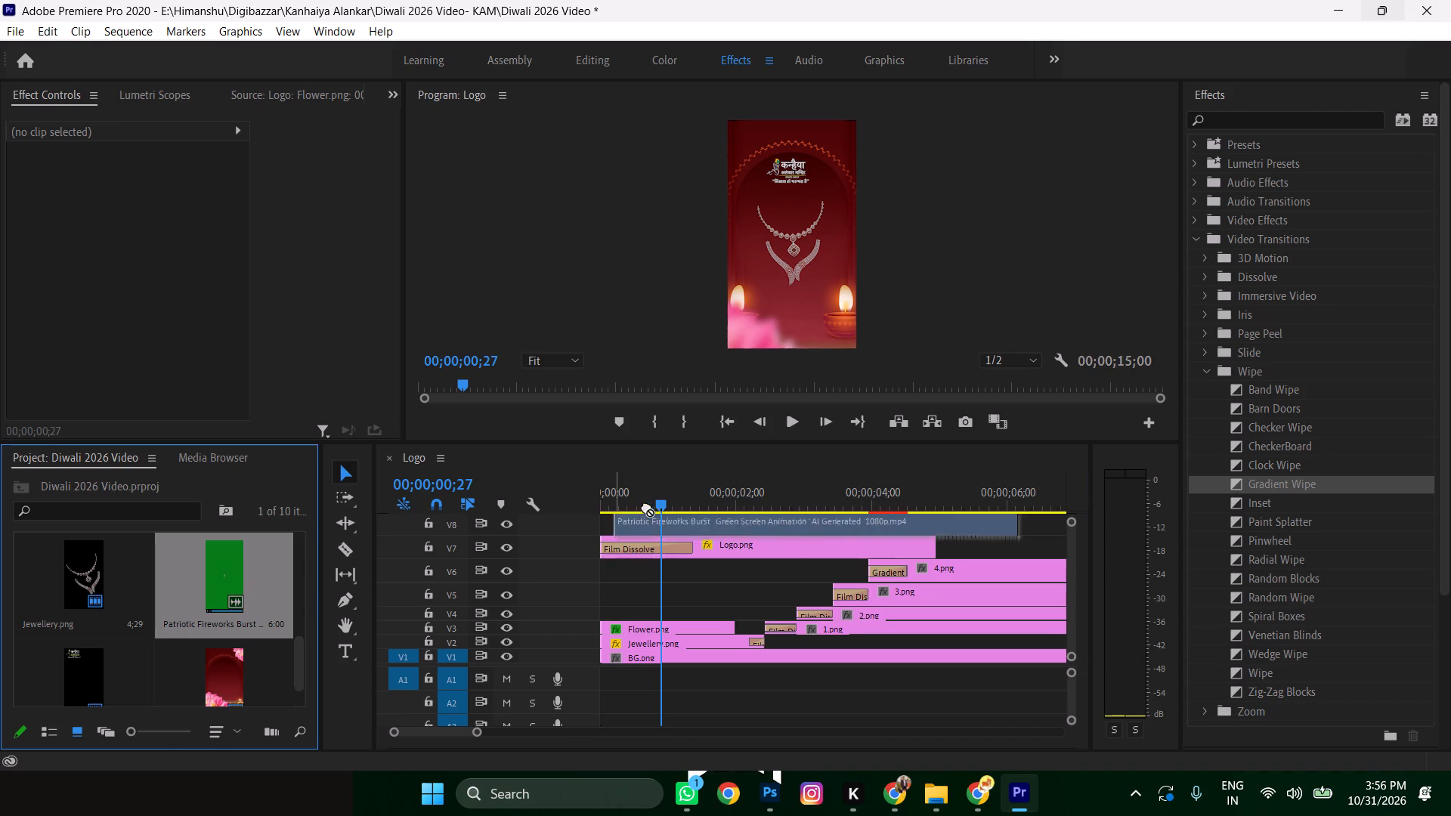
left_click_drag(646, 506, 665, 521)
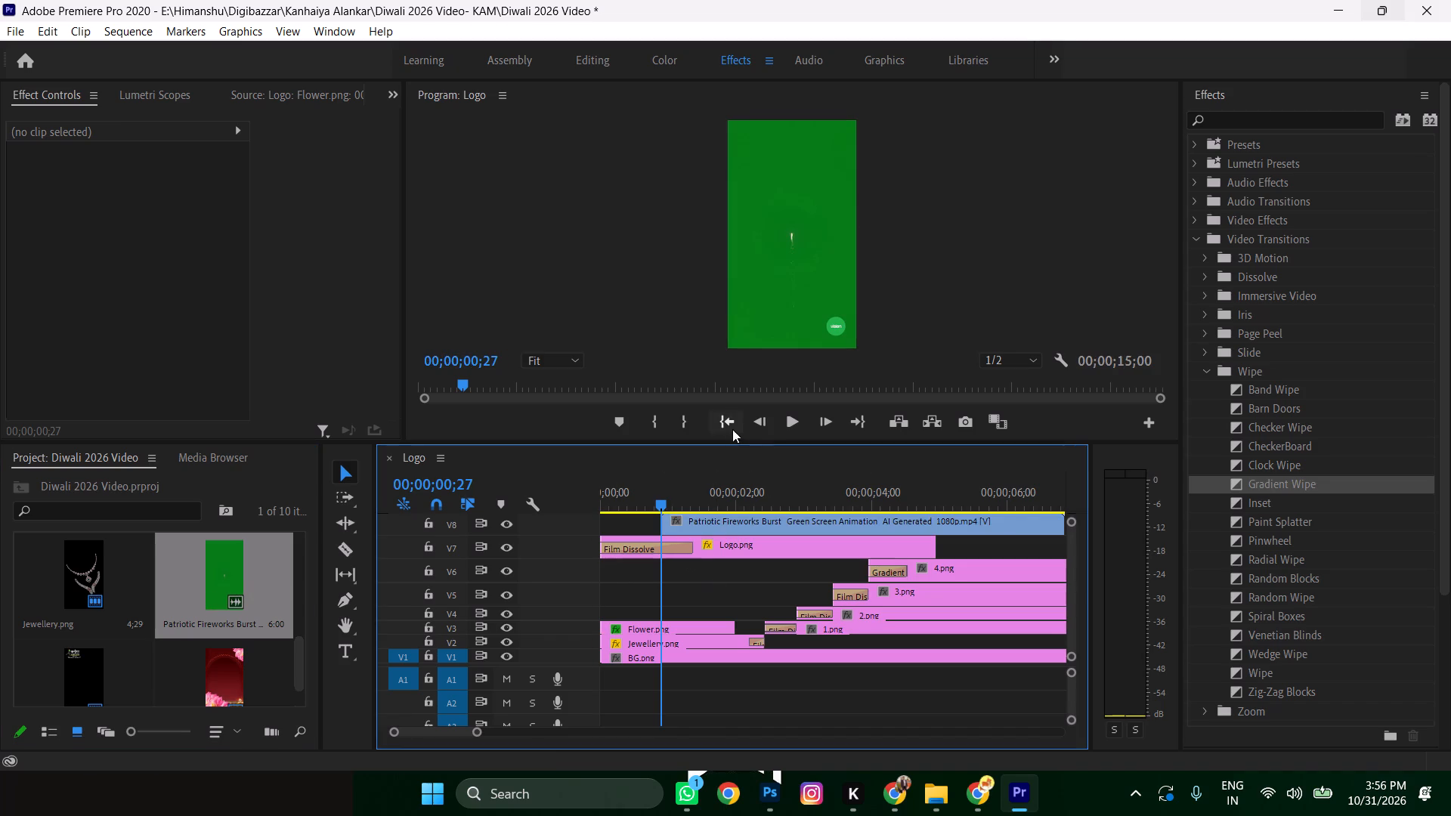
left_click(722, 445)
left_click_drag(722, 441, 735, 398)
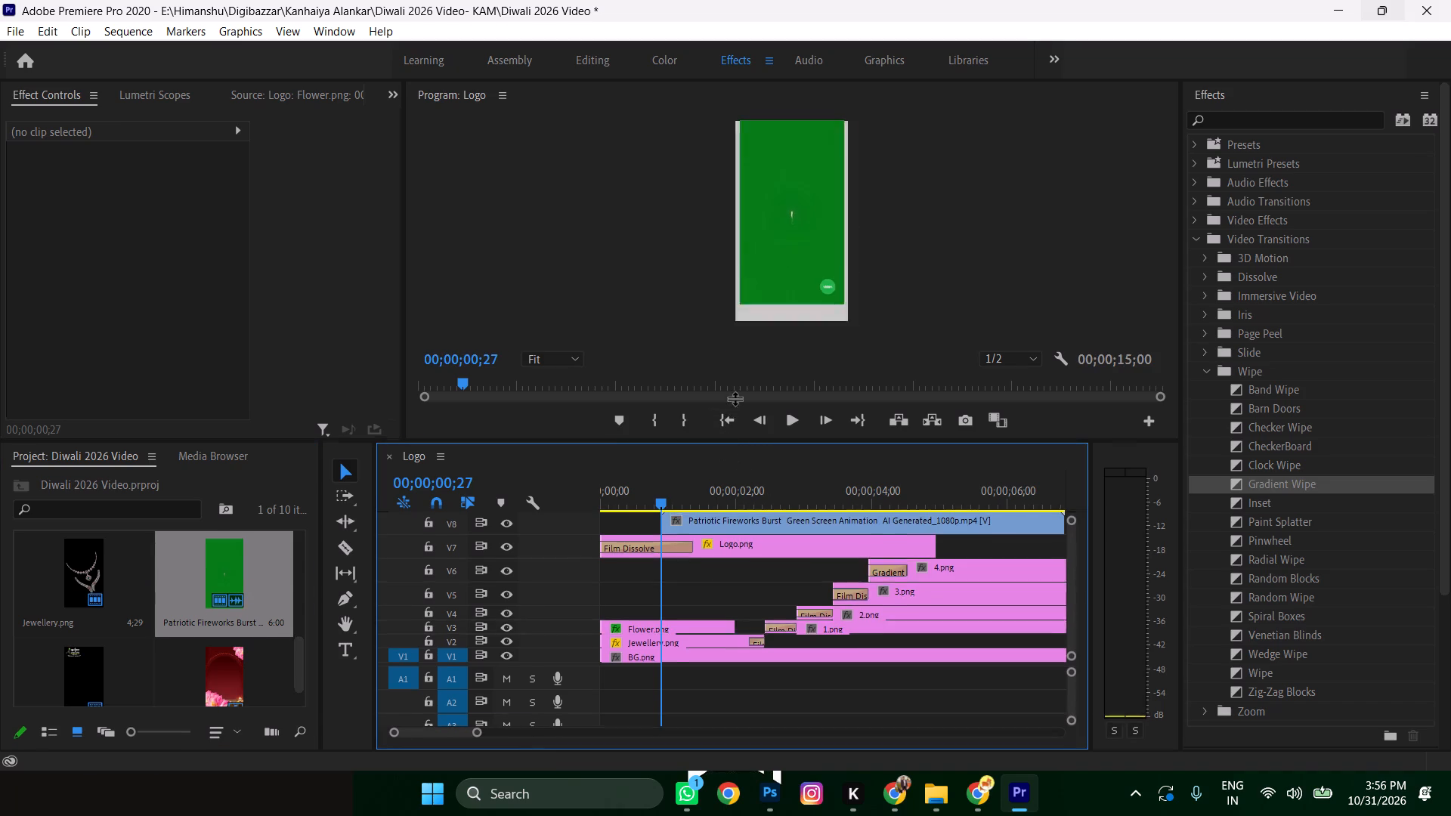
left_click_drag(735, 398, 741, 359)
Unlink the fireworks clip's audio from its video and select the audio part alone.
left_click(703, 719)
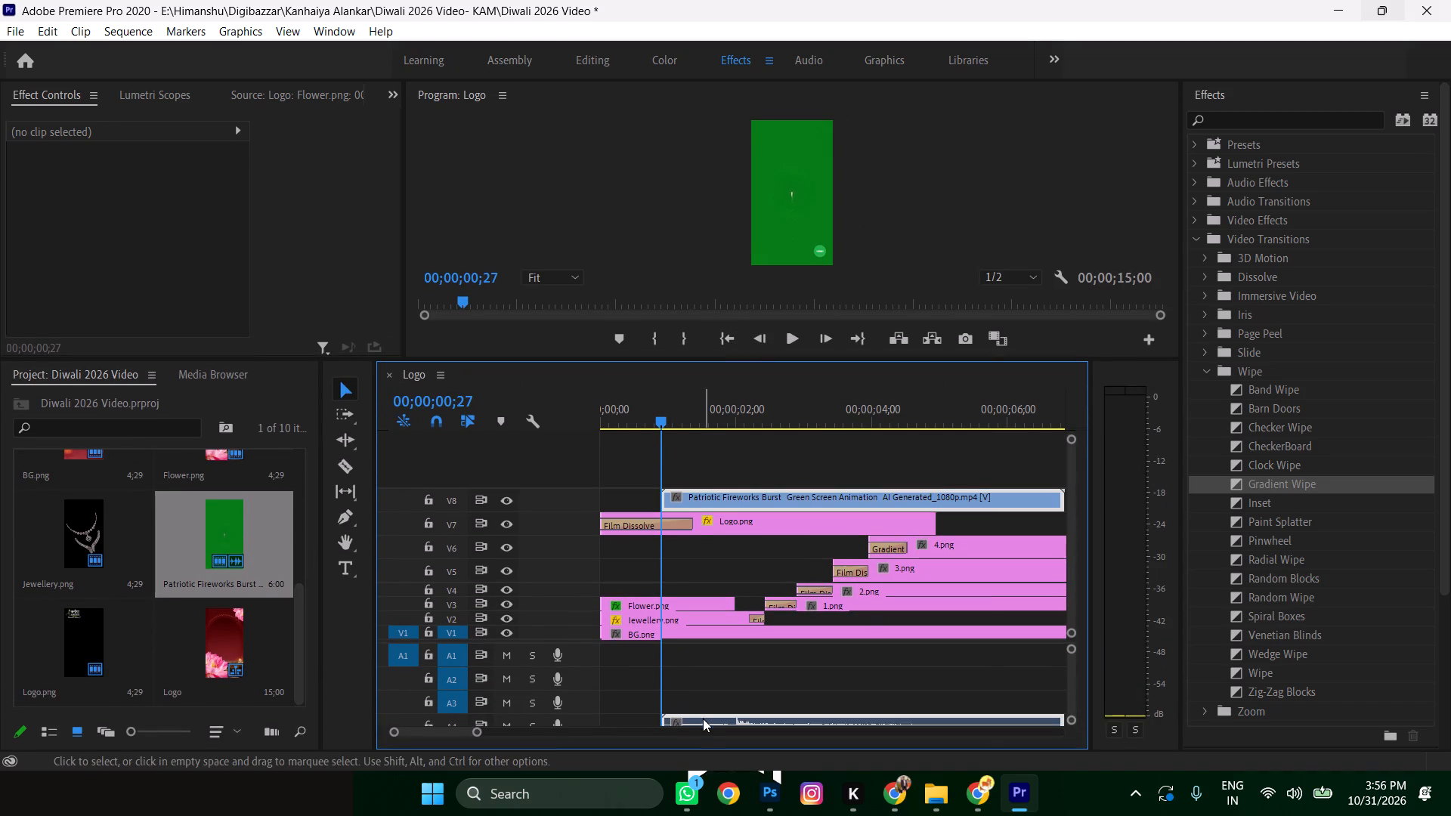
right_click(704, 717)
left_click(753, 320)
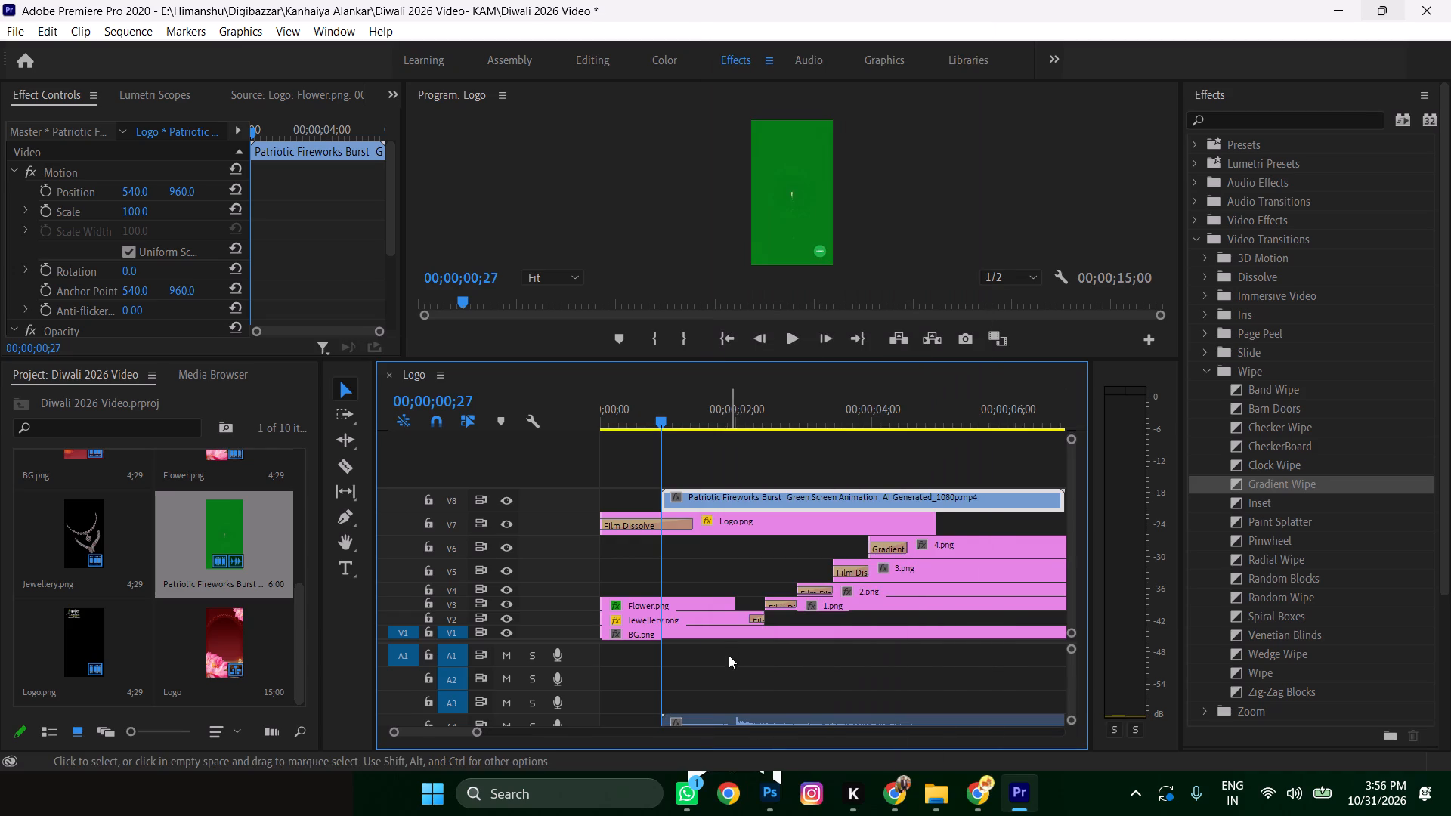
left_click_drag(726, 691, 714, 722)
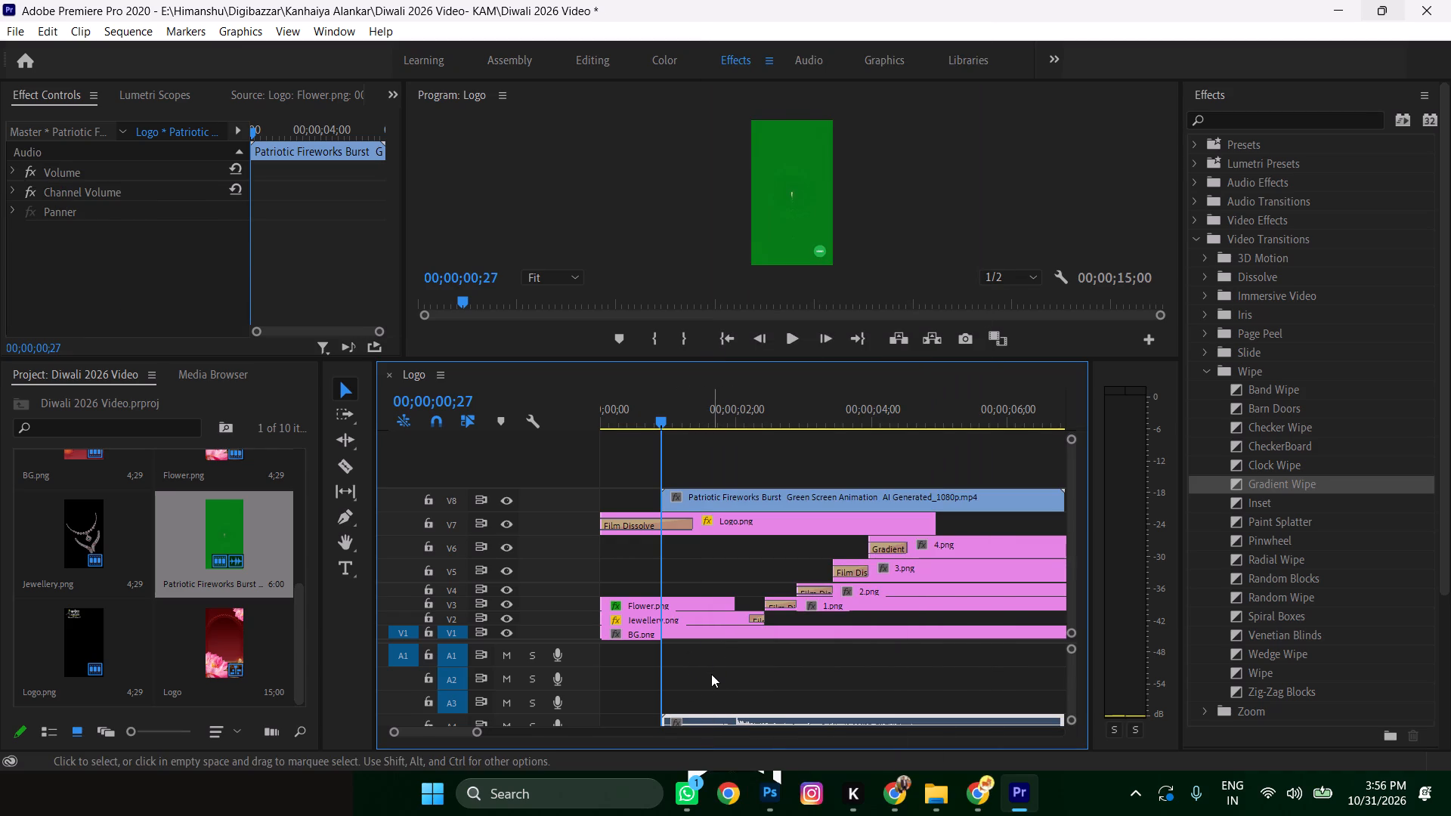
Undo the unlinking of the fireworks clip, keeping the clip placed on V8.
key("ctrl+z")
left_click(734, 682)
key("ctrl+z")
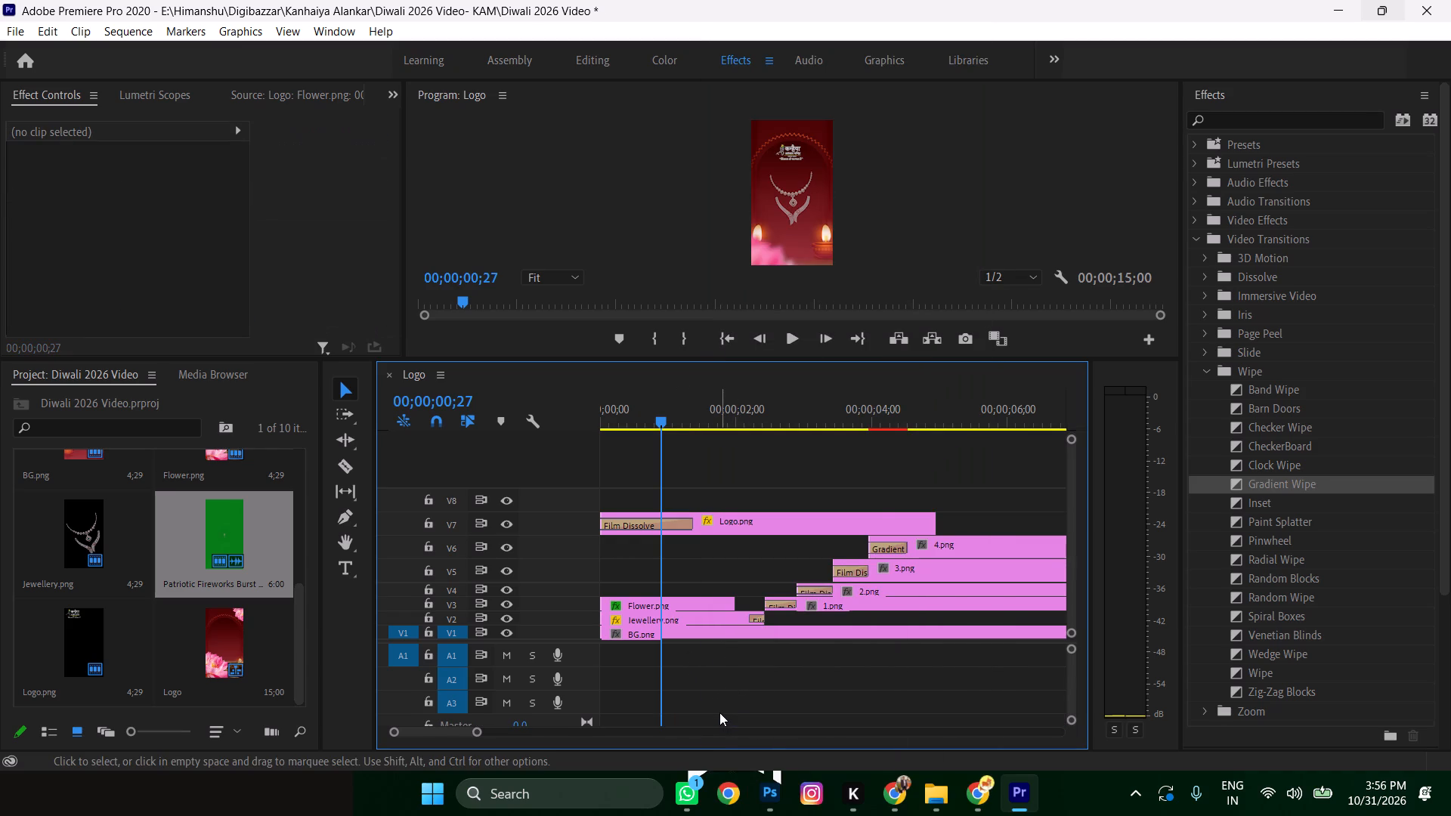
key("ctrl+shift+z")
Set the Scale of the Patriotic Fireworks Burst clip on V8 to 175.
left_click(730, 492)
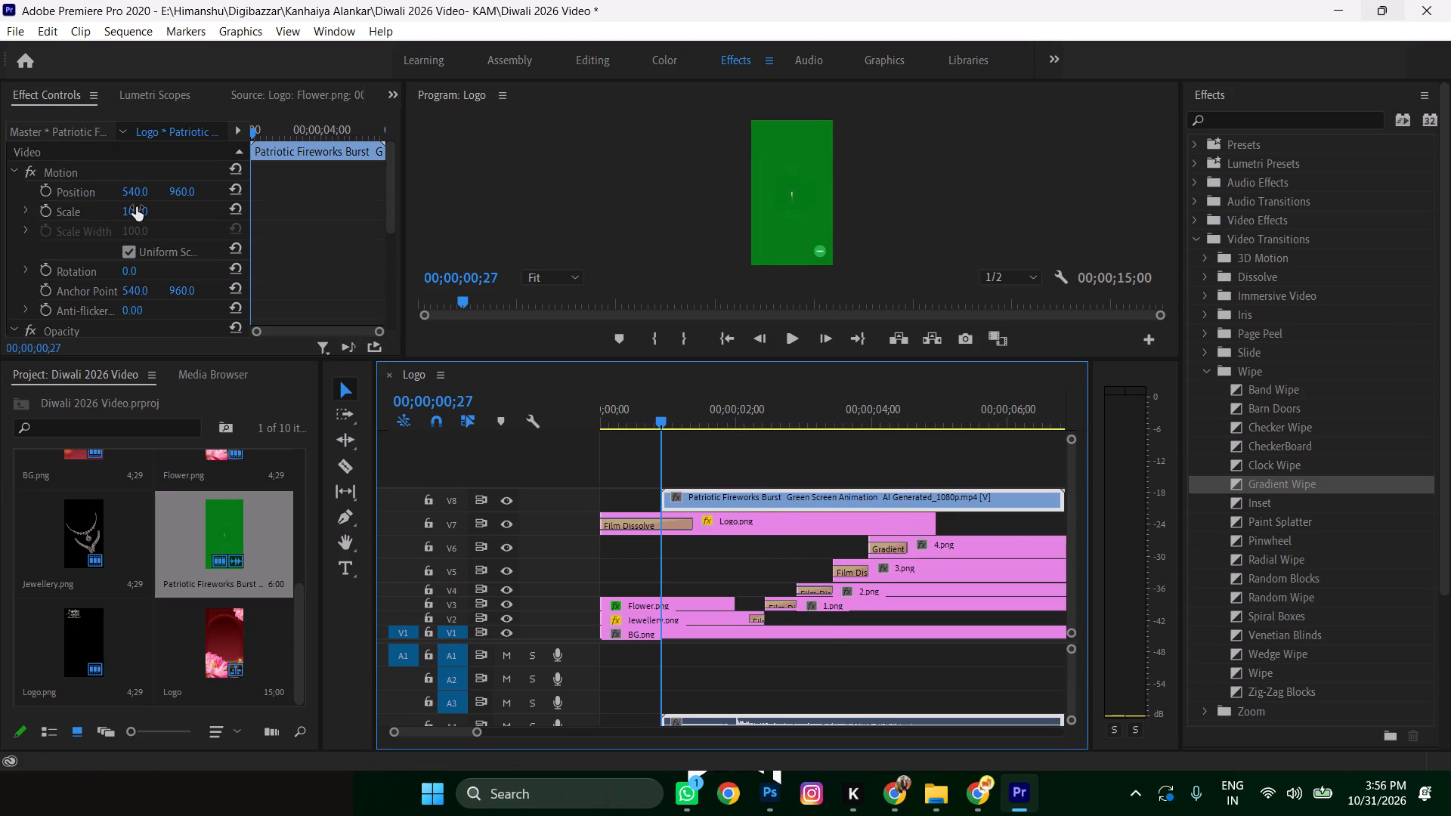
left_click_drag(136, 208, 206, 202)
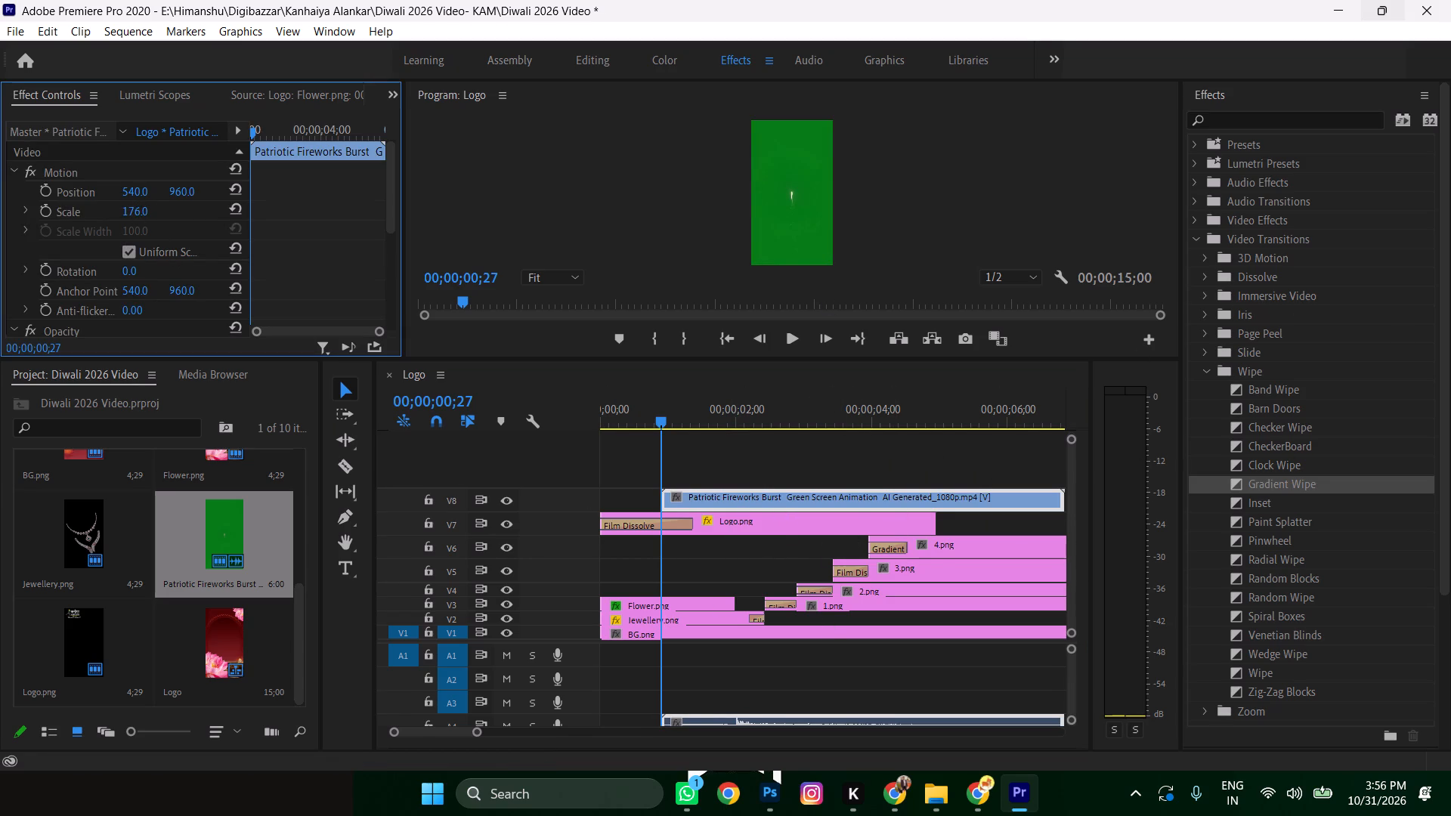
left_click_drag(206, 202, 205, 202)
Collapse the Wipe and Video Transitions effect folders and save the project.
left_click(1205, 372)
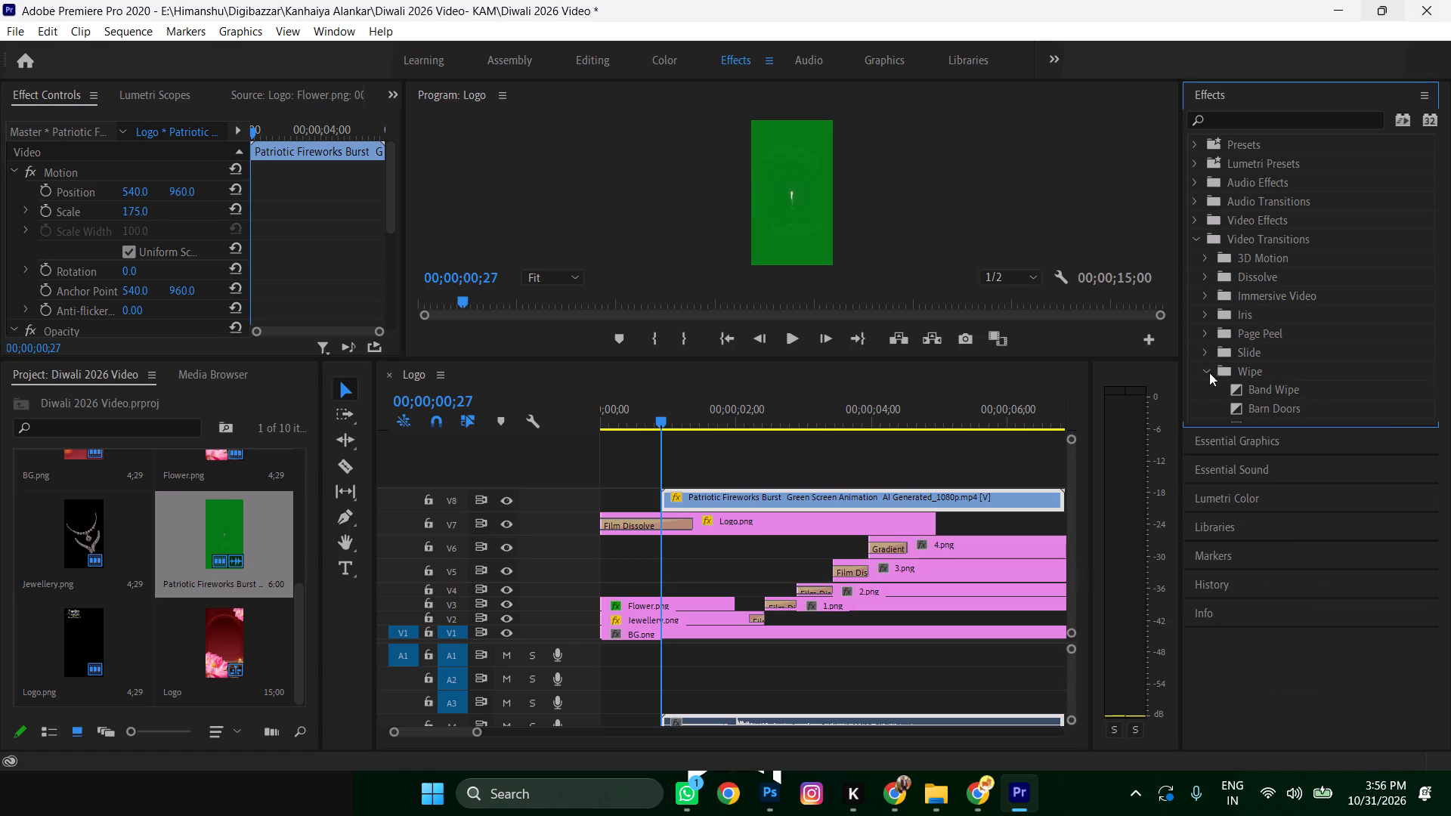
scroll(1245, 241, "up", 4)
left_click(1255, 120)
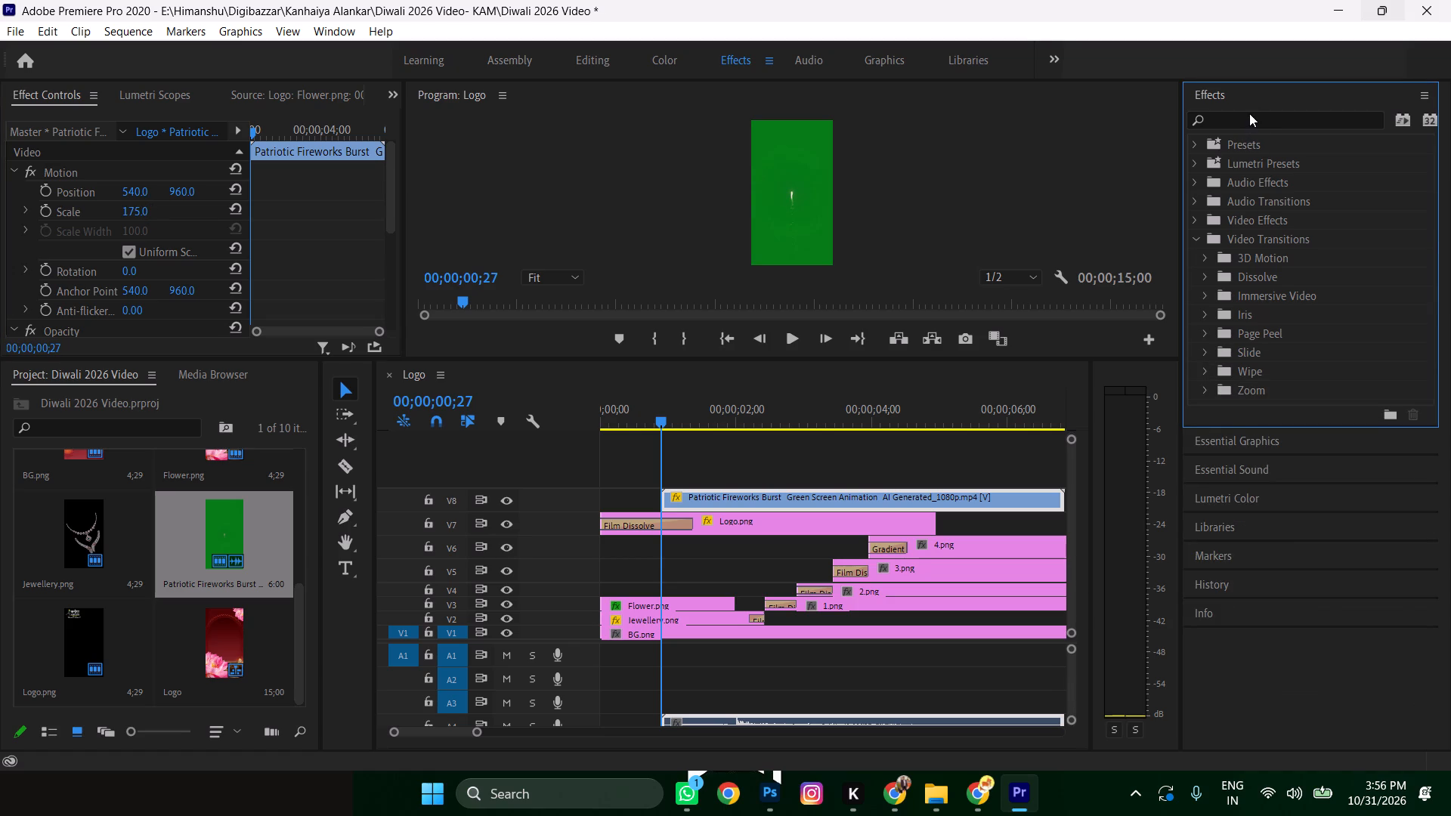
left_click(1249, 113)
left_click(1196, 239)
left_click(1230, 122)
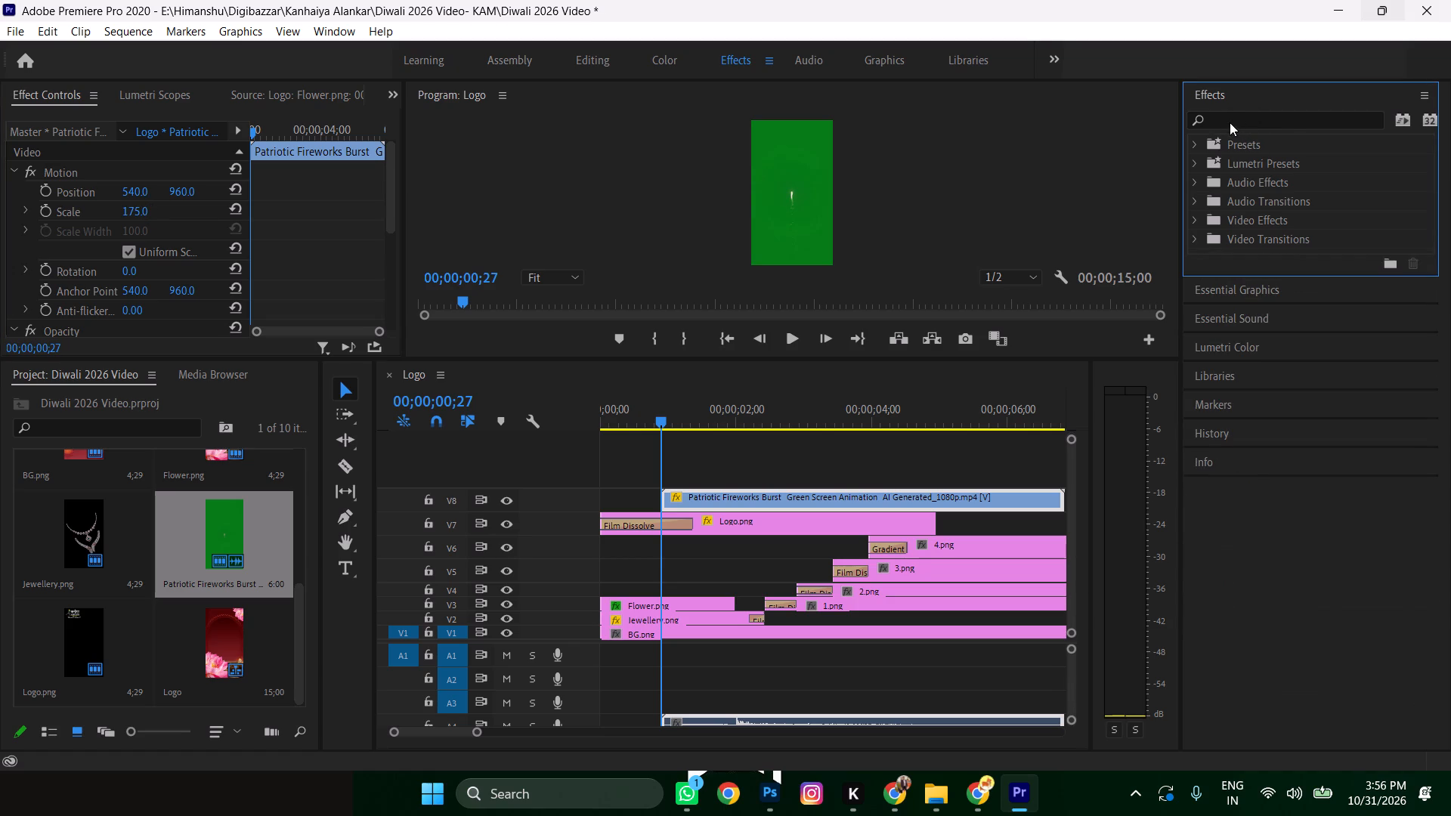
left_click(1280, 119)
key("ctrl+s")
Search the effects for "luma" and apply the Luma Key effect to the fireworks clip on V8.
left_click(1267, 119)
type("luma")
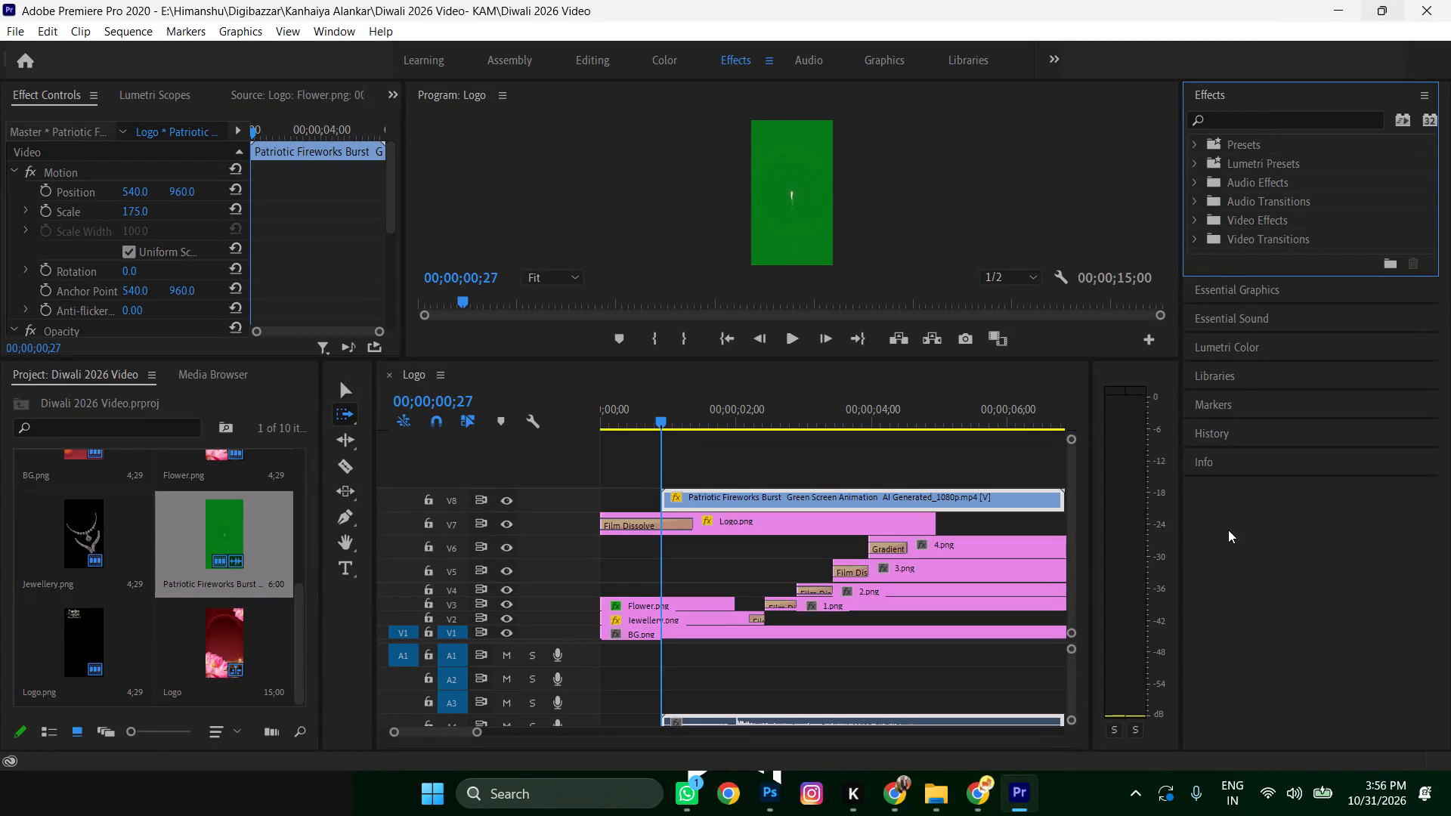
left_click(1233, 530)
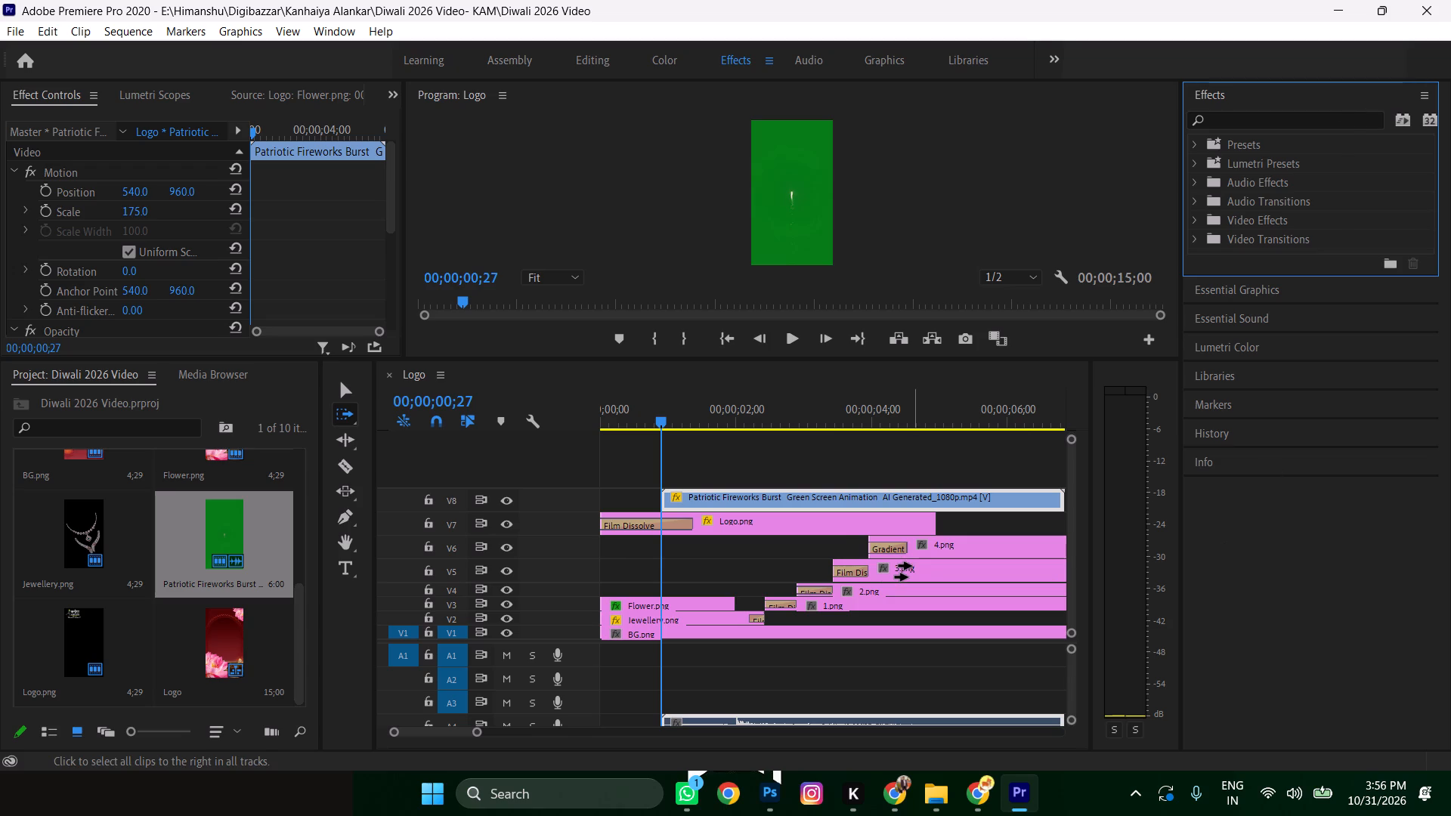
left_click_drag(662, 417, 523, 423)
left_click(342, 390)
left_click(1264, 120)
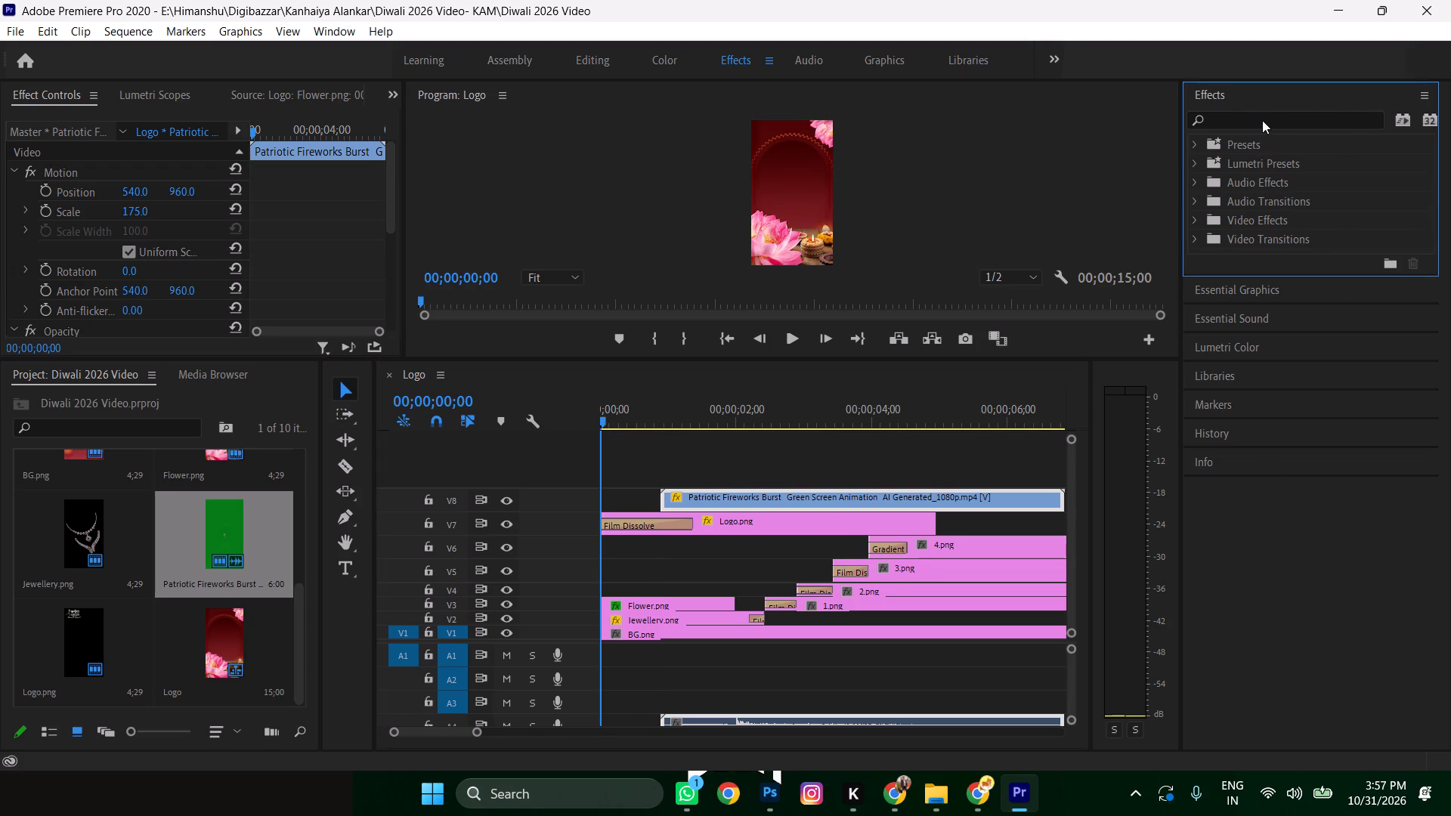
left_click(1256, 115)
left_click(1200, 116)
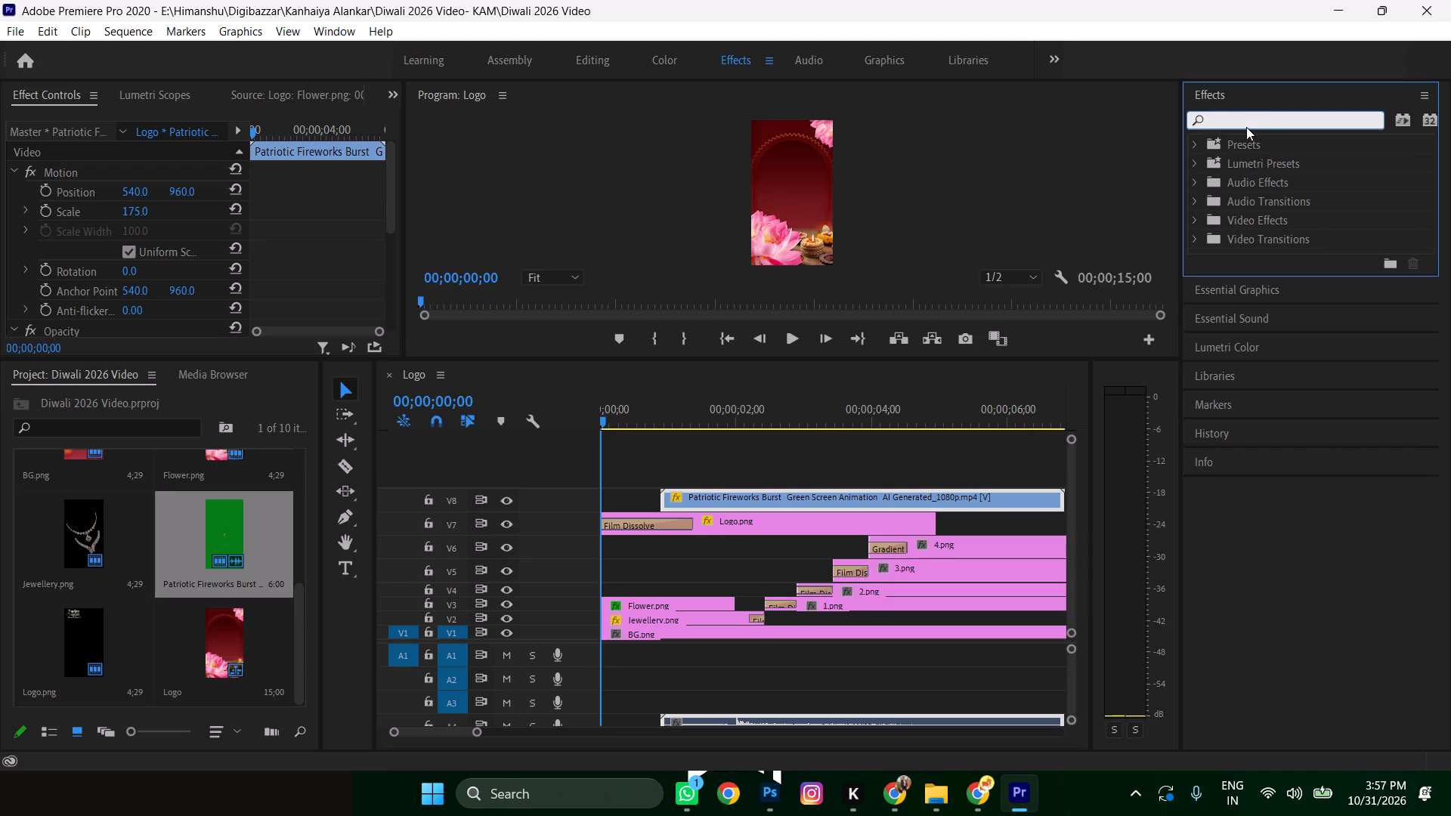
key("l")
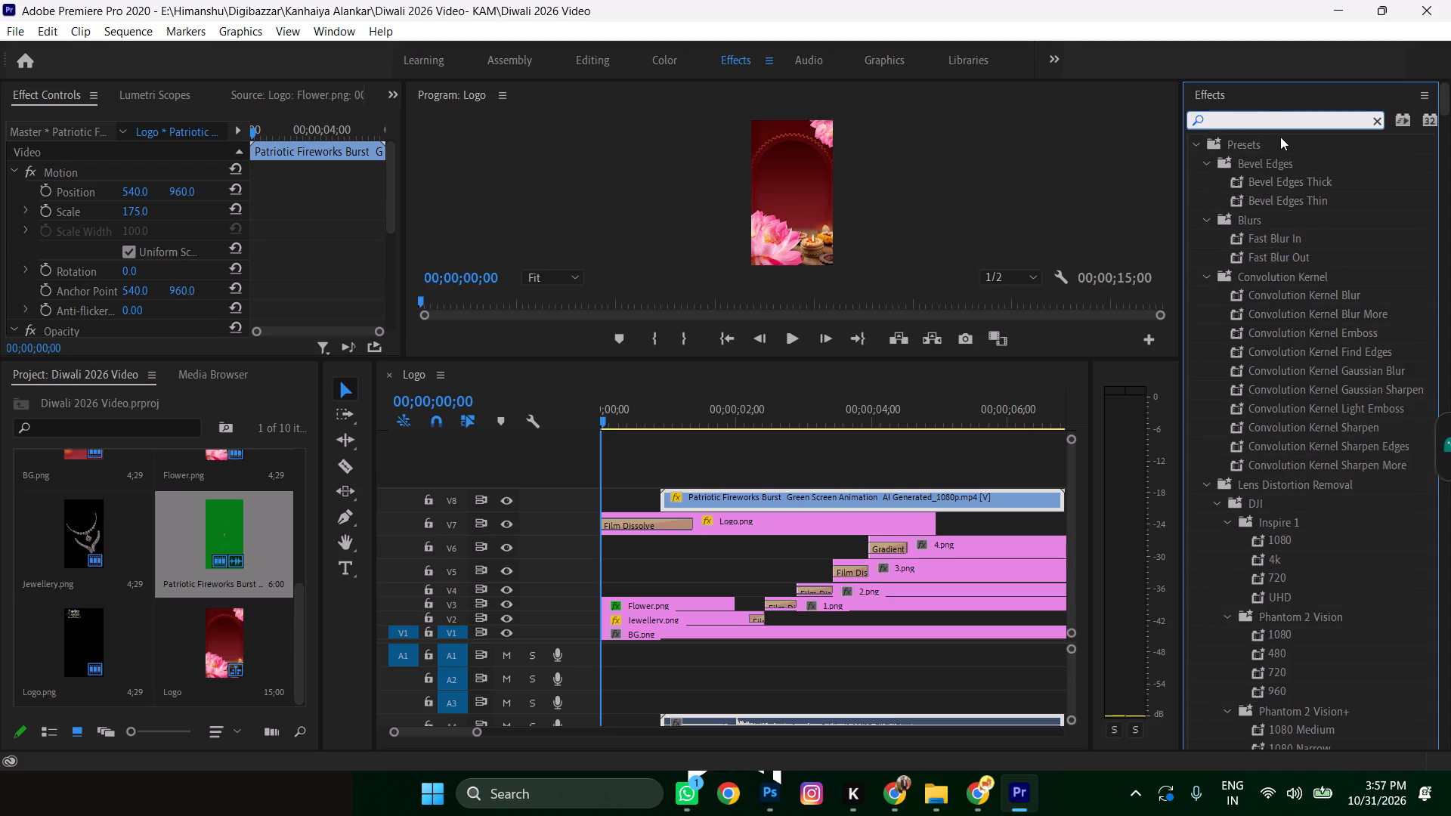
type("uma")
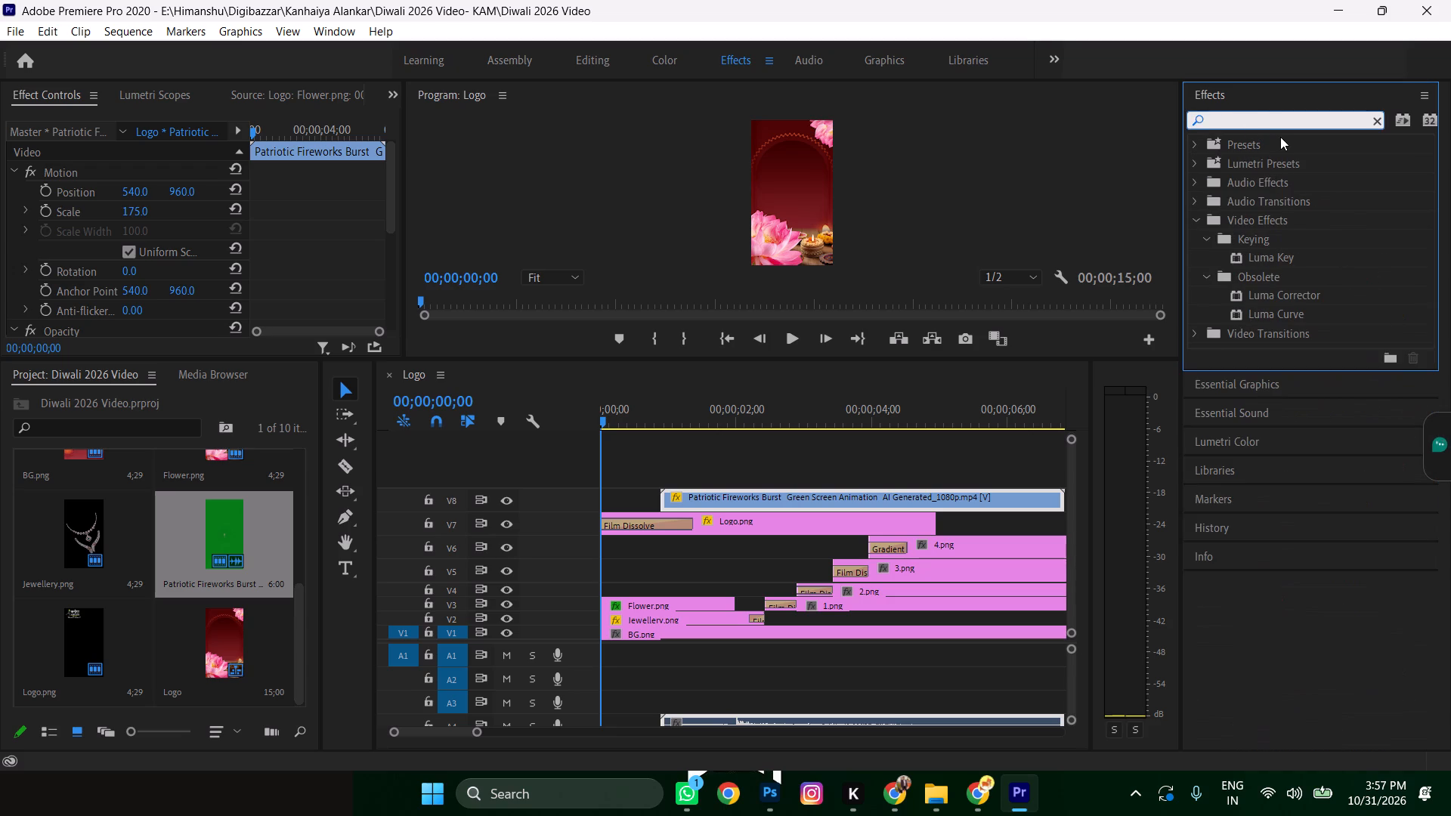
left_click_drag(1233, 255, 834, 382)
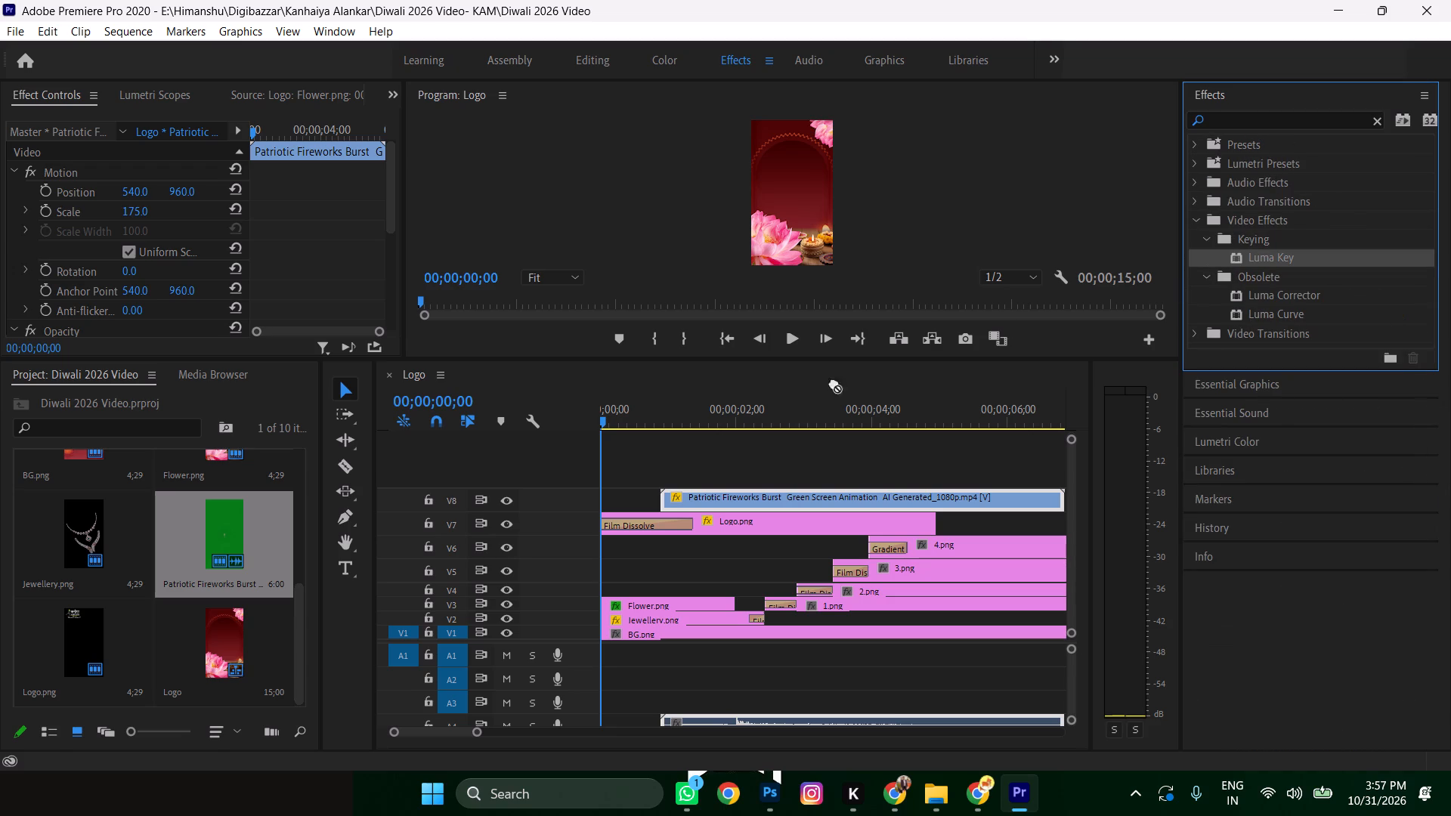
left_click_drag(834, 382, 669, 499)
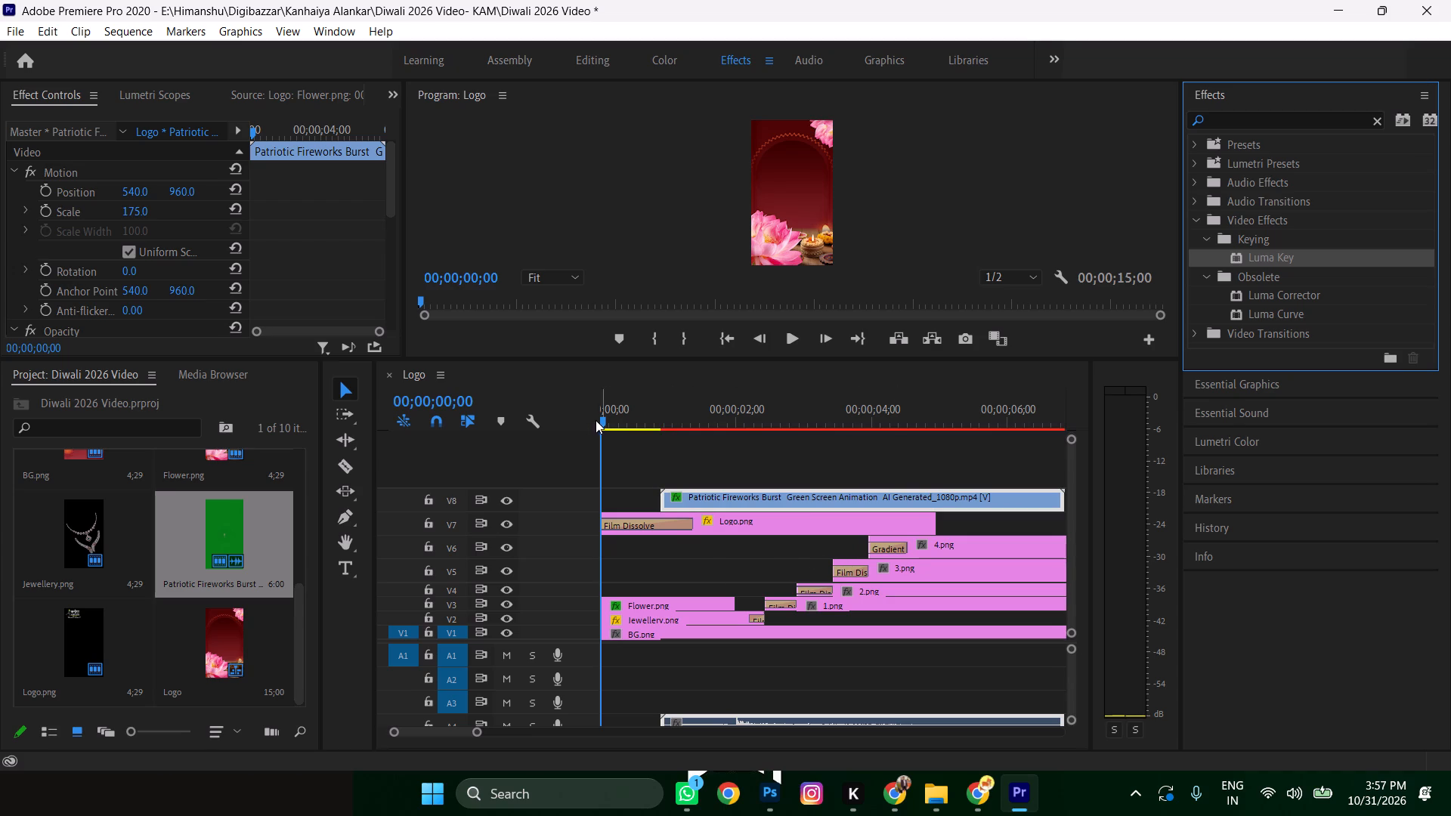
Preview the keyed fireworks over the Diwali composition from 00;00;01;07 to about 00;00;05;13.
left_click_drag(600, 420, 684, 426)
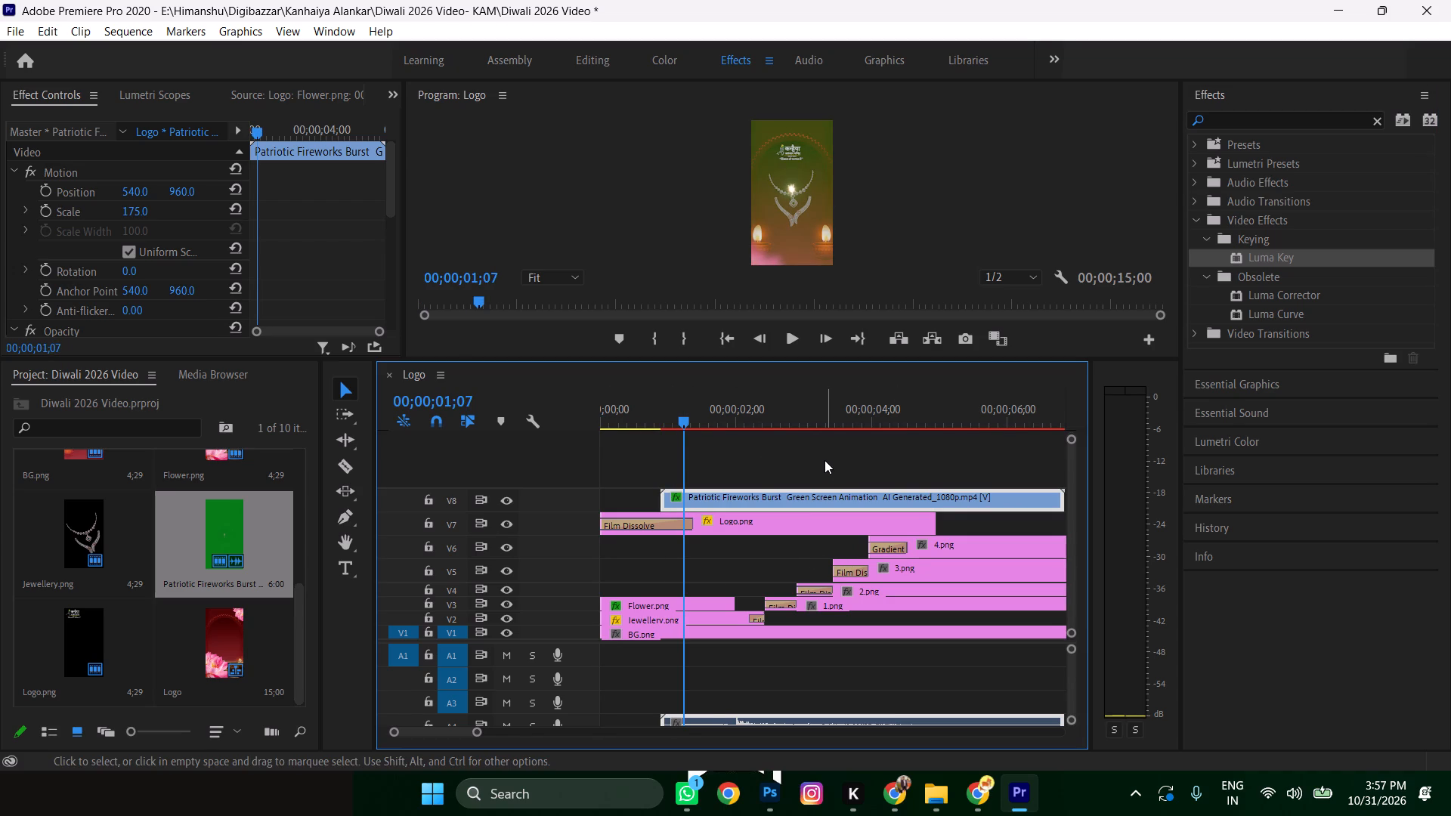
key("space")
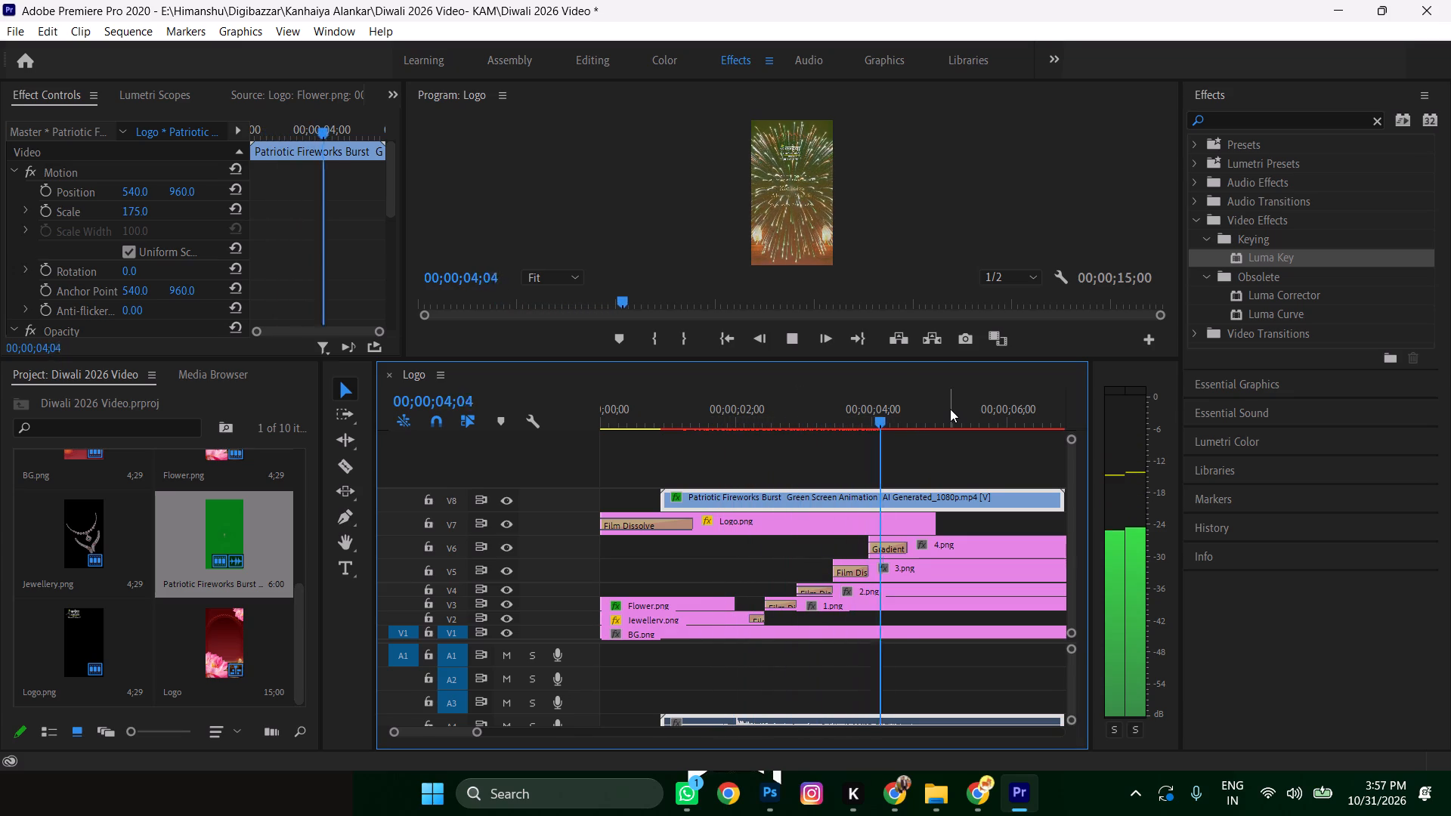
key("space")
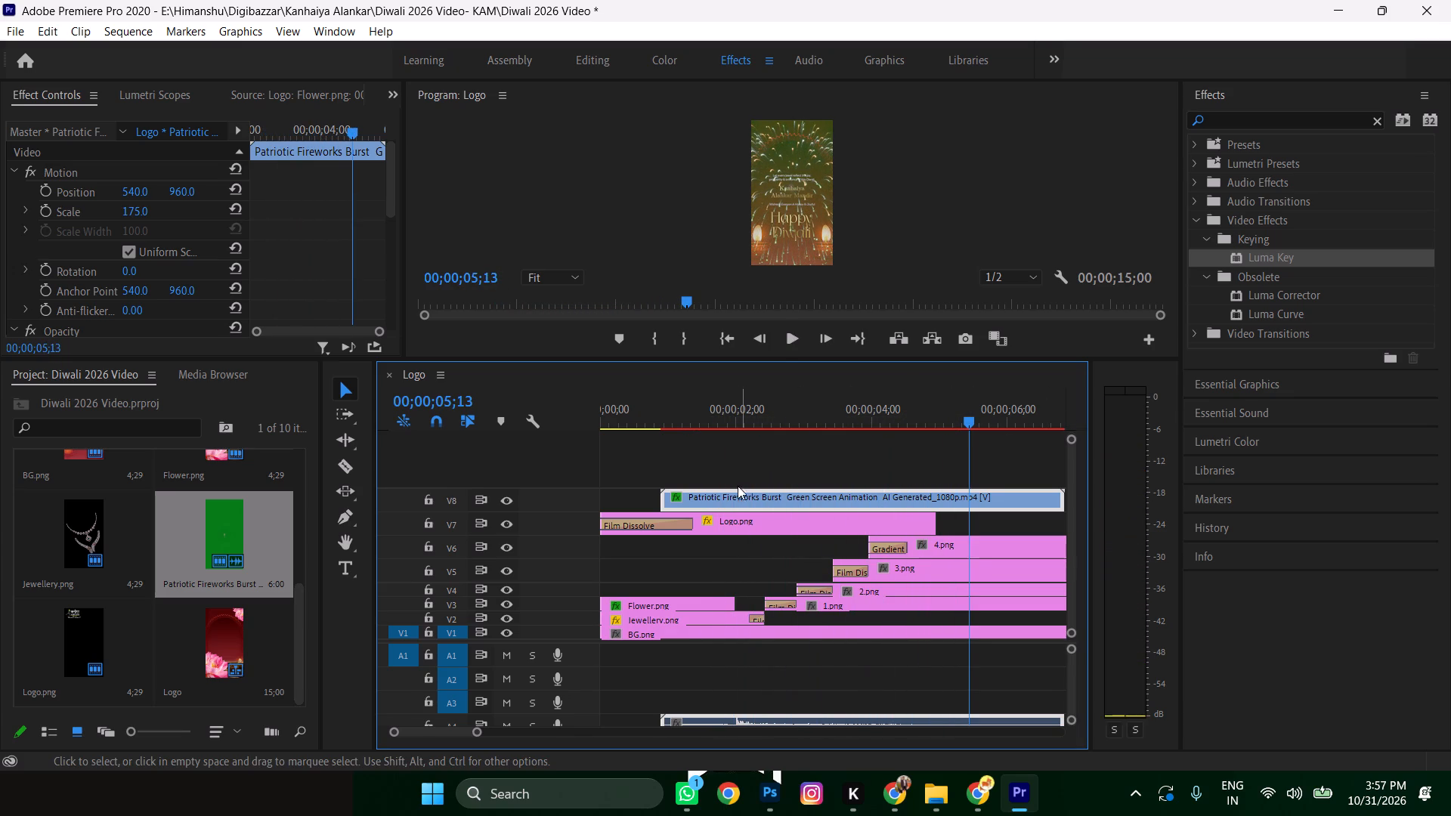
Make the effect settings area taller and add a free-draw mask to the fireworks clip's Luma Key.
left_click(709, 499)
scroll(126, 244, "down", 2)
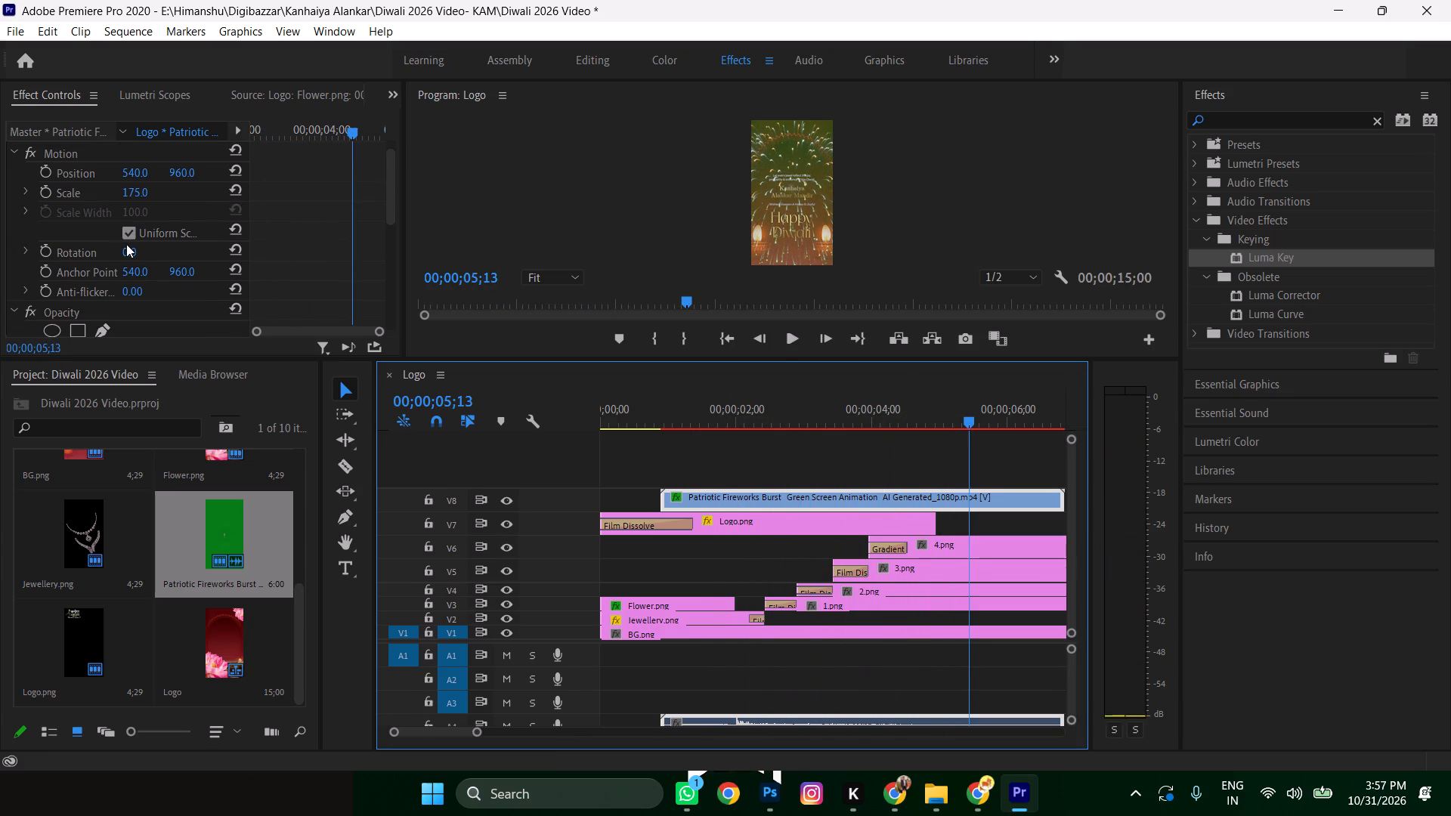
scroll(126, 244, "down", 1)
left_click_drag(134, 360, 125, 431)
scroll(128, 292, "down", 2)
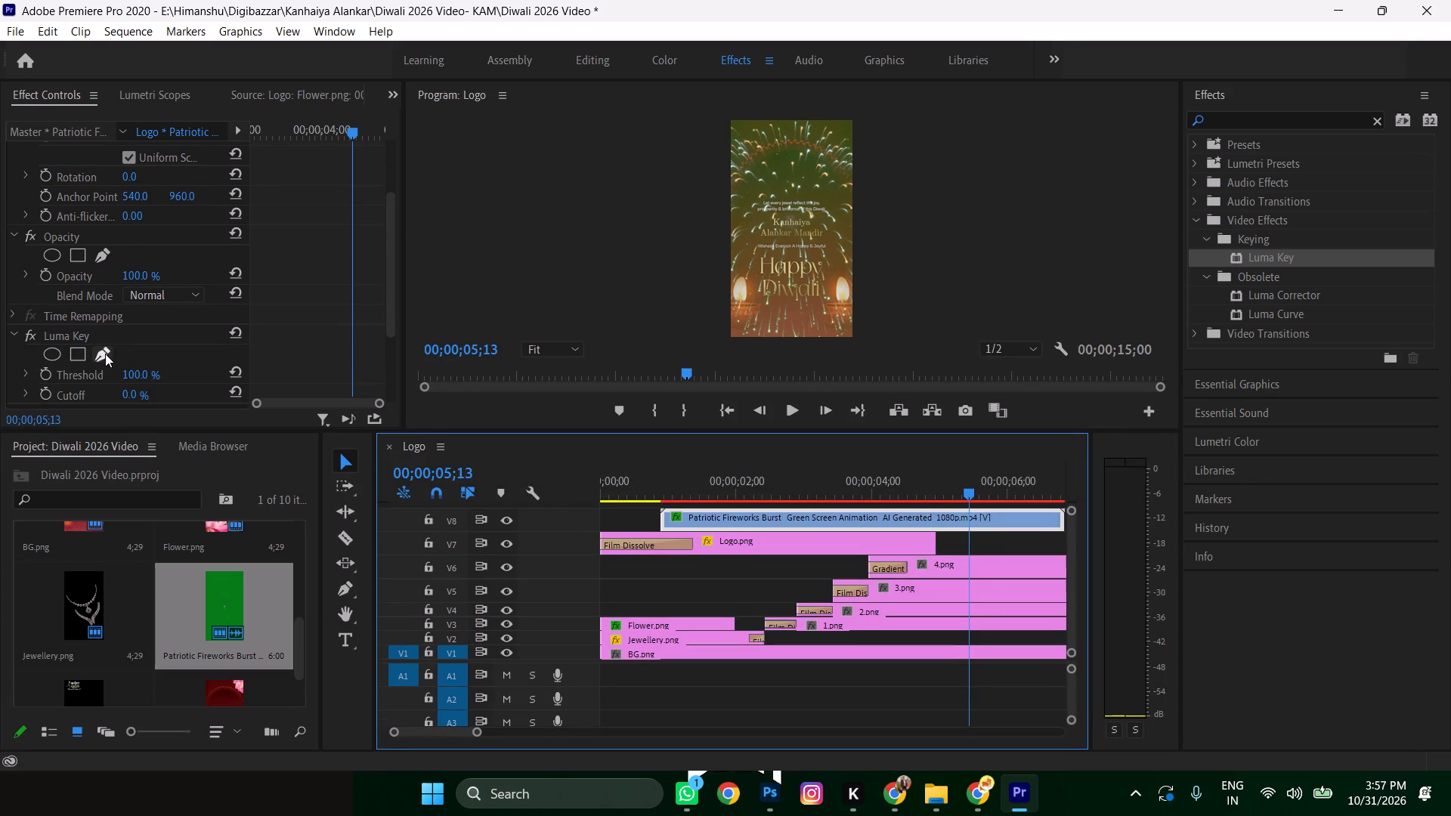
left_click(105, 354)
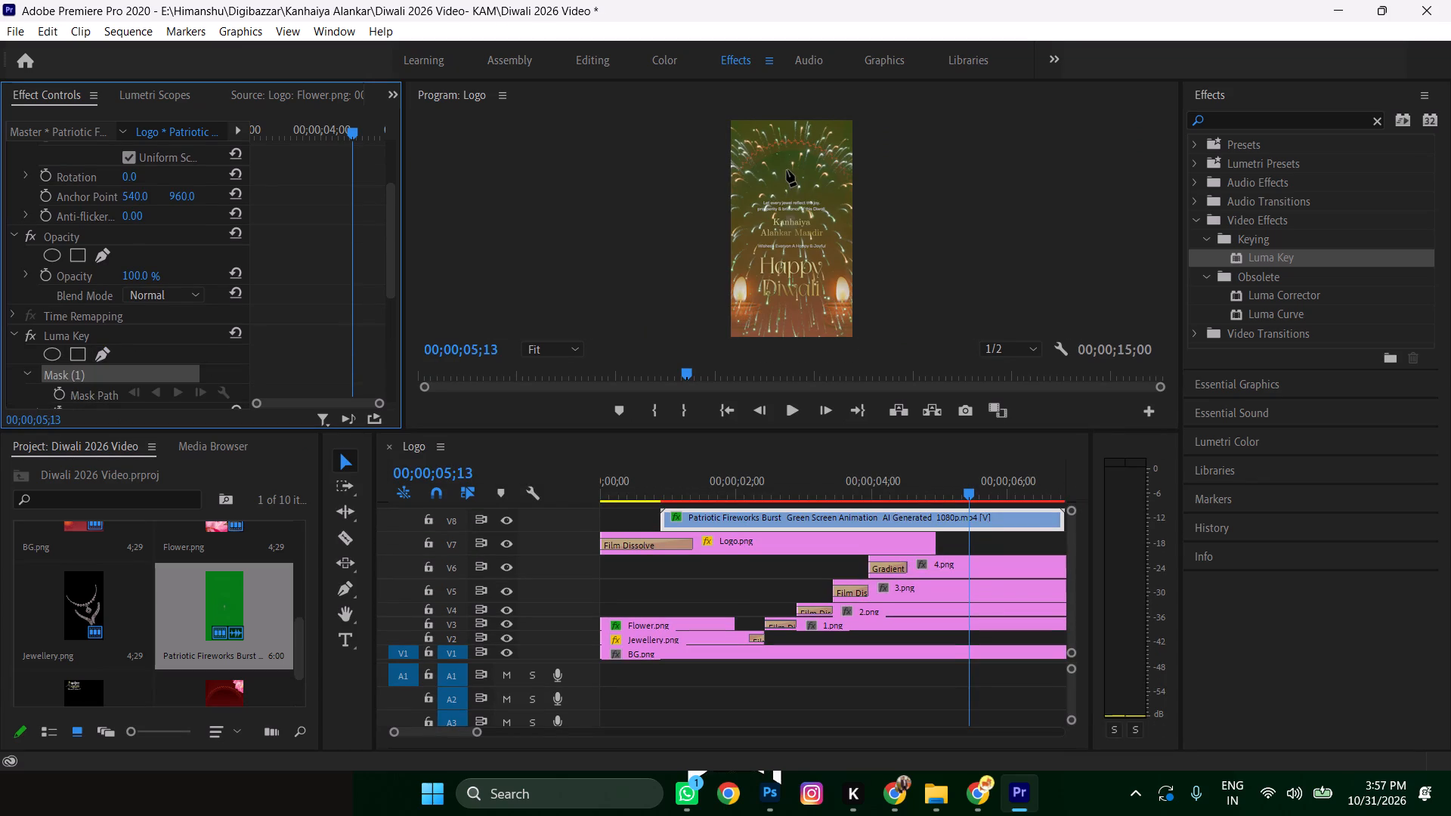
scroll(101, 345, "down", 5)
scroll(144, 332, "up", 2)
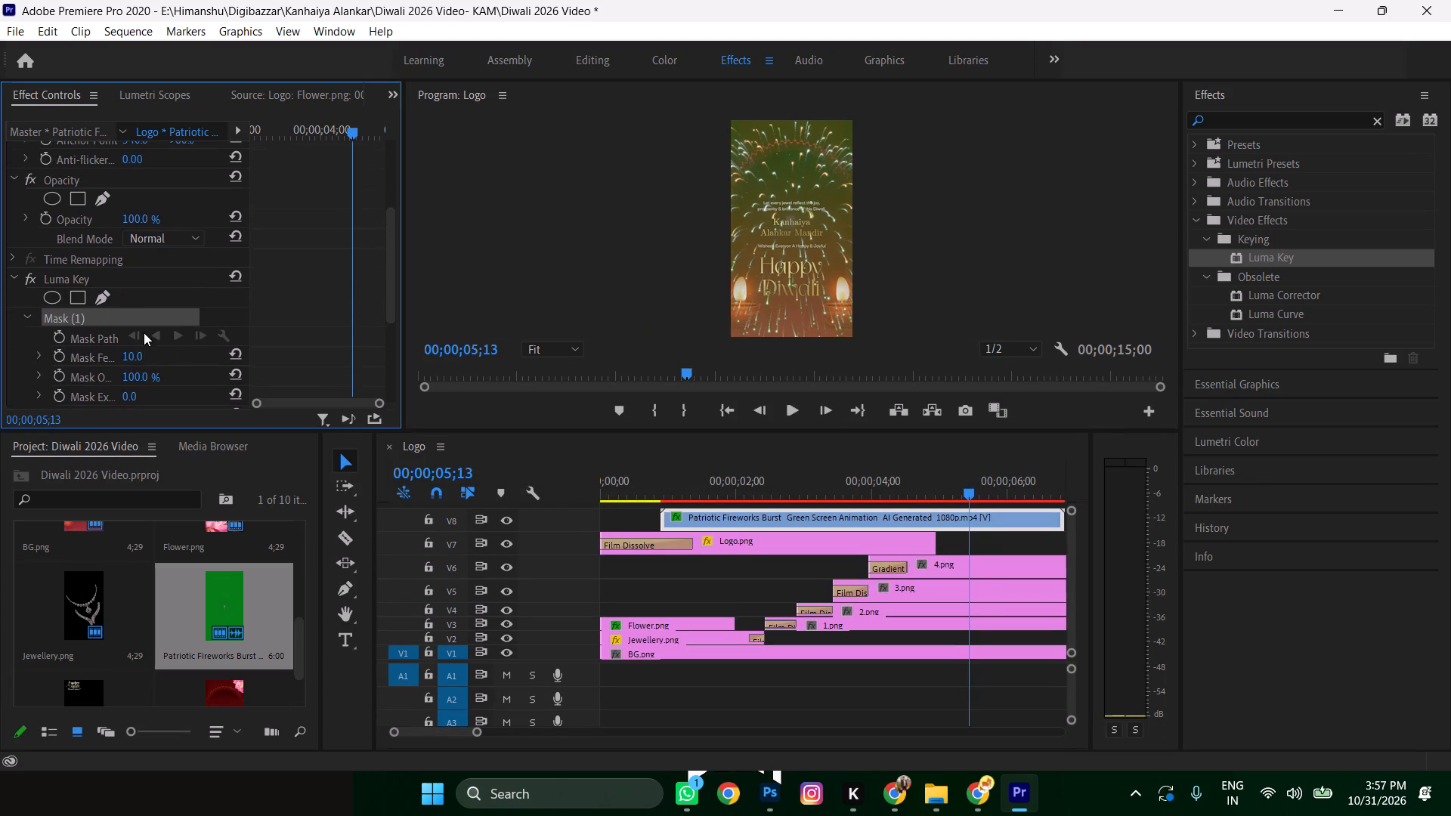
scroll(128, 352, "down", 3)
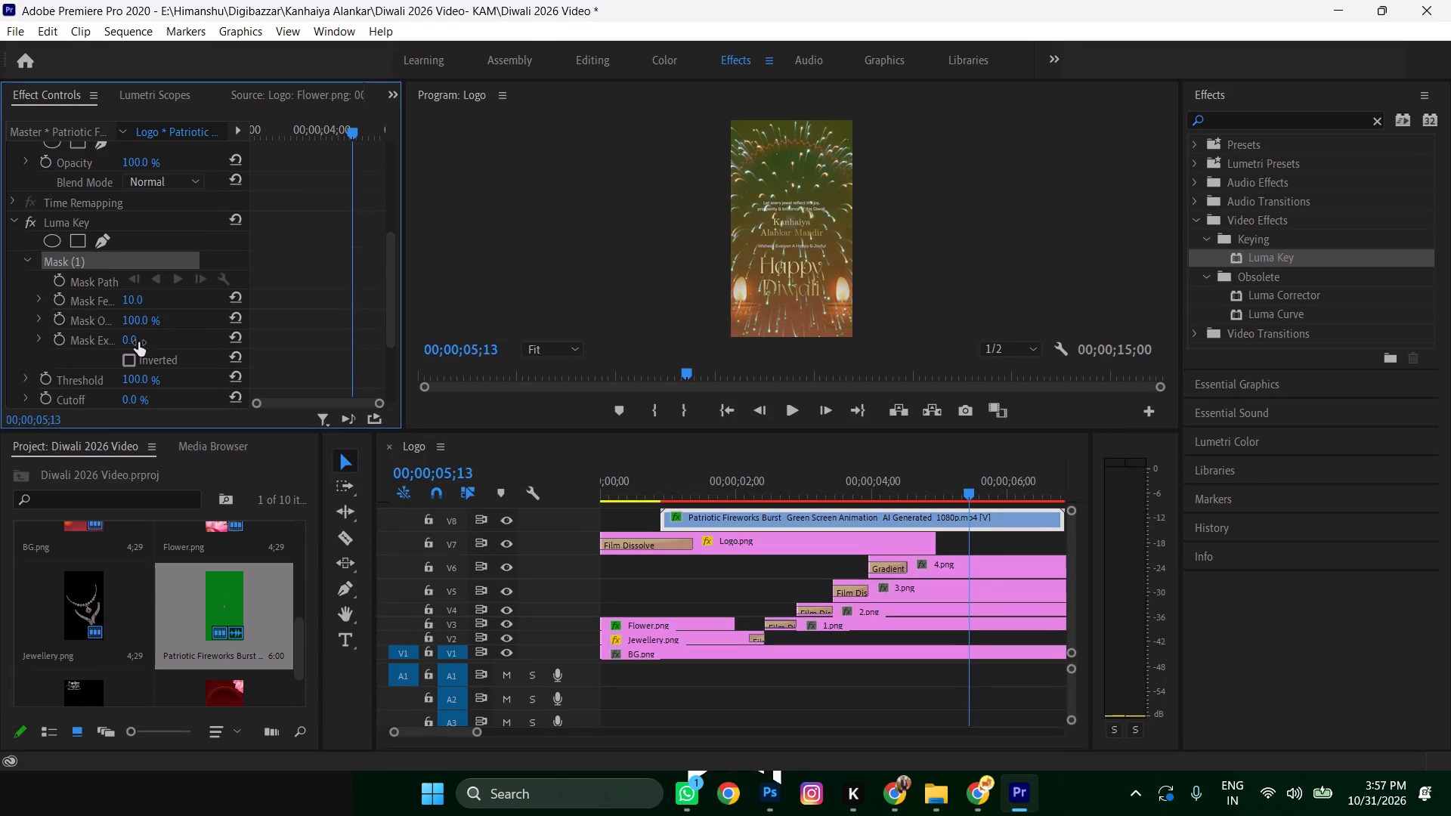
scroll(146, 314, "down", 5)
scroll(144, 312, "up", 8)
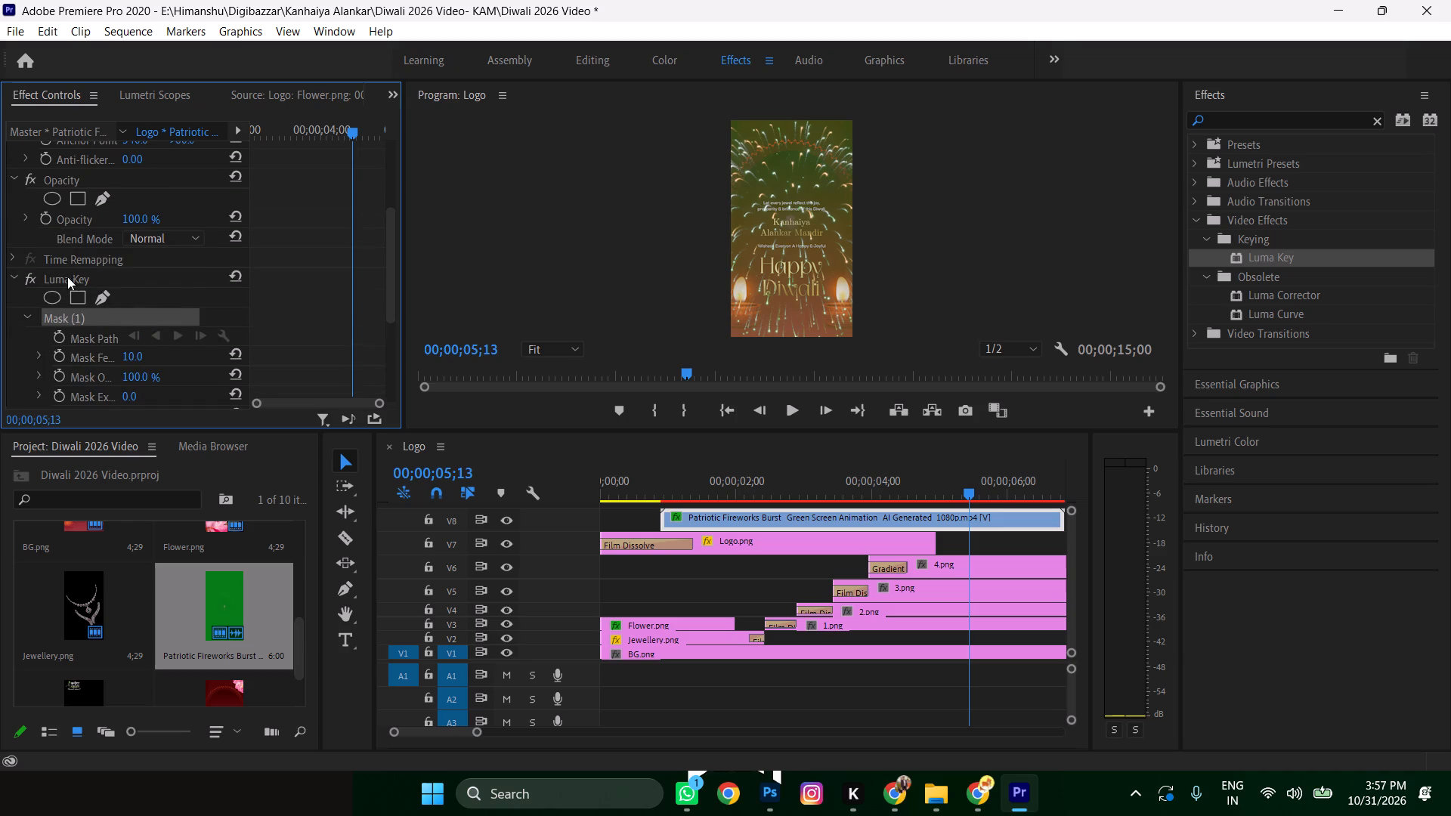
Add free-draw, rectangular and another free-draw mask to Luma Key, placing one mask point in the preview and undoing it.
left_click(103, 295)
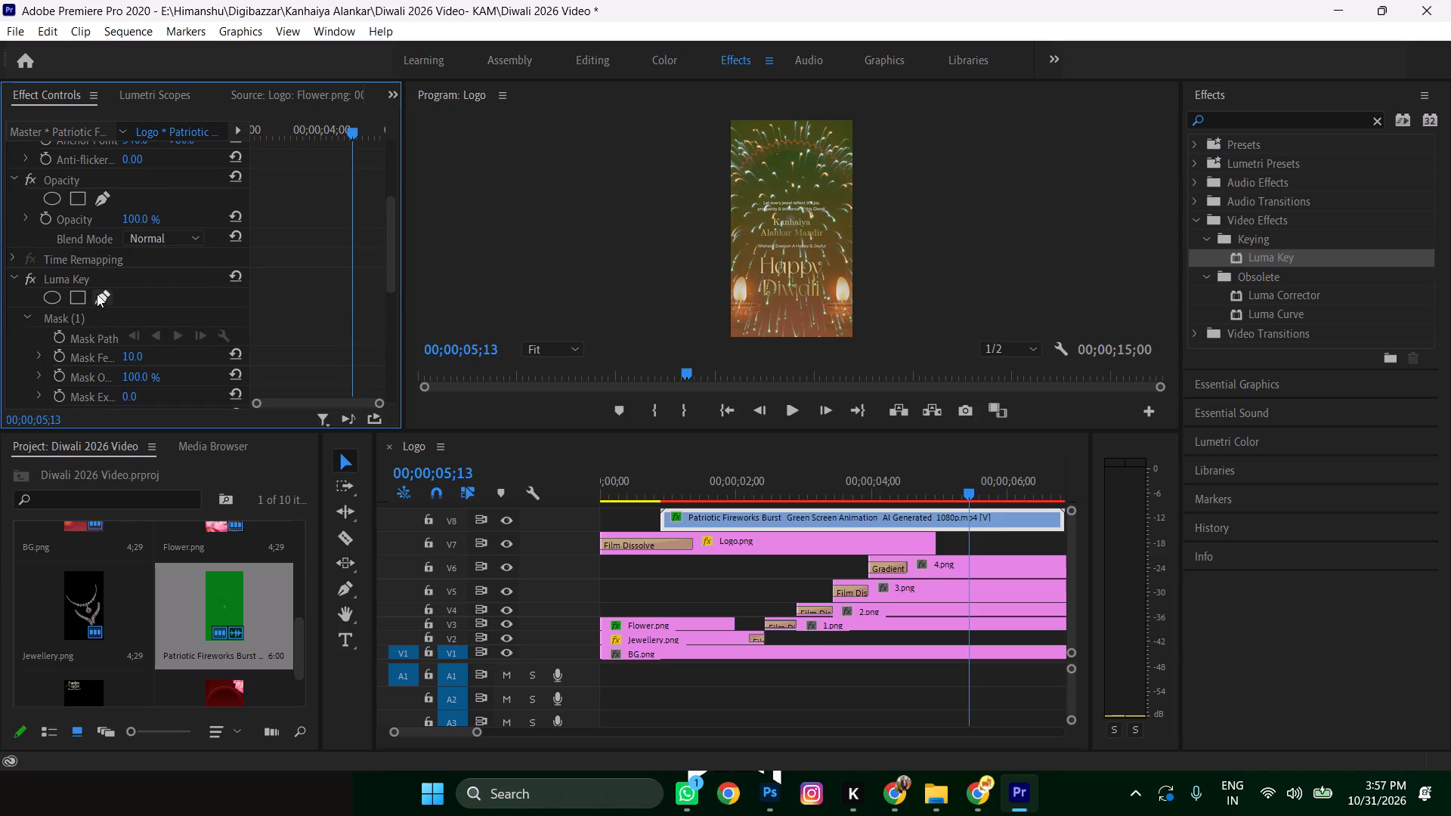
left_click(76, 293)
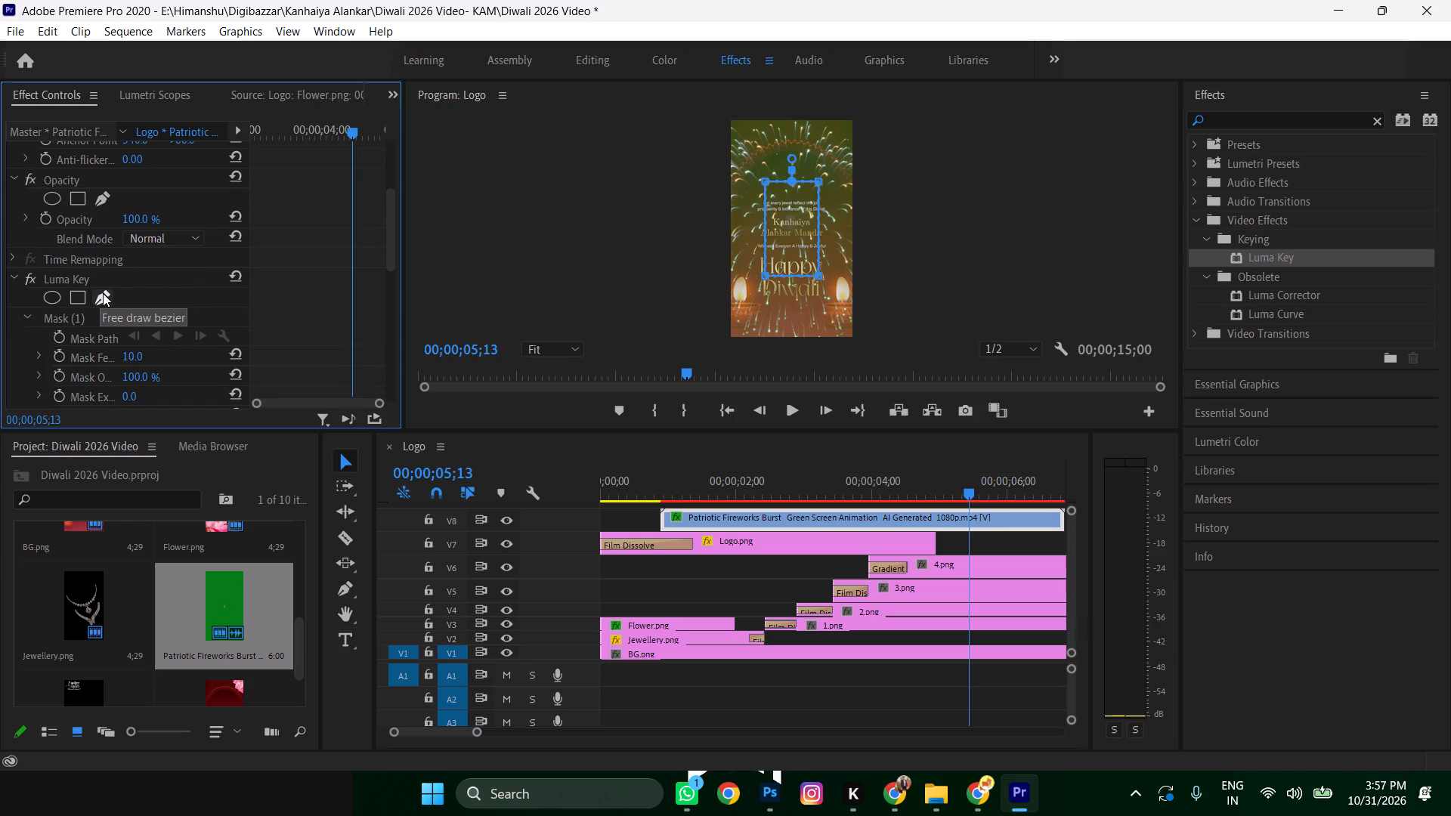
left_click(102, 295)
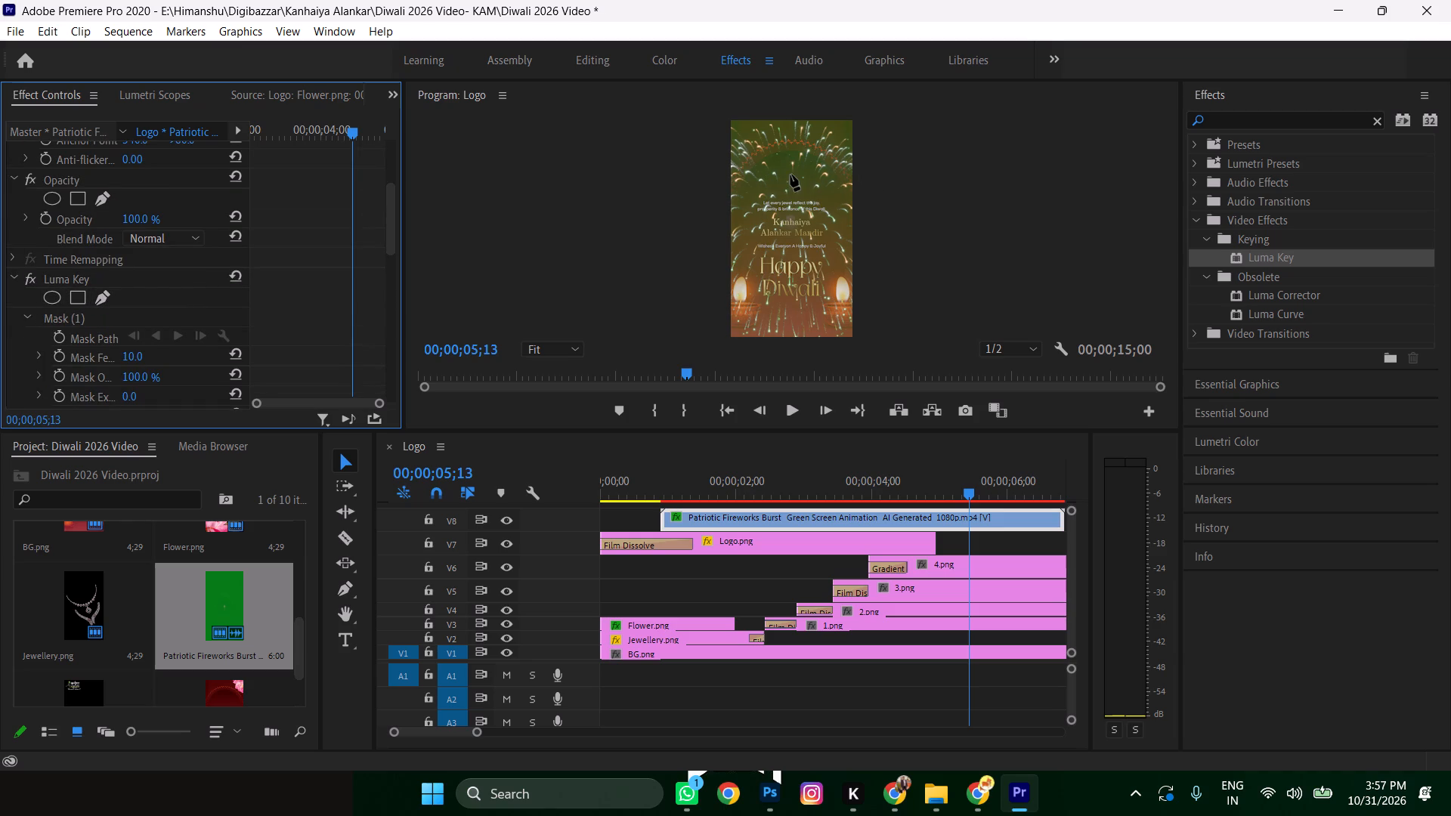
left_click(787, 175)
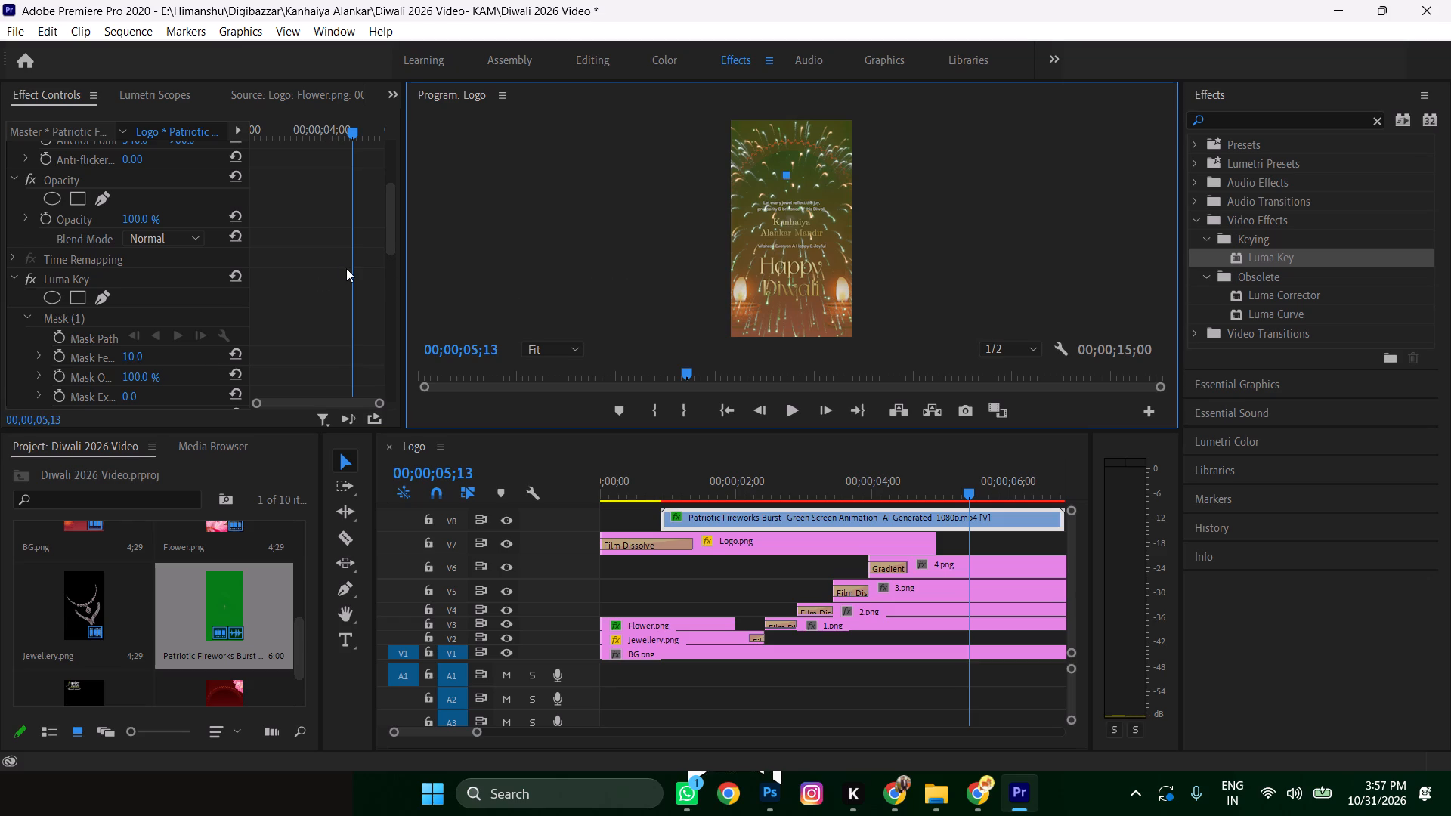
key("ctrl+z")
Review the Luma Key masks and settings on the fireworks clip, collapsing Mask (1).
scroll(168, 291, "down", 20)
scroll(161, 268, "down", 11)
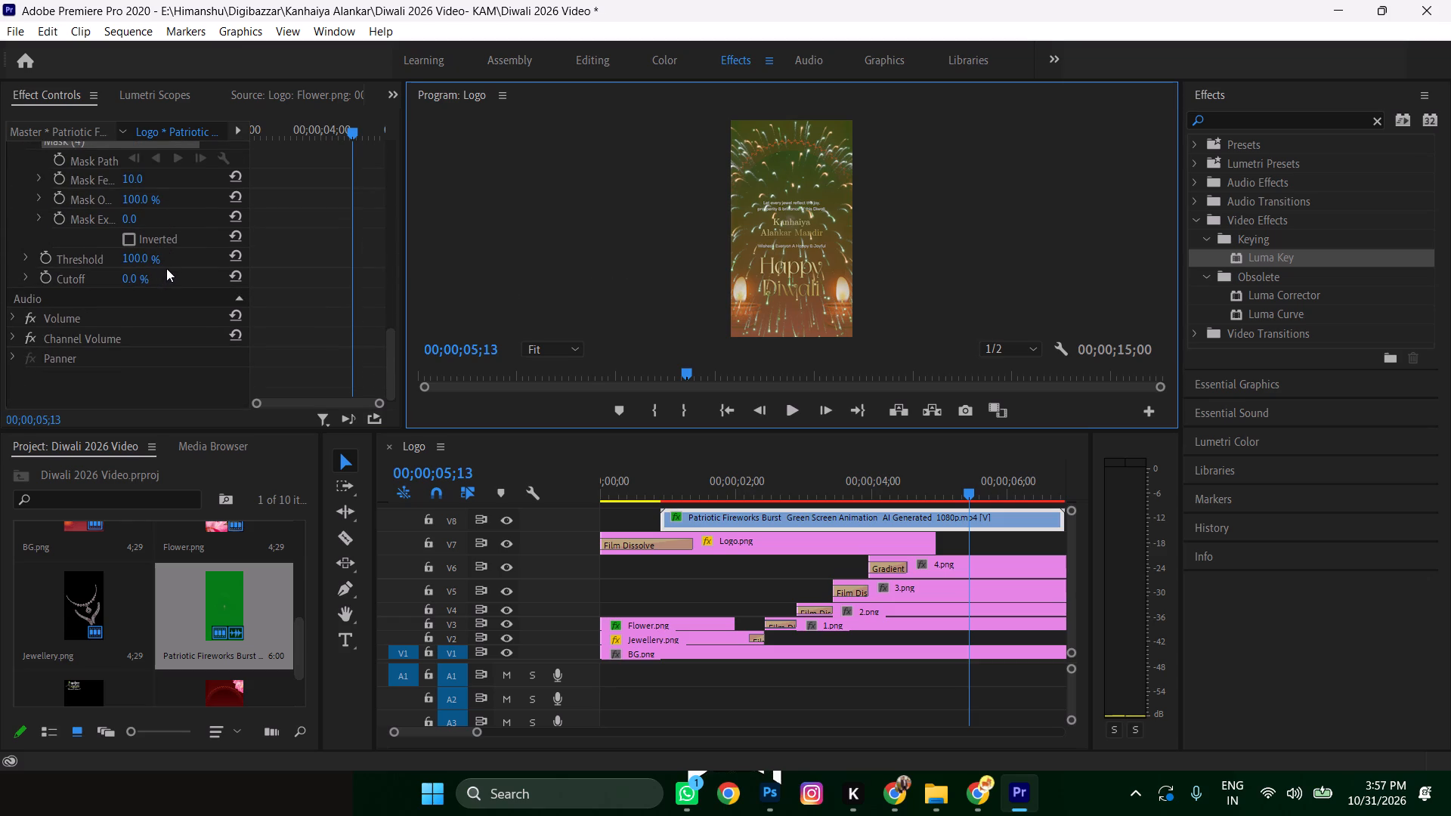
scroll(162, 274, "up", 20)
scroll(162, 274, "up", 8)
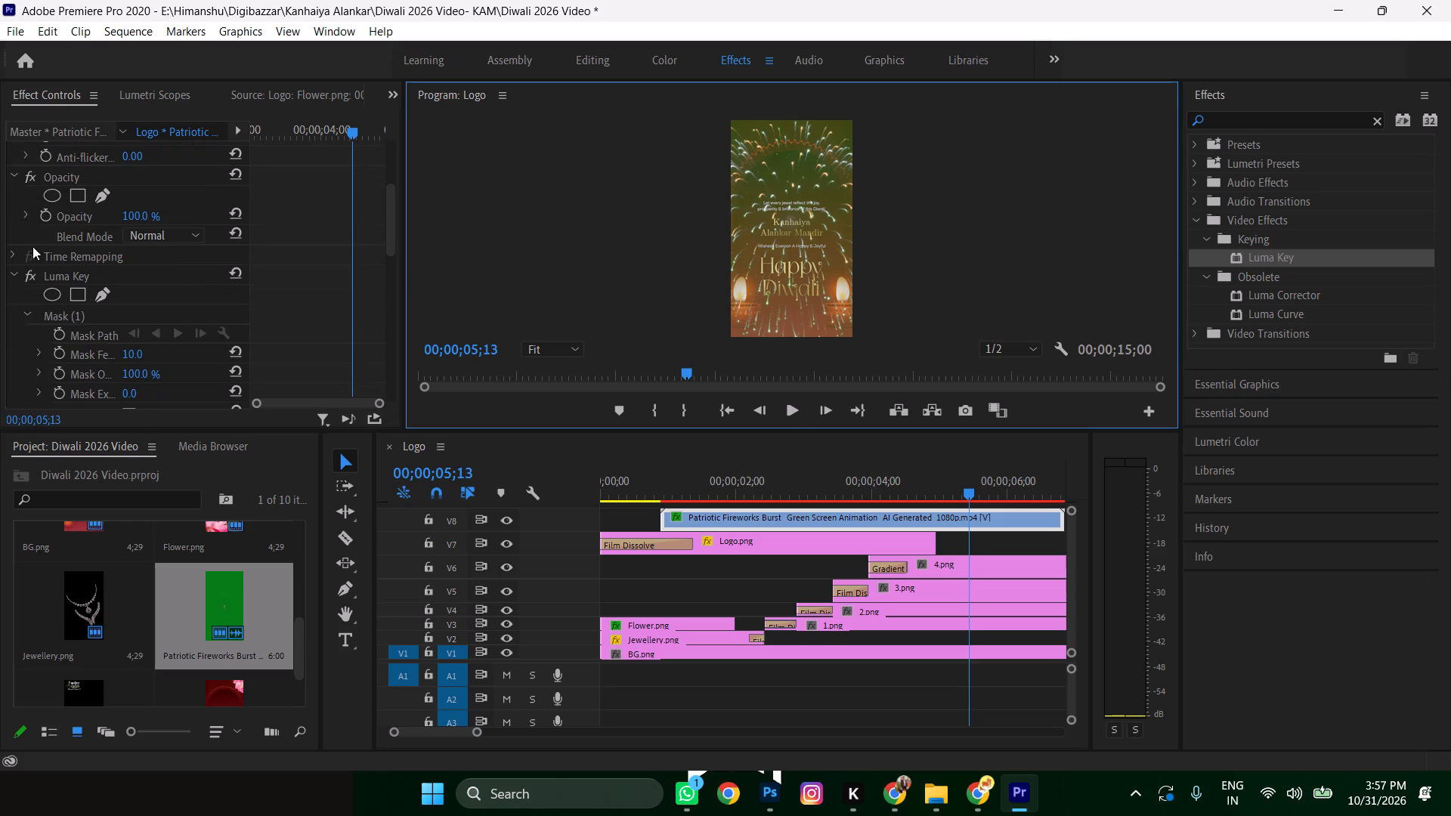
left_click(15, 273)
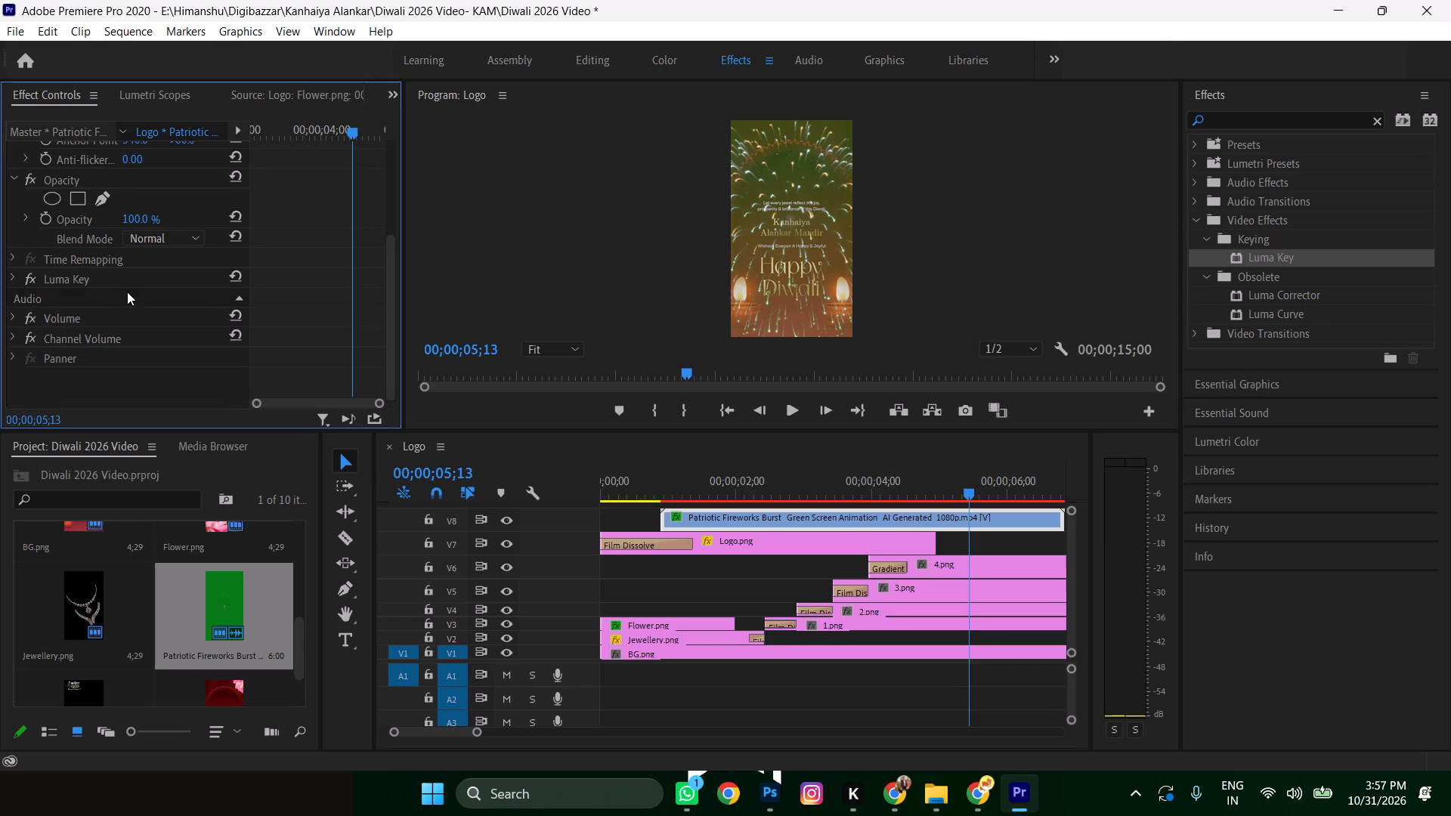
scroll(132, 267, "up", 5)
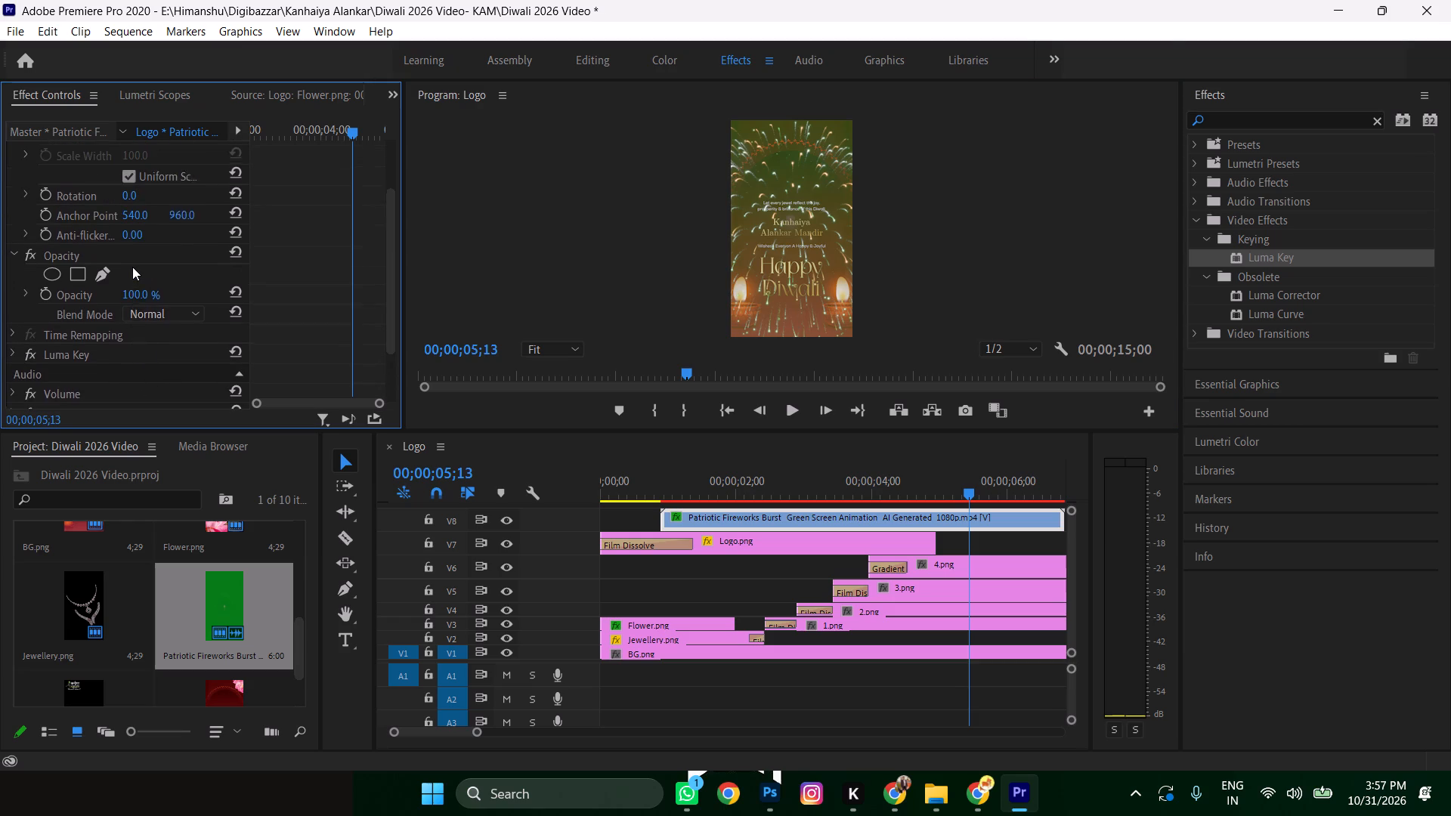
scroll(132, 267, "down", 7)
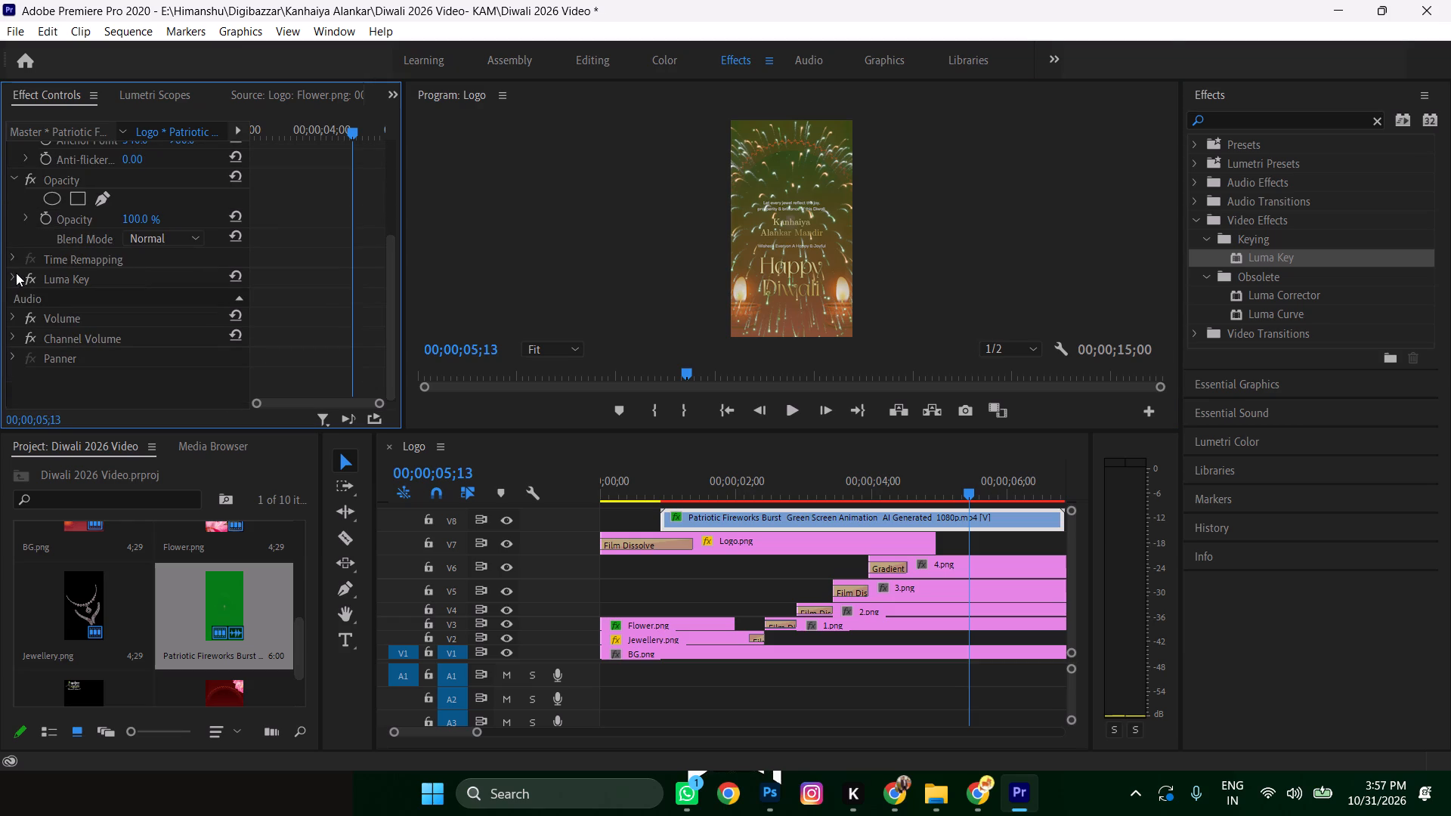
left_click(12, 276)
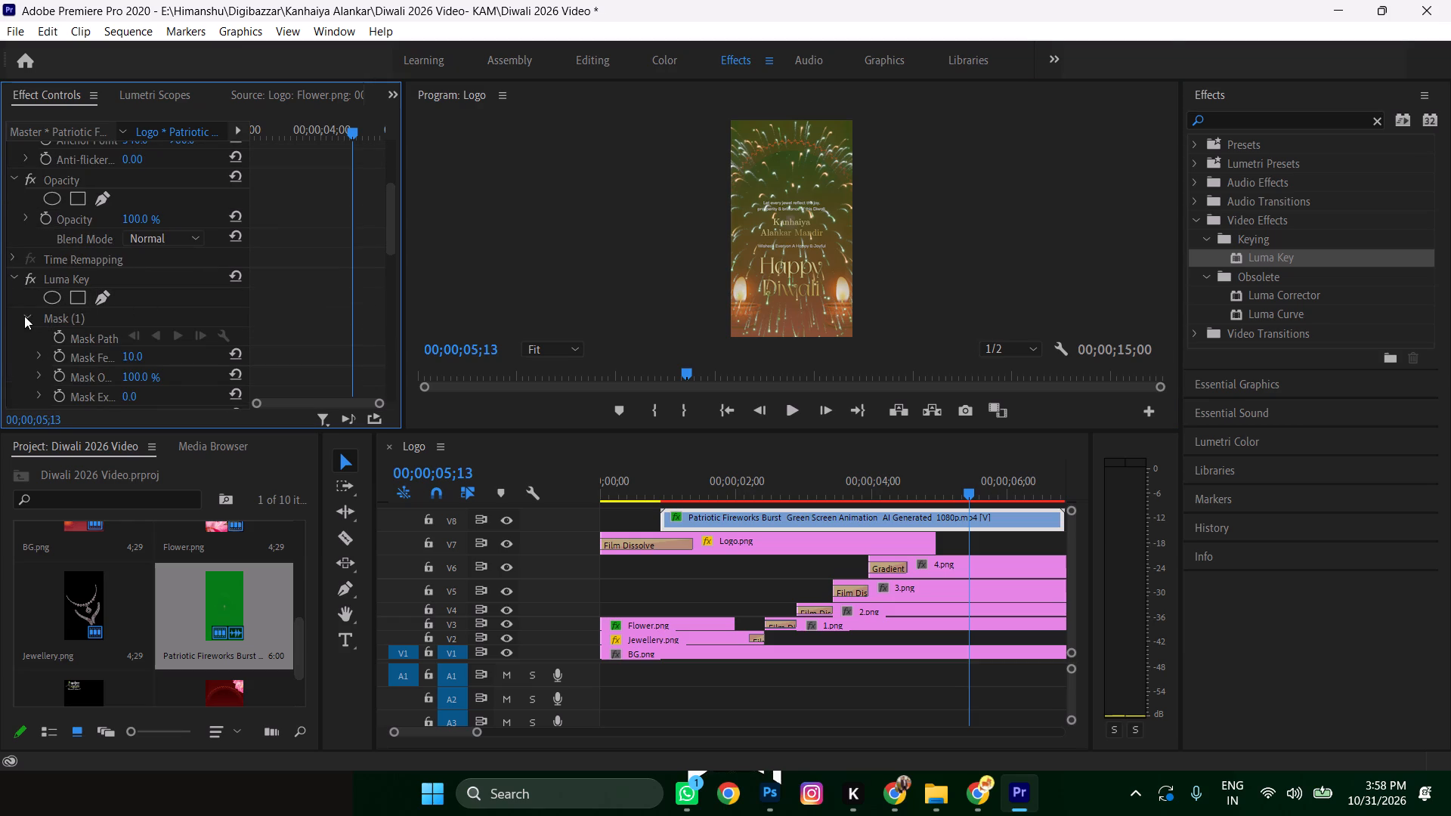
left_click(24, 315)
scroll(169, 332, "down", 3)
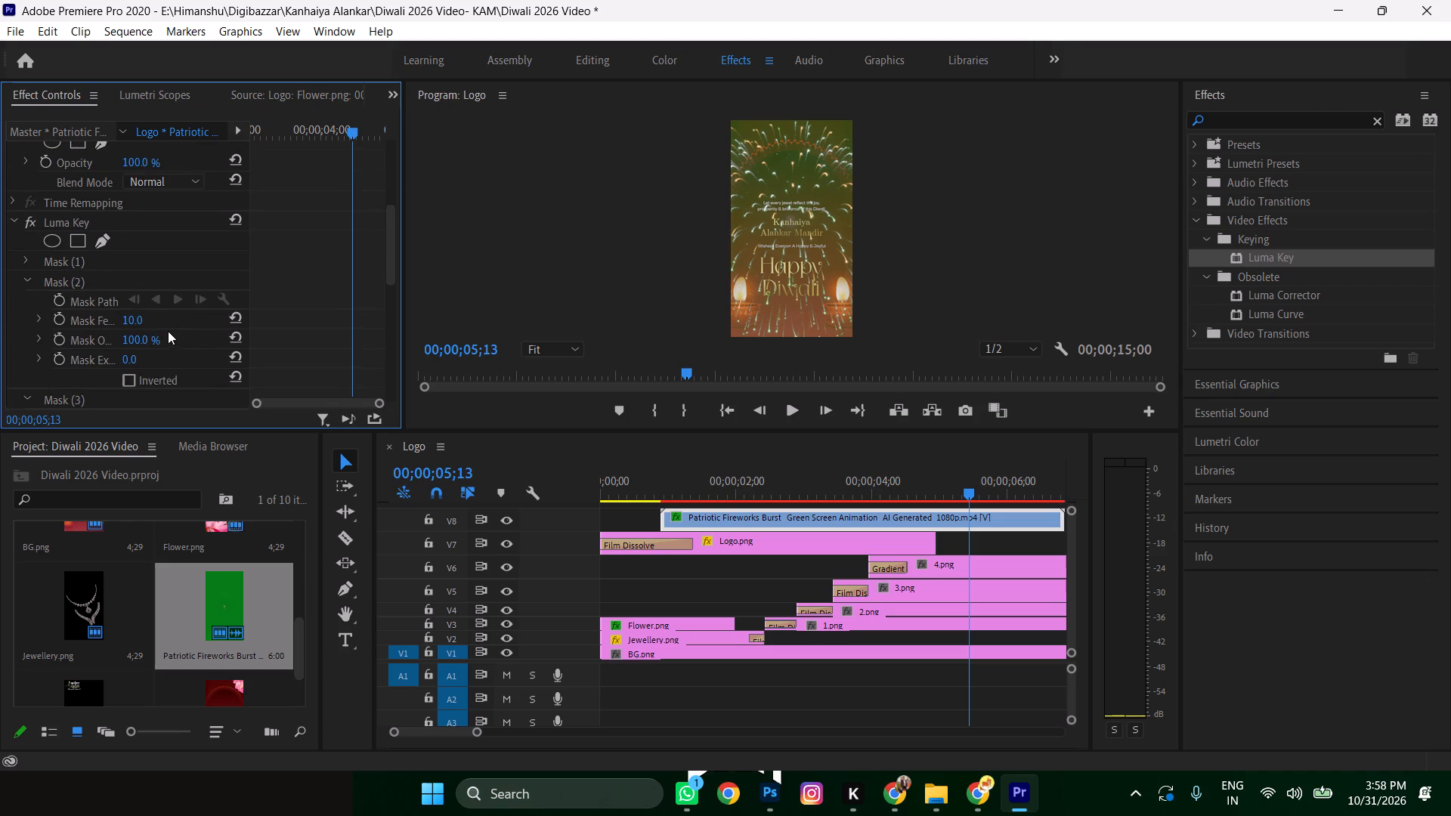
scroll(167, 325, "up", 4)
left_click(105, 311)
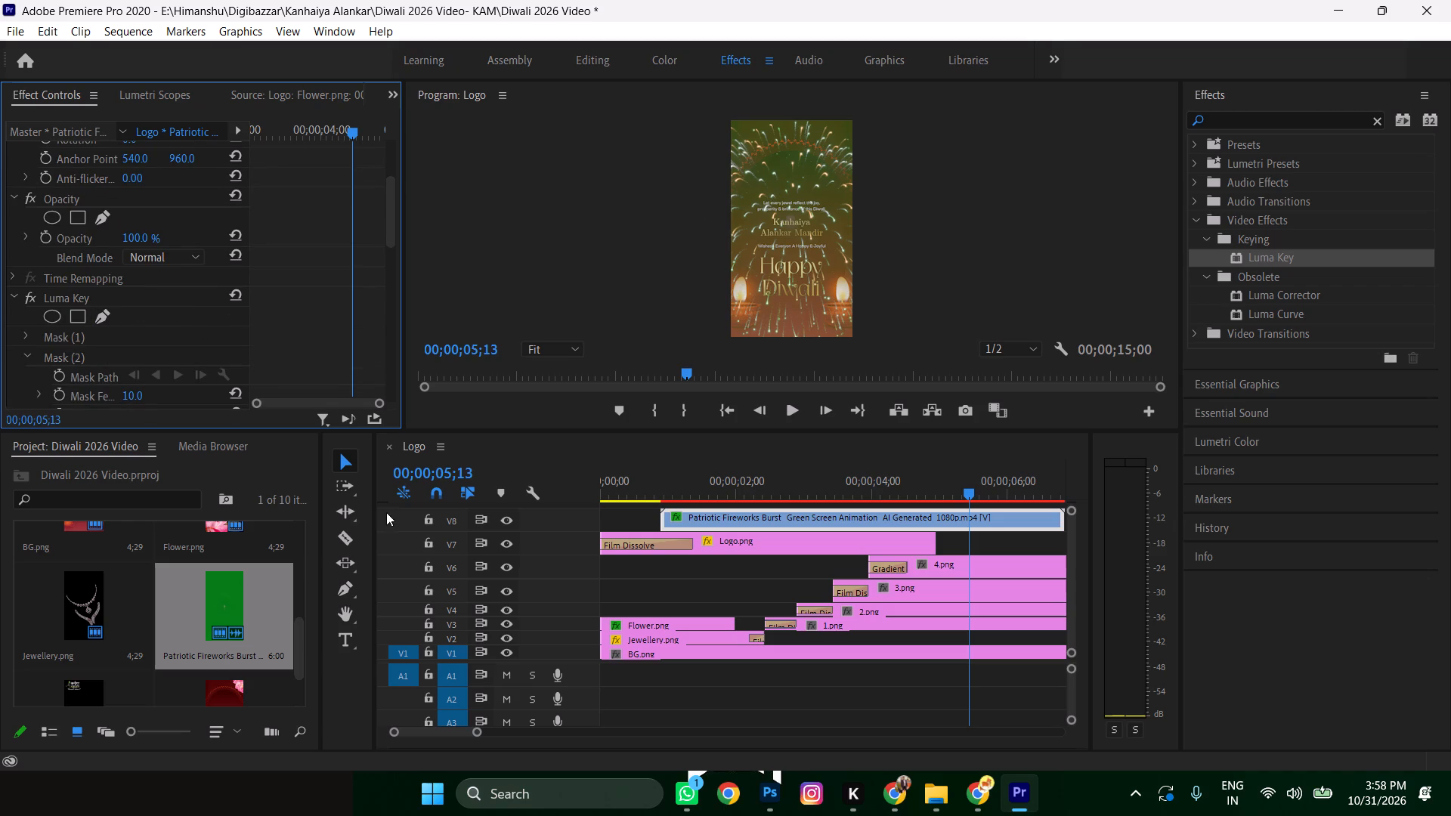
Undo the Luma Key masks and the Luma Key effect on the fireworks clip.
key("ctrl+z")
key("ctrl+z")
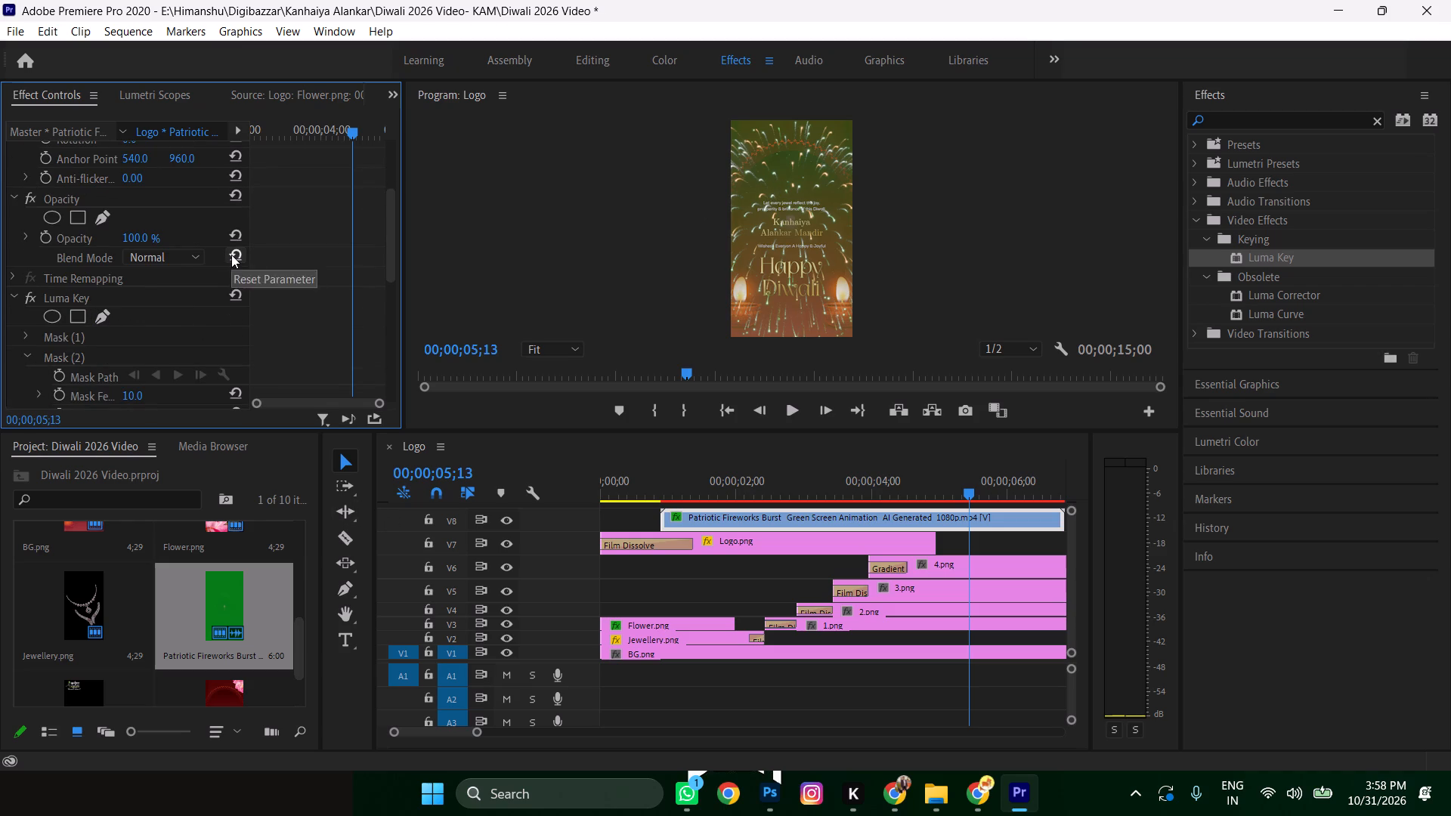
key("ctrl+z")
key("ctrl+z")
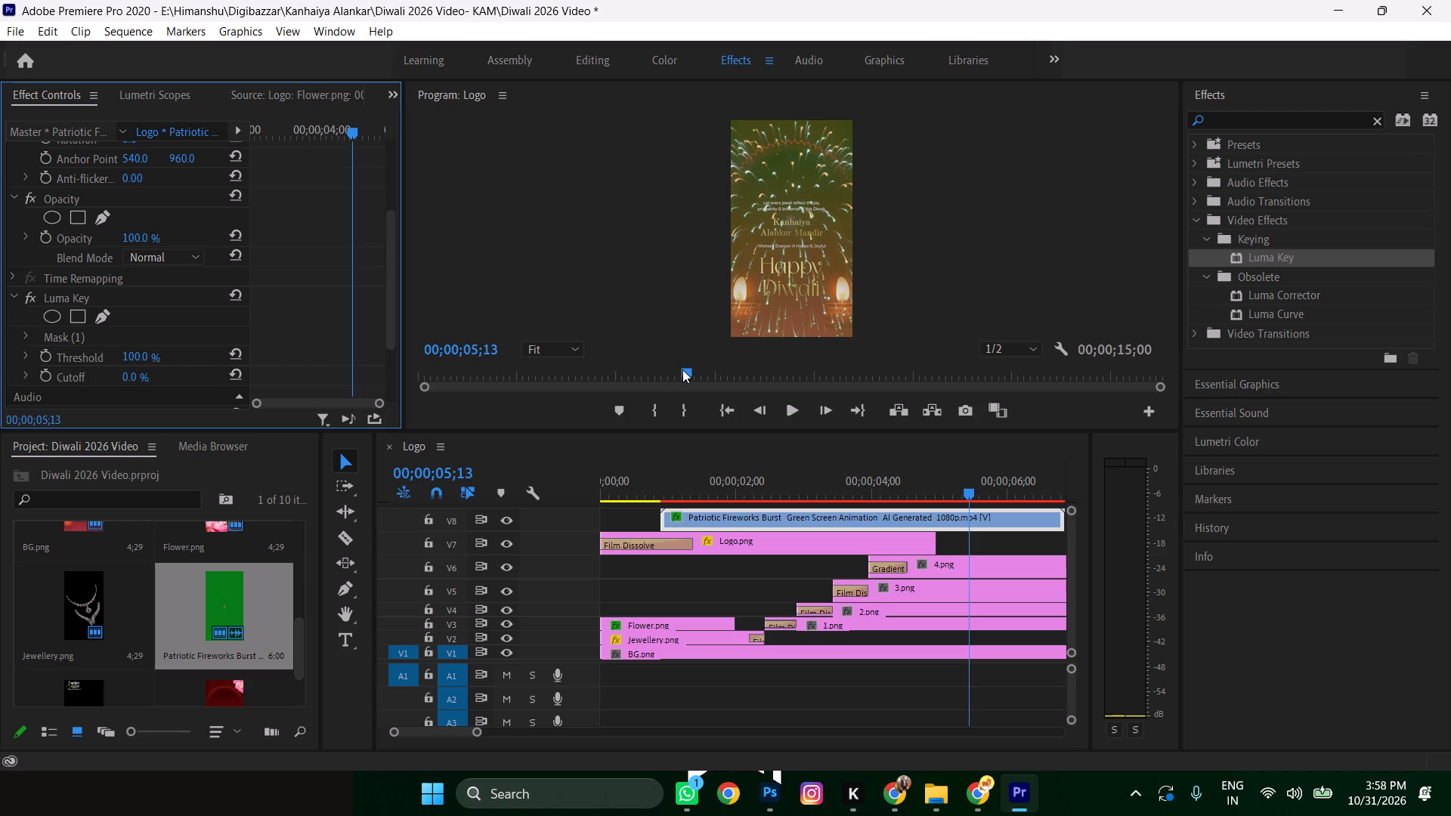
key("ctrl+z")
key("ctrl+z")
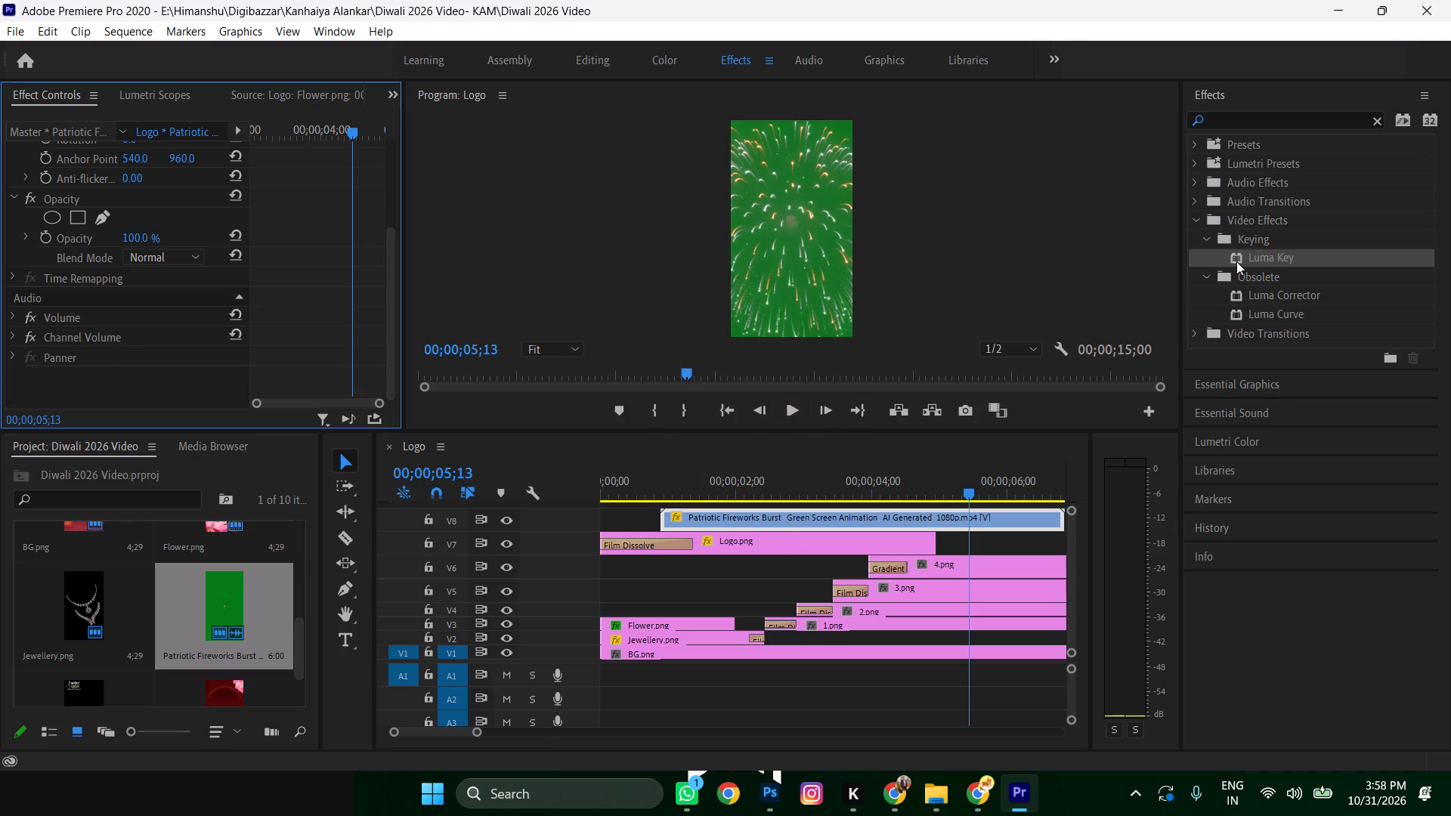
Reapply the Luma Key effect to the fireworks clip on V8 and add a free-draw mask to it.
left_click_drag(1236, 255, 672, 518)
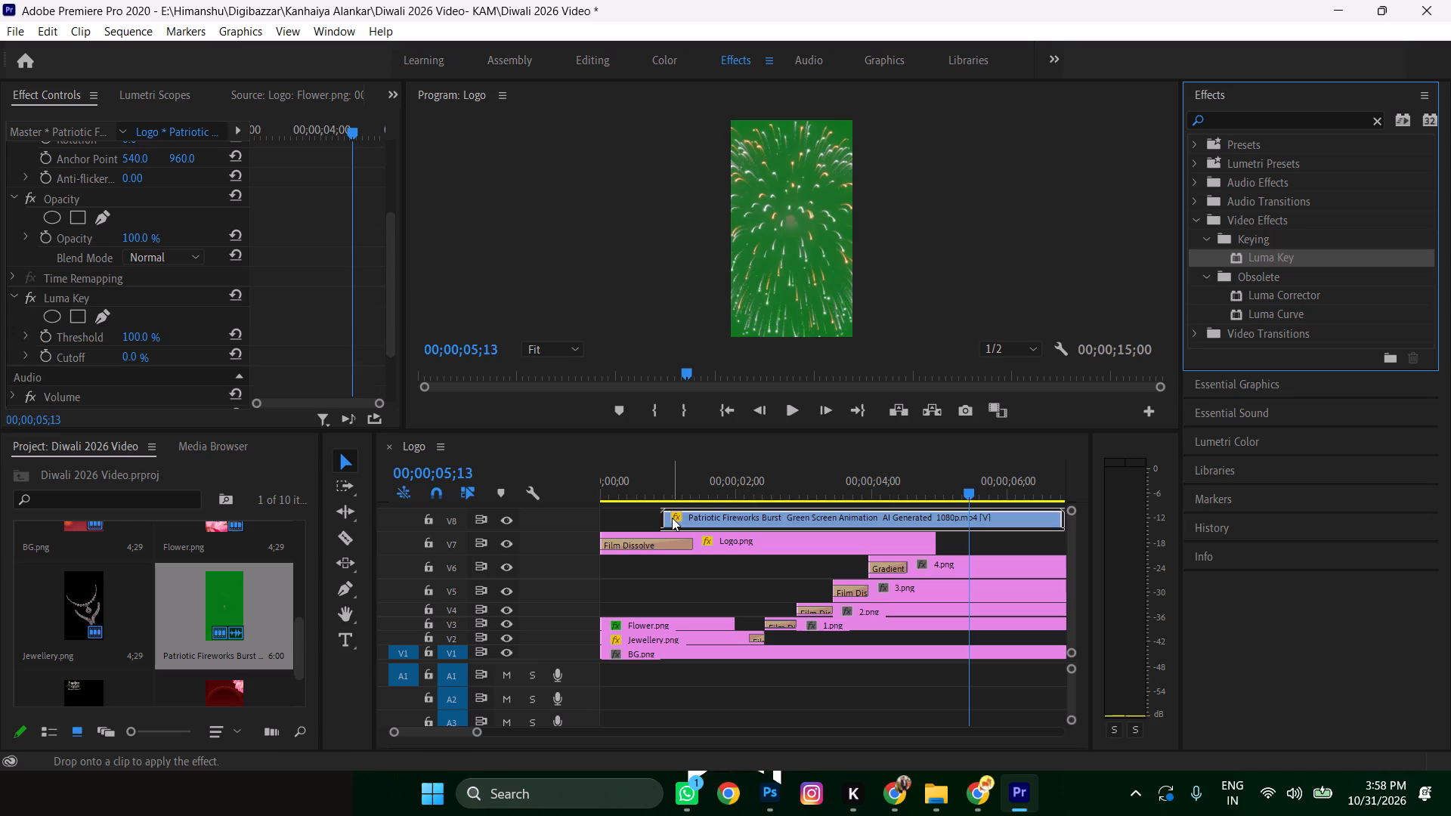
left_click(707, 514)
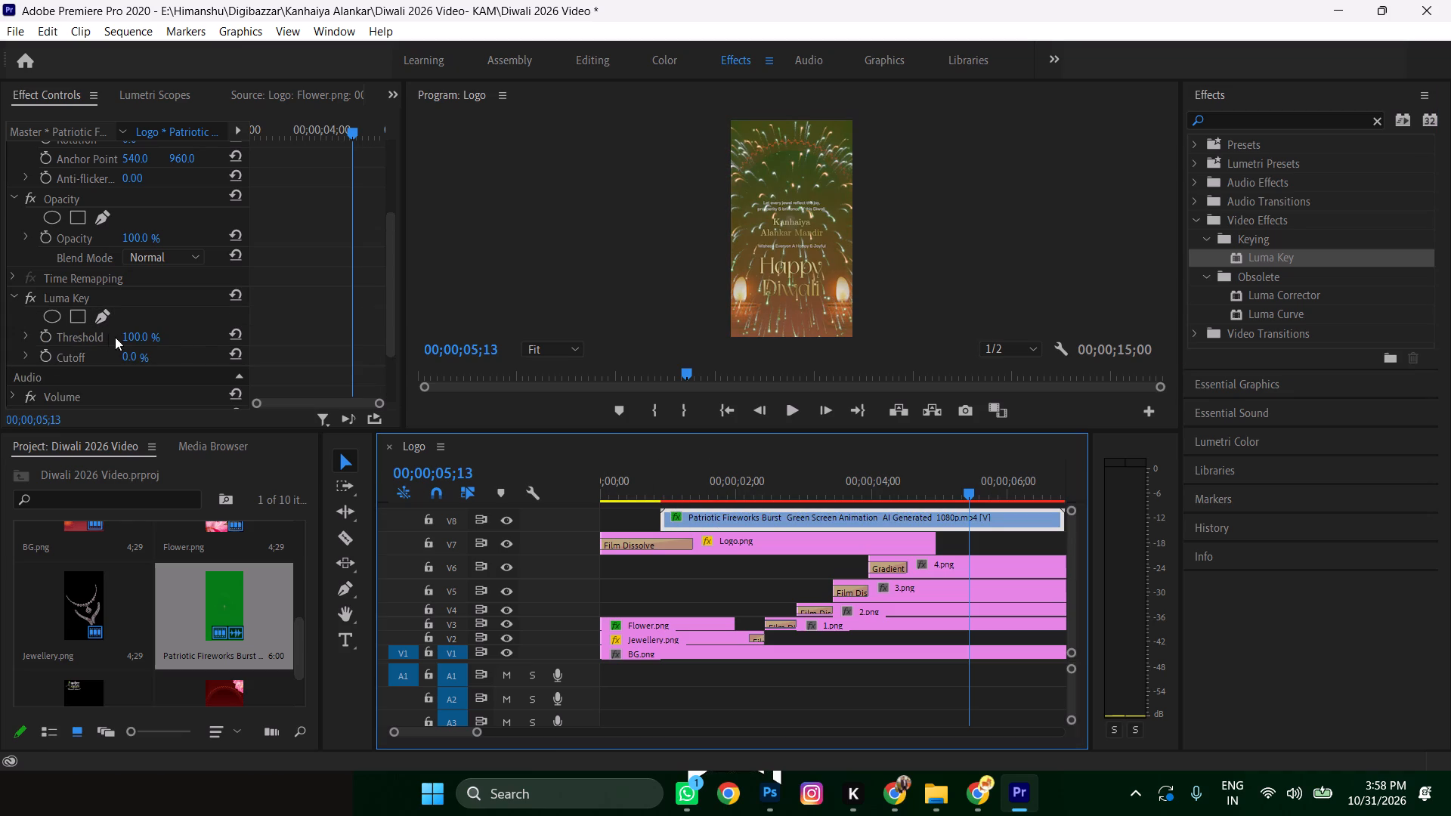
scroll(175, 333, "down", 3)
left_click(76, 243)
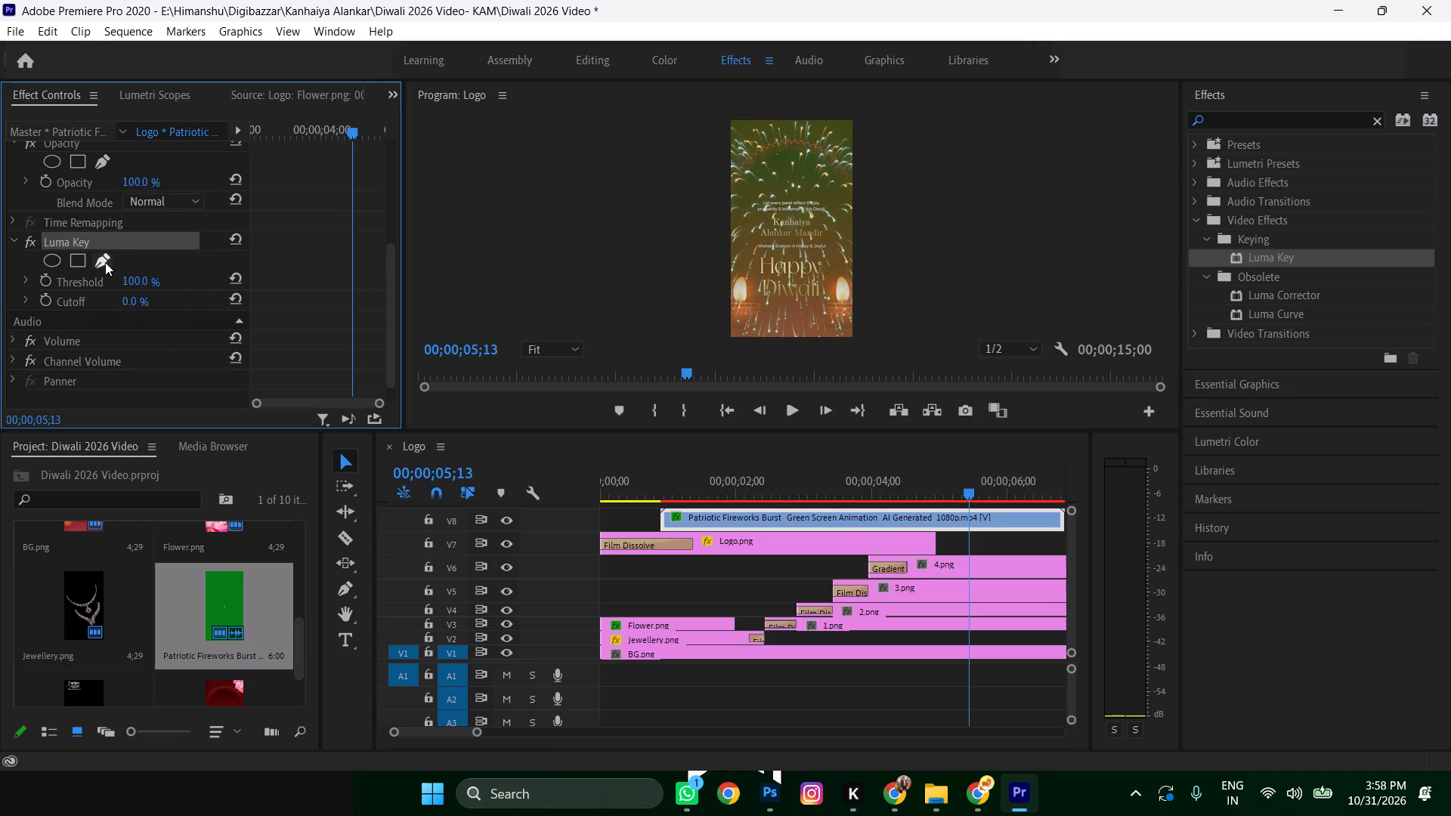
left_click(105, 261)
Examine the new mask's properties, the Luma Key threshold and cutoff, and the clip's motion settings, then collapse Luma Key.
scroll(145, 295, "down", 3)
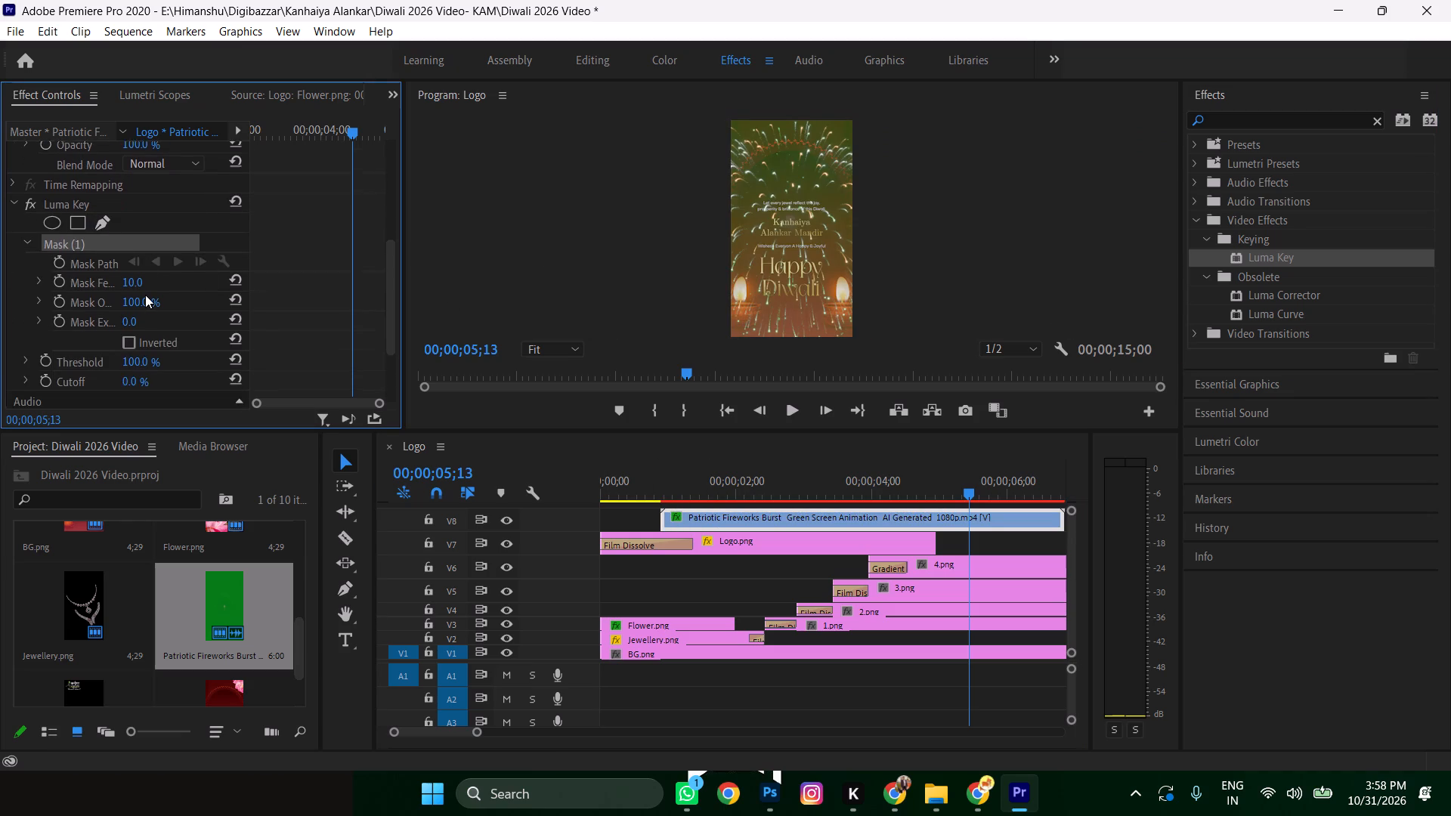
scroll(145, 295, "down", 13)
scroll(140, 304, "up", 9)
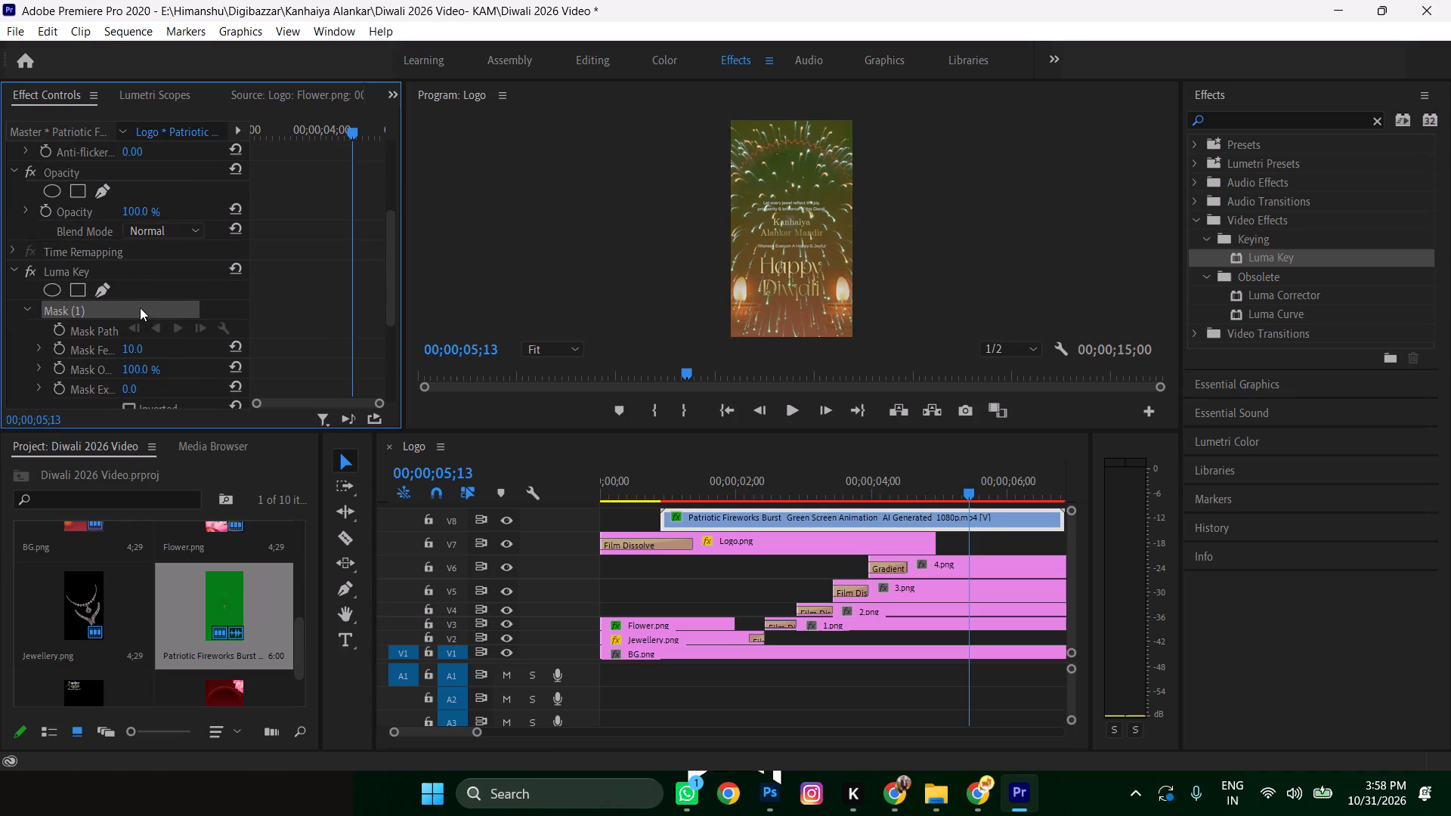
scroll(135, 344, "down", 5)
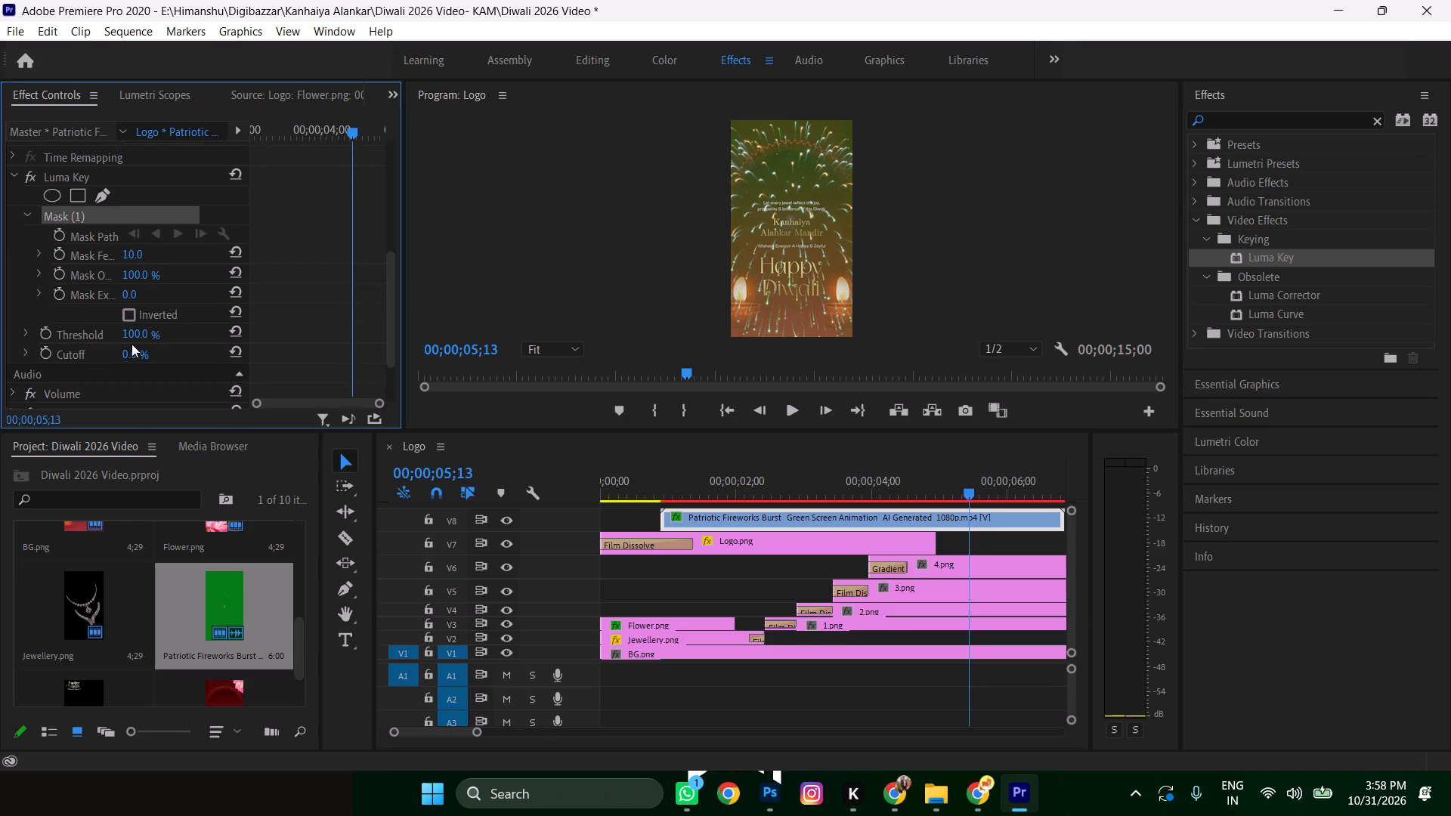
scroll(131, 344, "down", 4)
scroll(122, 348, "up", 2)
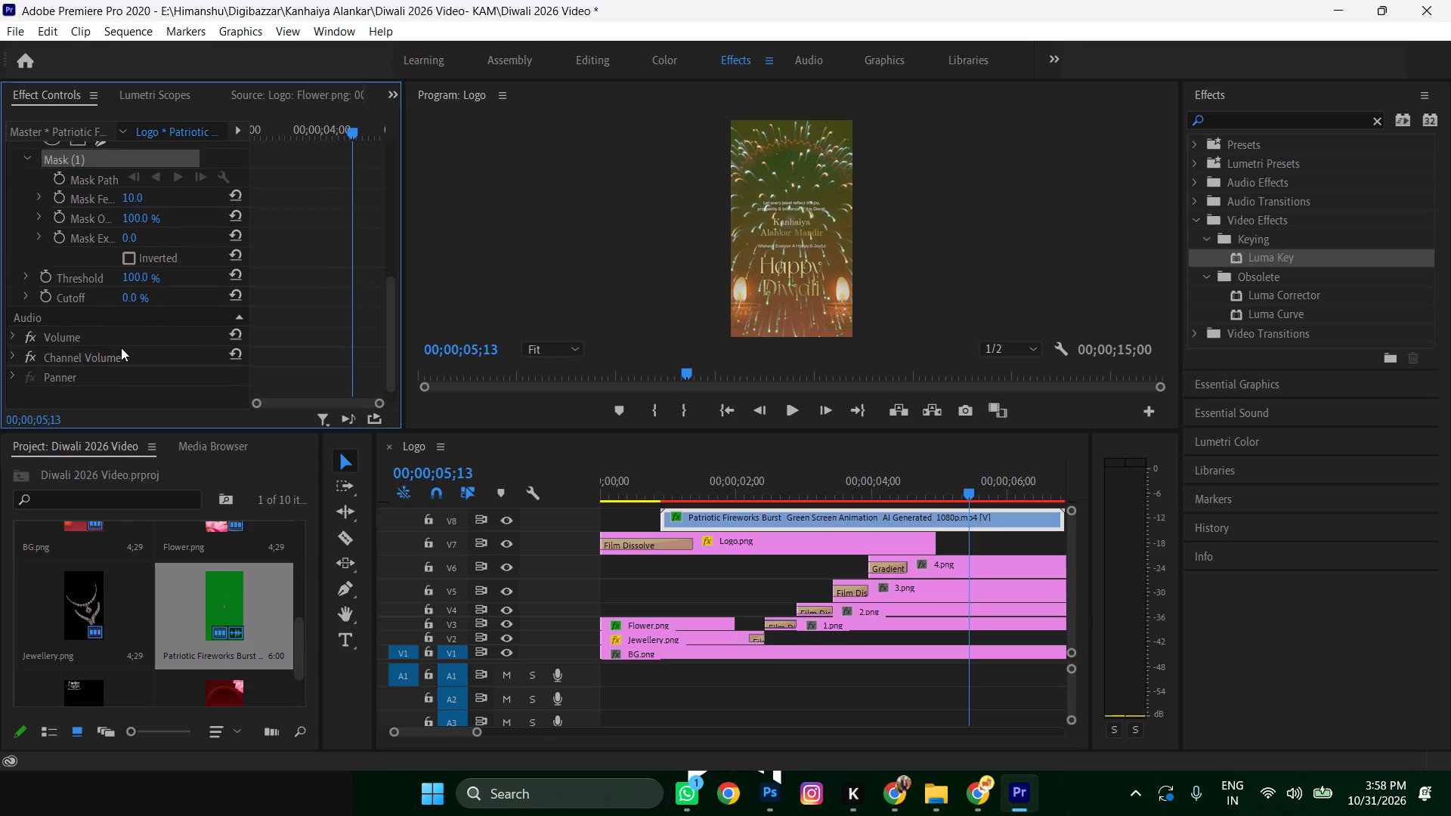
scroll(121, 348, "up", 15)
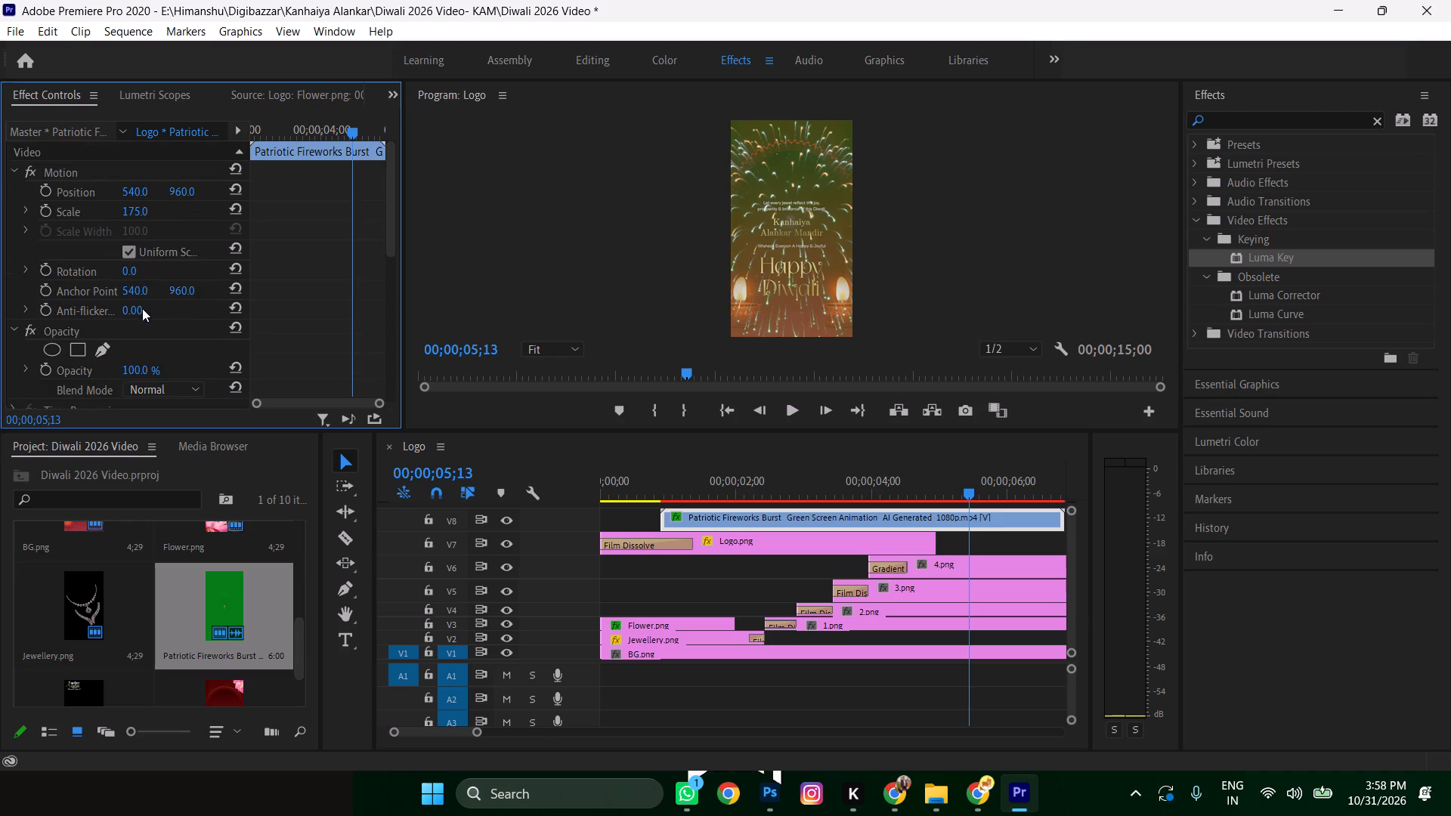
scroll(142, 308, "up", 9)
scroll(144, 301, "down", 13)
scroll(107, 218, "up", 1)
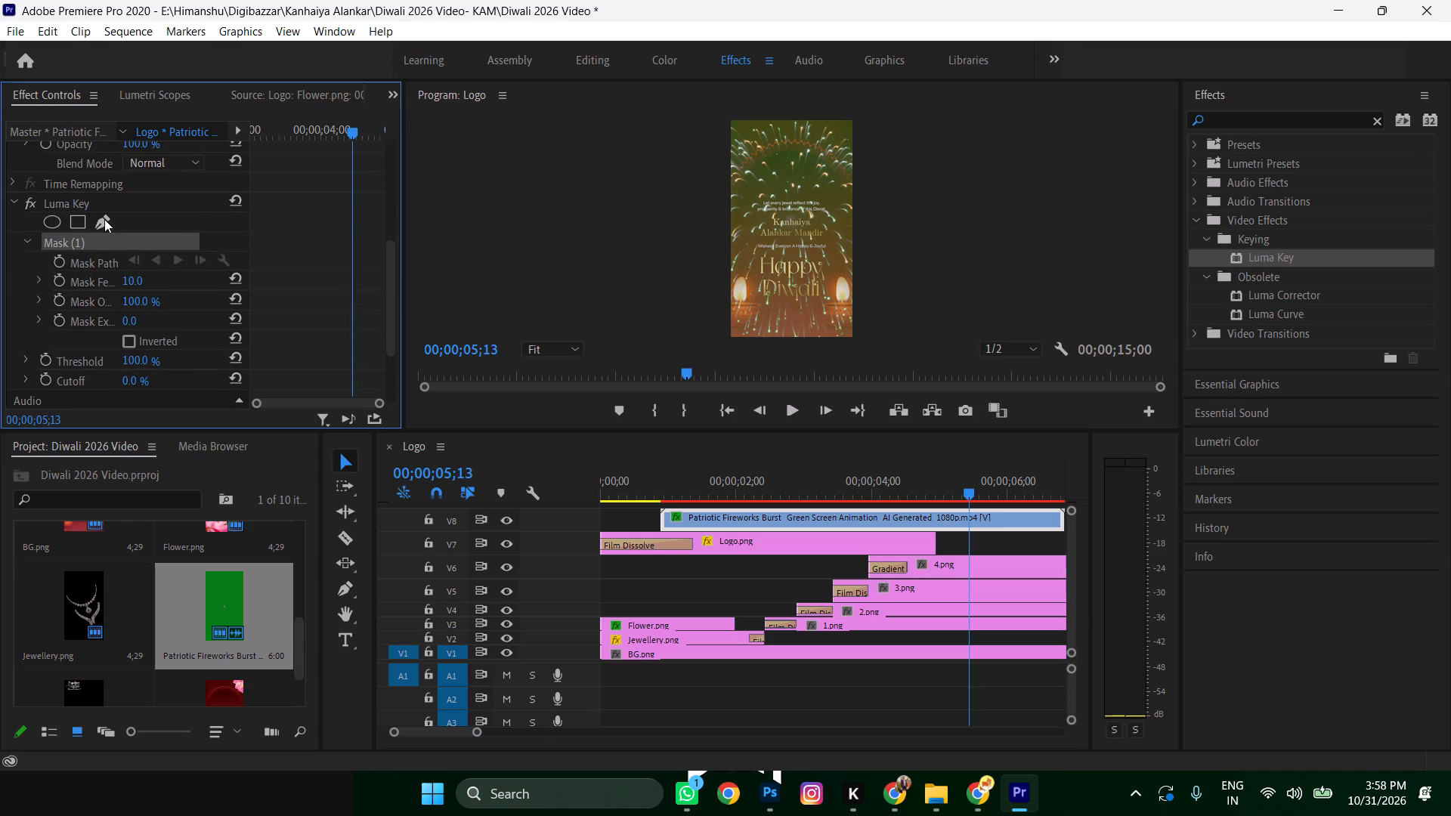
left_click(15, 199)
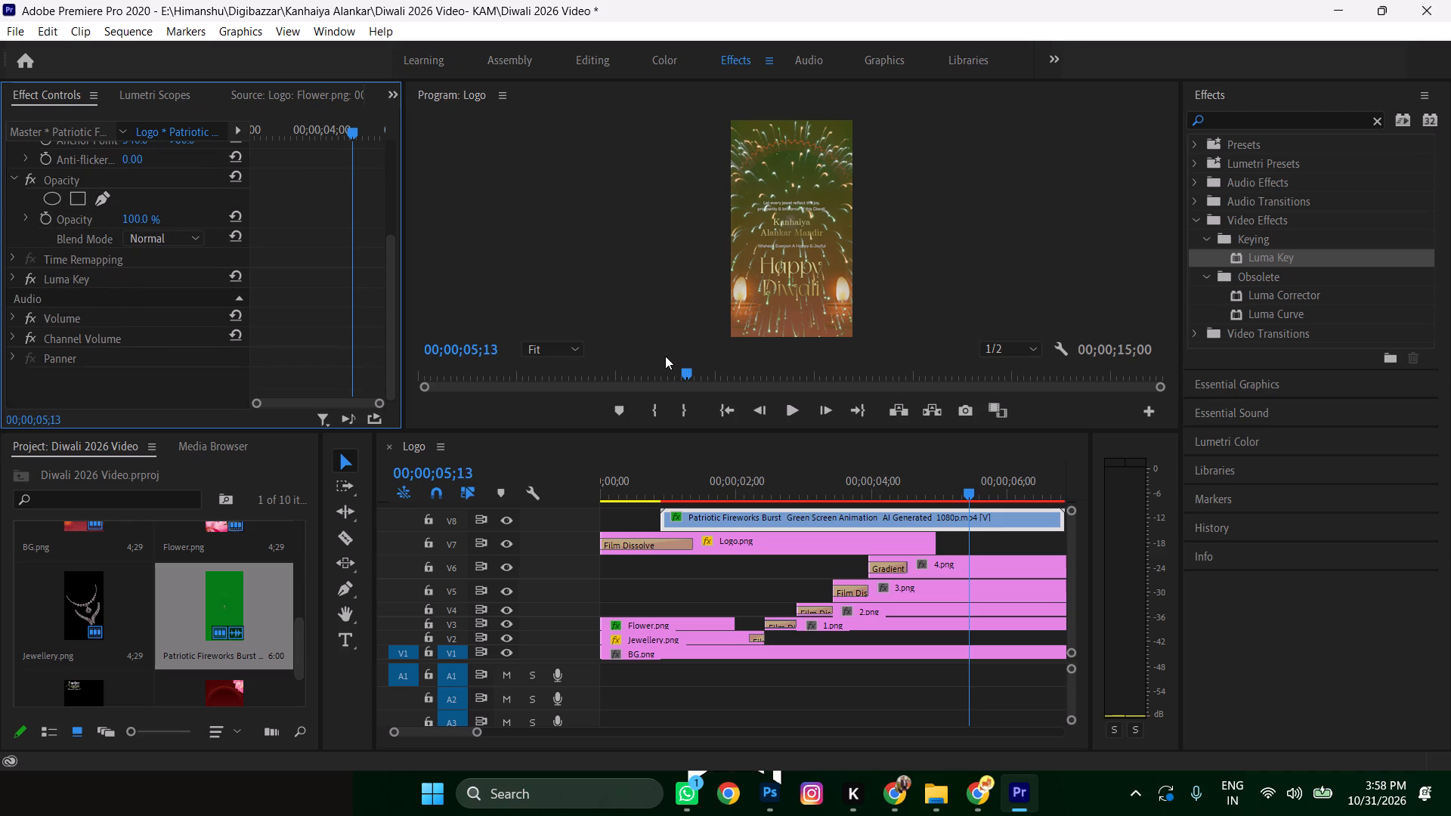
Delete the Patriotic Fireworks Burst clip from the project along with its use in the timeline.
left_click(224, 601)
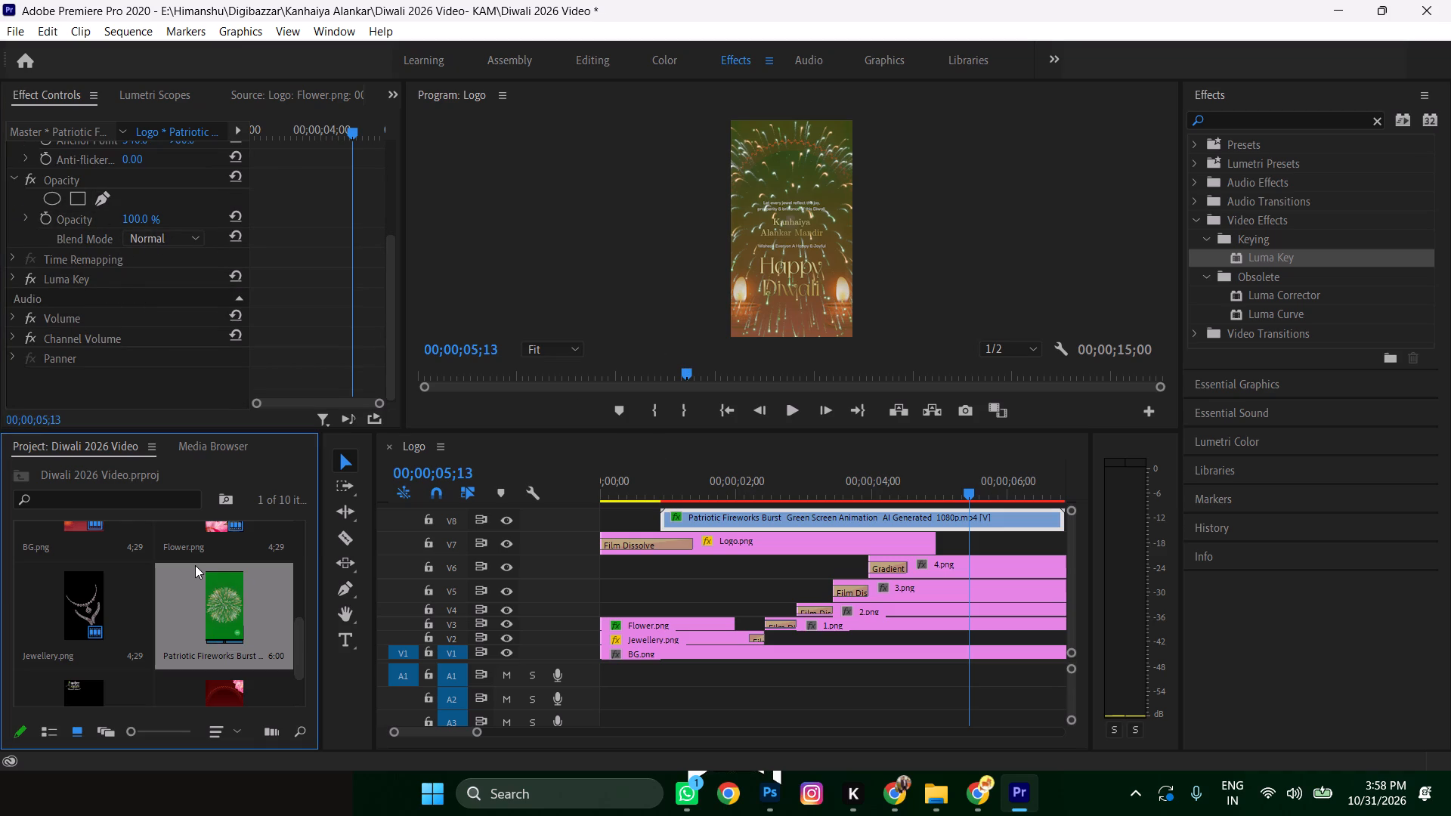
key("Delete")
left_click(838, 431)
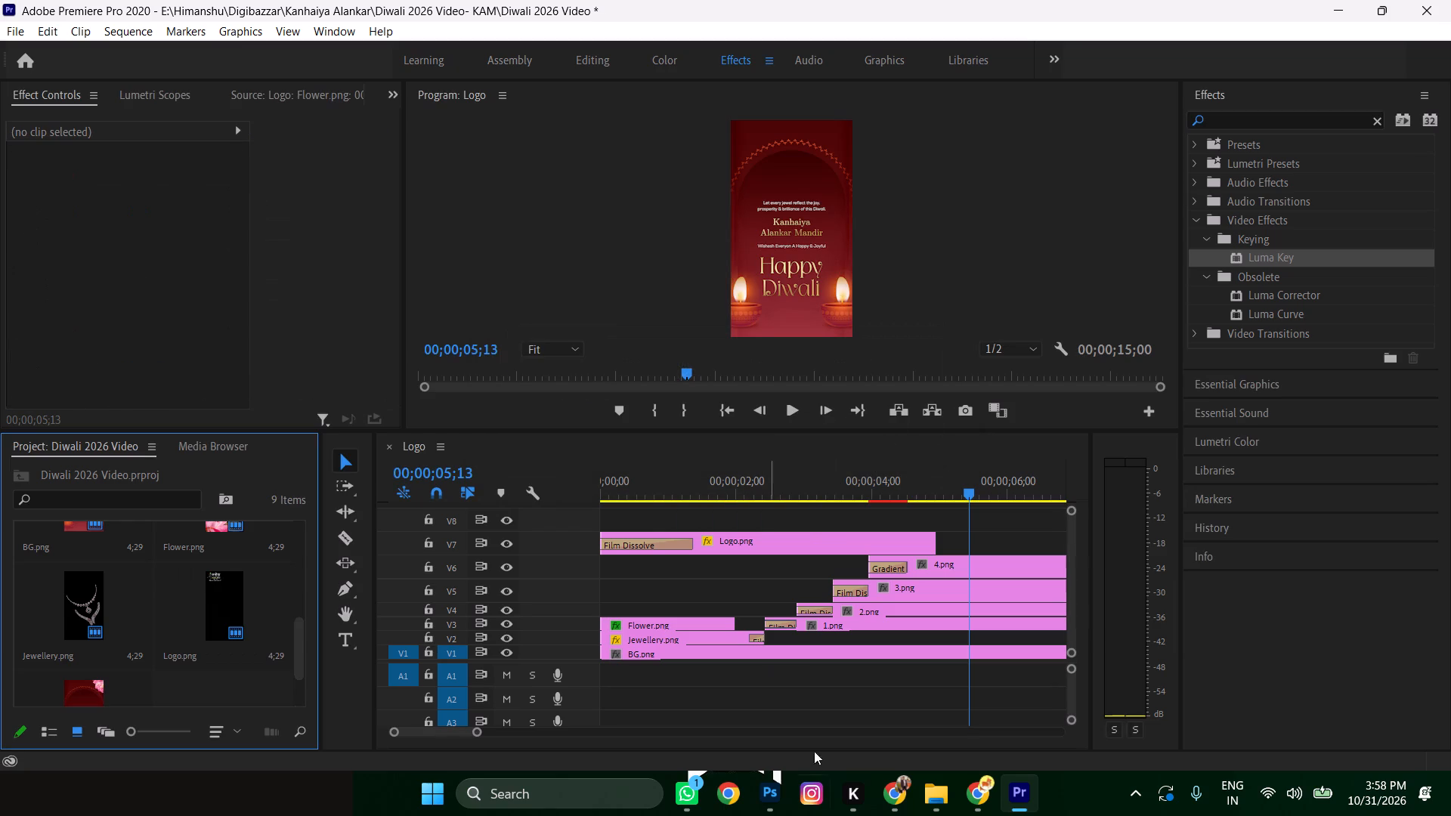
Switch to File Explorer and permanently delete the Patriotic Fireworks Burst video from the Diwali 2026 Video- KAM folder.
left_click(930, 793)
left_click(865, 699)
left_click_drag(617, 596, 605, 590)
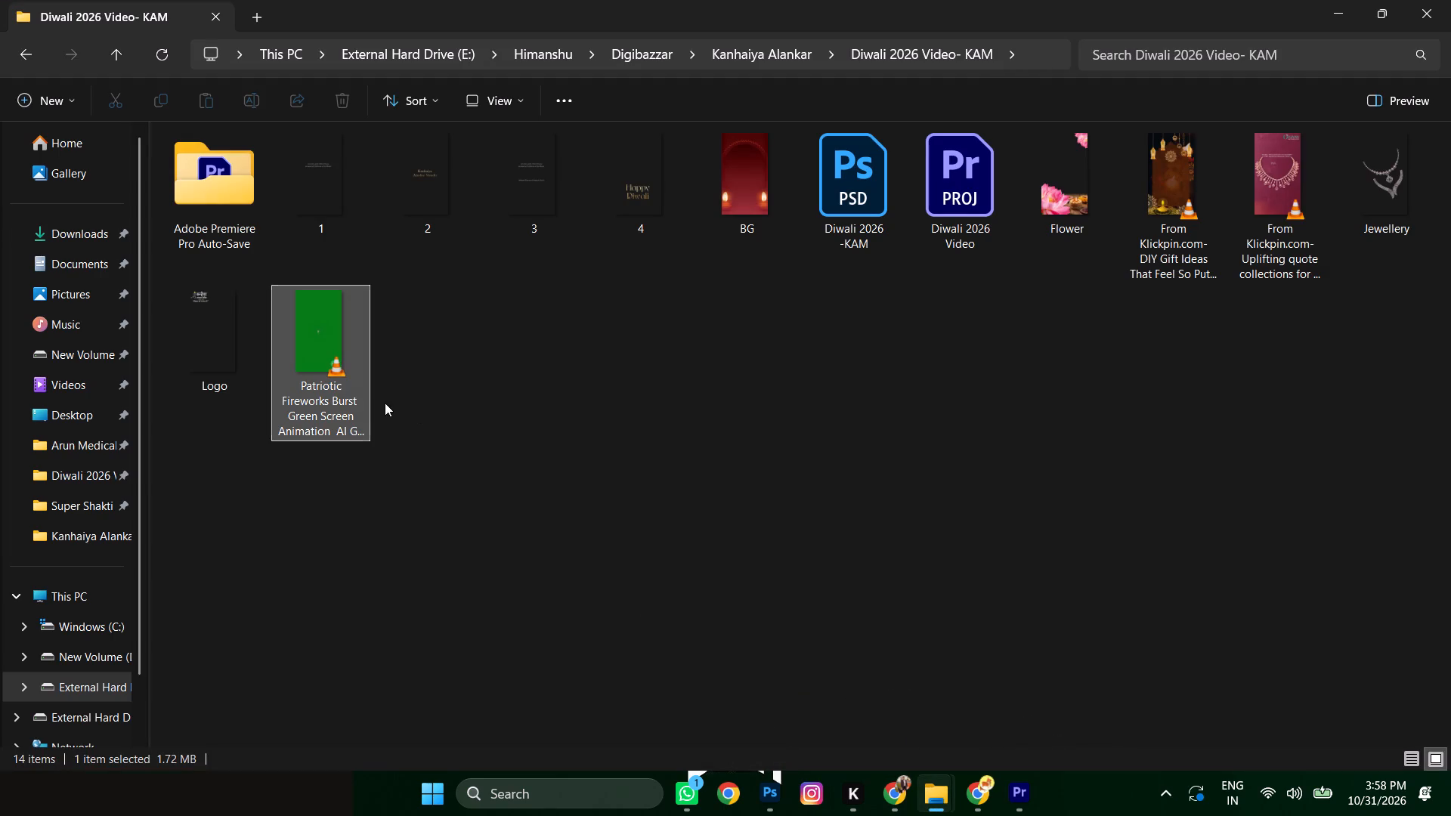
left_click(311, 369)
key("shift+Delete")
key("Return")
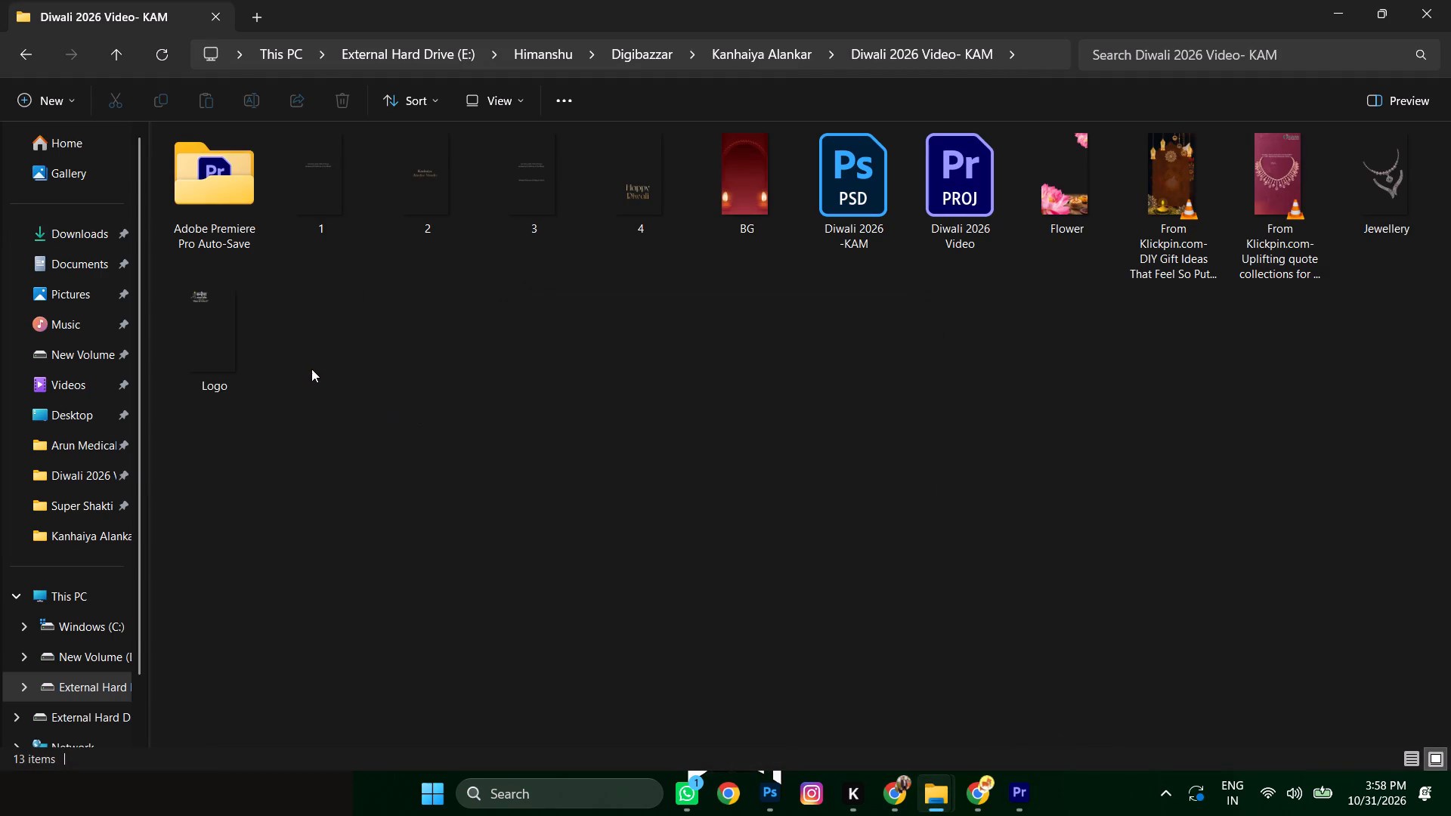
Switch to Chrome, close the Cloudflare verification tab, and return to YouTube's "rocket firecracker green screen" search results.
left_click(883, 787)
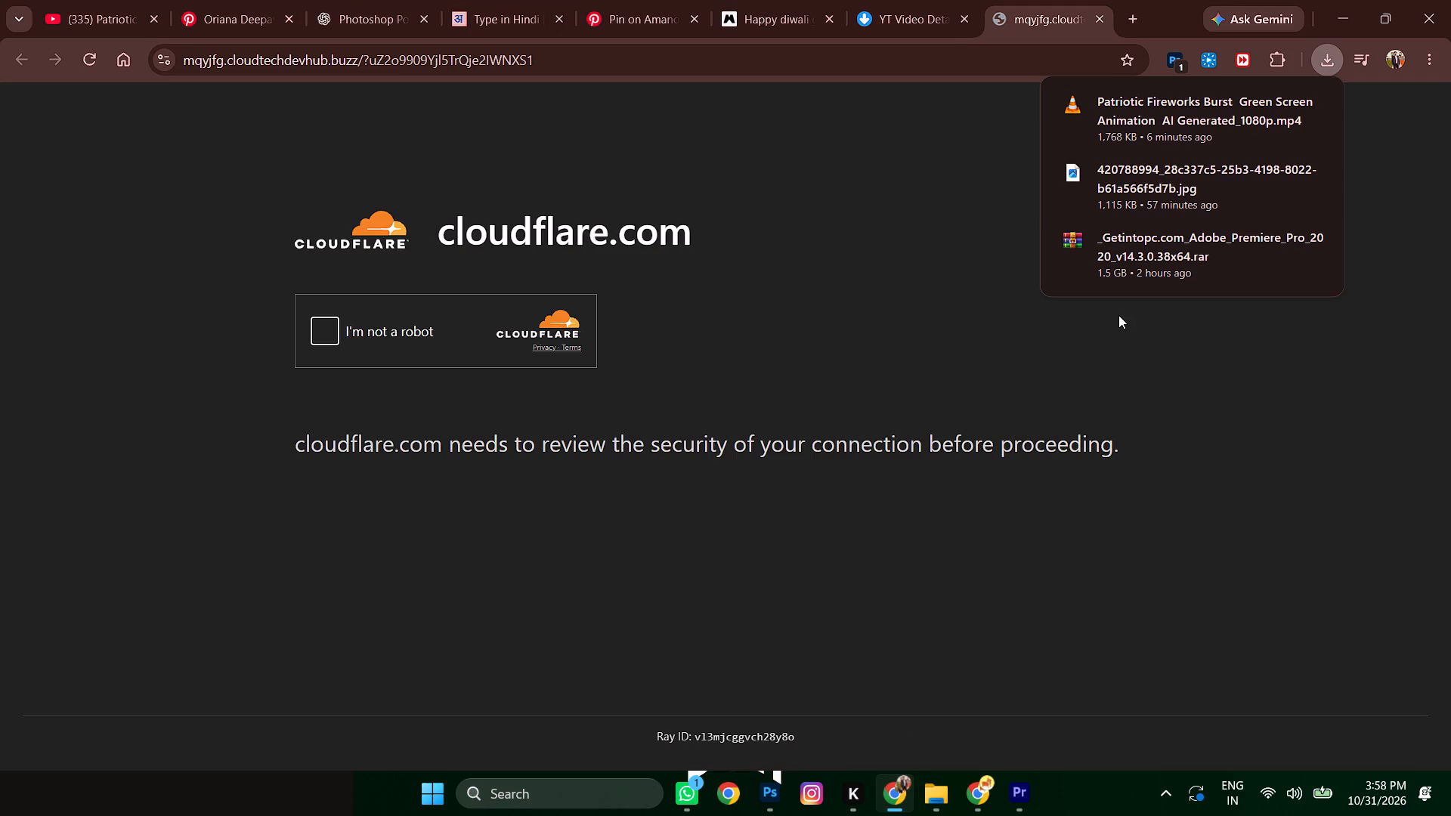
left_click(1098, 18)
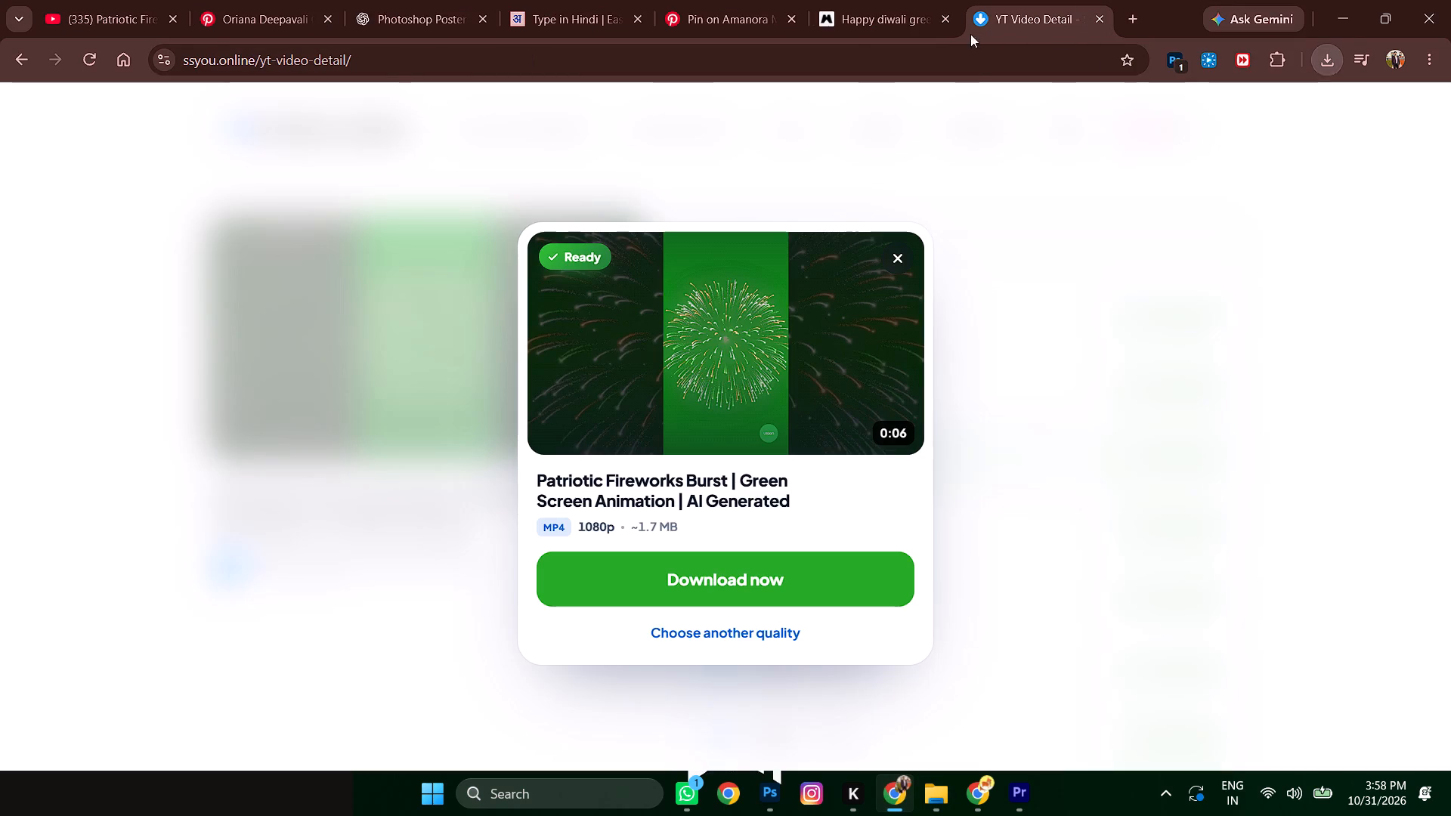
left_click(105, 6)
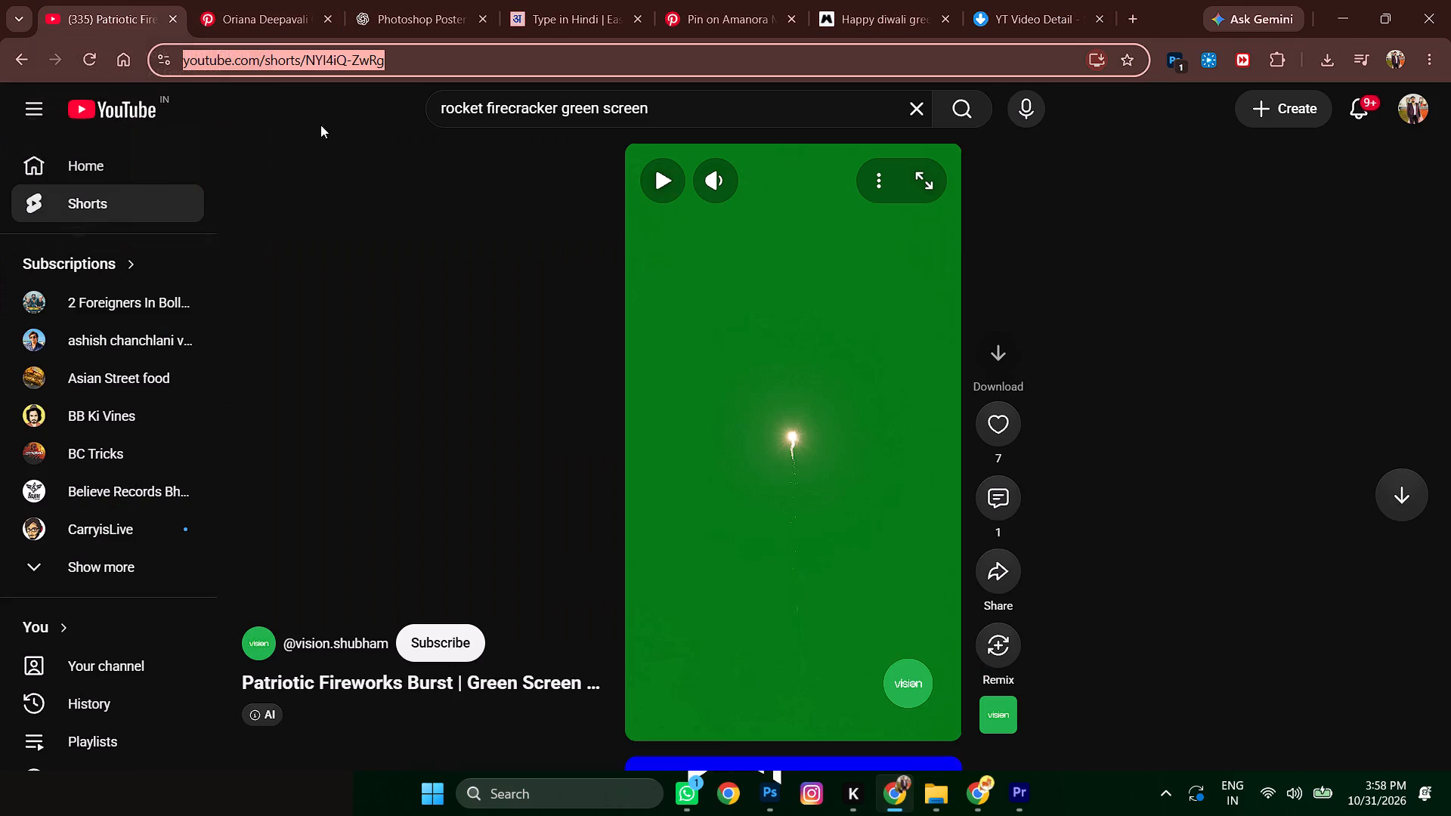
scroll(814, 364, "down", 1)
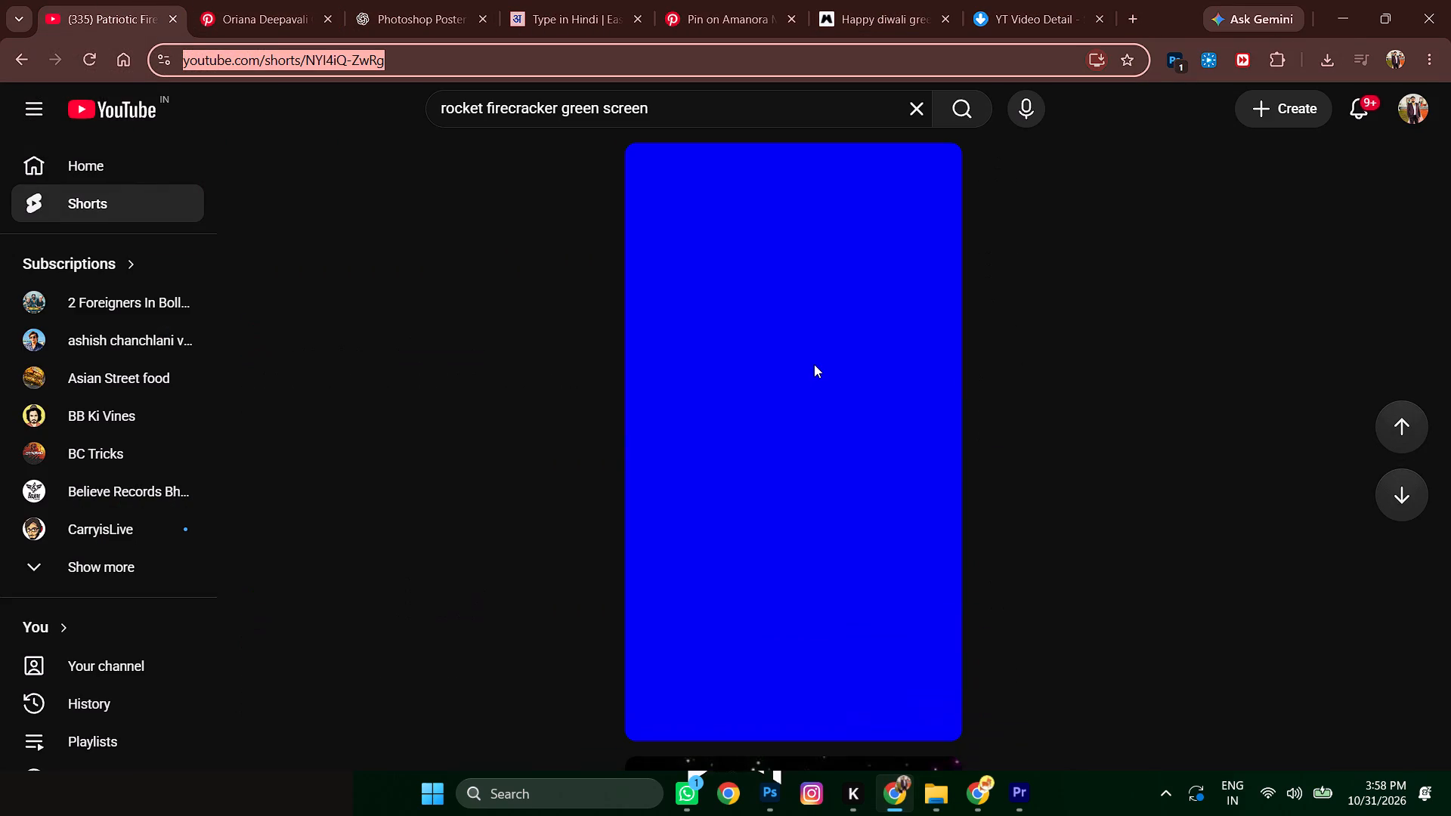
left_click(691, 416)
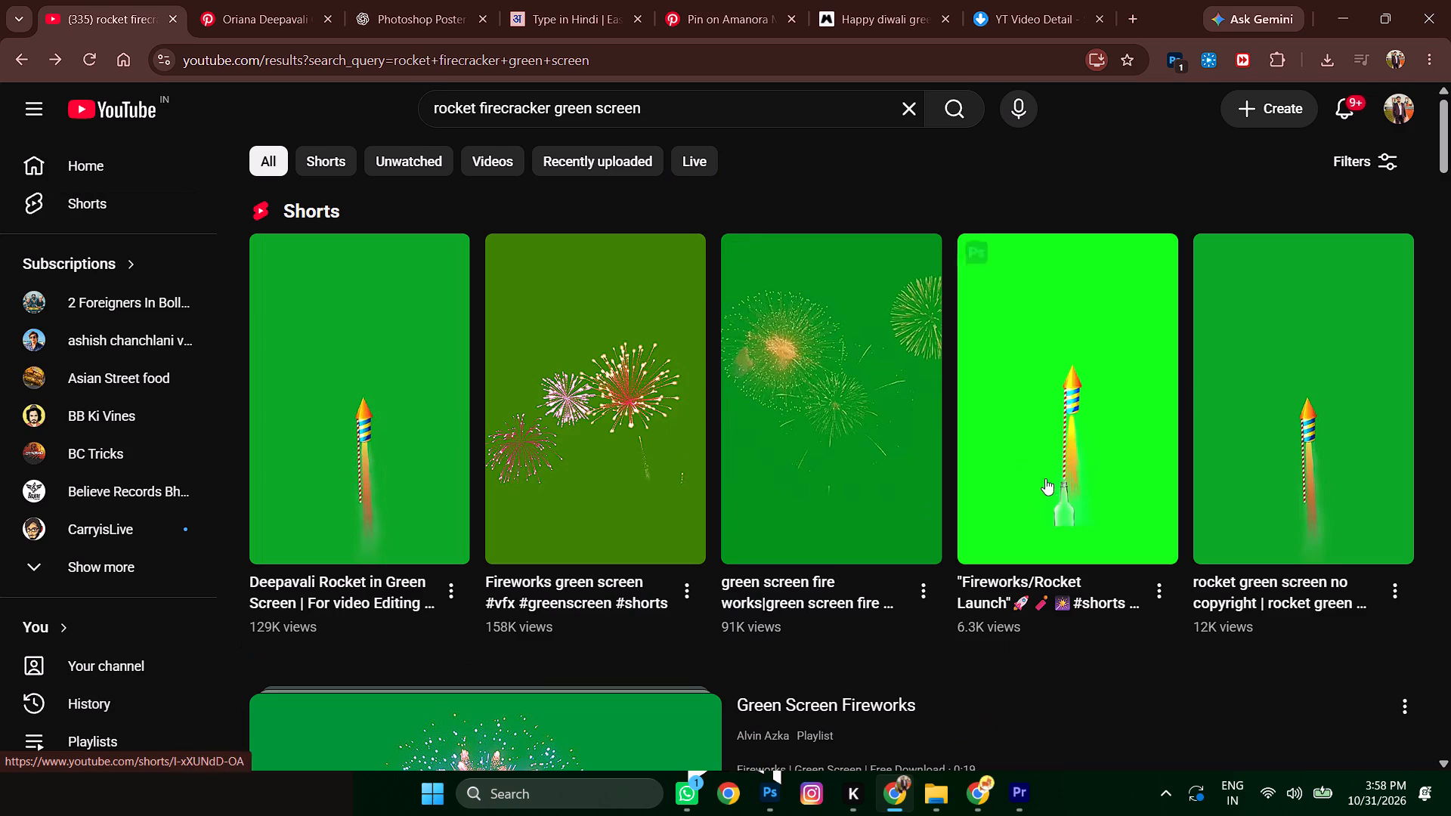
Look through the rocket firecracker green screen search results for a suitable replacement firework clip.
scroll(524, 474, "down", 11)
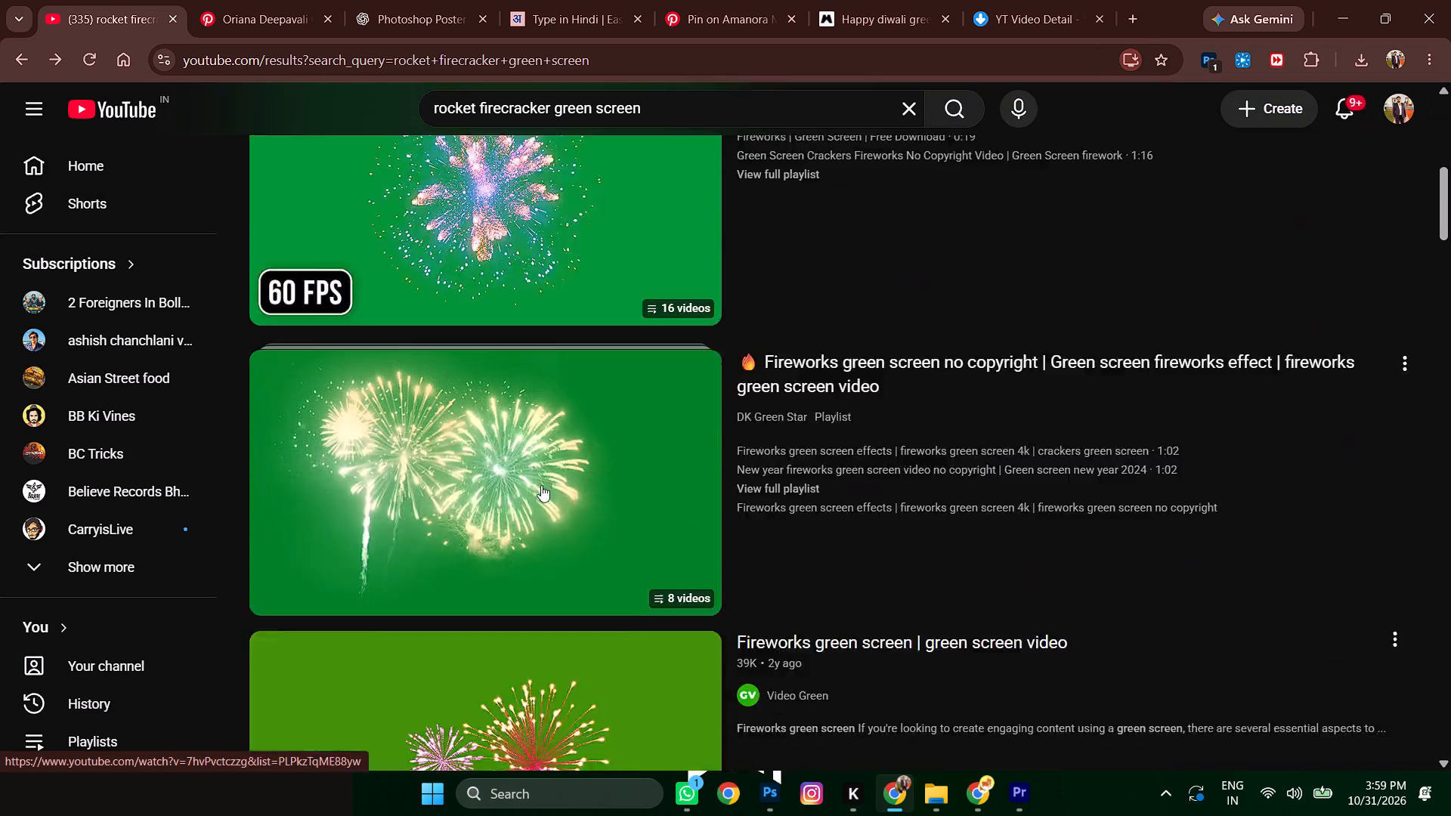
scroll(541, 485, "down", 13)
scroll(901, 527, "up", 3)
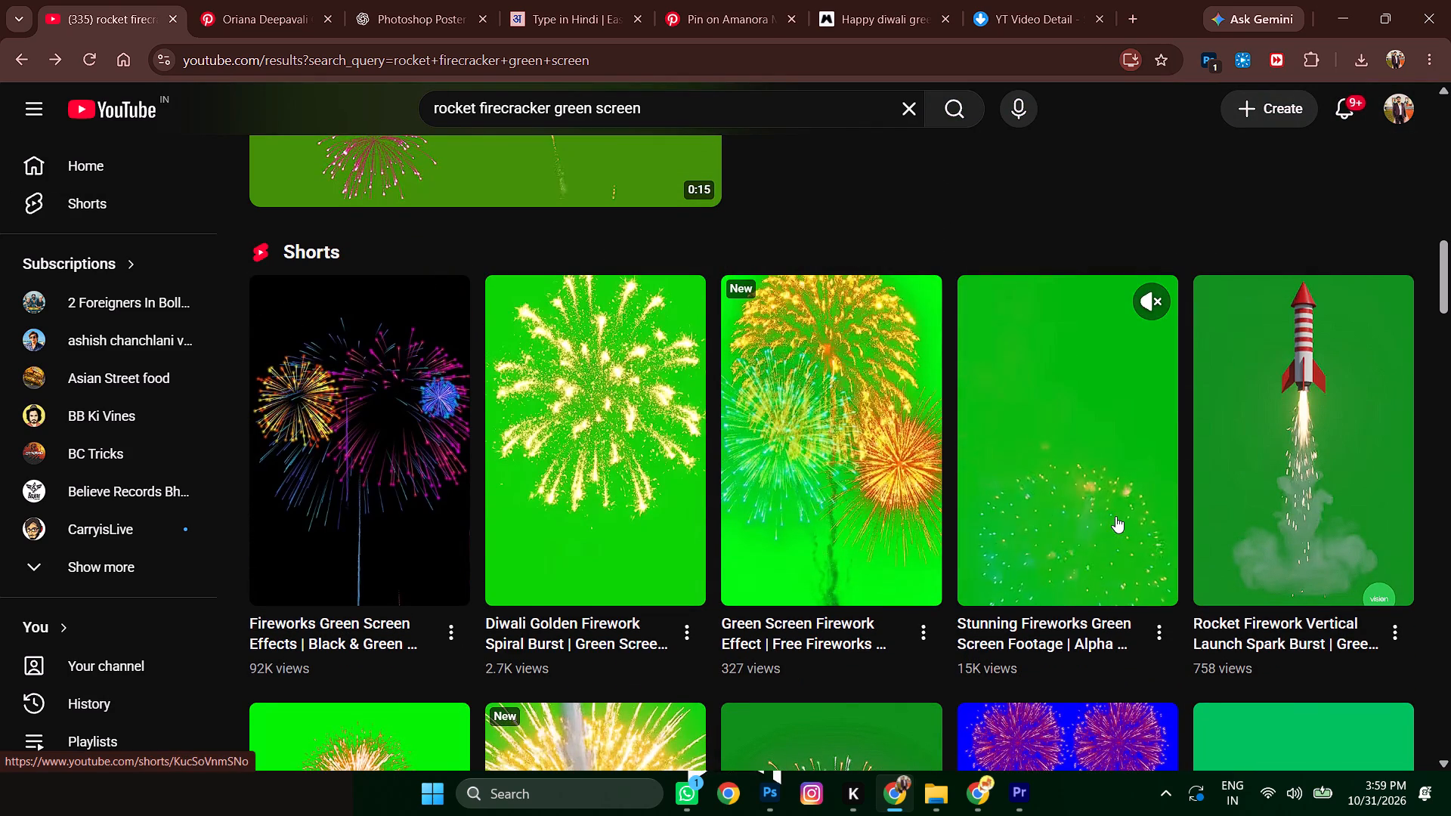
scroll(1115, 516, "down", 5)
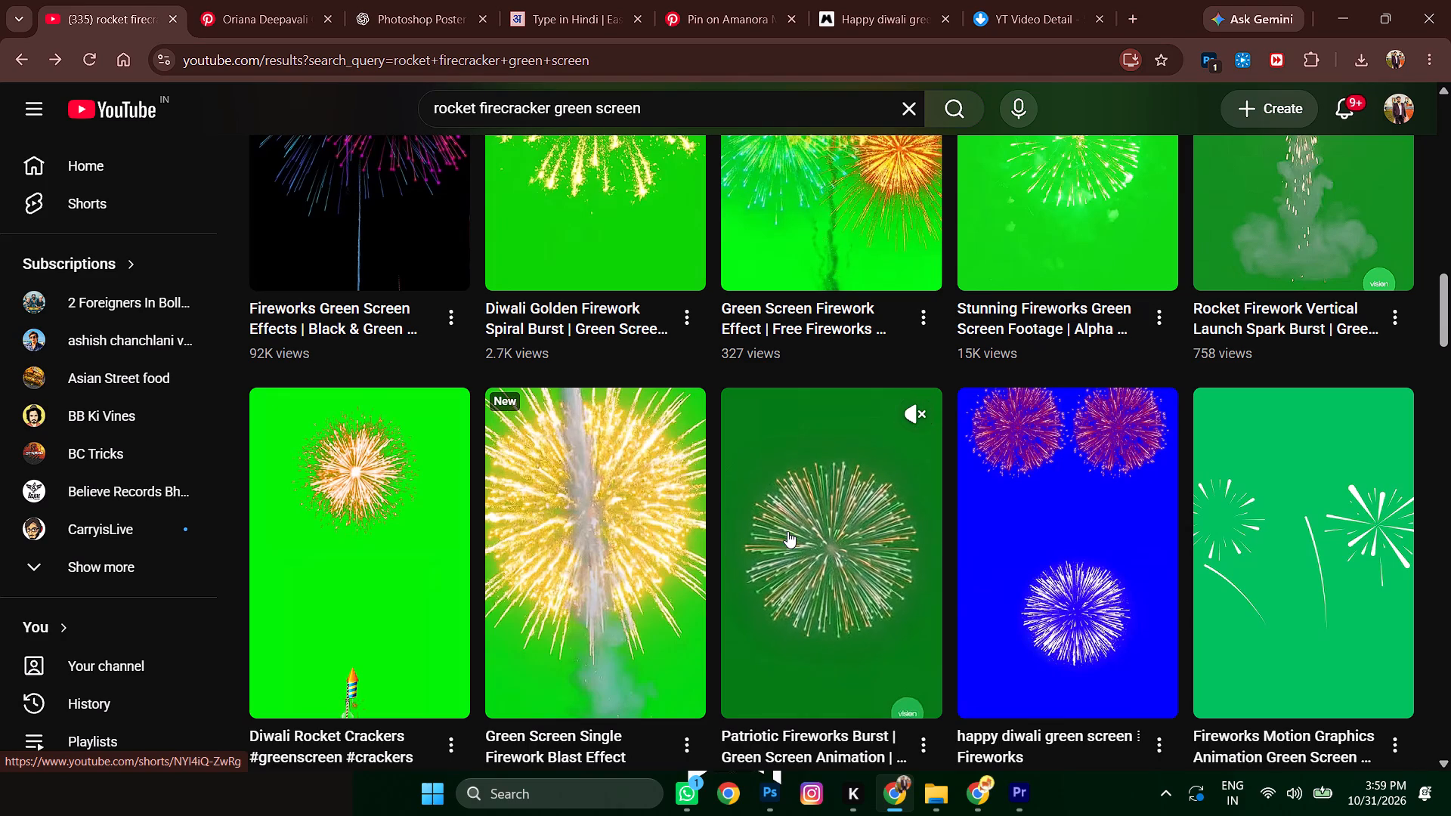
scroll(913, 526, "down", 8)
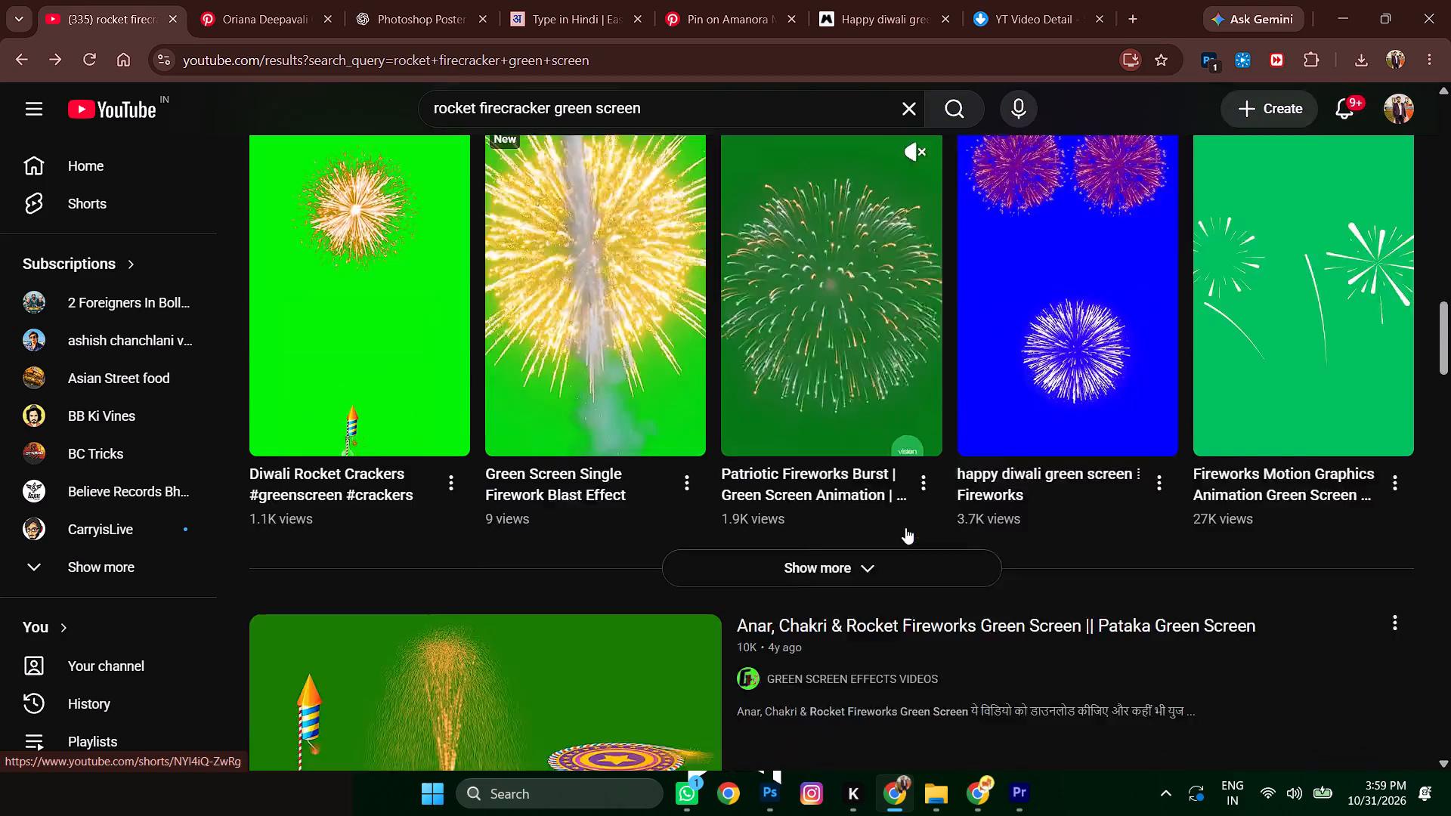
scroll(902, 526, "down", 4)
scroll(825, 525, "down", 7)
scroll(576, 498, "down", 15)
scroll(510, 355, "down", 5)
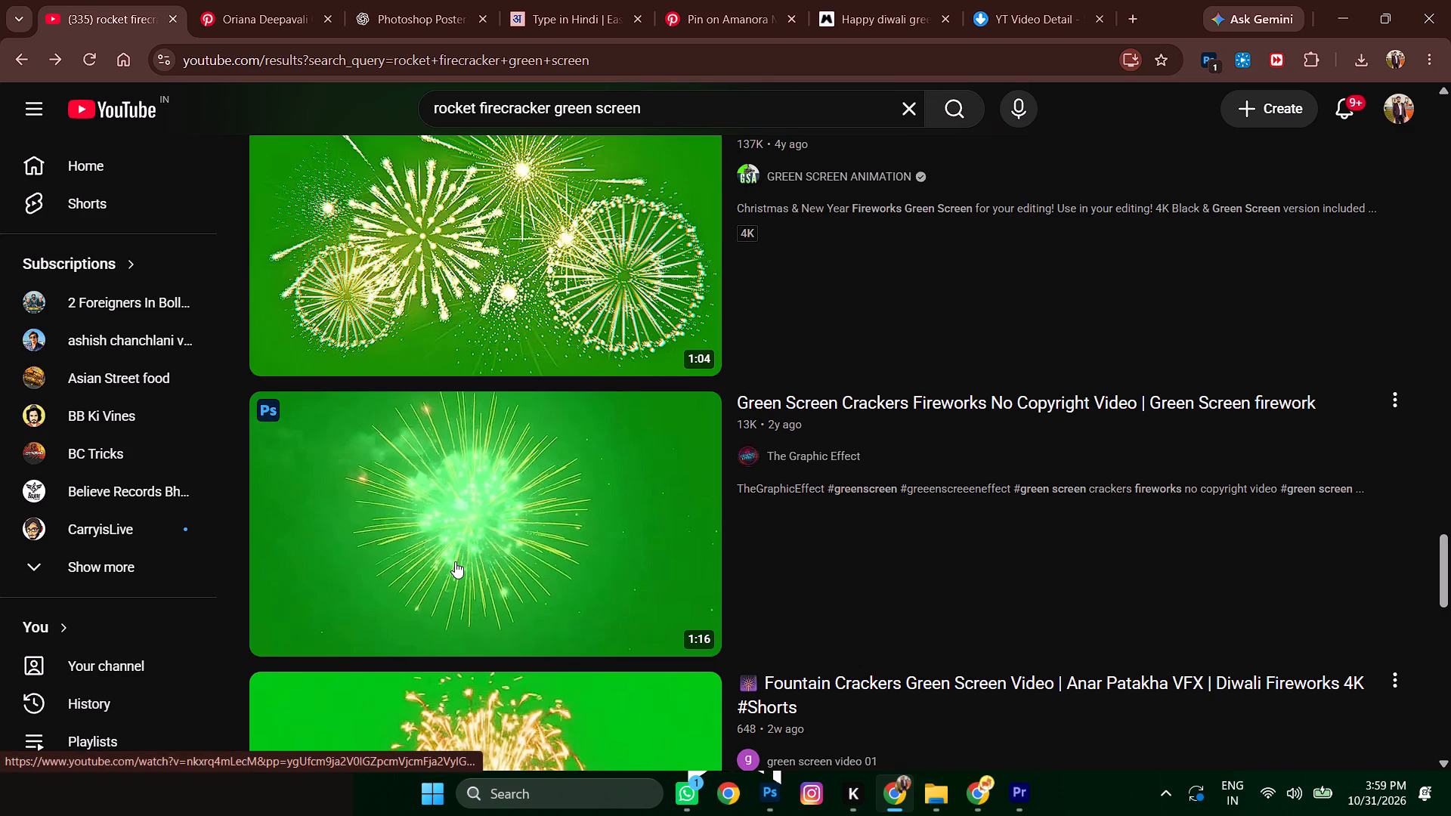
scroll(839, 518, "down", 2)
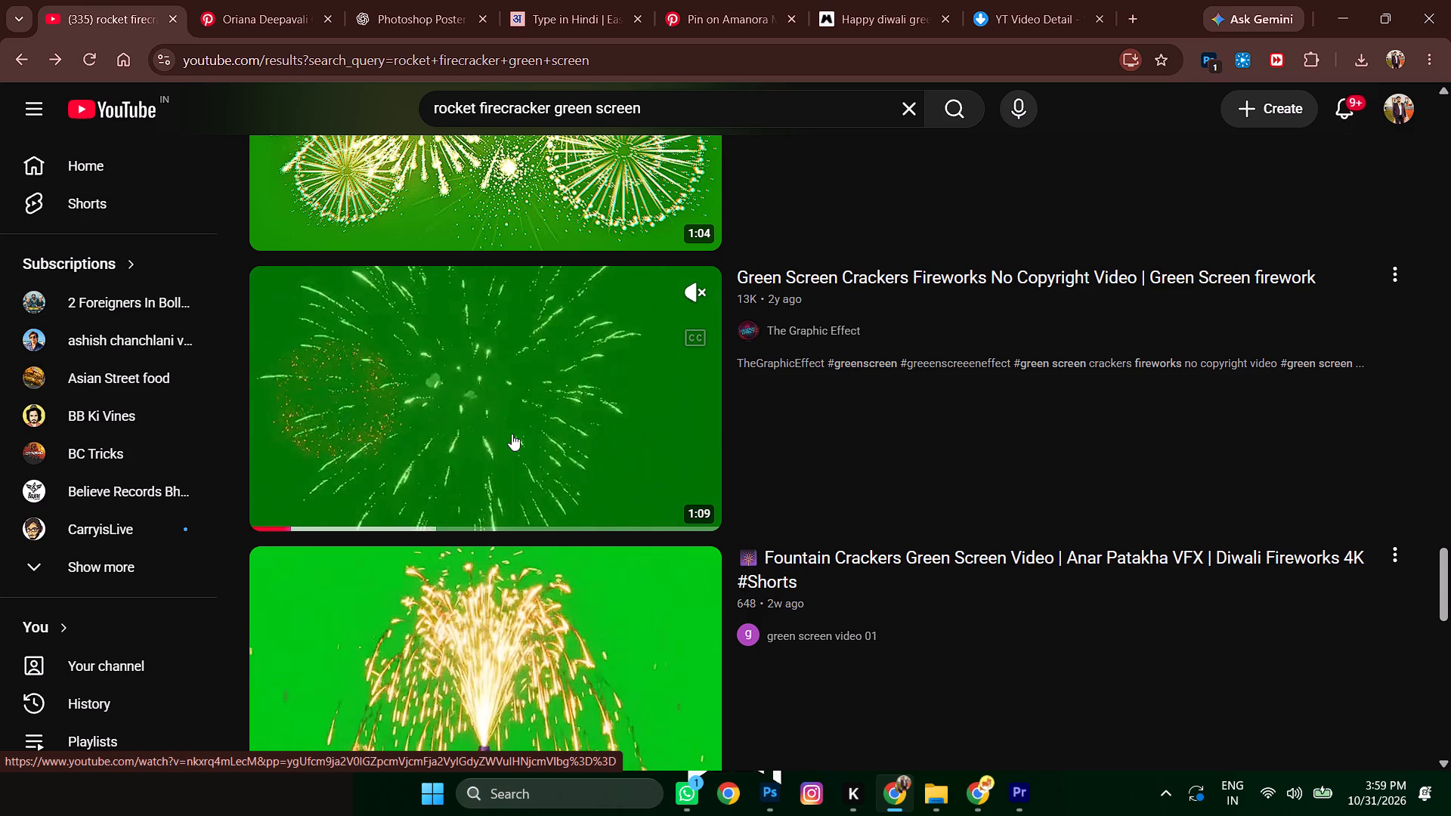
scroll(672, 417, "down", 6)
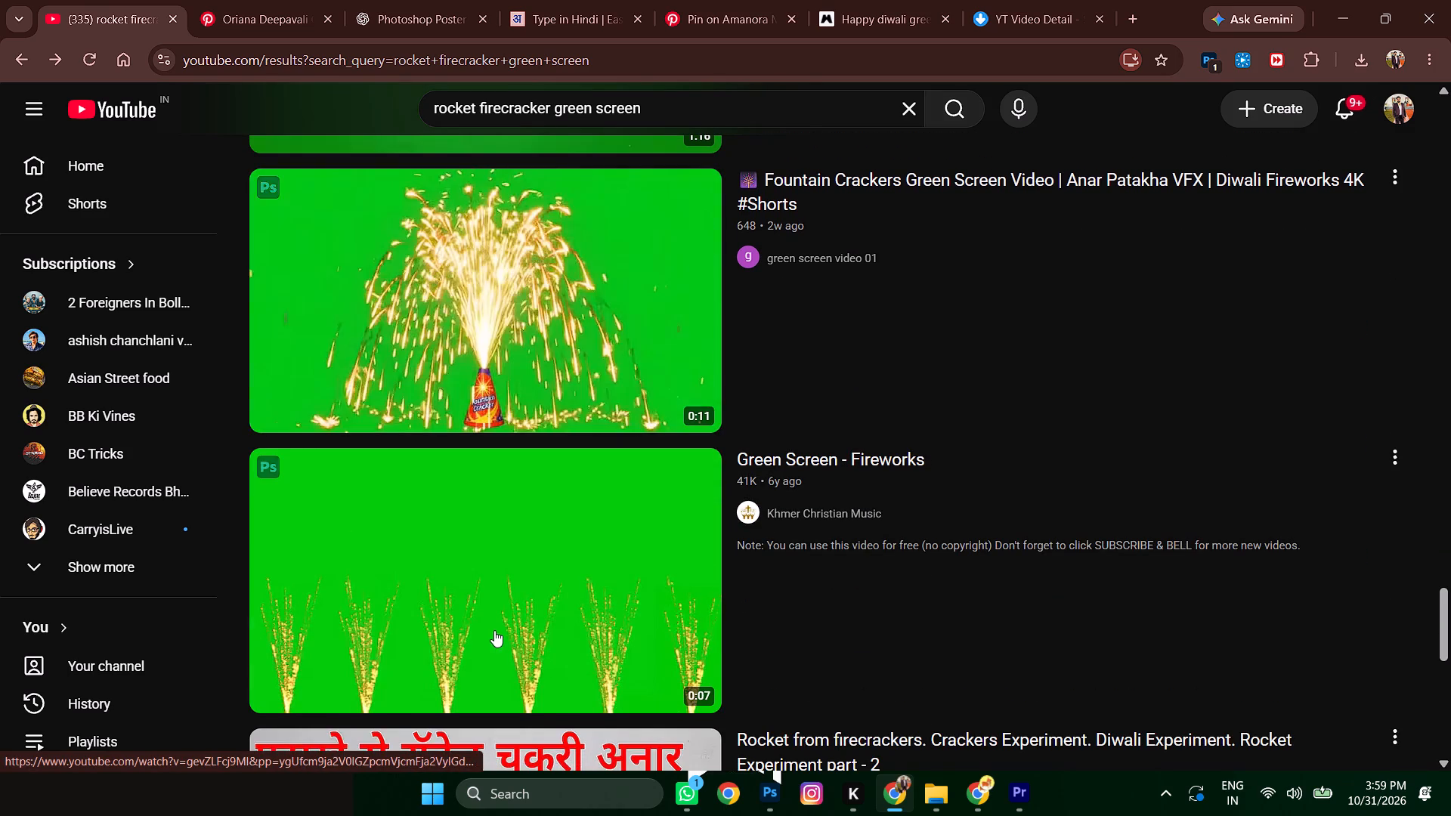
scroll(494, 630, "down", 6)
scroll(568, 529, "up", 16)
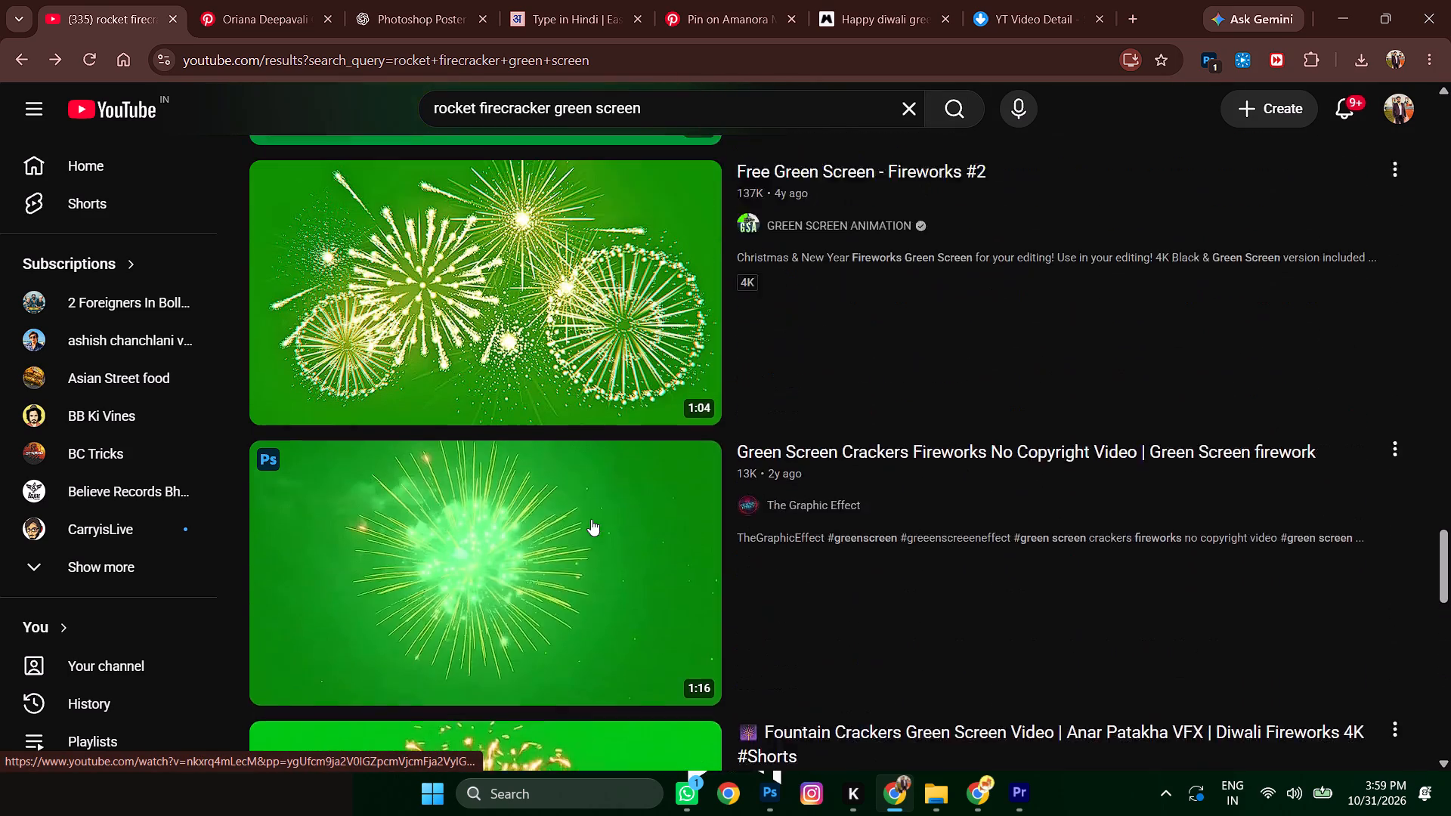
Open the "Green Screen Crackers Fireworks No Copyright Video" from The Graphic Effect, pause it and copy its link.
left_click(567, 596)
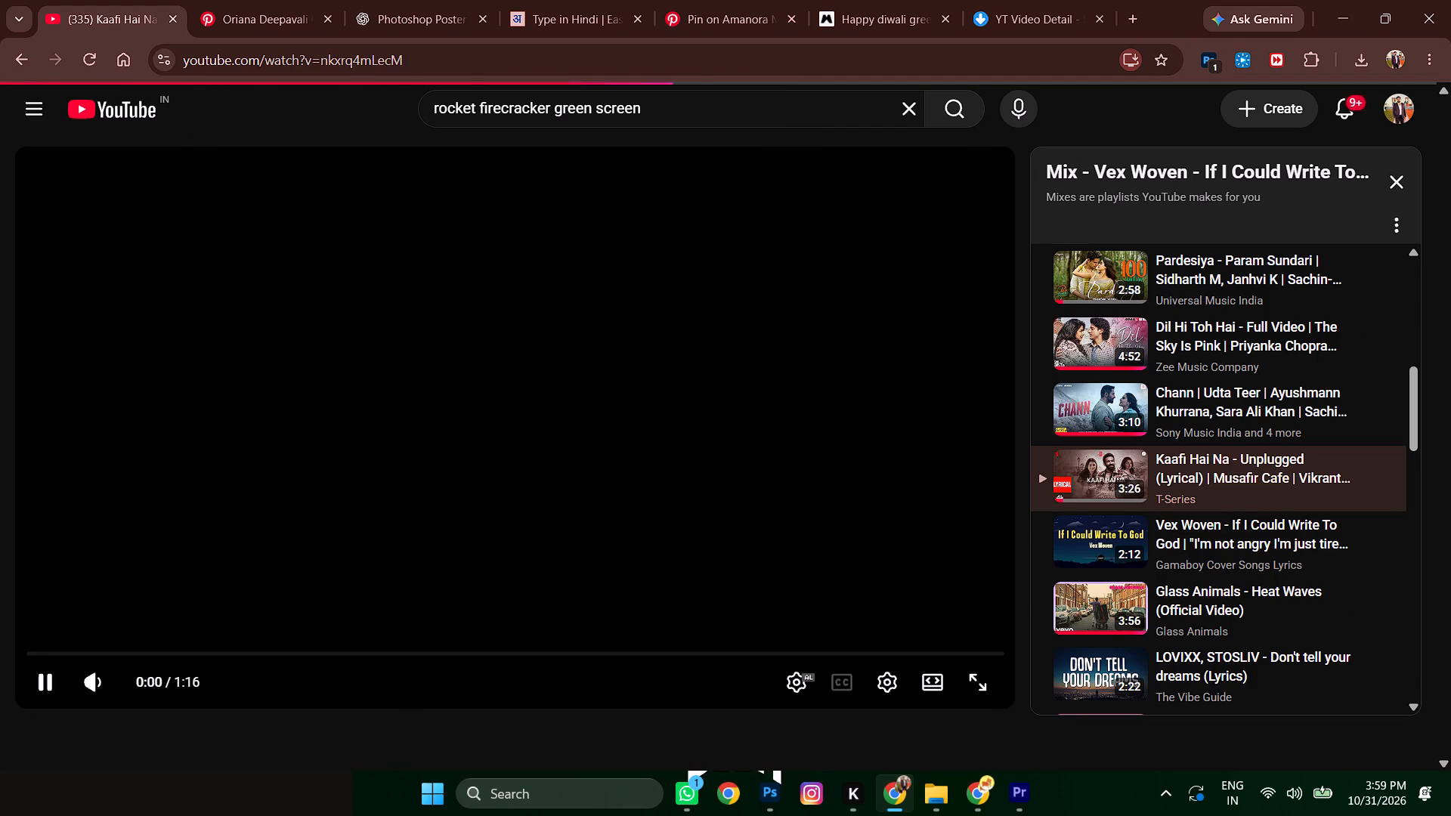
left_click(716, 369)
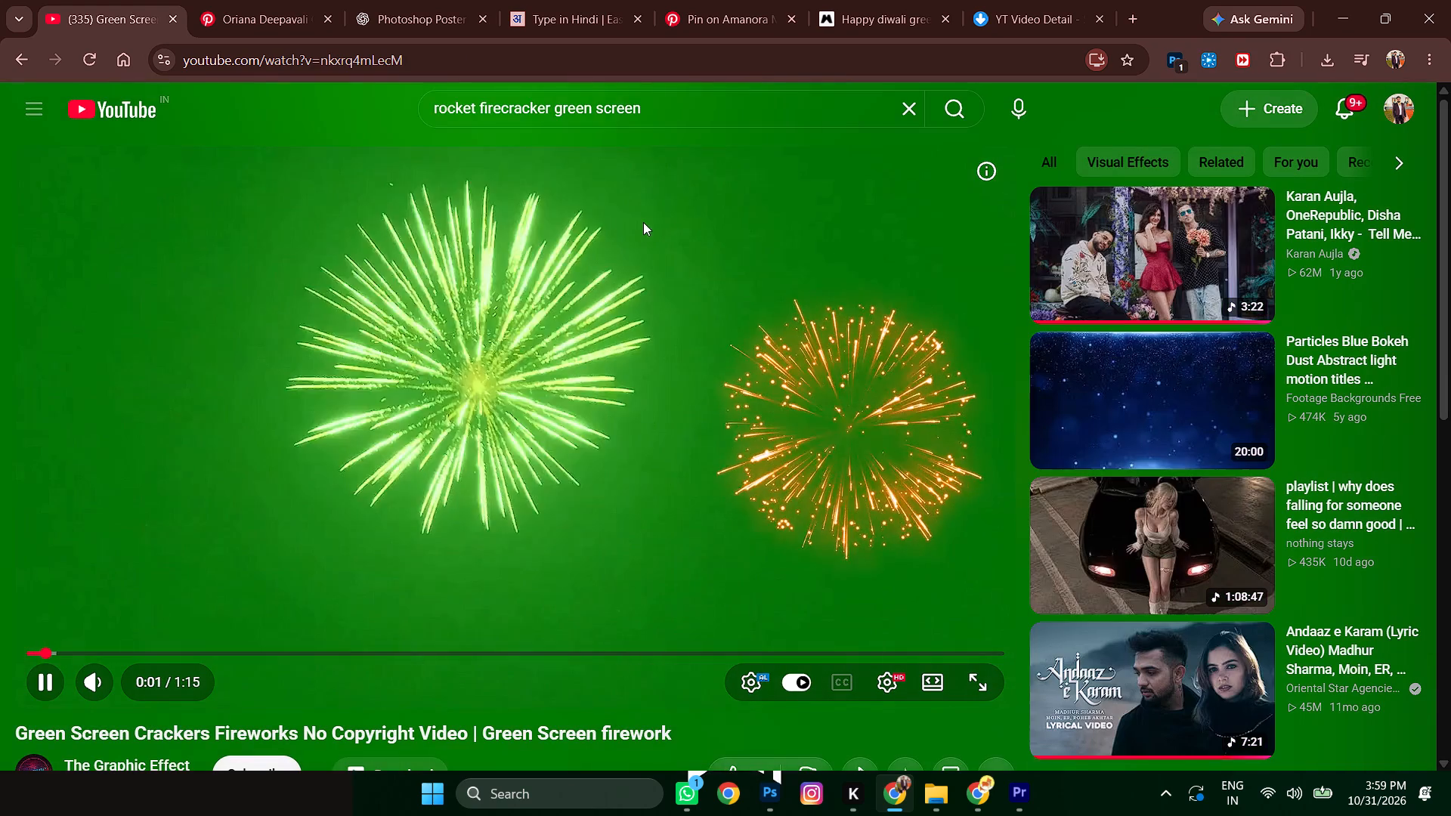
left_click(508, 381)
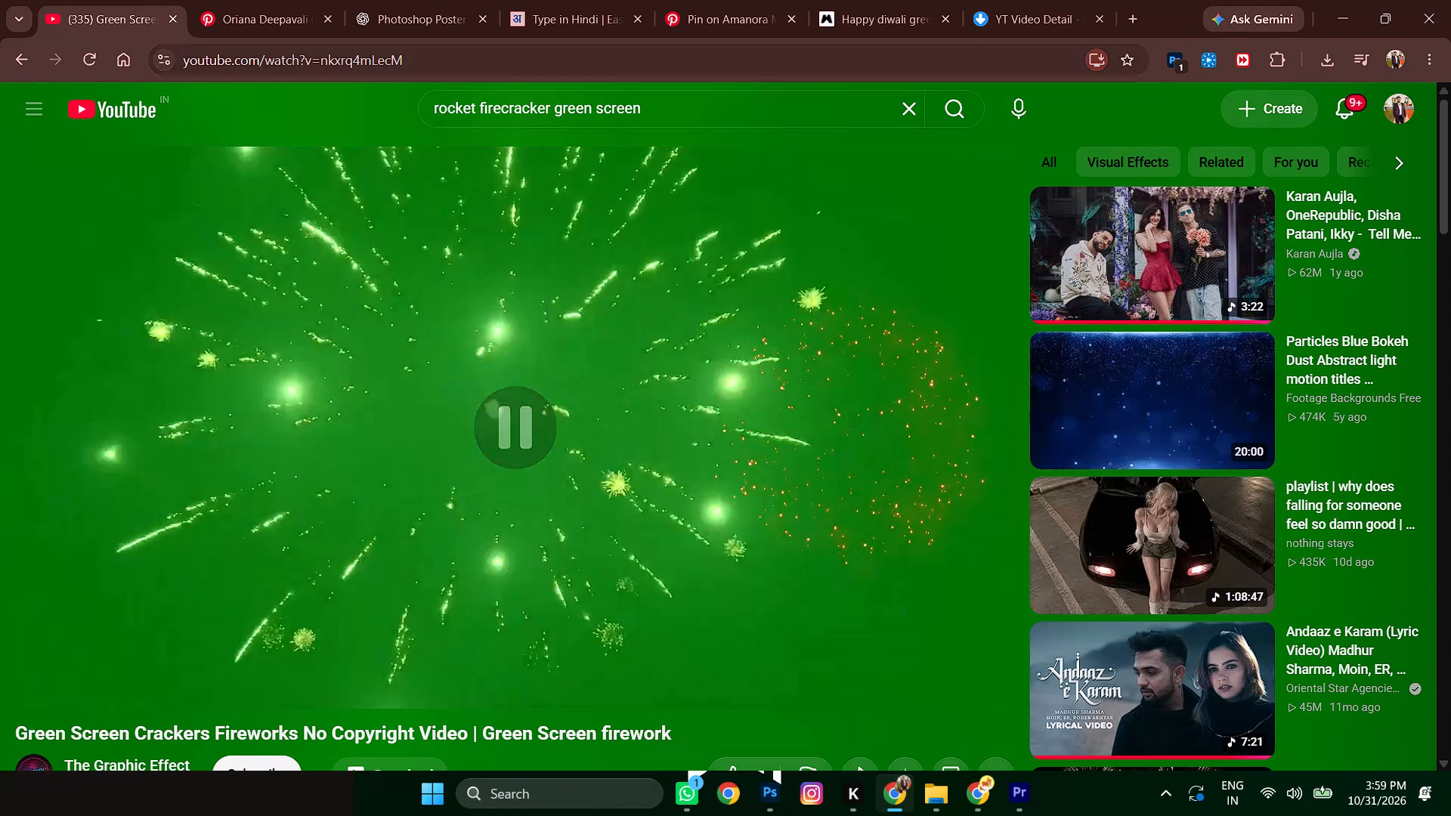
left_click(512, 66)
key("ctrl+c")
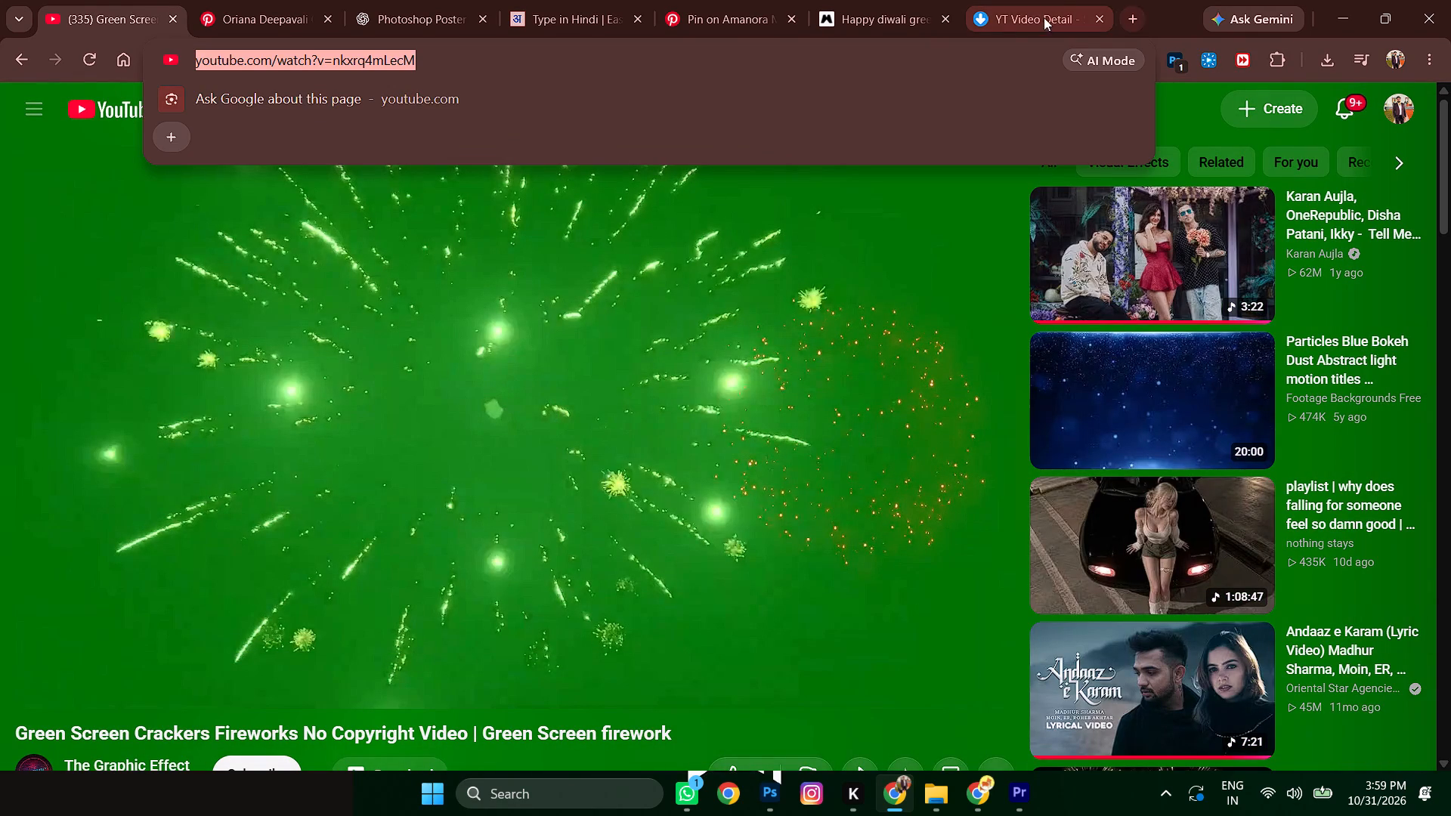
Return to the SSYouTube downloader, dismiss the previous video's download prompt, and submit the copied link in a fresh YouTube Downloader page.
left_click(1047, 15)
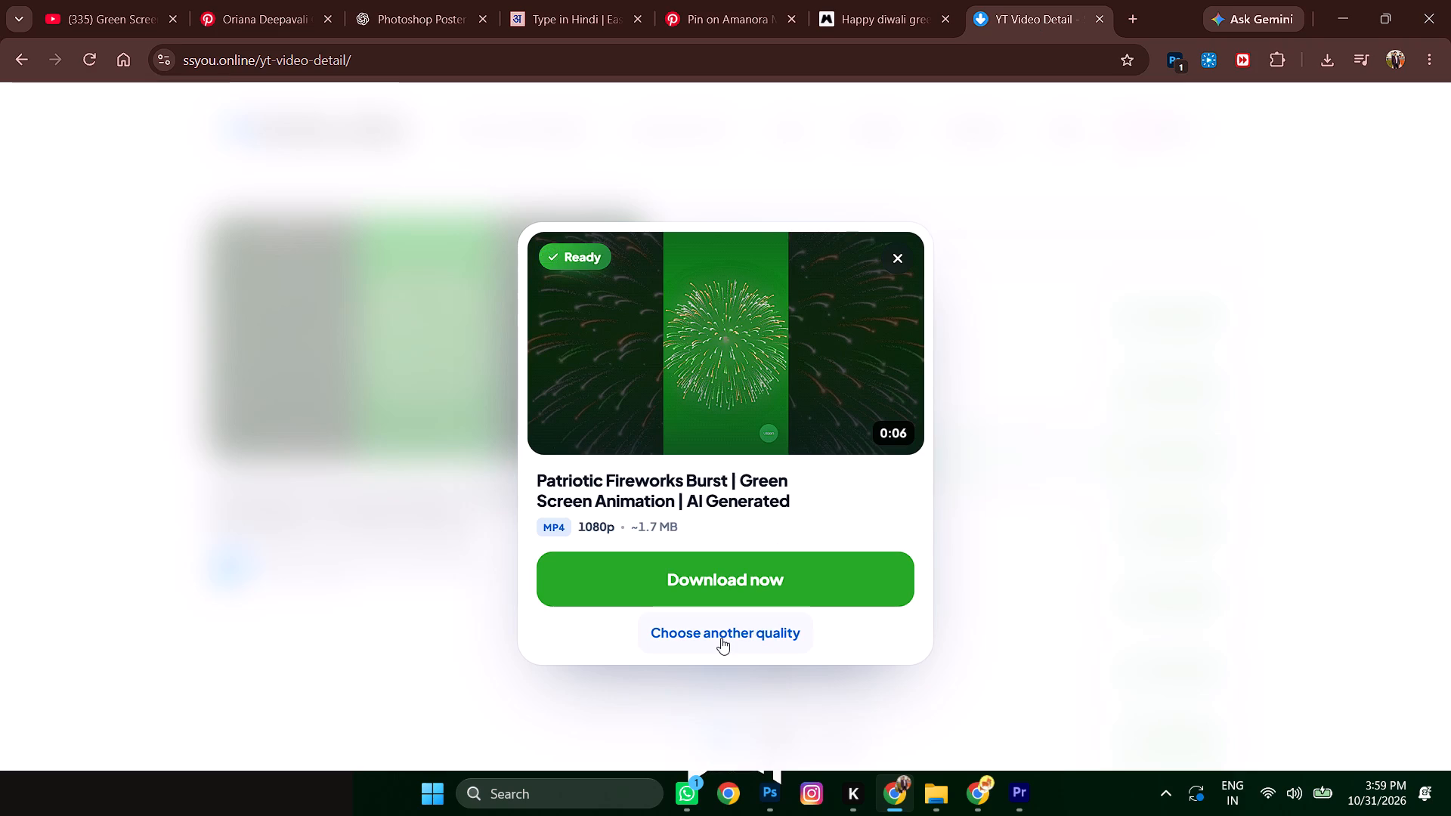
left_click(721, 637)
scroll(674, 387, "up", 12)
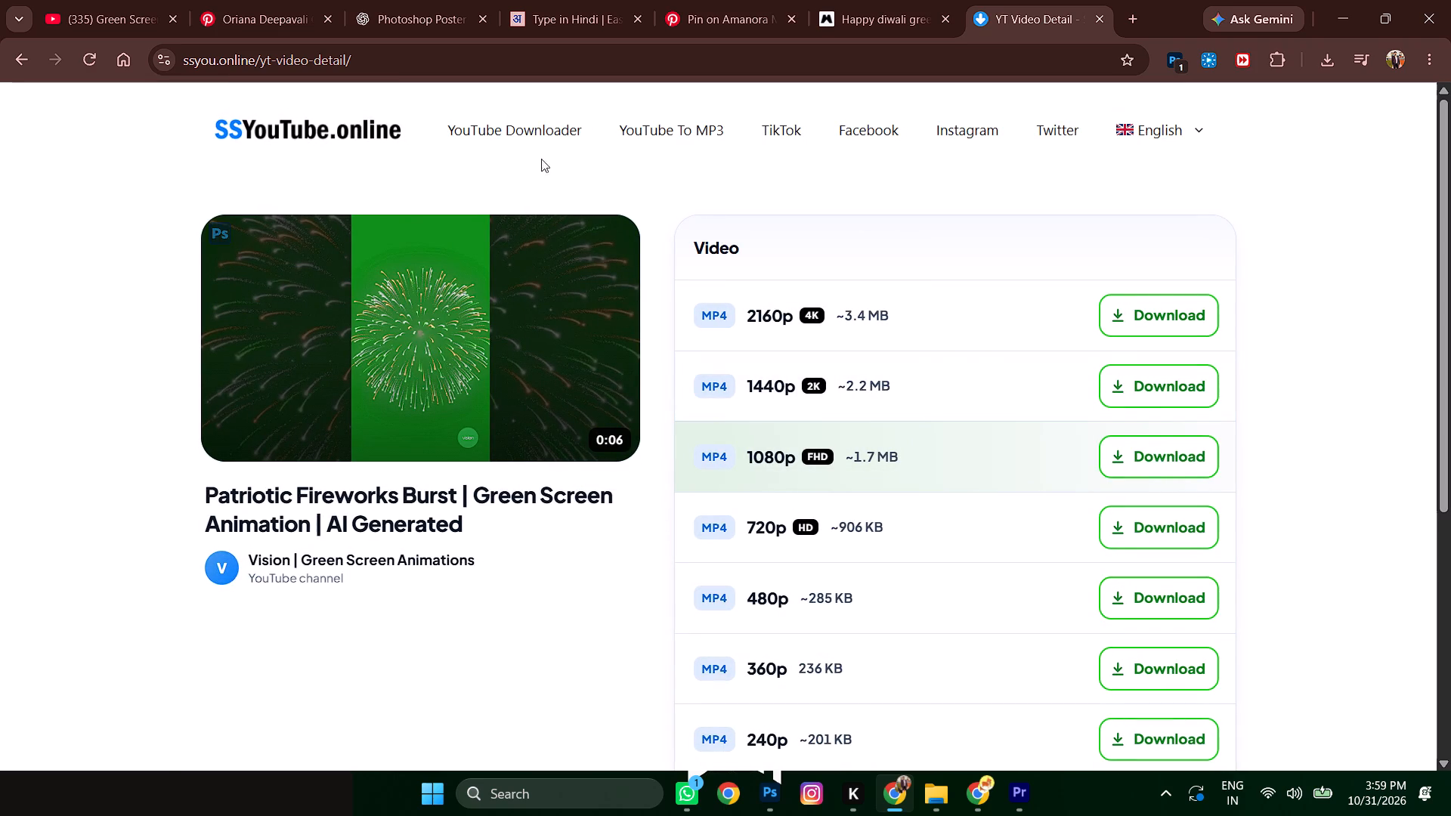
left_click(543, 135)
left_click(687, 345)
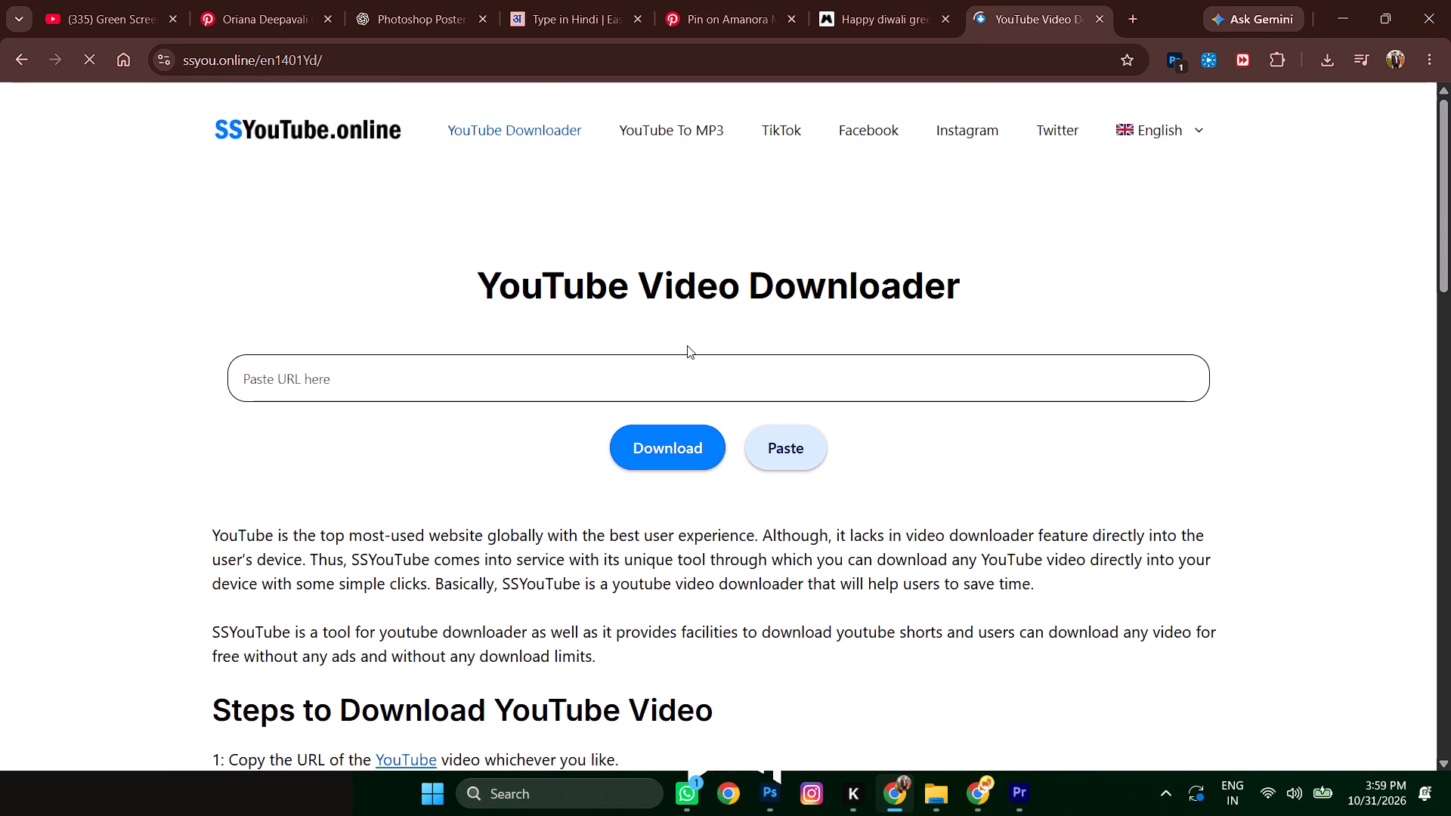
left_click(381, 372)
key("ctrl+v")
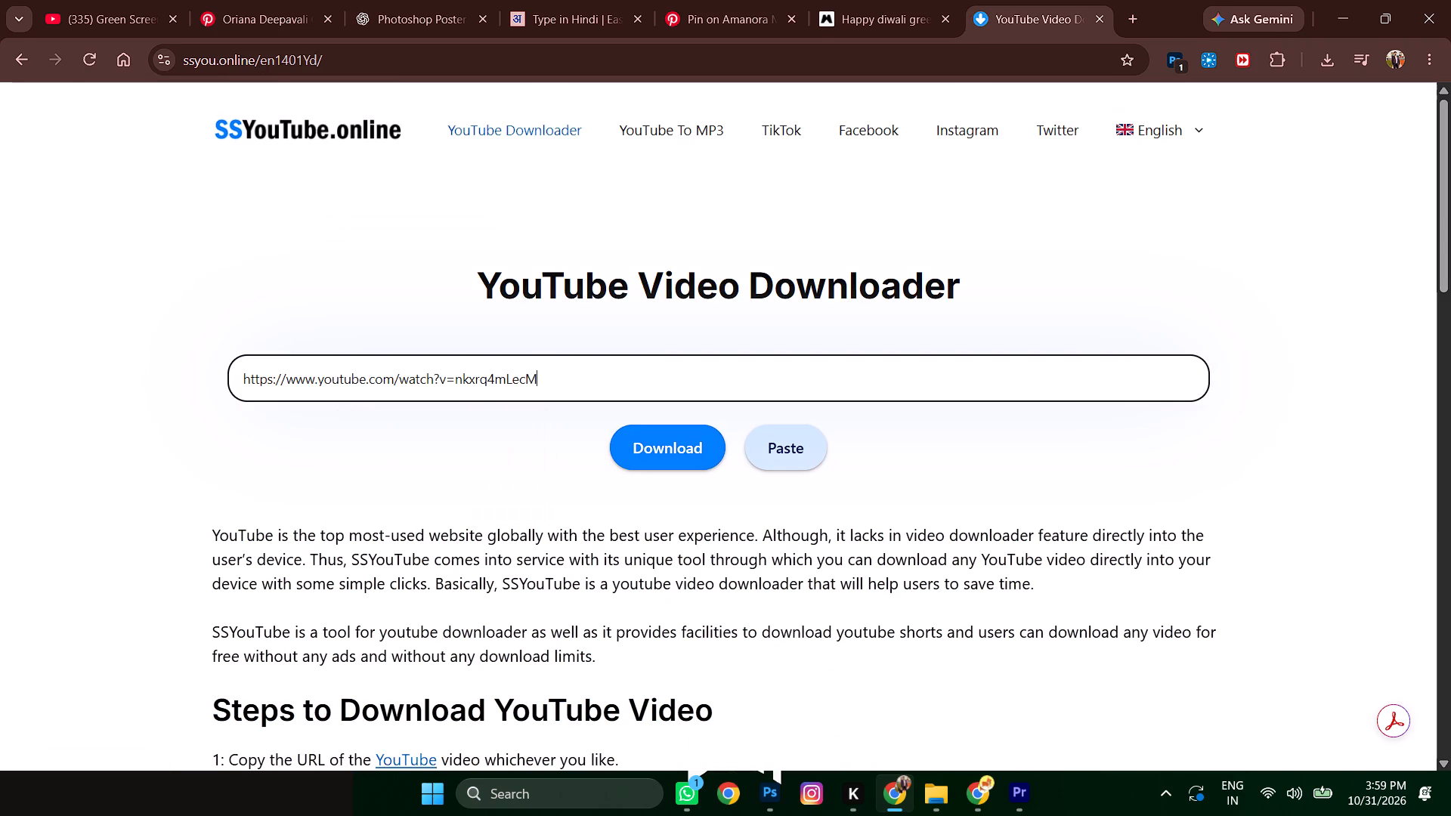
left_click(645, 452)
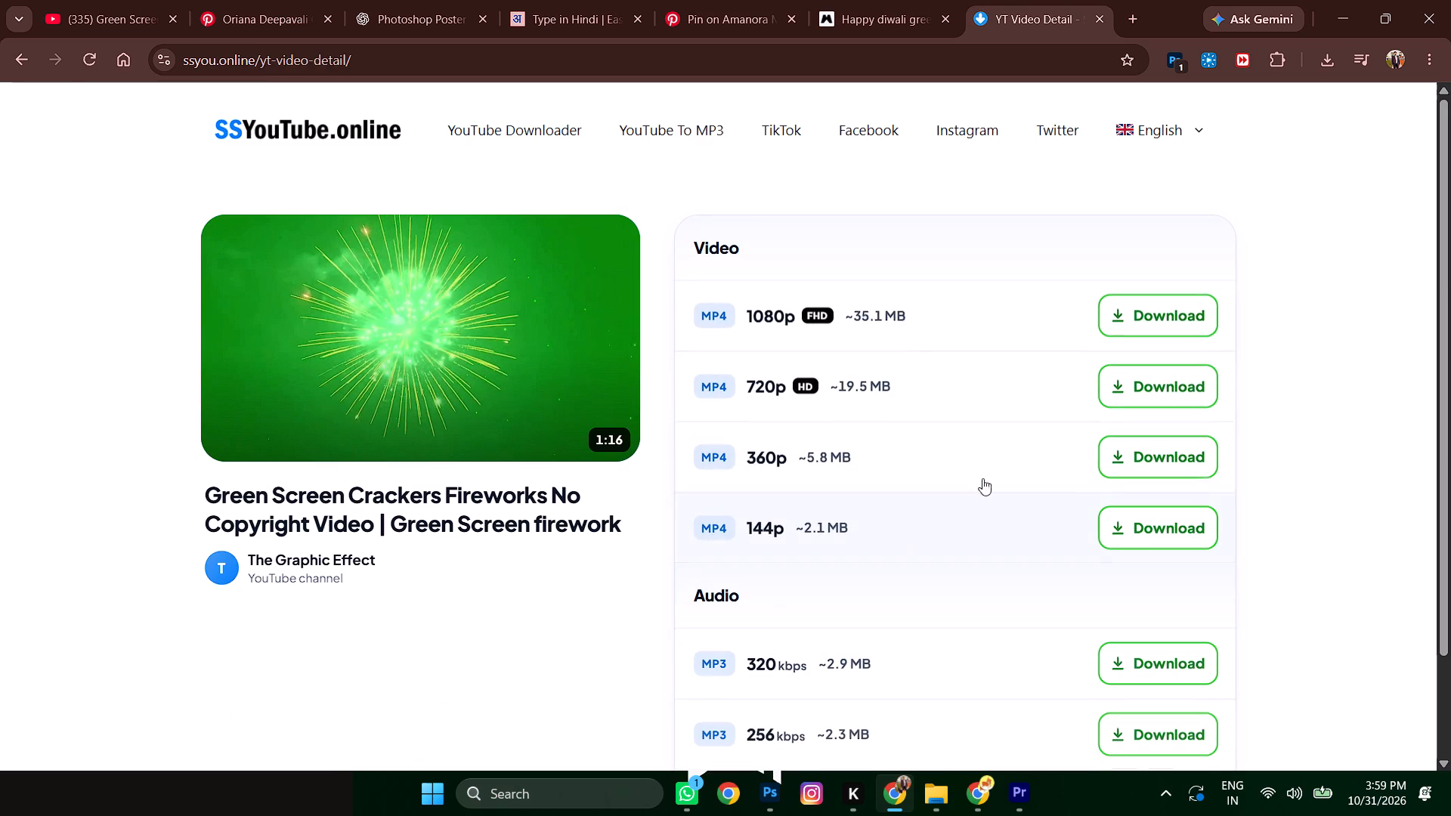
Download the Green Screen Crackers Fireworks video as 1080p MP4, closing the blocked ad tab that interrupts it.
left_click(1144, 319)
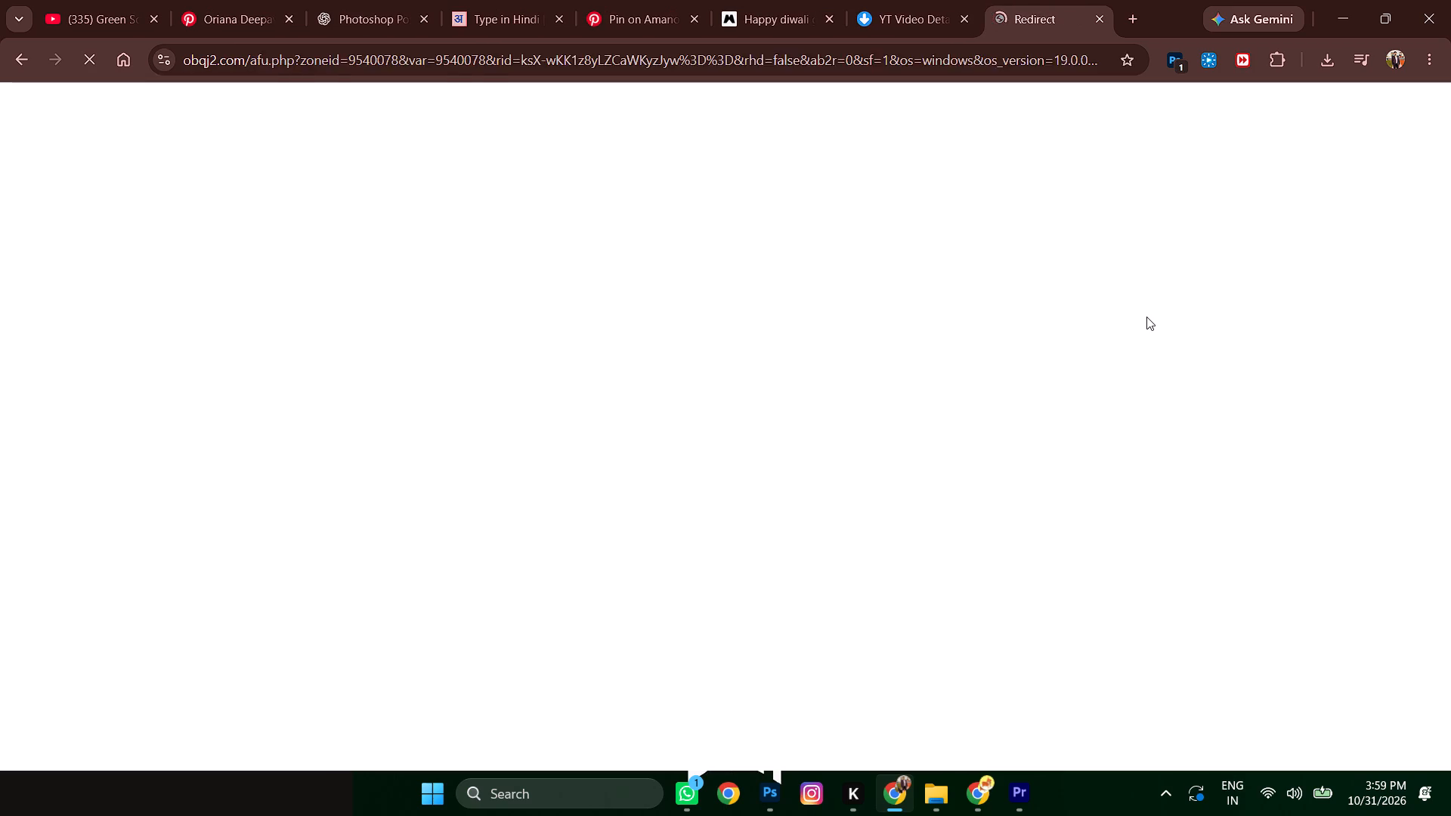
left_click(795, 627)
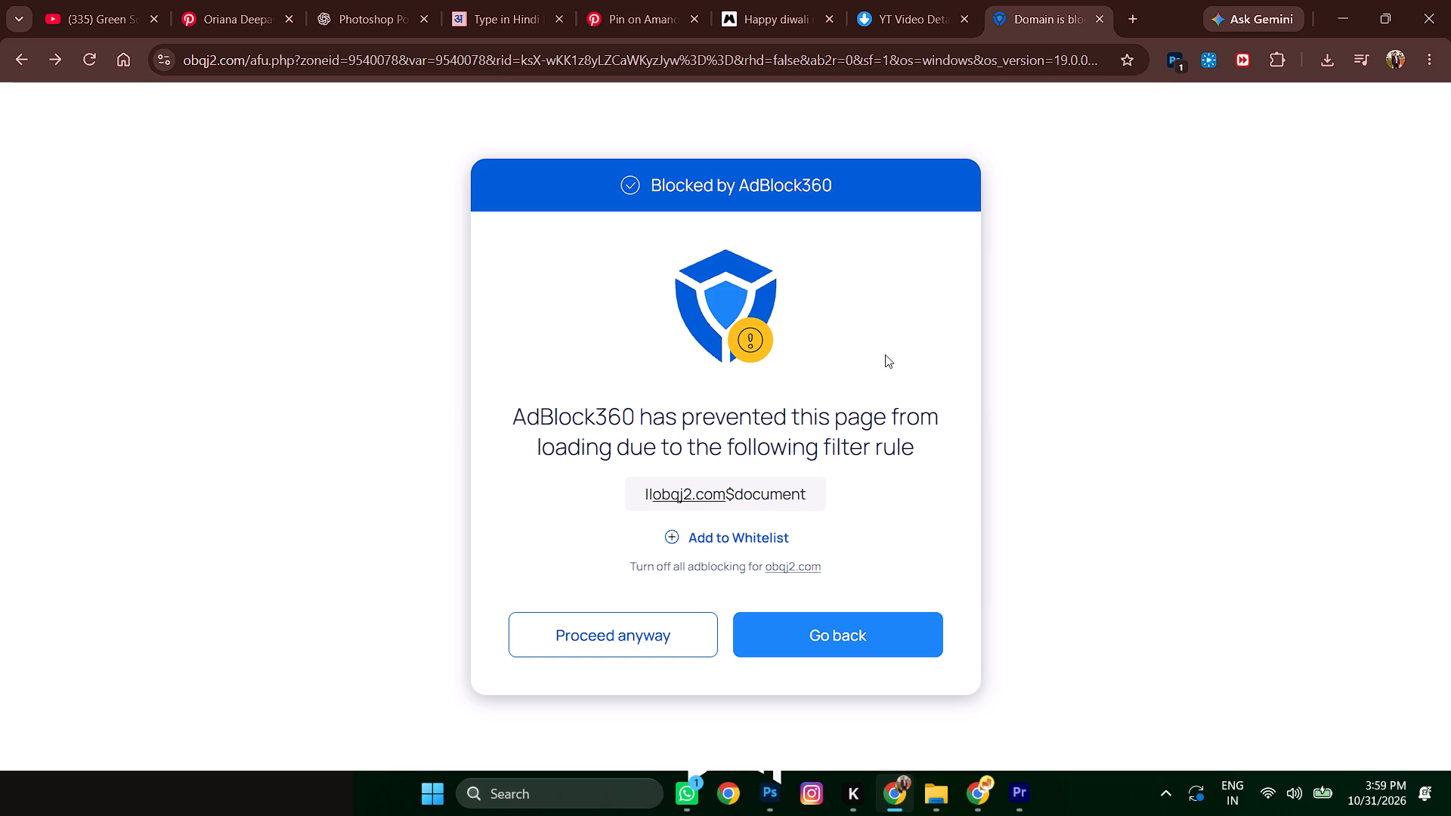
left_click(1101, 18)
left_click(713, 584)
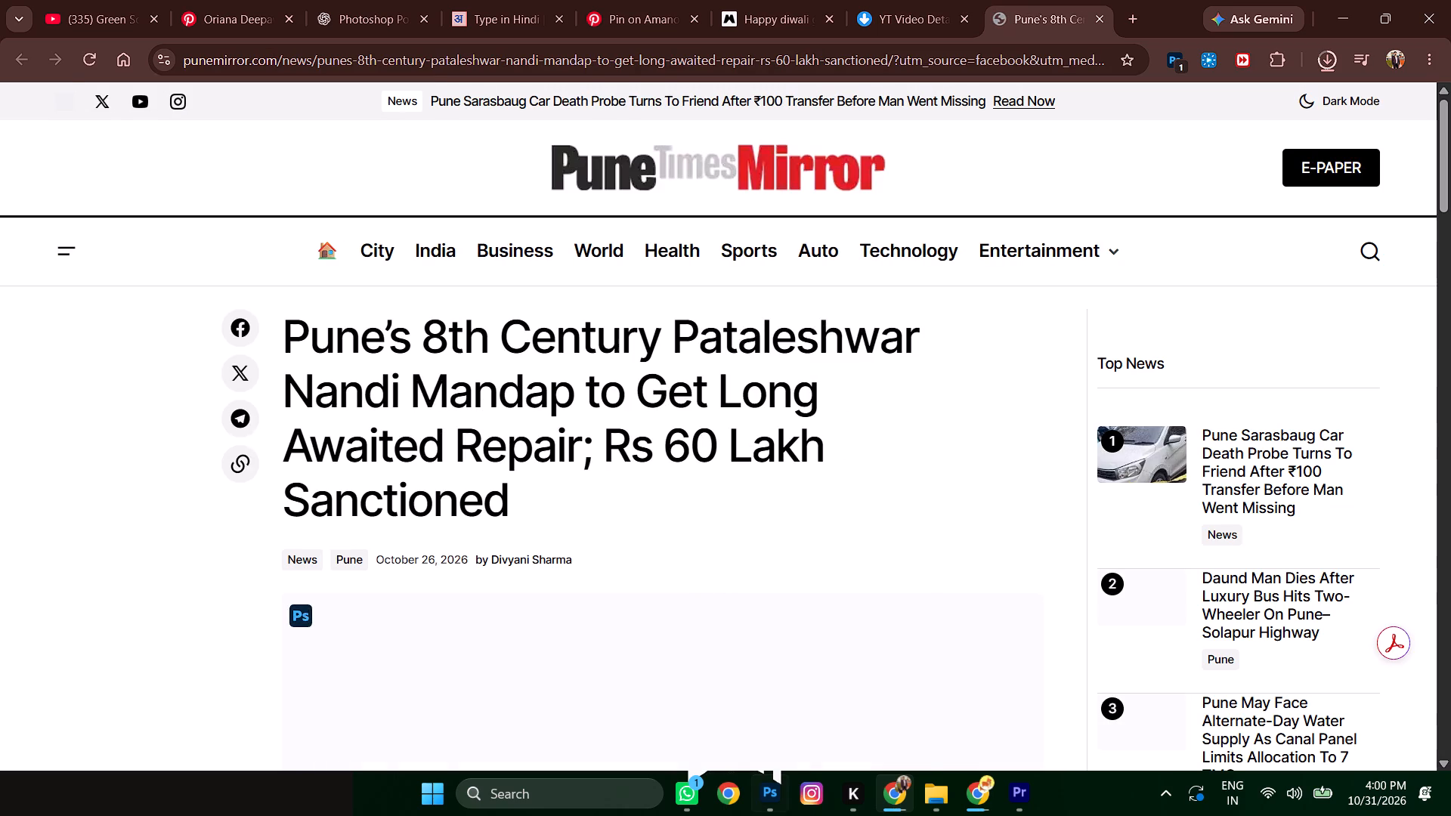
Switch to File Explorer and move the downloaded Green Screen Crackers Fireworks video from New Volume (D:) into the Diwali 2026 Video- KAM folder.
left_click(775, 795)
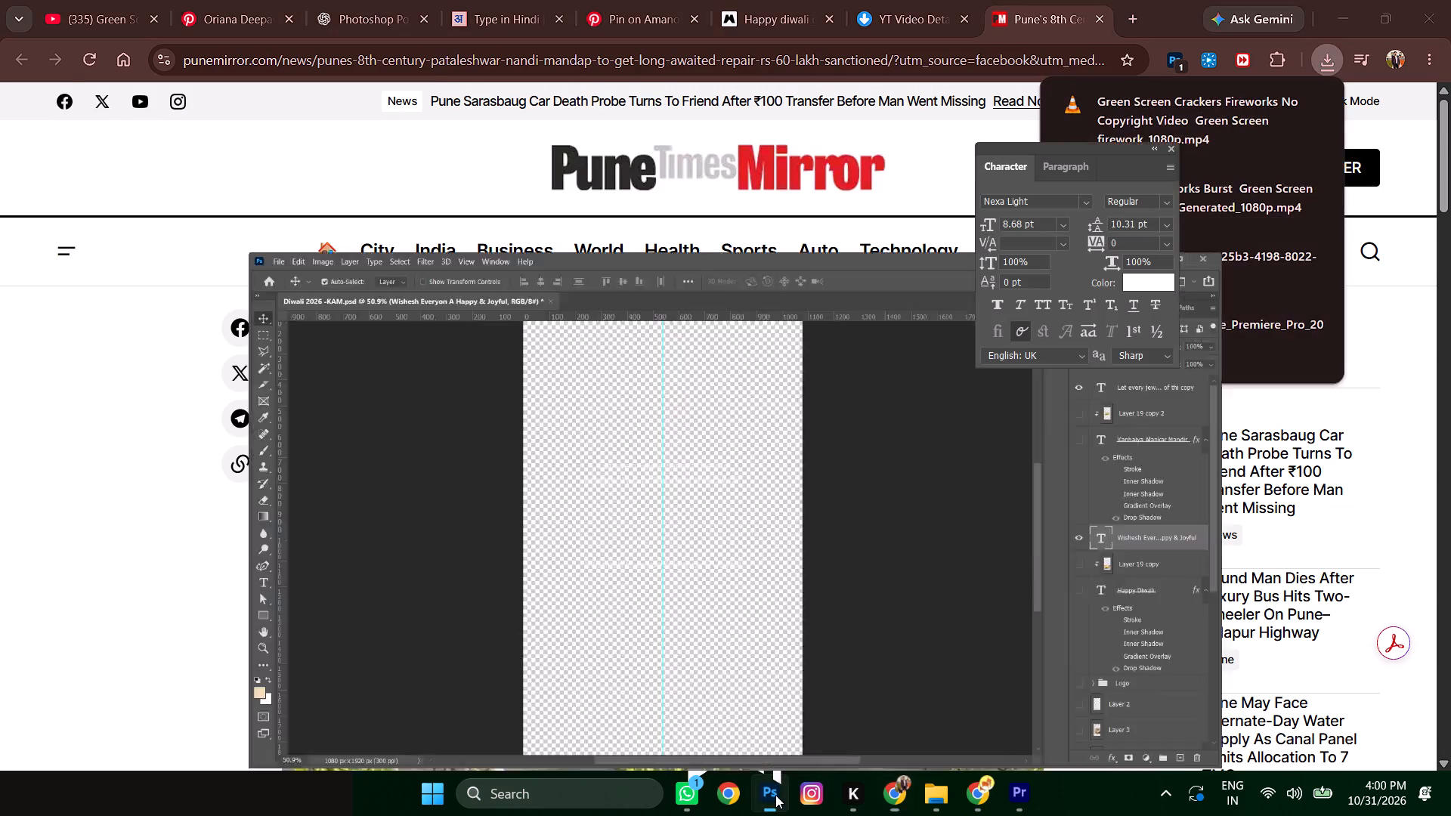
left_click(776, 791)
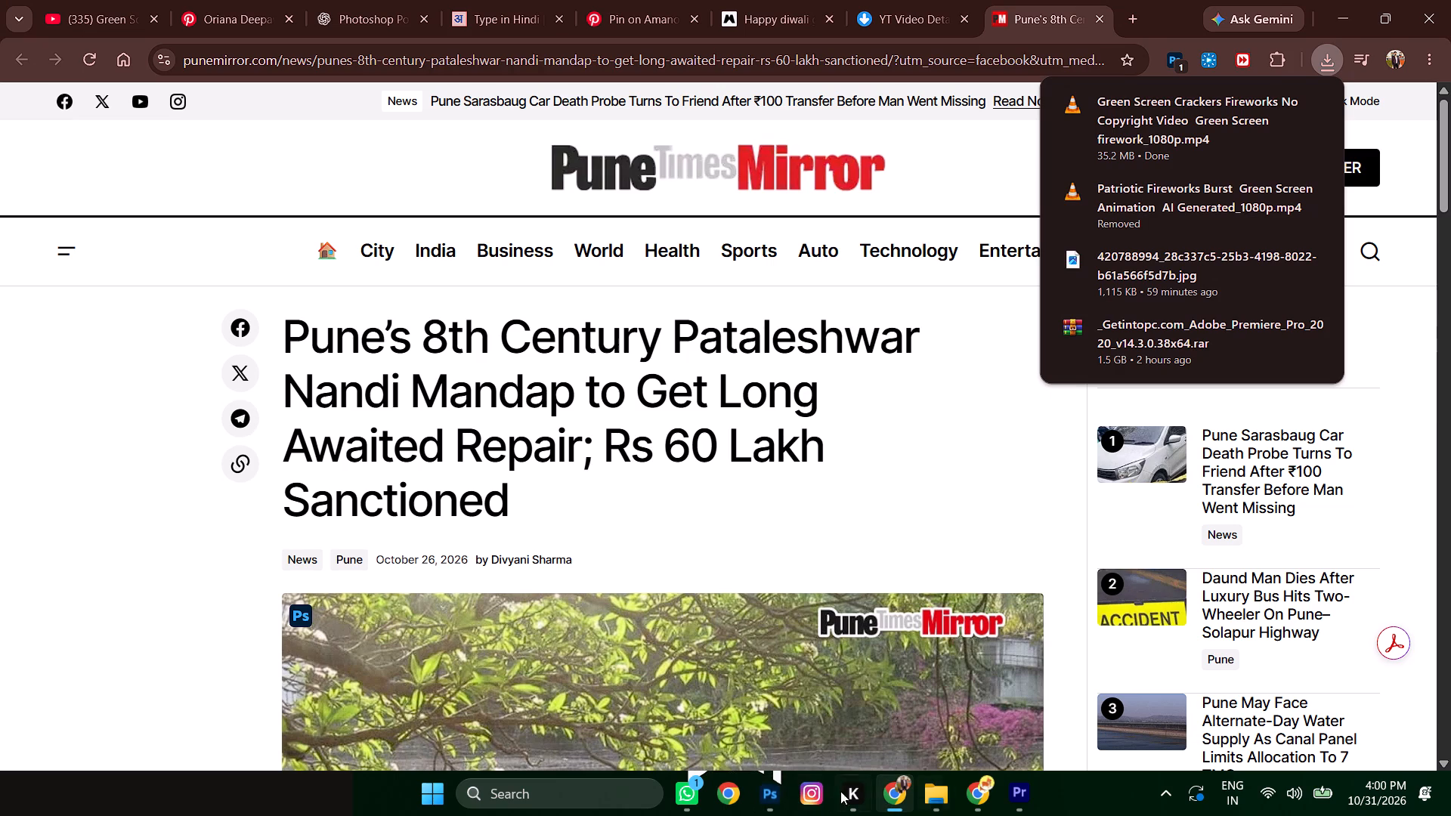
left_click(1008, 788)
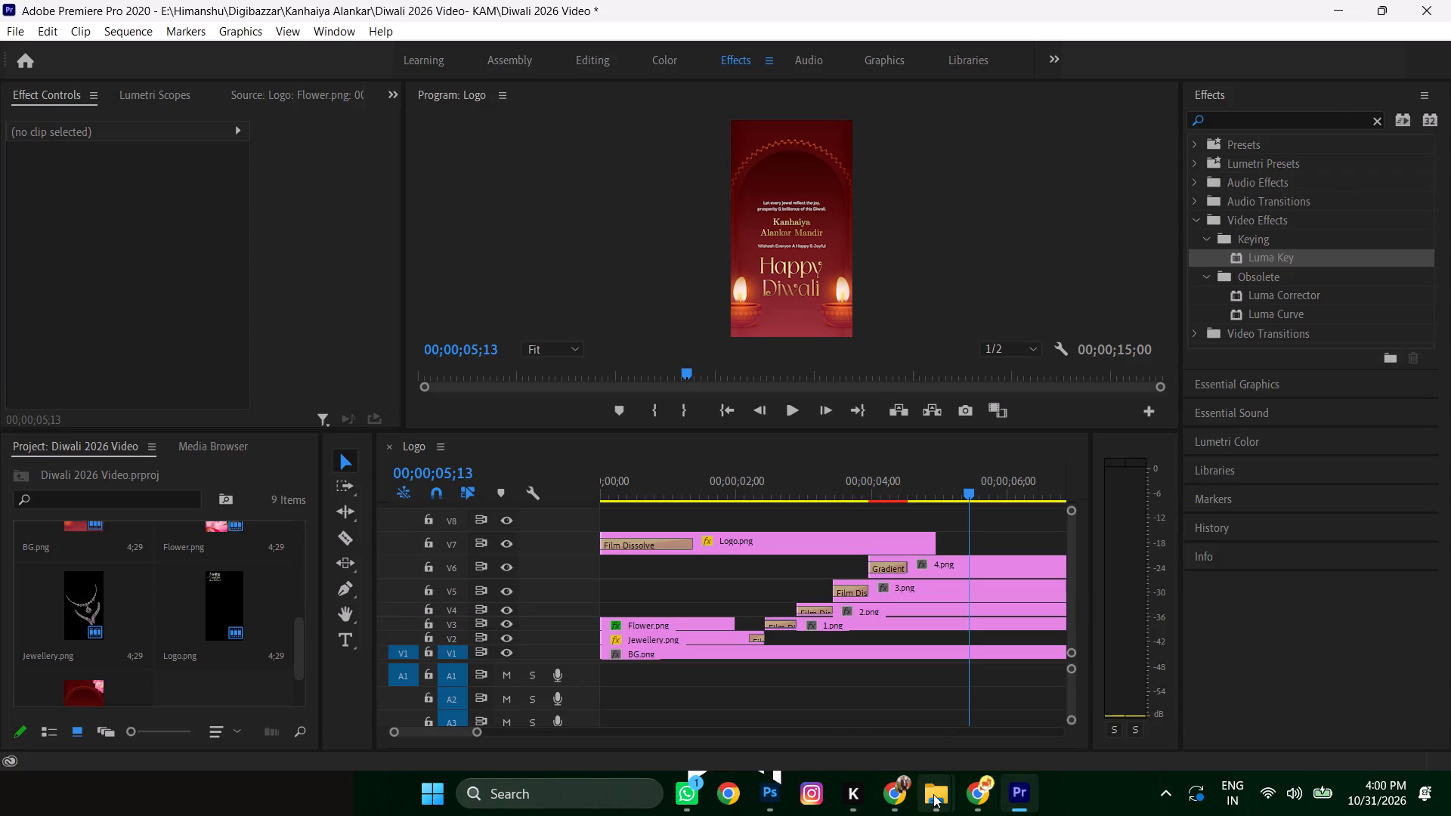
left_click(933, 794)
left_click(1050, 693)
left_click_drag(902, 573, 894, 571)
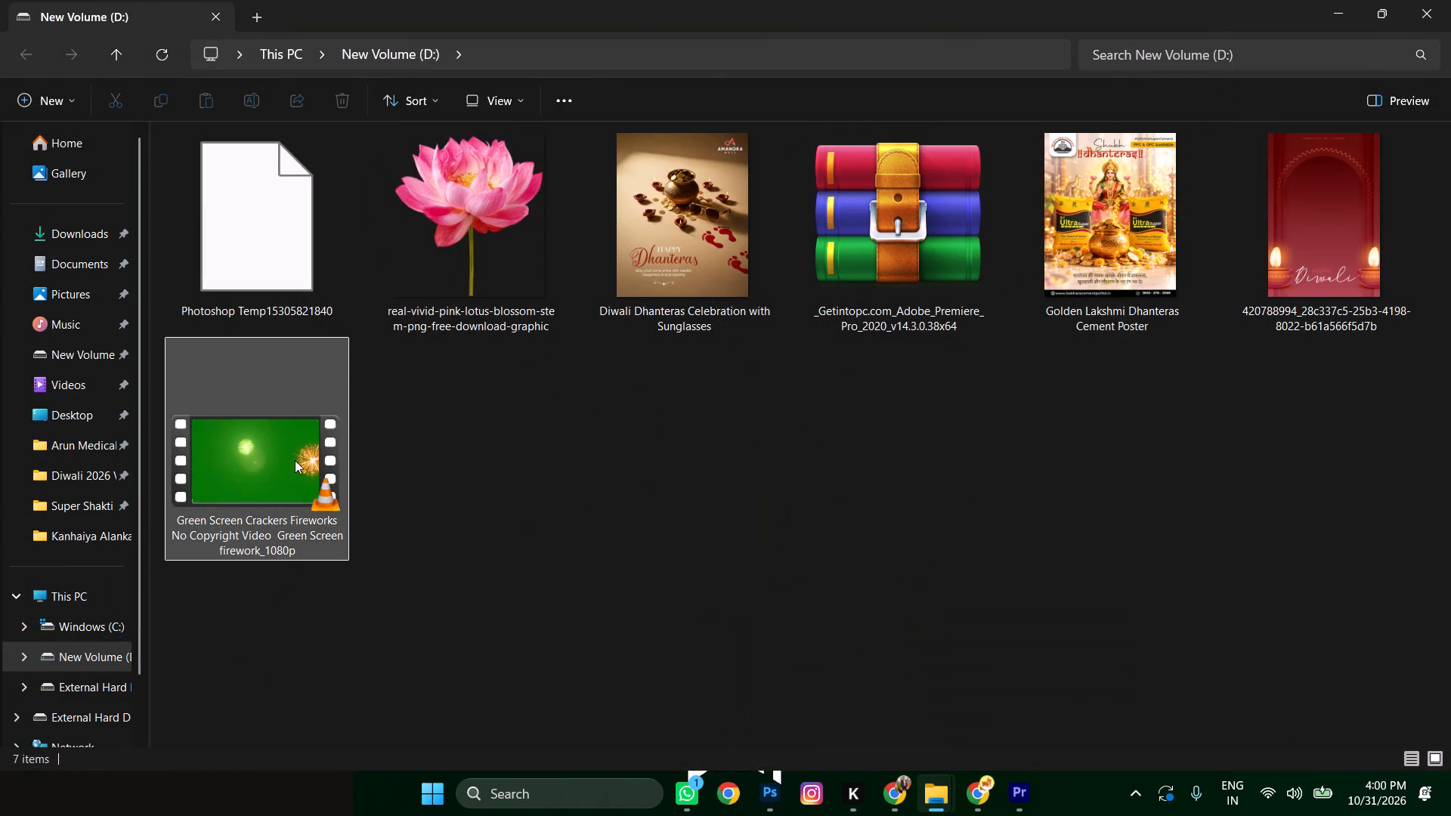
left_click(294, 456)
key("ctrl+x")
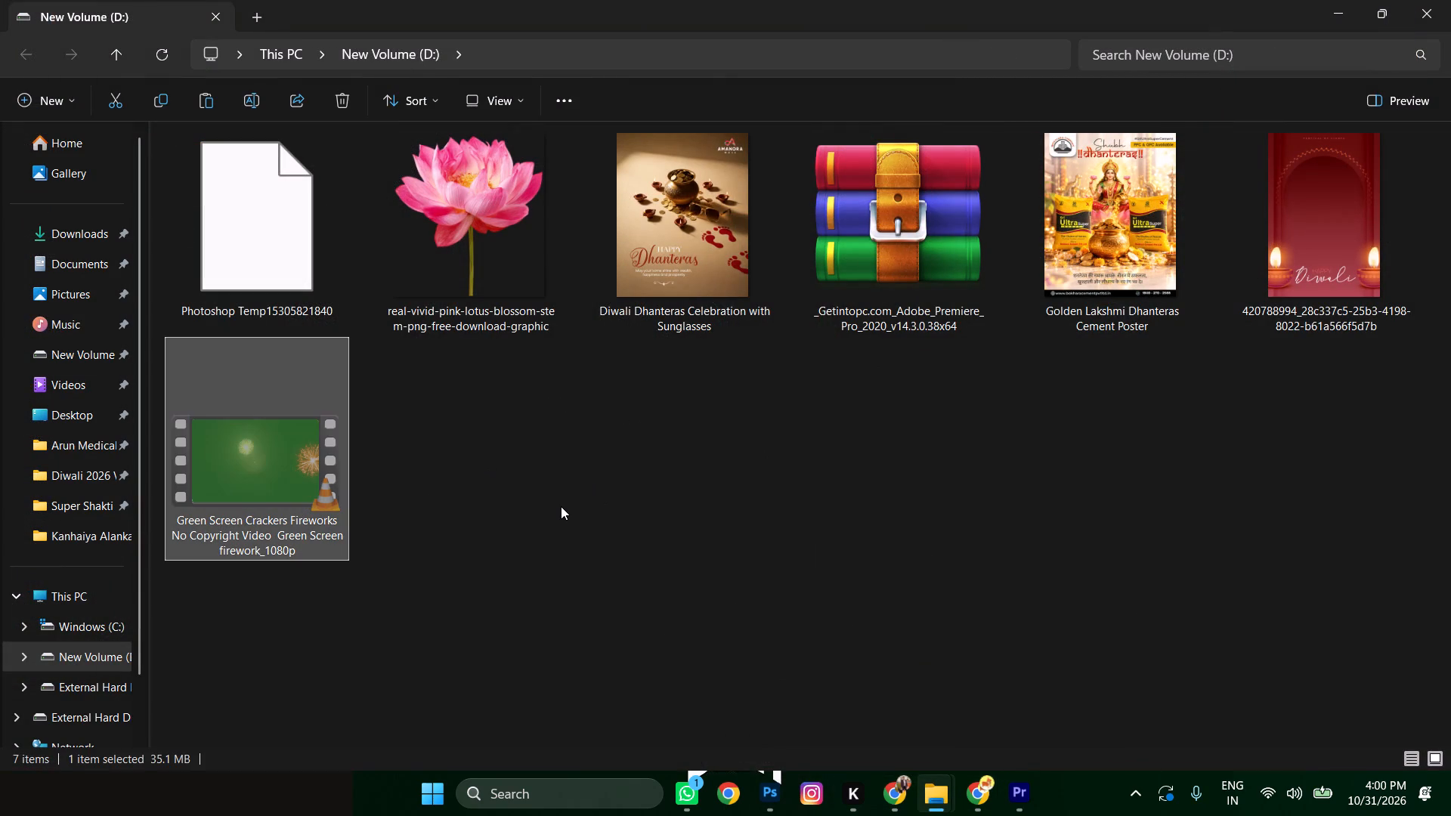
left_click(939, 796)
left_click(847, 712)
left_click(689, 555)
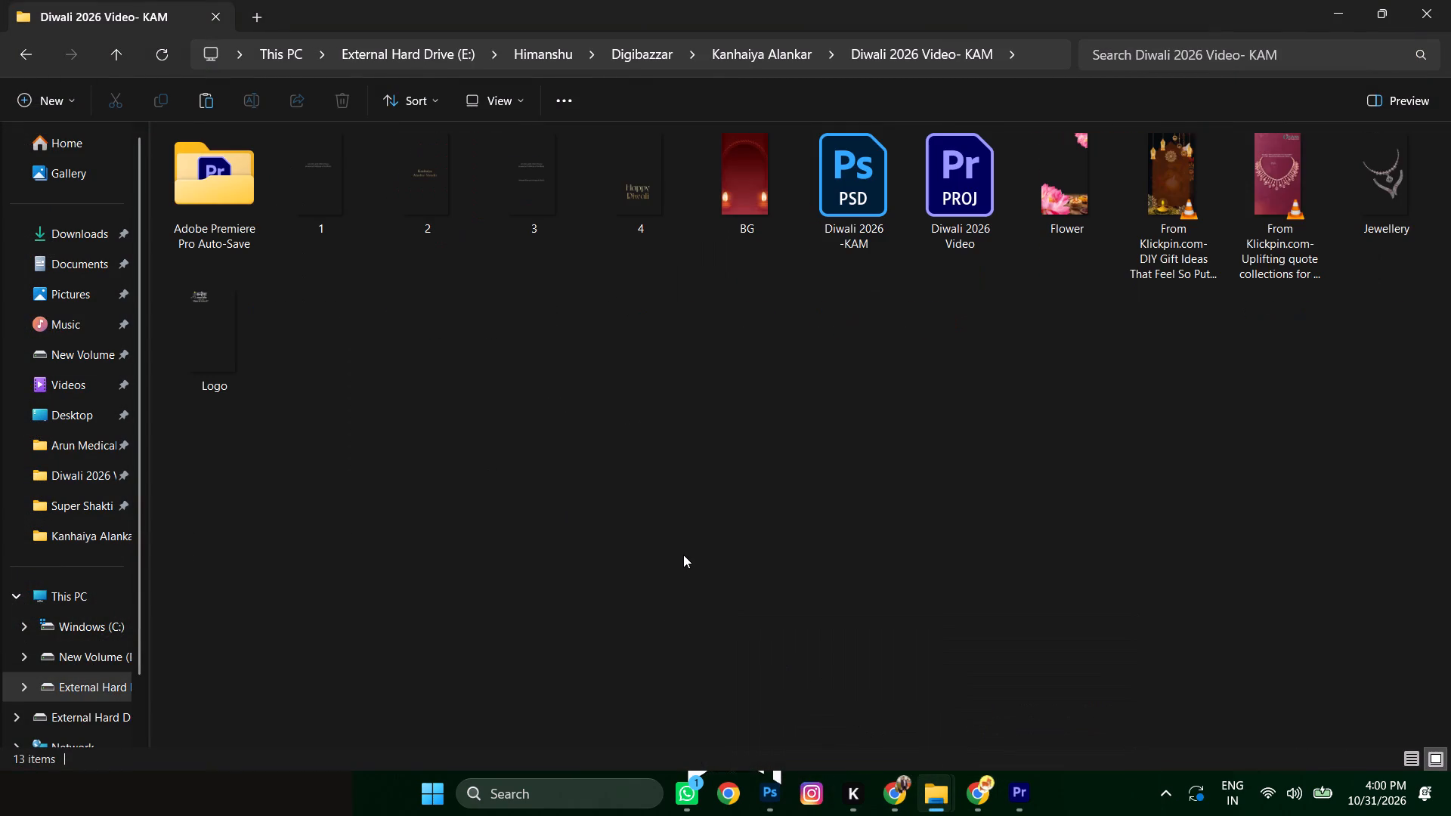
key("ctrl+v")
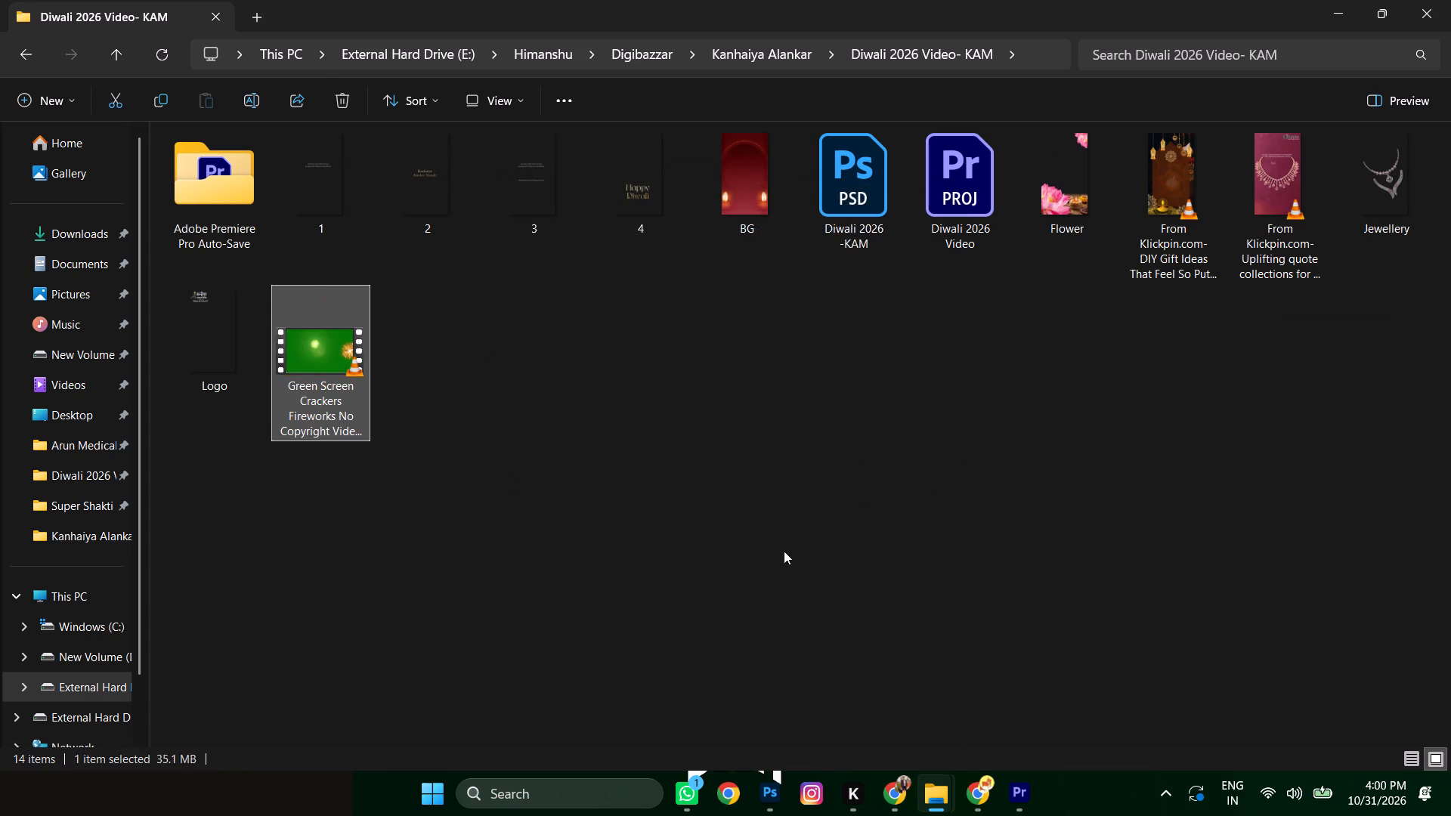
Import the Green Screen Crackers Fireworks video from the folder into the Diwali 2026 Video project in Premiere Pro.
left_click(784, 551)
left_click_drag(320, 345, 888, 758)
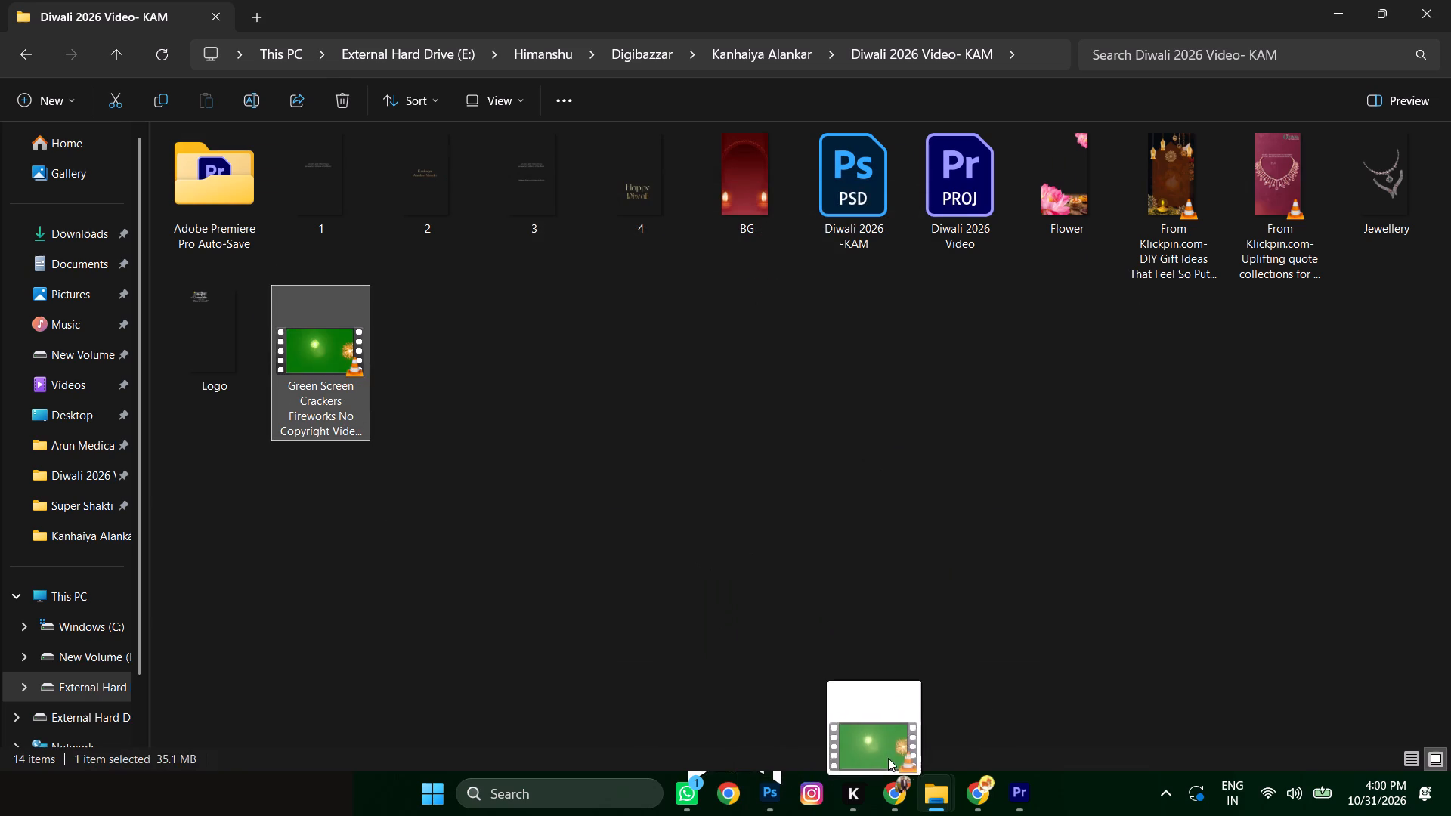
left_click_drag(888, 758, 1020, 802)
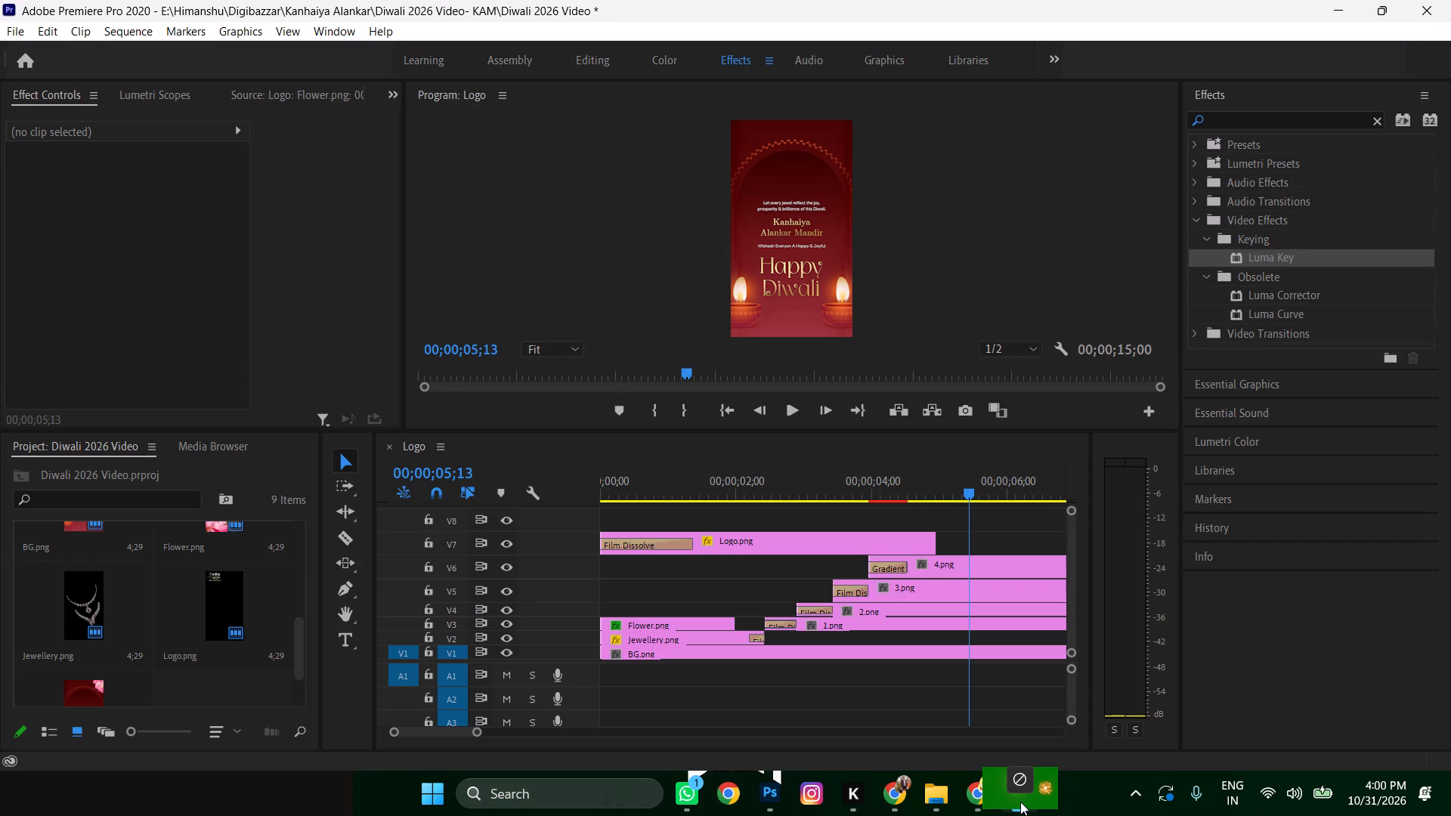
left_click_drag(1020, 802, 1072, 682)
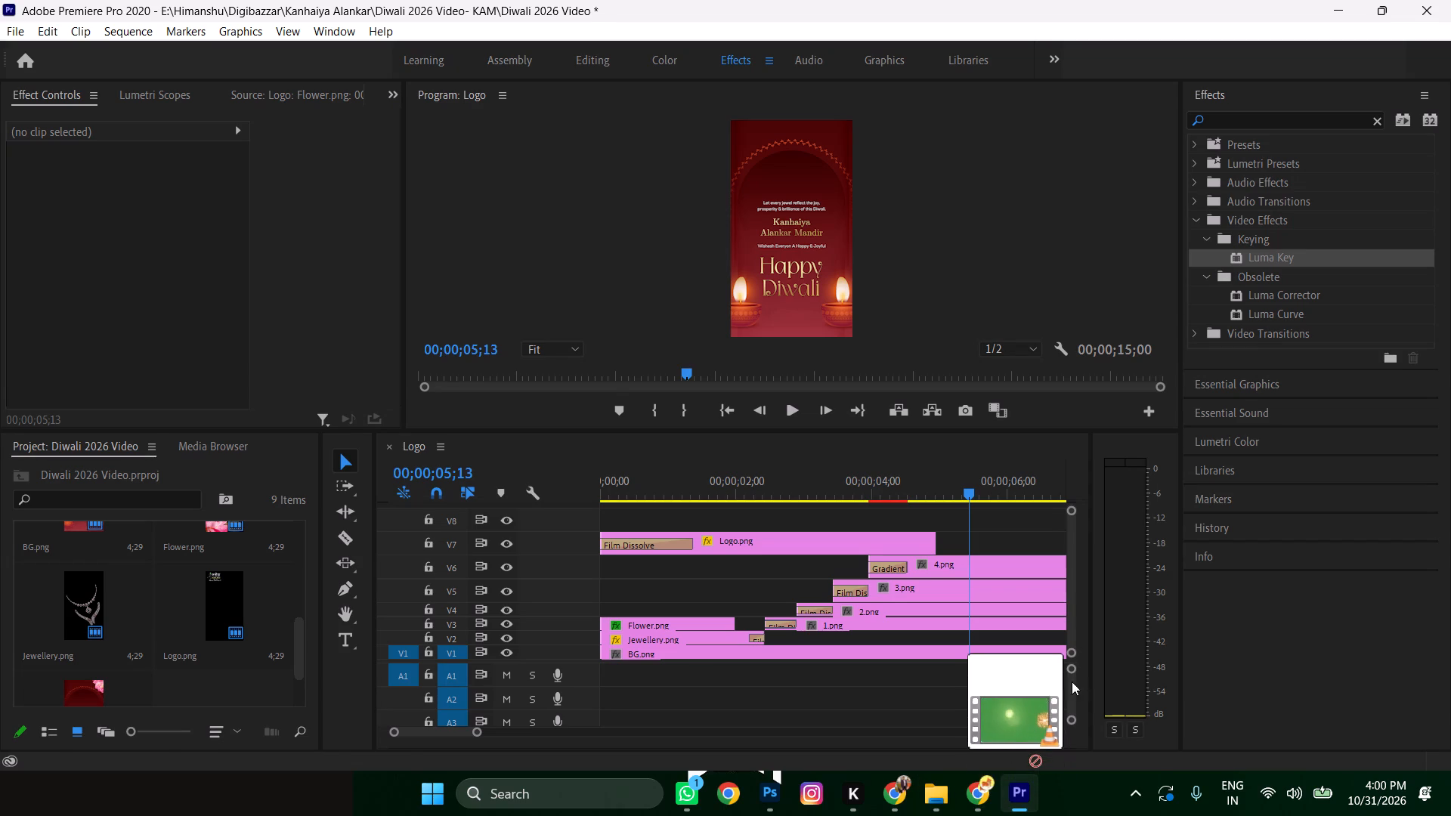
left_click_drag(1072, 682, 1068, 629)
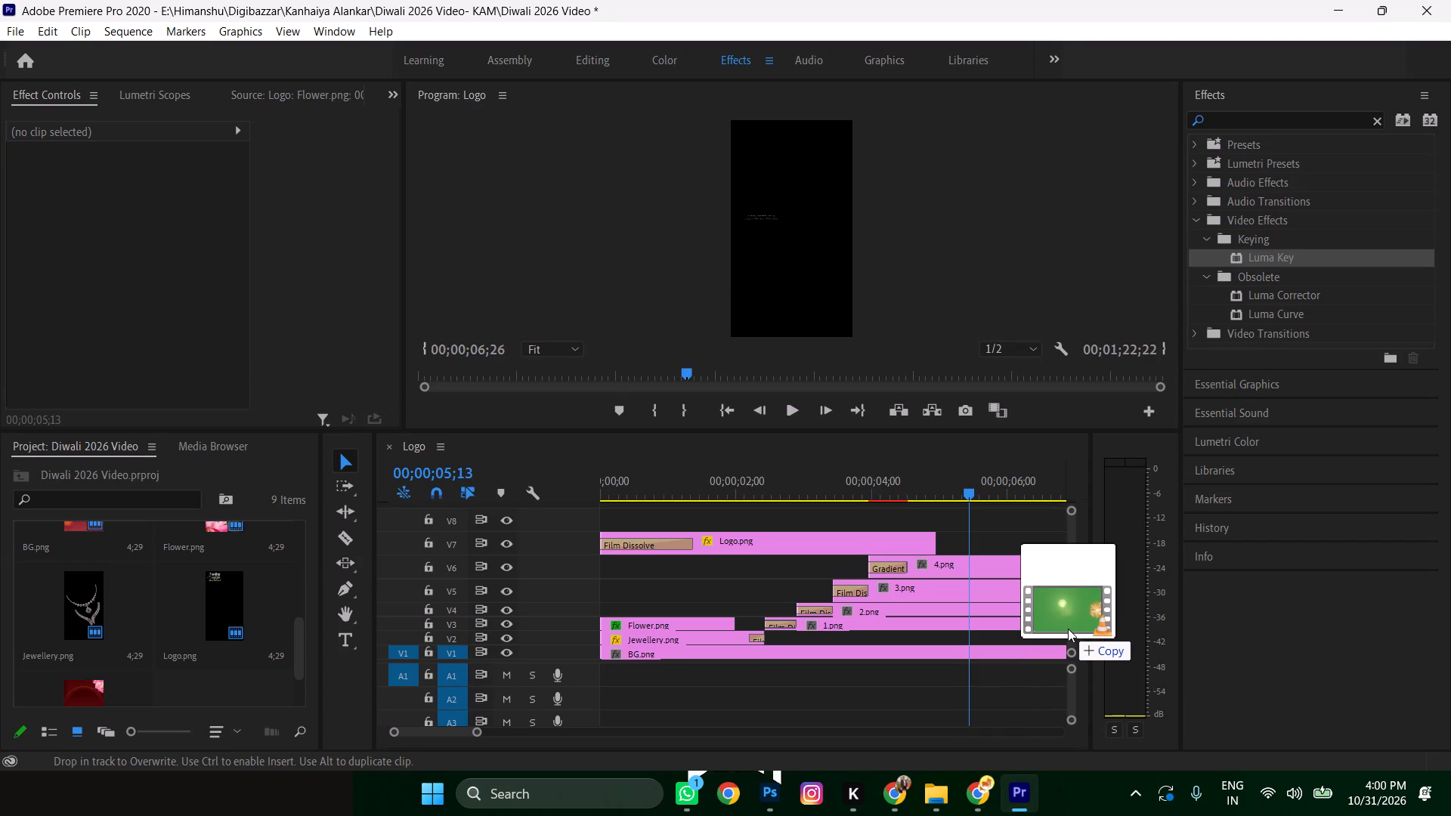
left_click_drag(1068, 629, 240, 695)
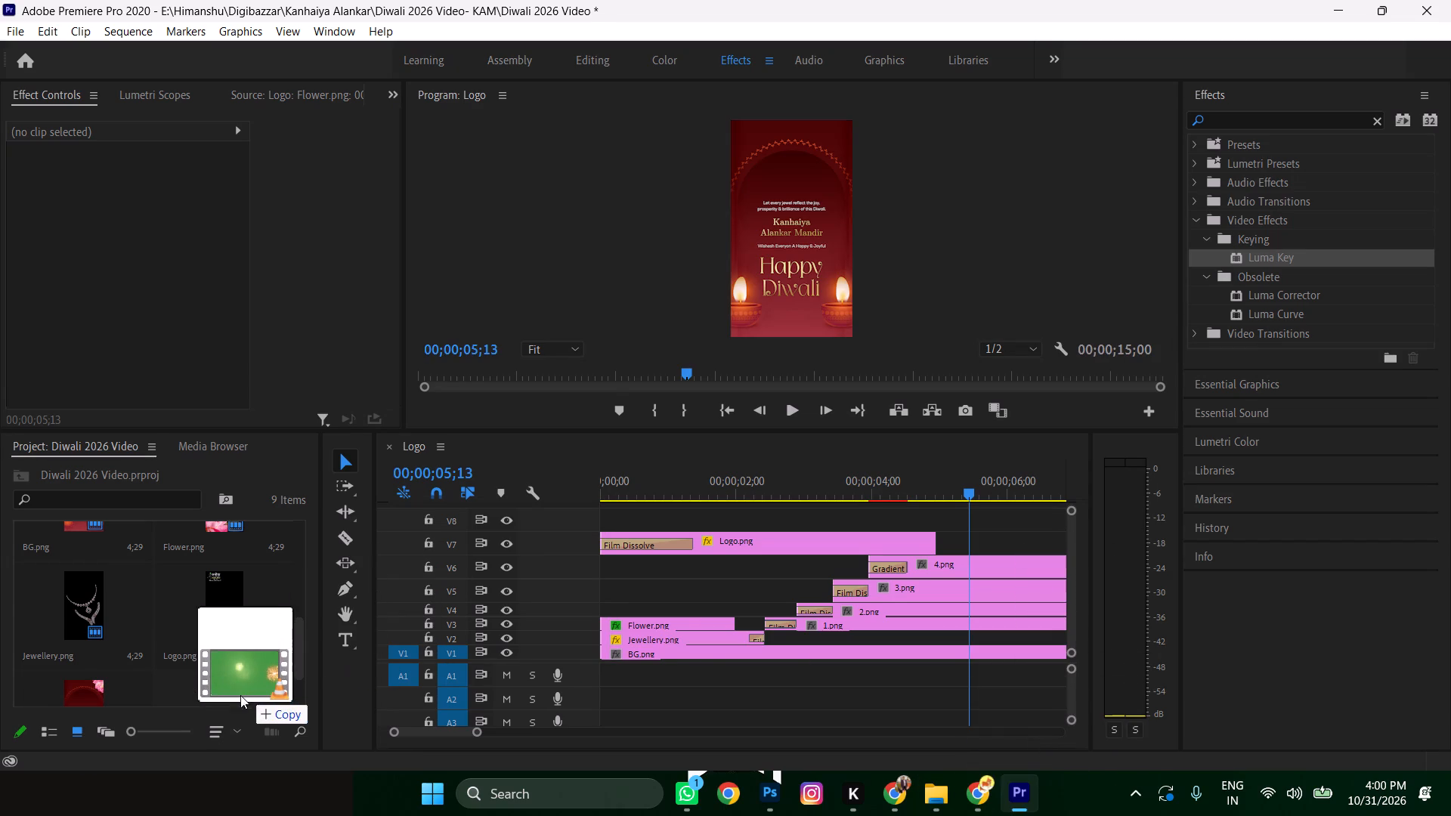
left_click_drag(240, 695, 230, 698)
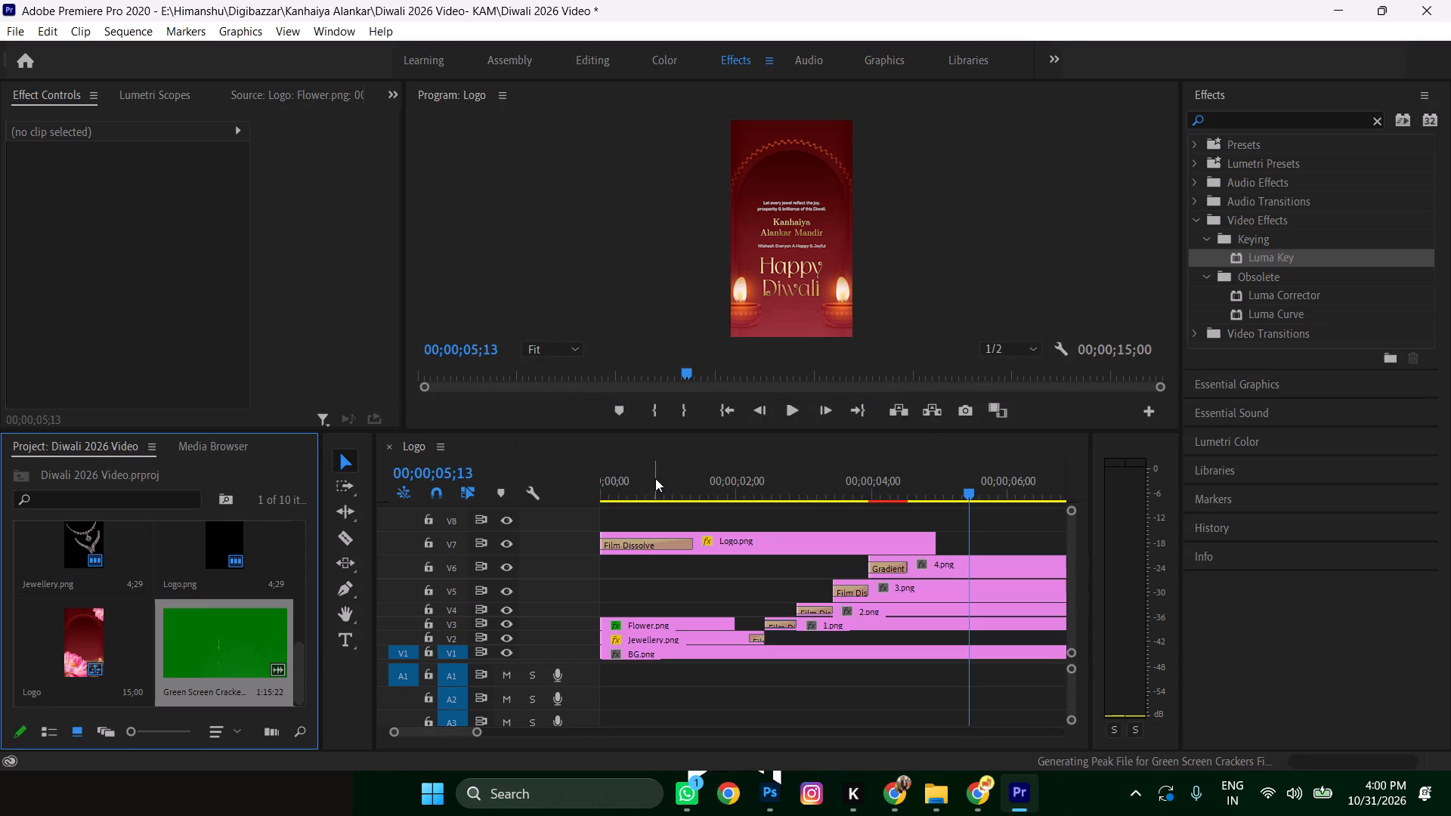
Place the Green Screen Crackers Fireworks video on track V8, starting at about 00;00;01;00.
left_click(145, 650)
left_click(243, 633)
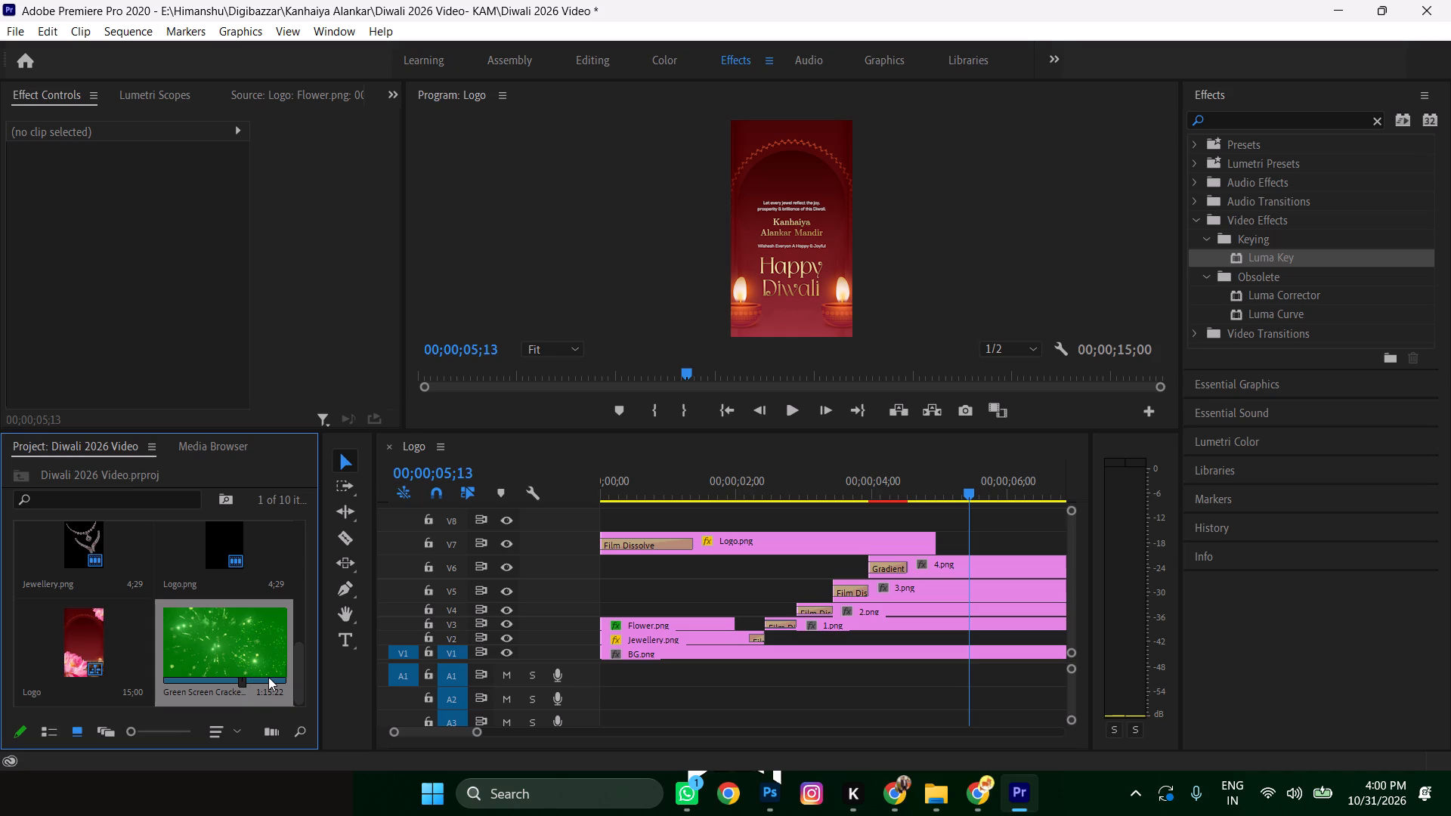
left_click_drag(214, 653, 670, 512)
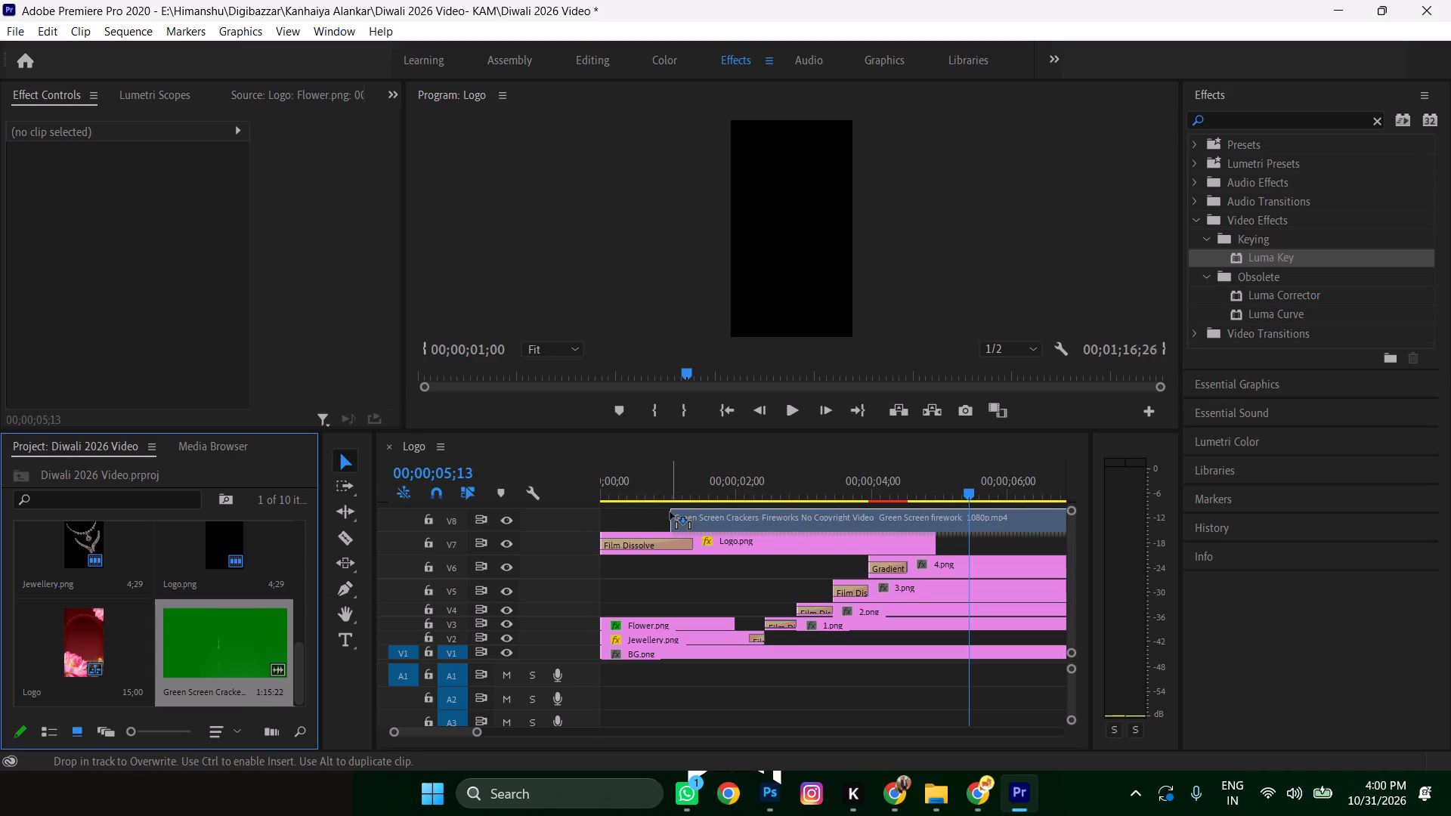
left_click_drag(670, 512, 672, 512)
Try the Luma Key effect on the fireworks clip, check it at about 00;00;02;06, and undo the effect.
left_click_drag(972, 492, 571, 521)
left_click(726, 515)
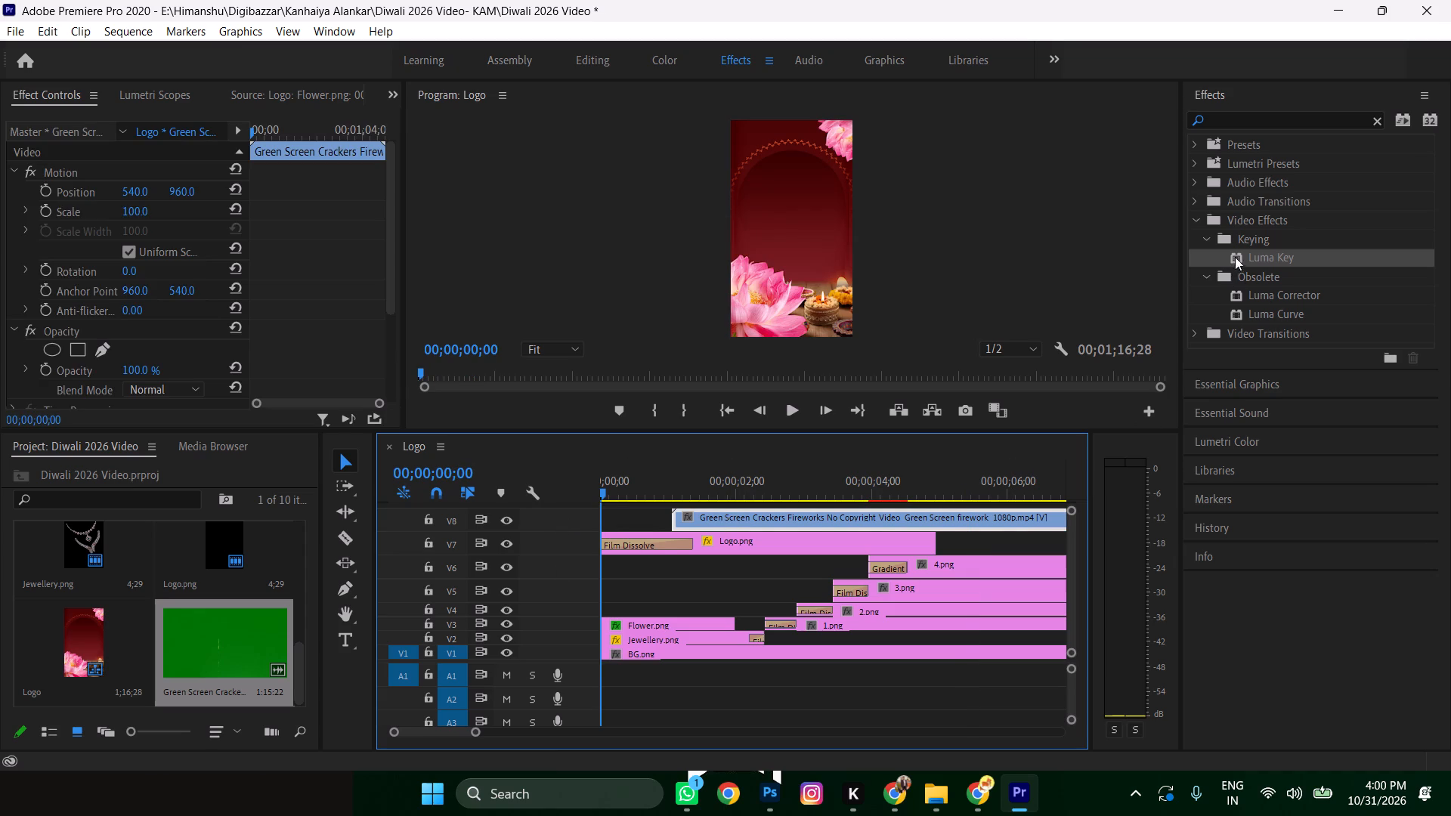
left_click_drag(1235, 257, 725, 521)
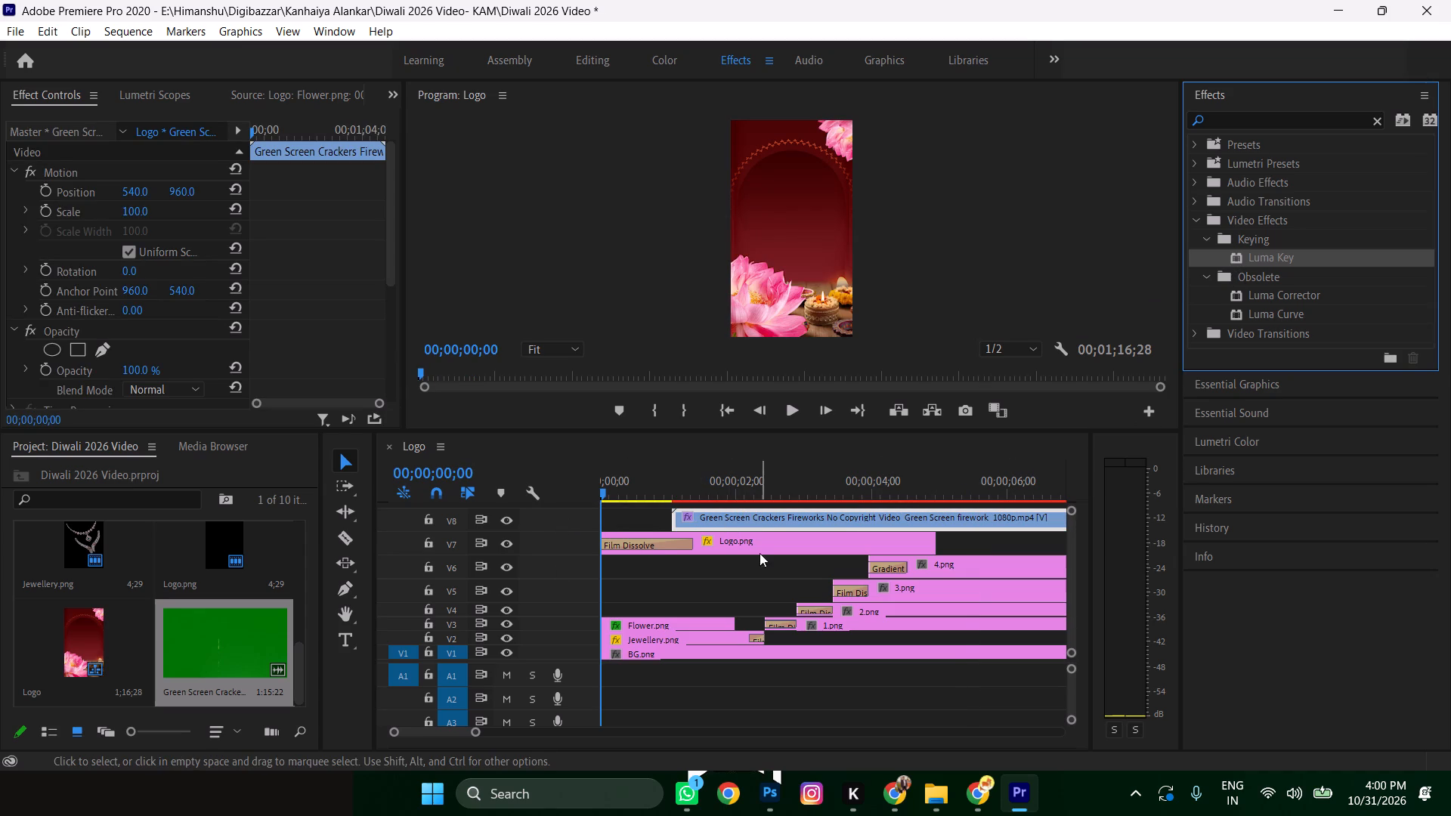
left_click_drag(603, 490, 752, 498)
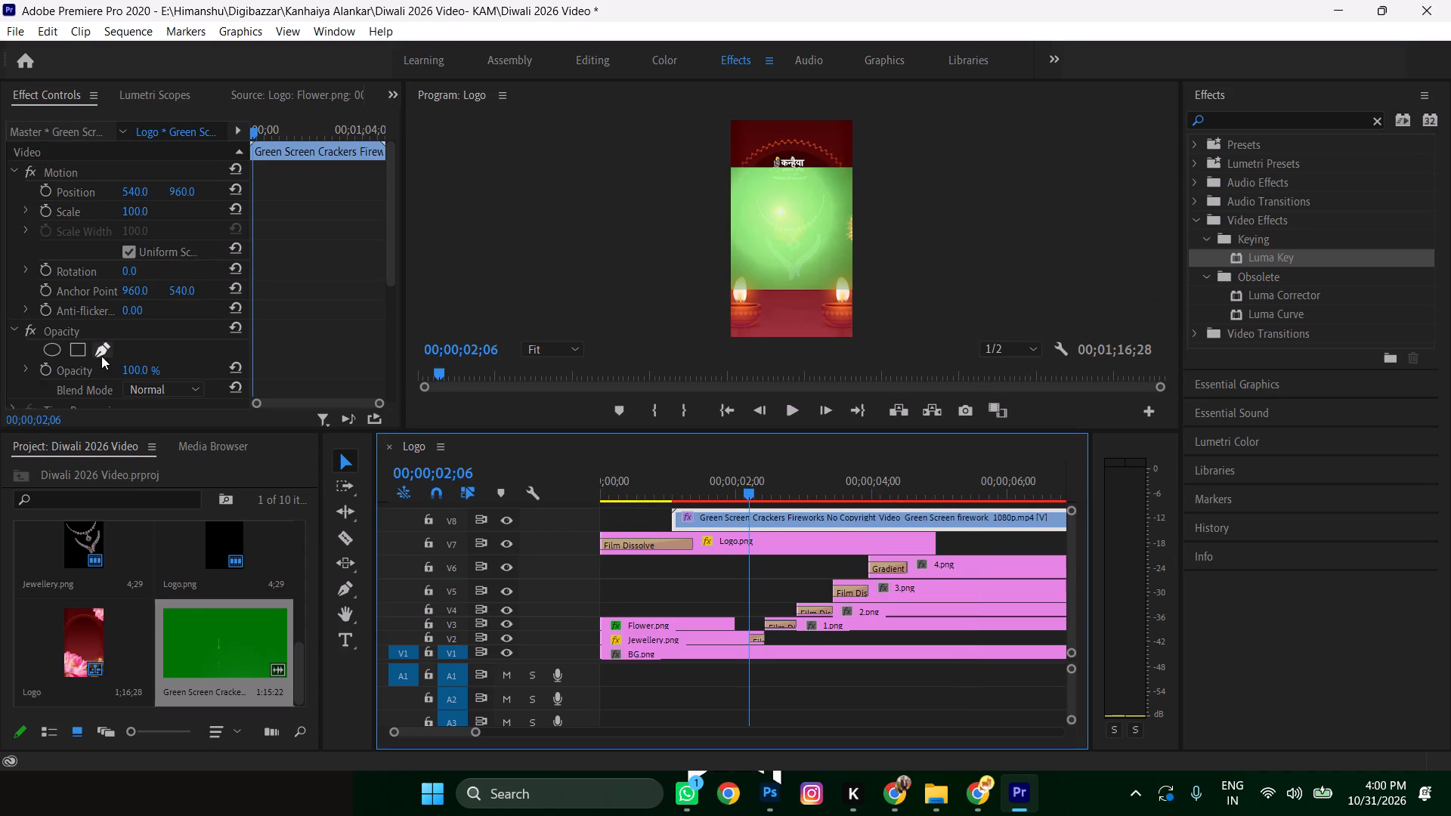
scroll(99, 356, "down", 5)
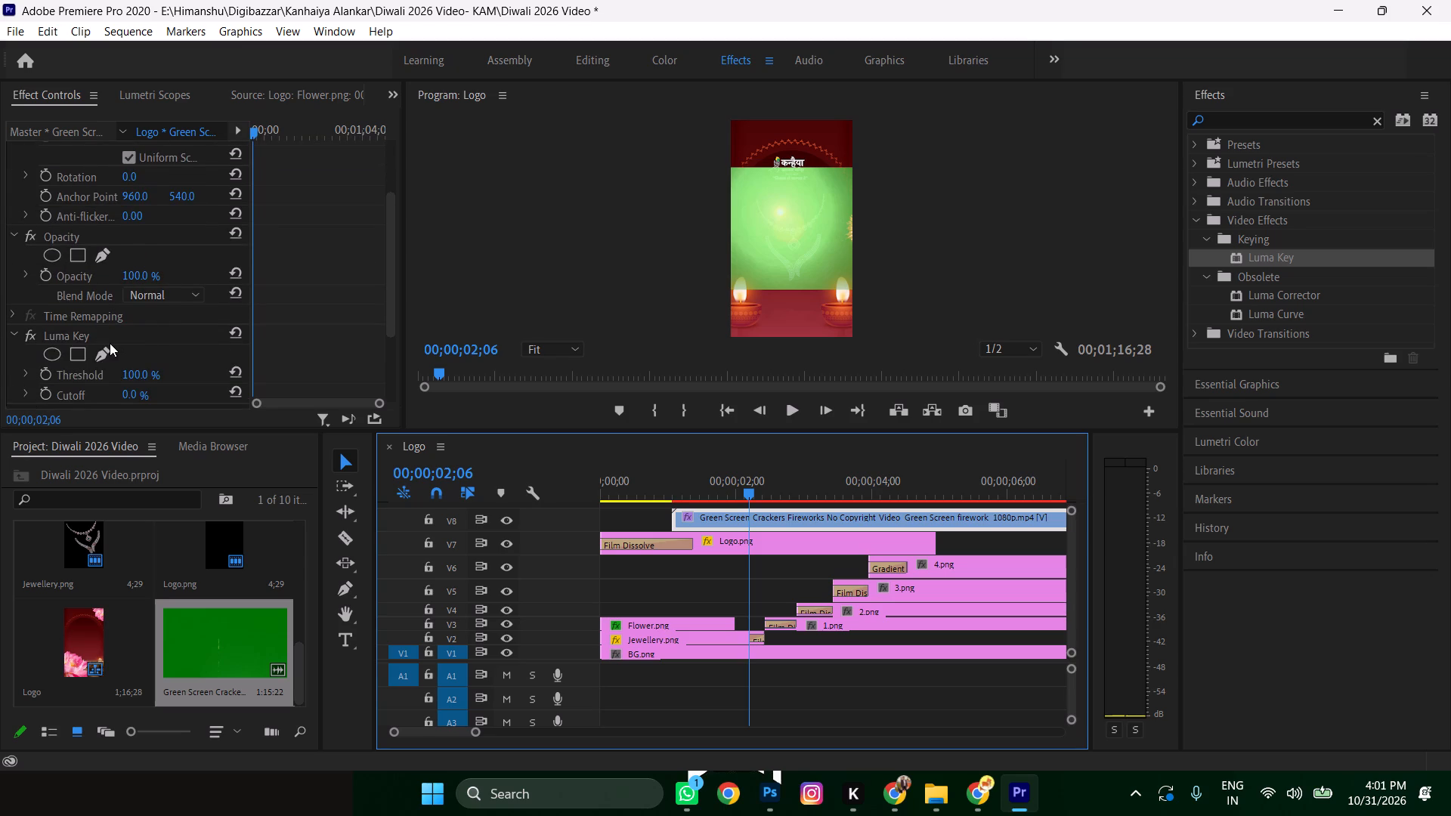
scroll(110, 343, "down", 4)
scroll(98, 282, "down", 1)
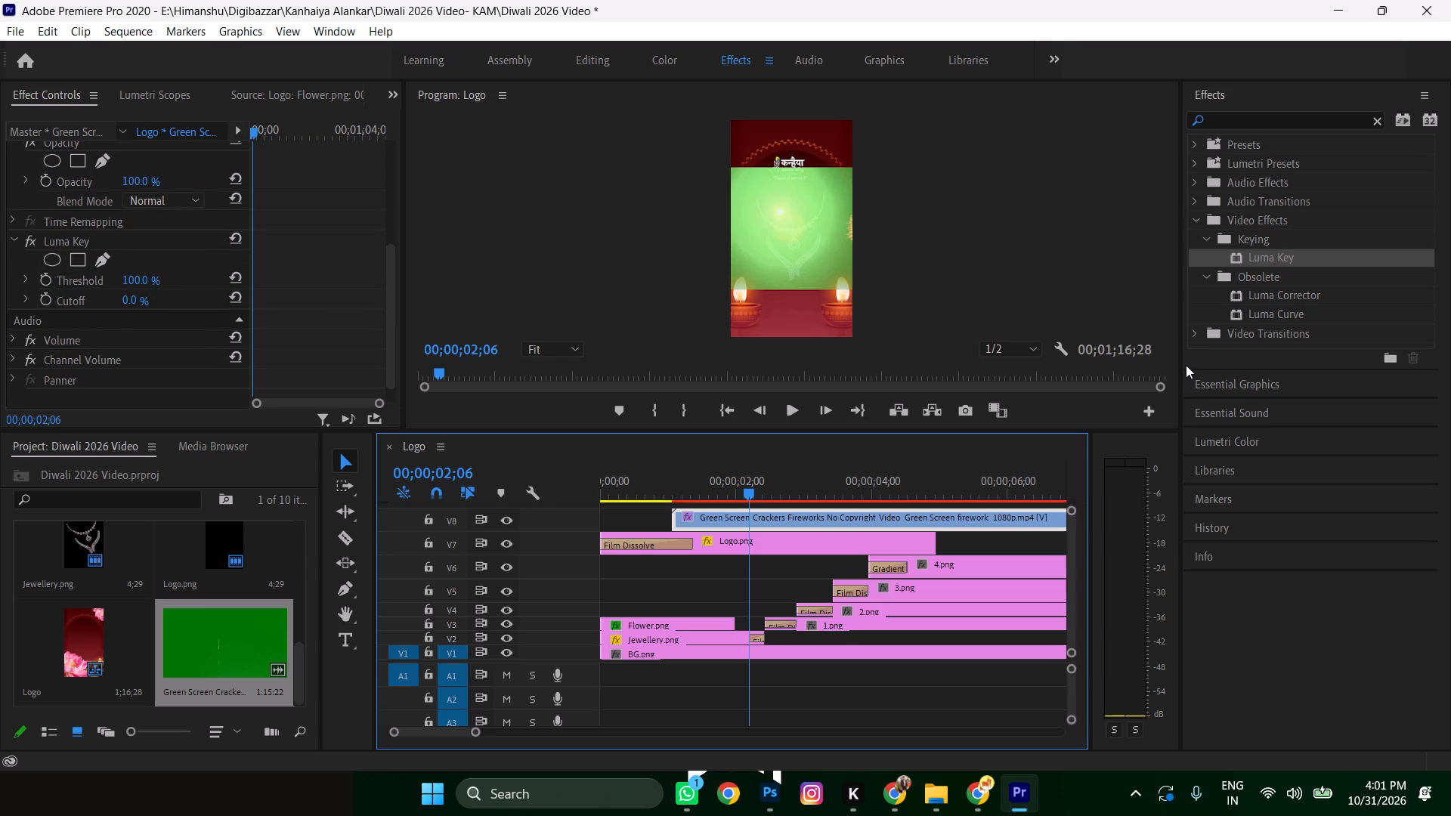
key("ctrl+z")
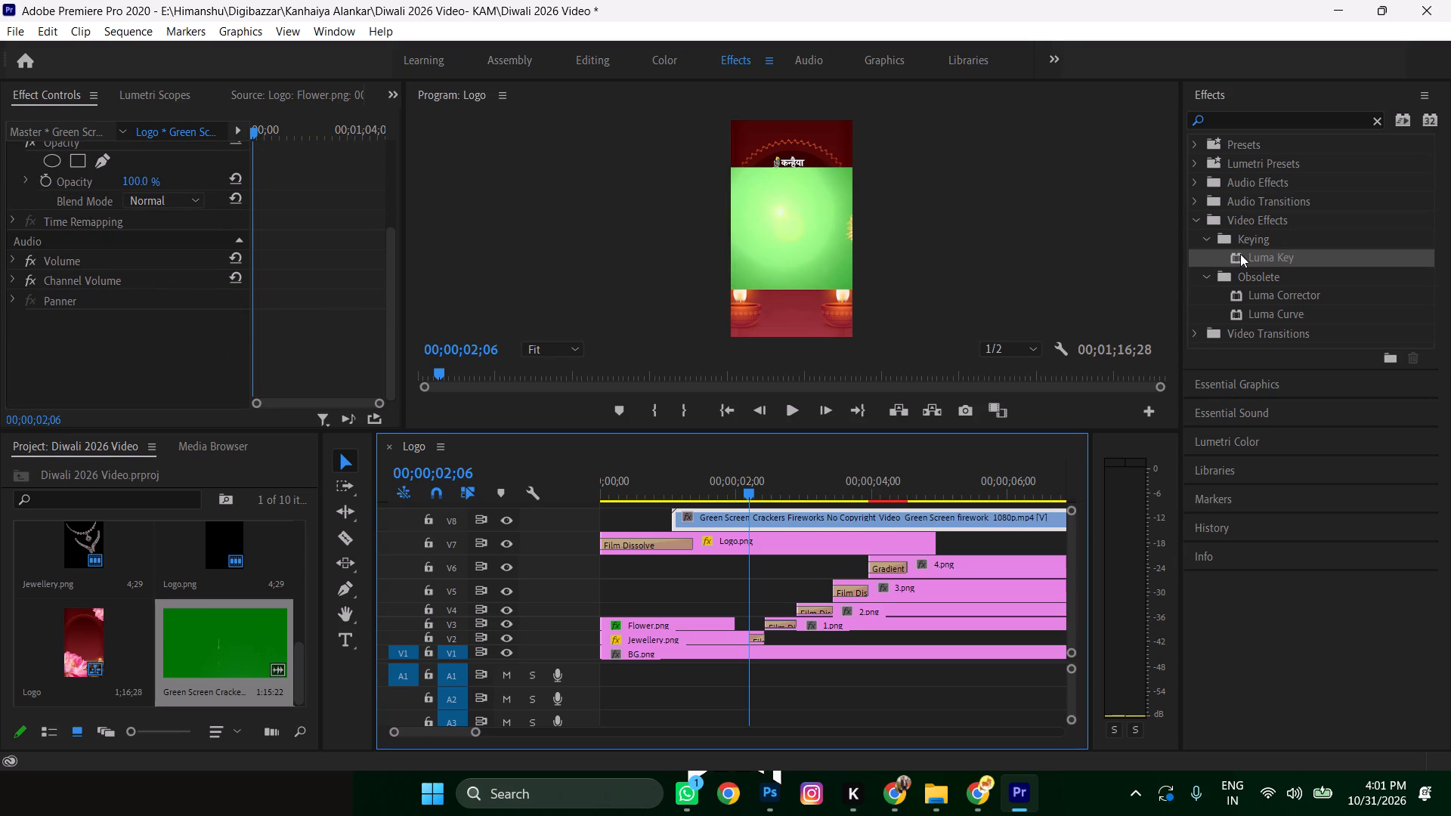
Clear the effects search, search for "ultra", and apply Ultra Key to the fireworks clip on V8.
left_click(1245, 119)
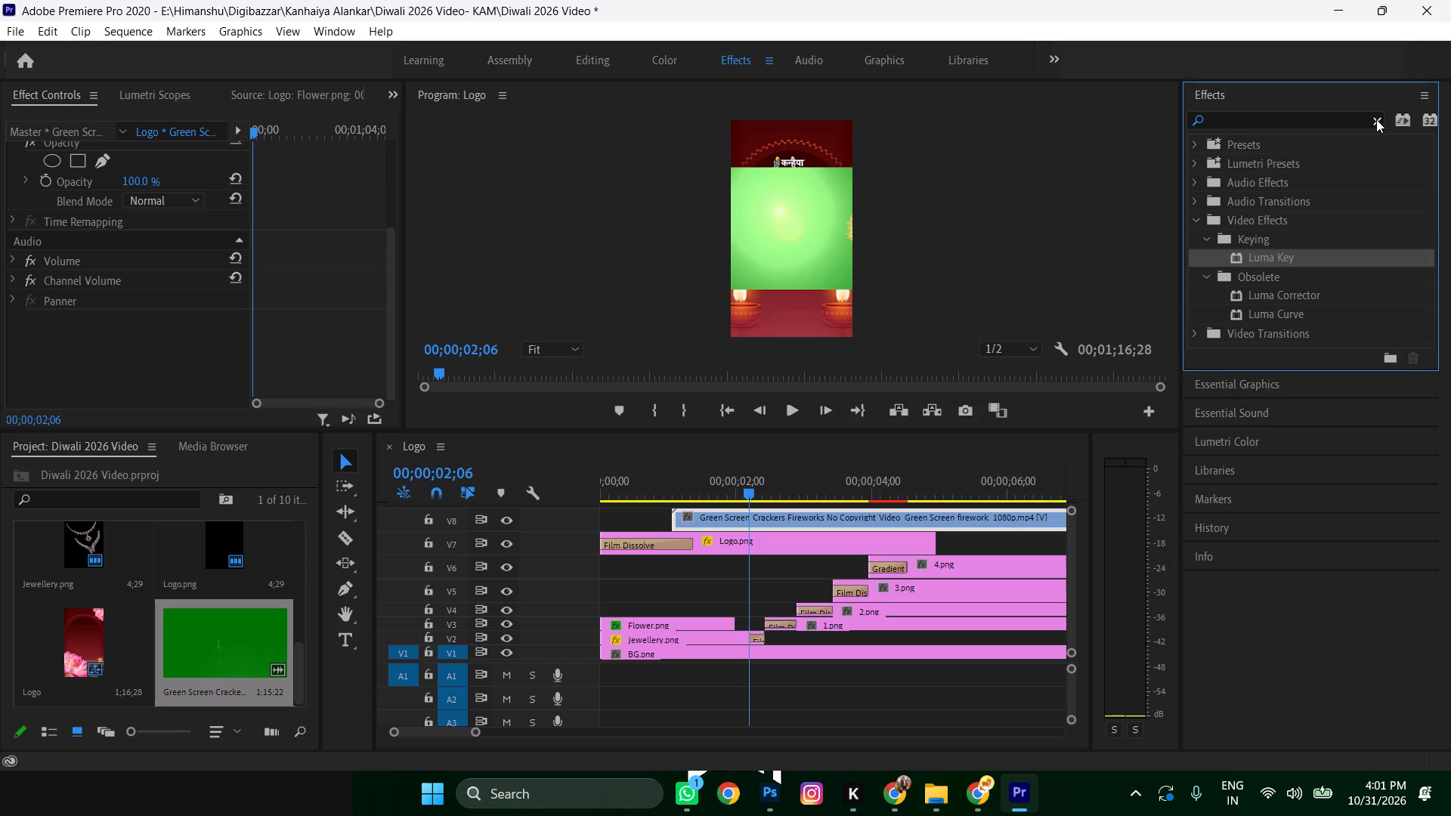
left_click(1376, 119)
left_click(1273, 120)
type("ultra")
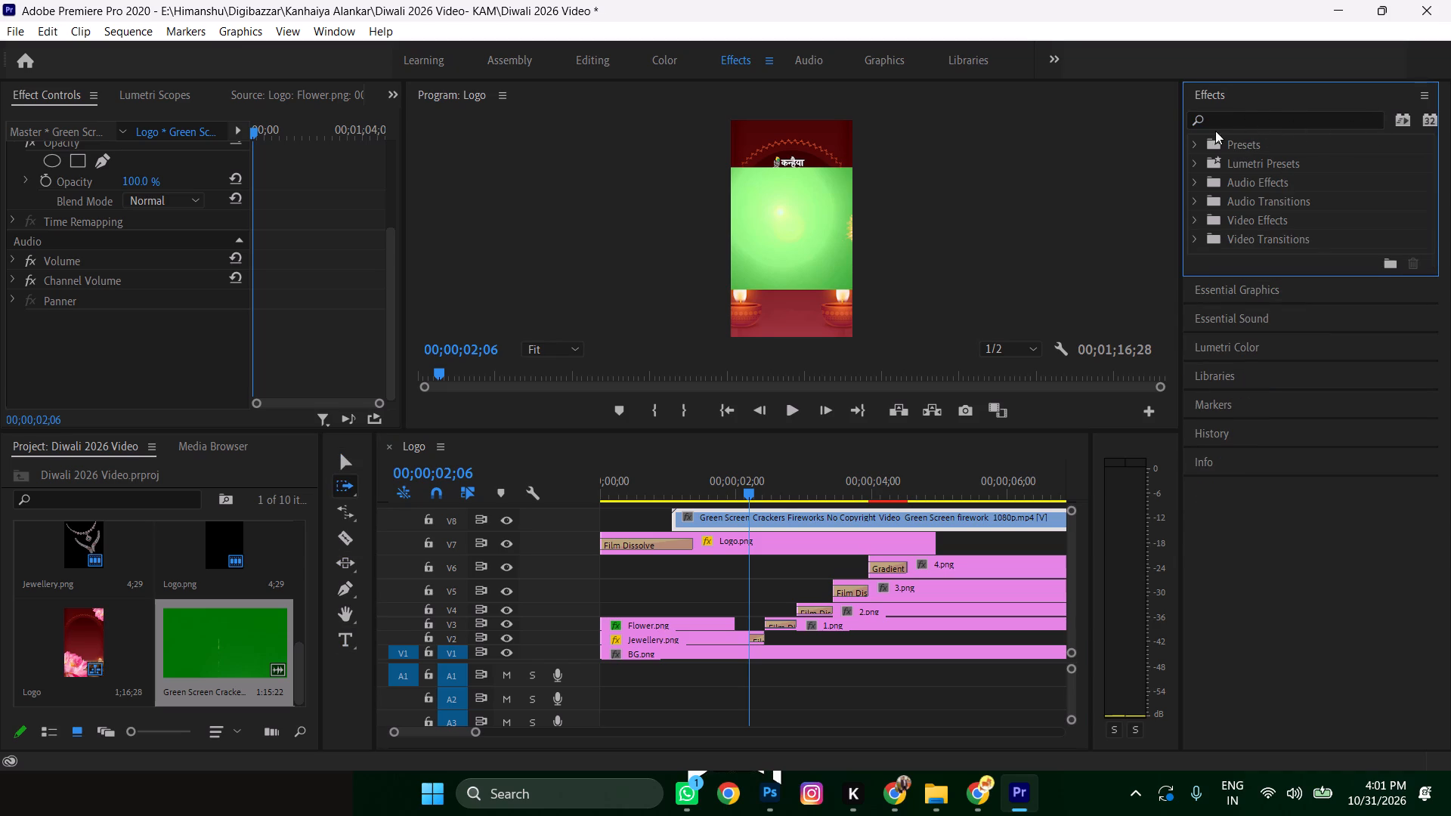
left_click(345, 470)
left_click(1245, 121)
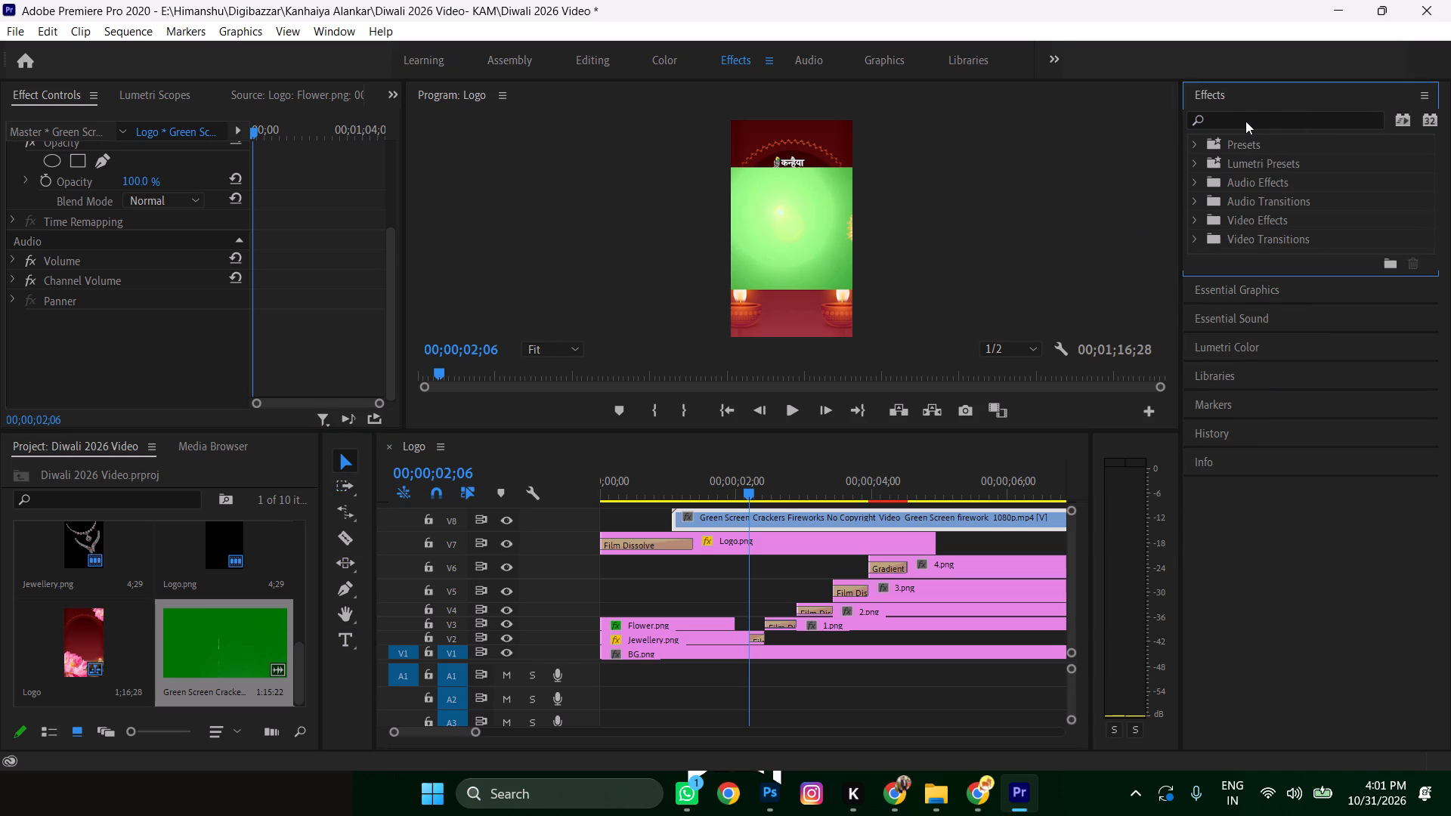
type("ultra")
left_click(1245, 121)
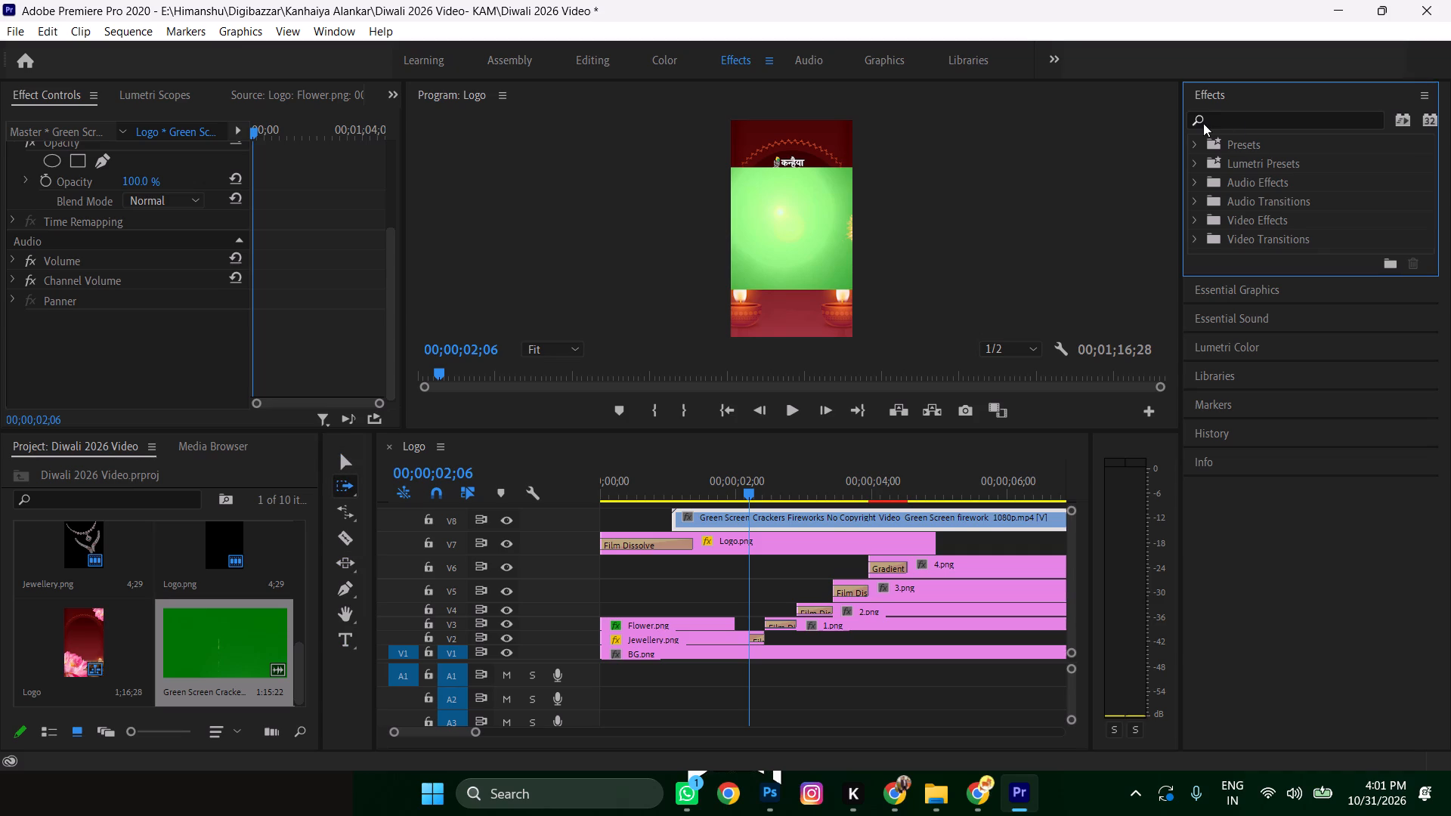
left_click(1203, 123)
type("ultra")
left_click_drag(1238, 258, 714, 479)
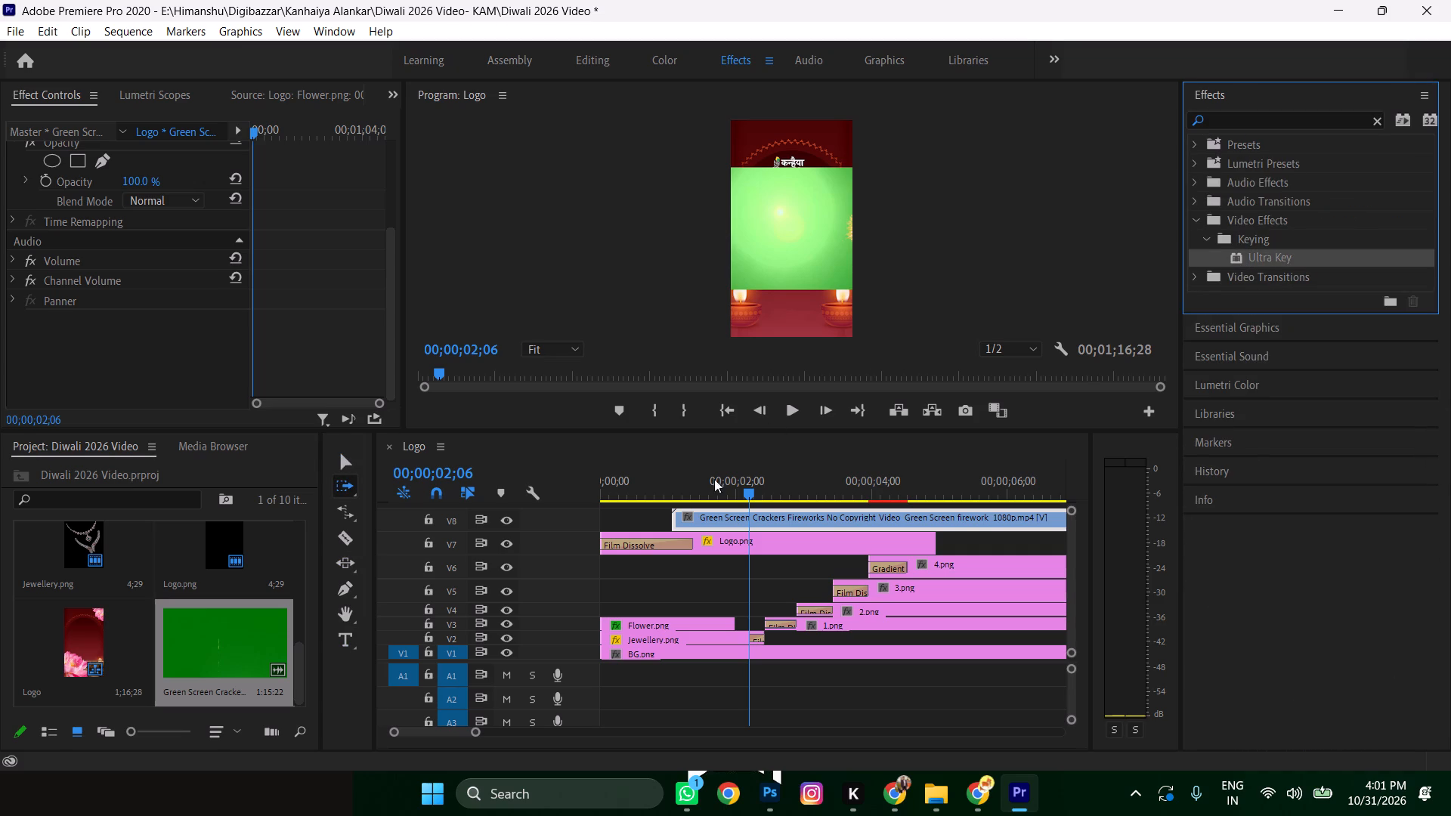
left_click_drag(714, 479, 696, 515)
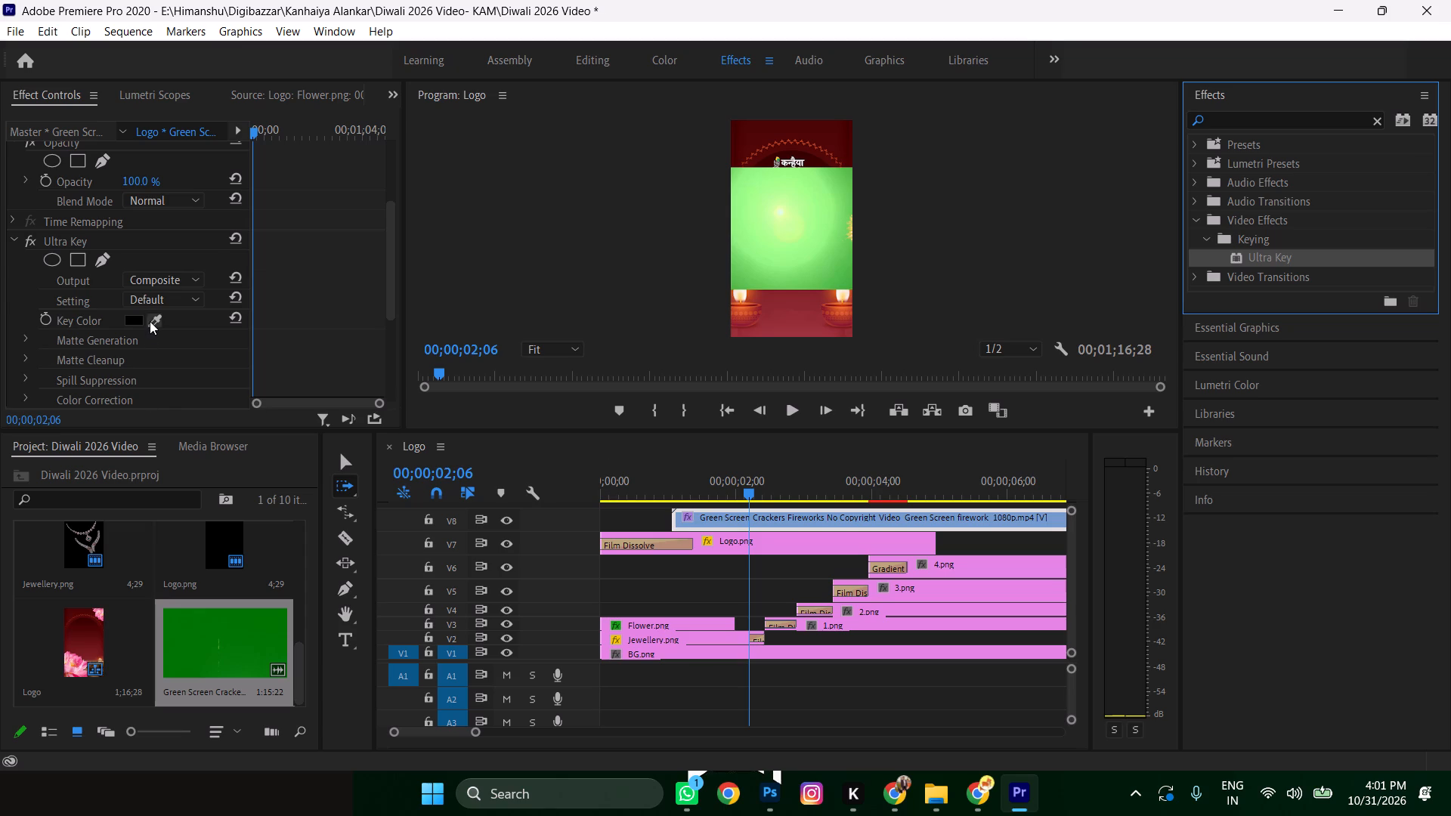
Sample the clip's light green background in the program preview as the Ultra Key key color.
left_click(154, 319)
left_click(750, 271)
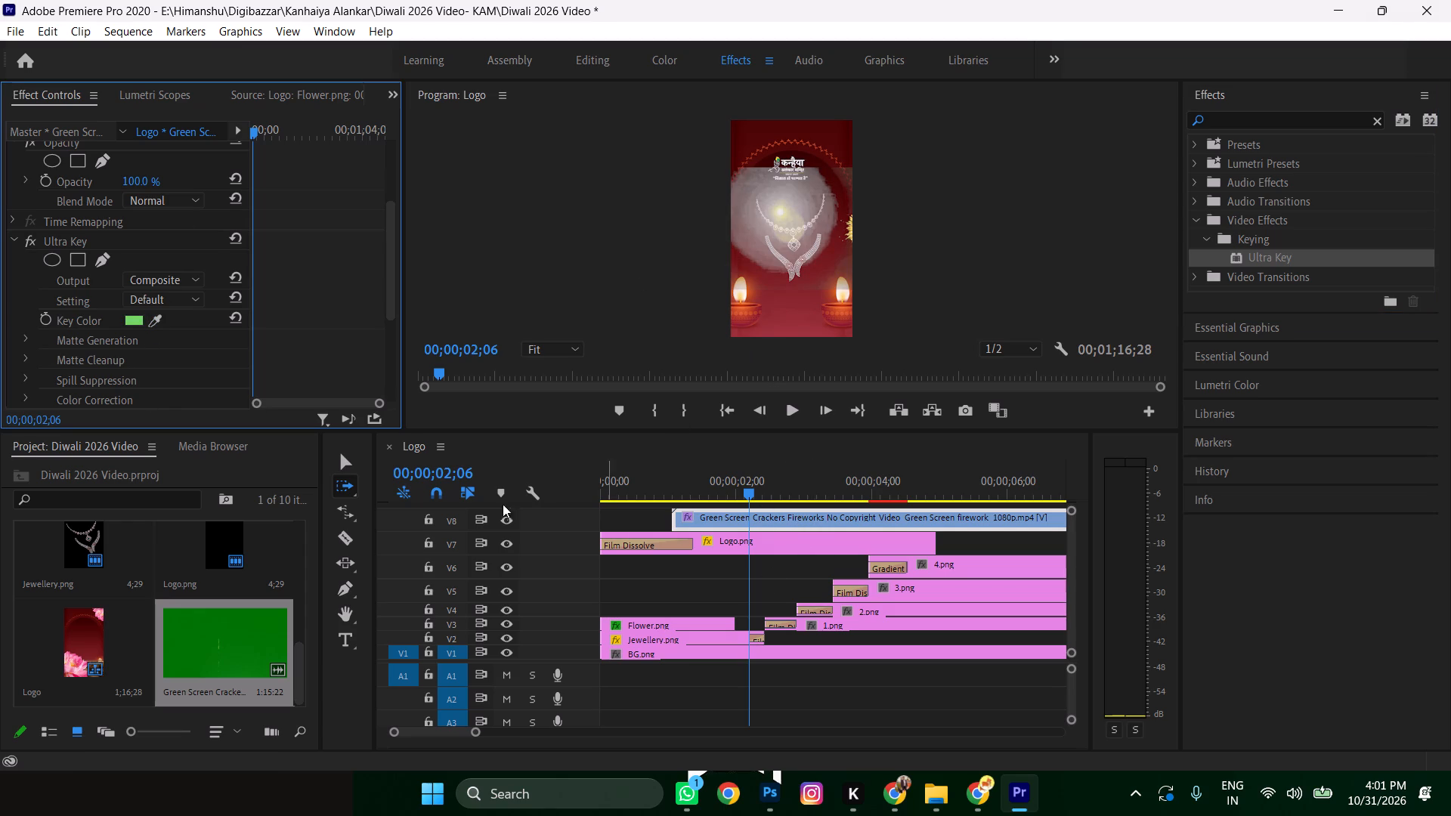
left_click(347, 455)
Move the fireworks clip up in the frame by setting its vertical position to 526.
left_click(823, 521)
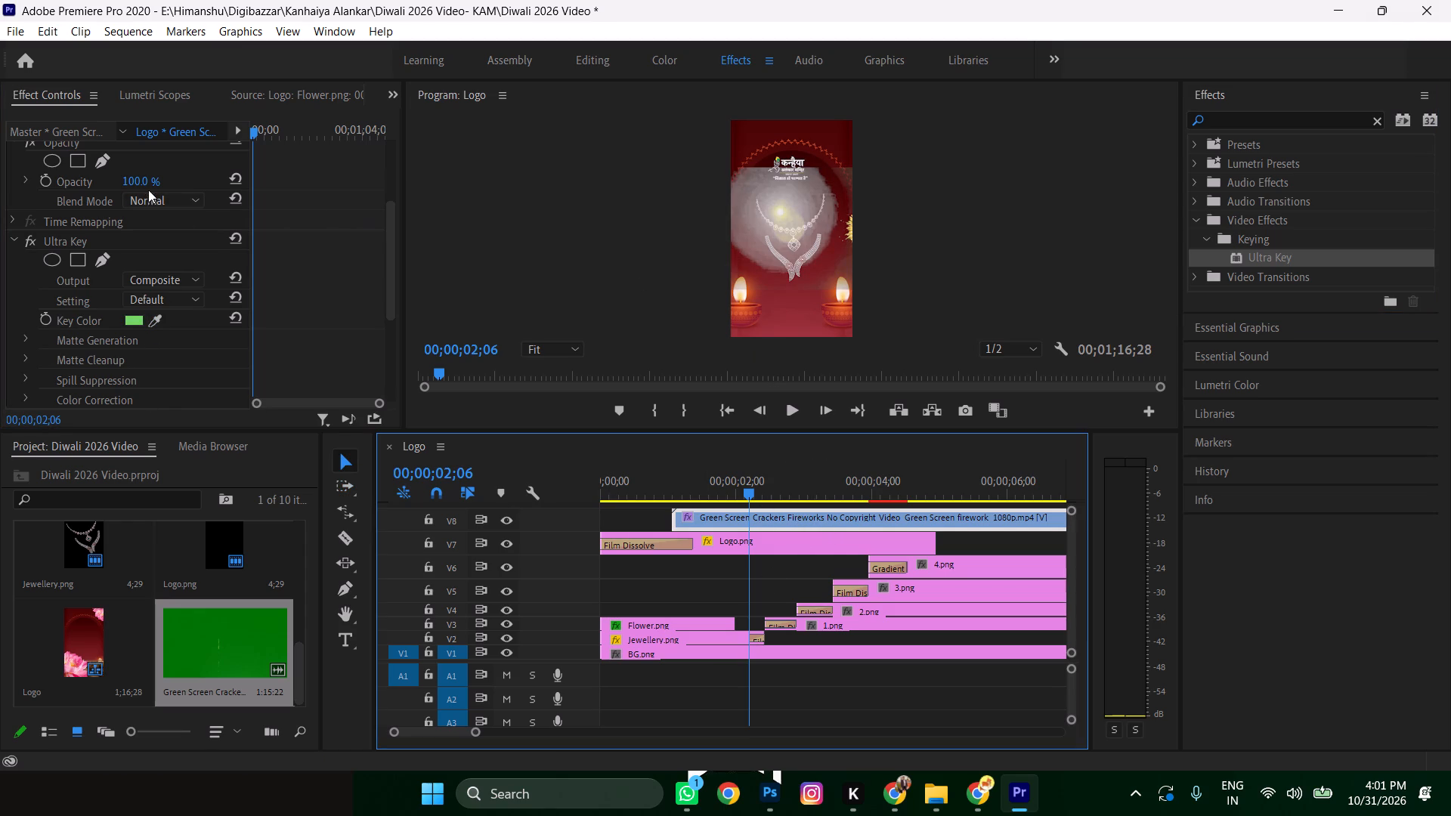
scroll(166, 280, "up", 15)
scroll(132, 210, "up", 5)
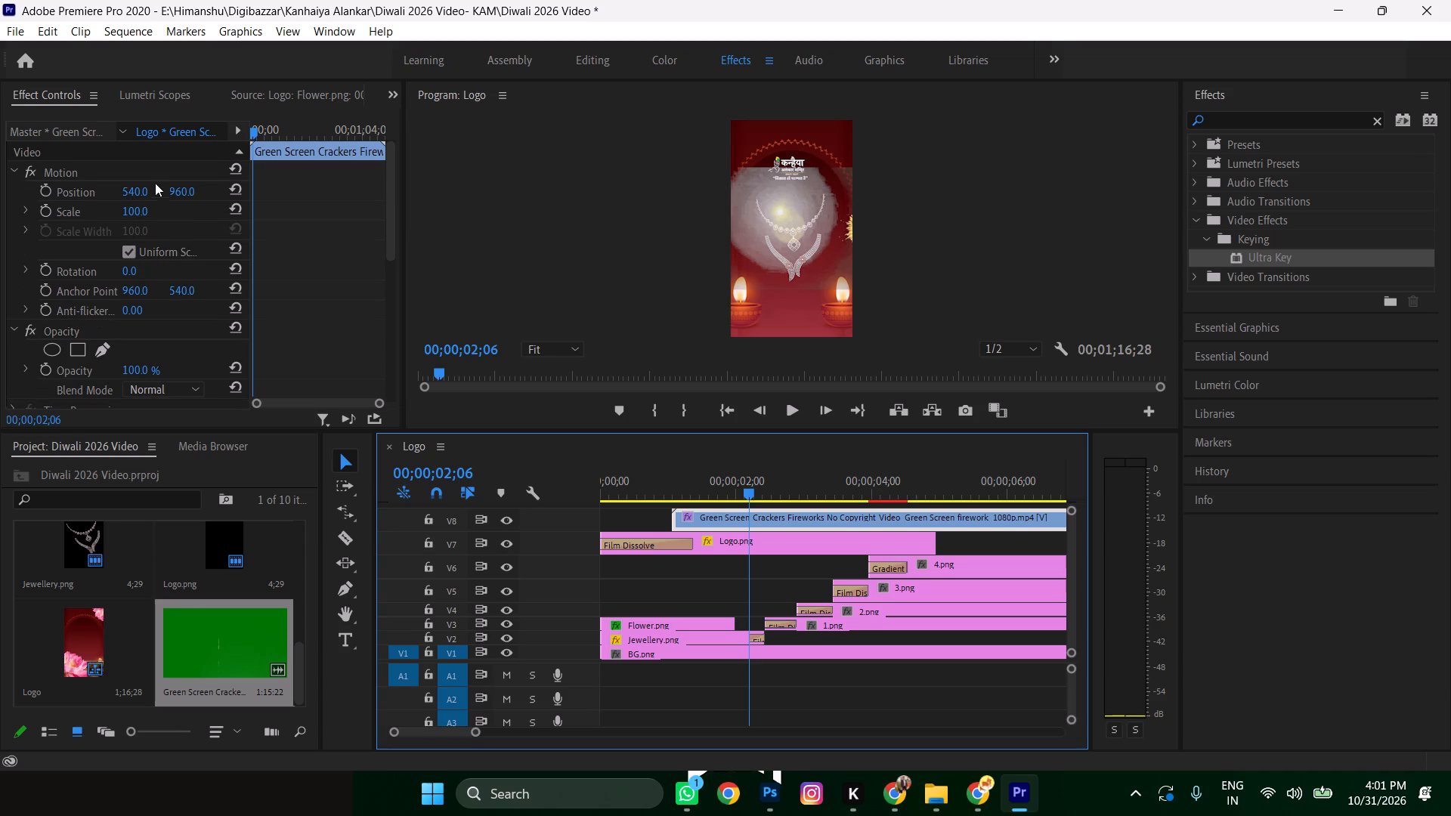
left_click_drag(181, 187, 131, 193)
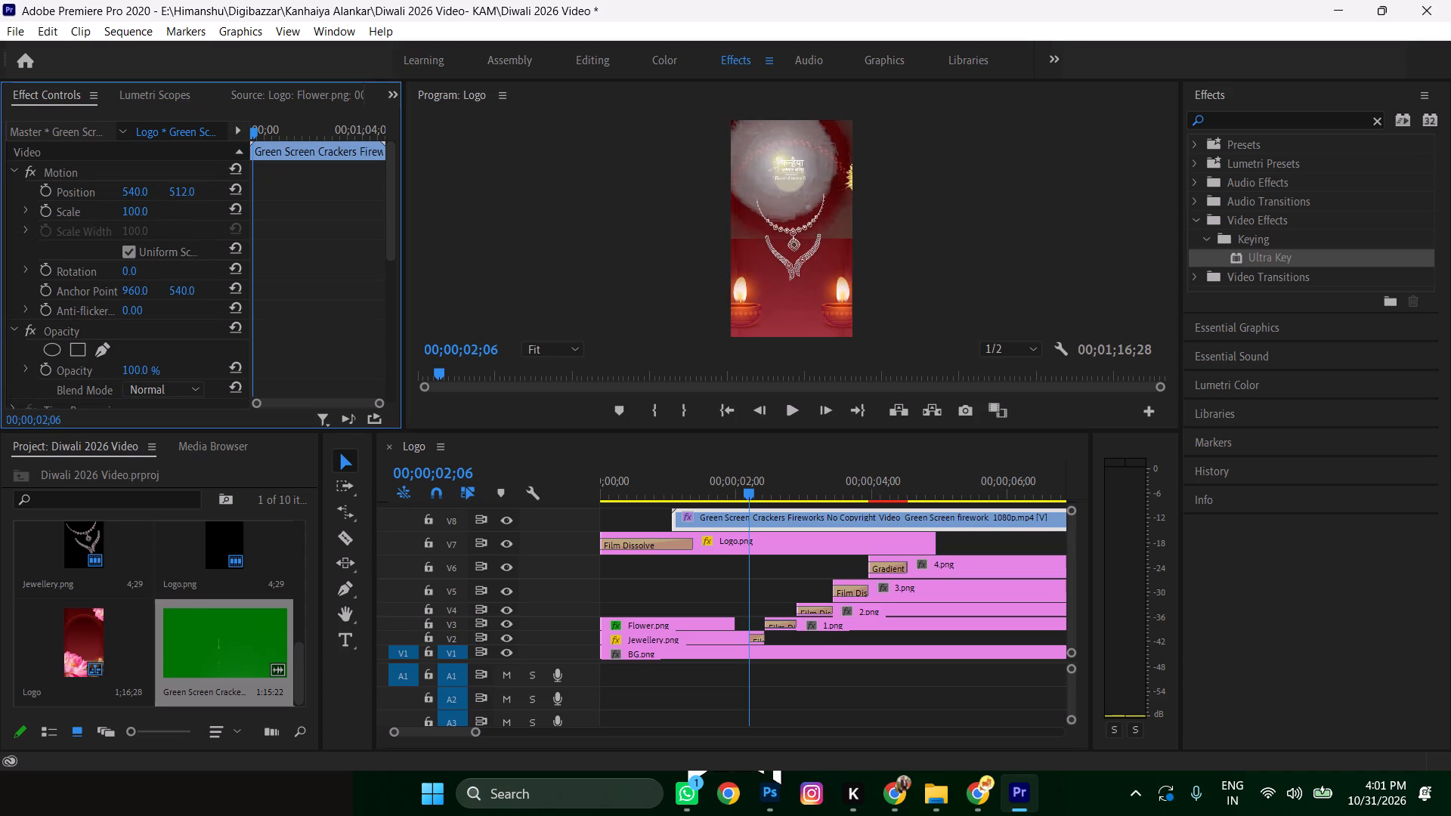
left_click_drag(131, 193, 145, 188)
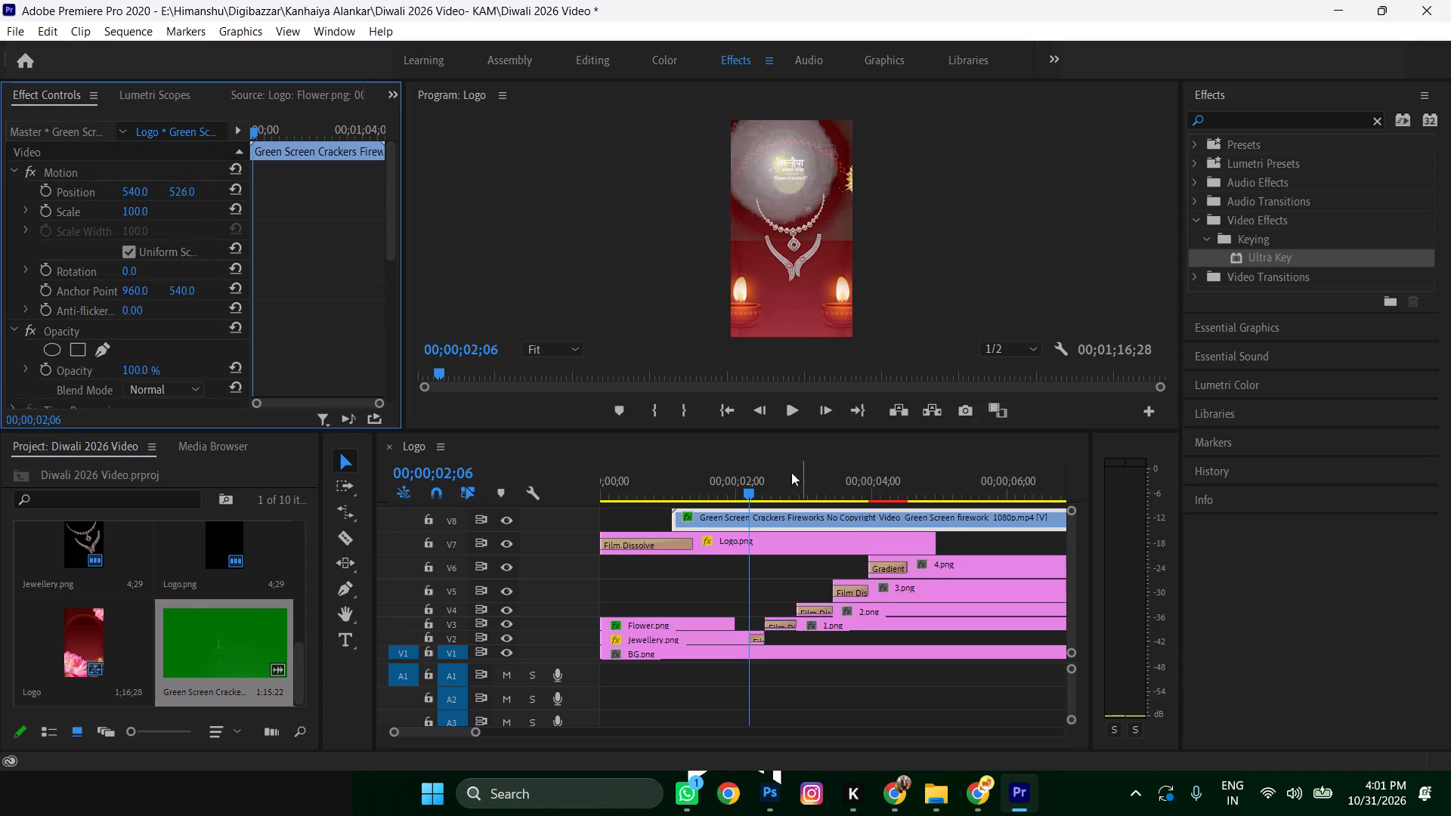
Play back the sequence and examine how the keyed fireworks blend with the greeting texts, reviewing the clip's Ultra Key settings.
left_click_drag(747, 493, 497, 502)
key("space")
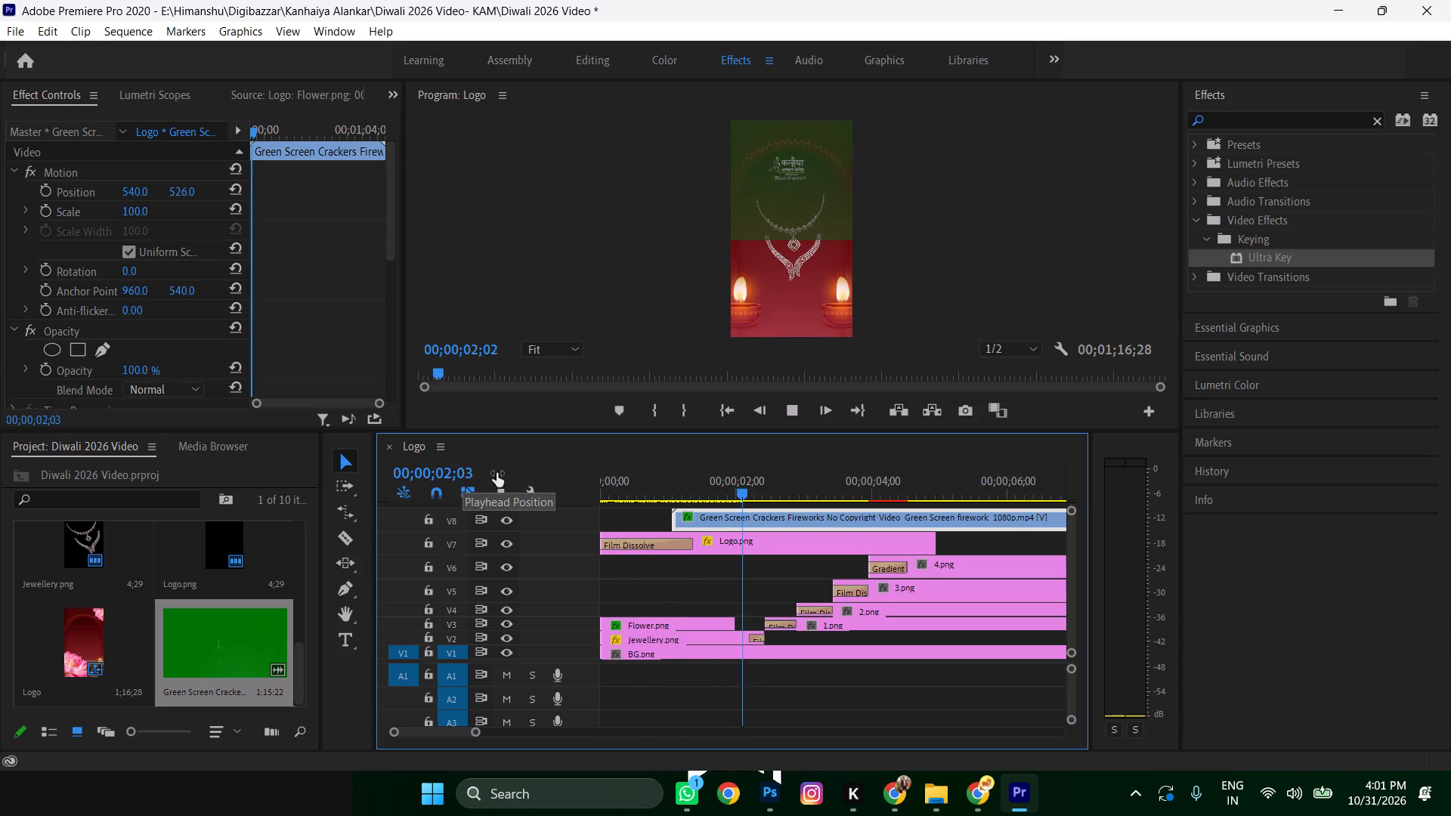
key("space")
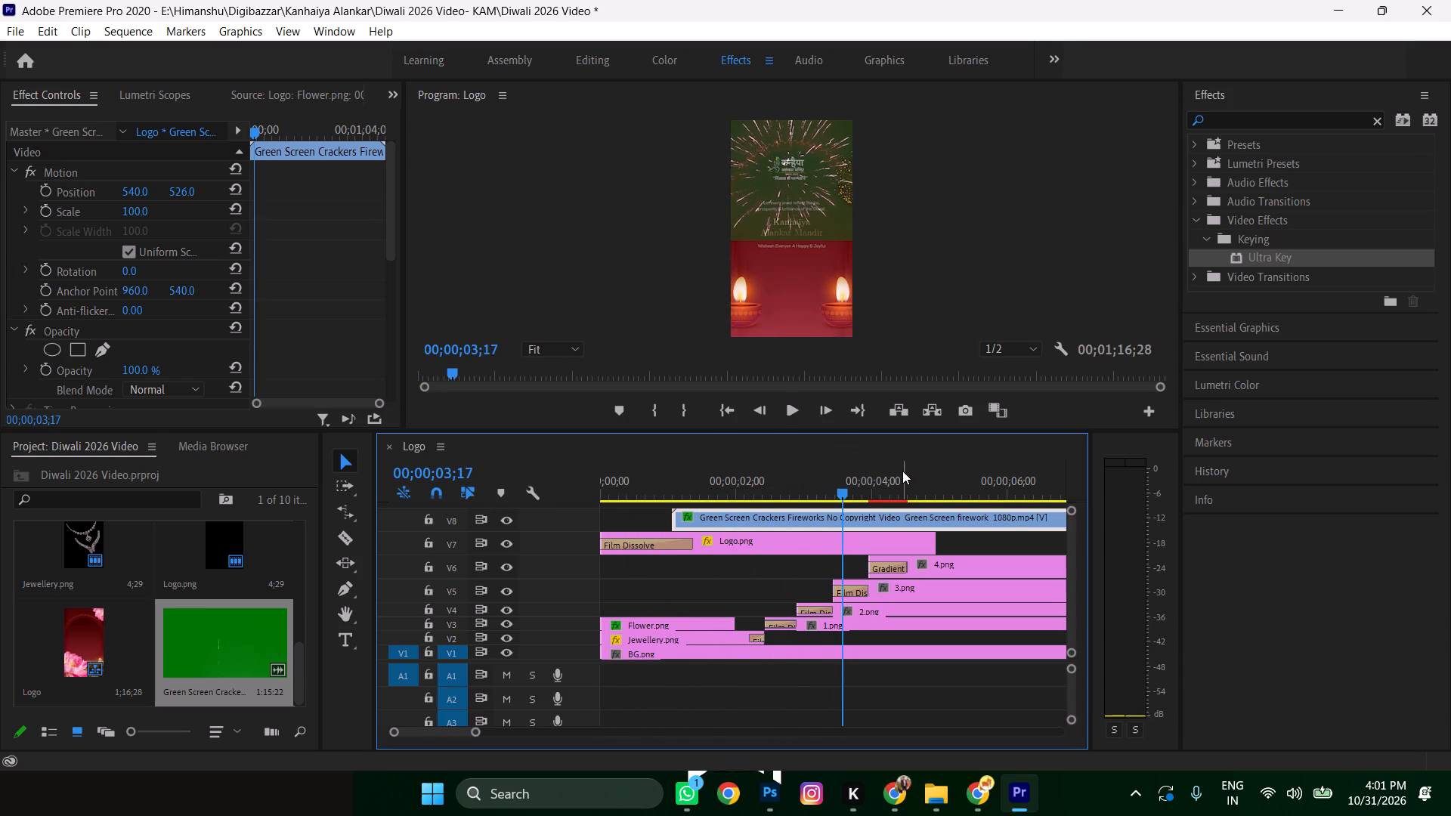
key("space")
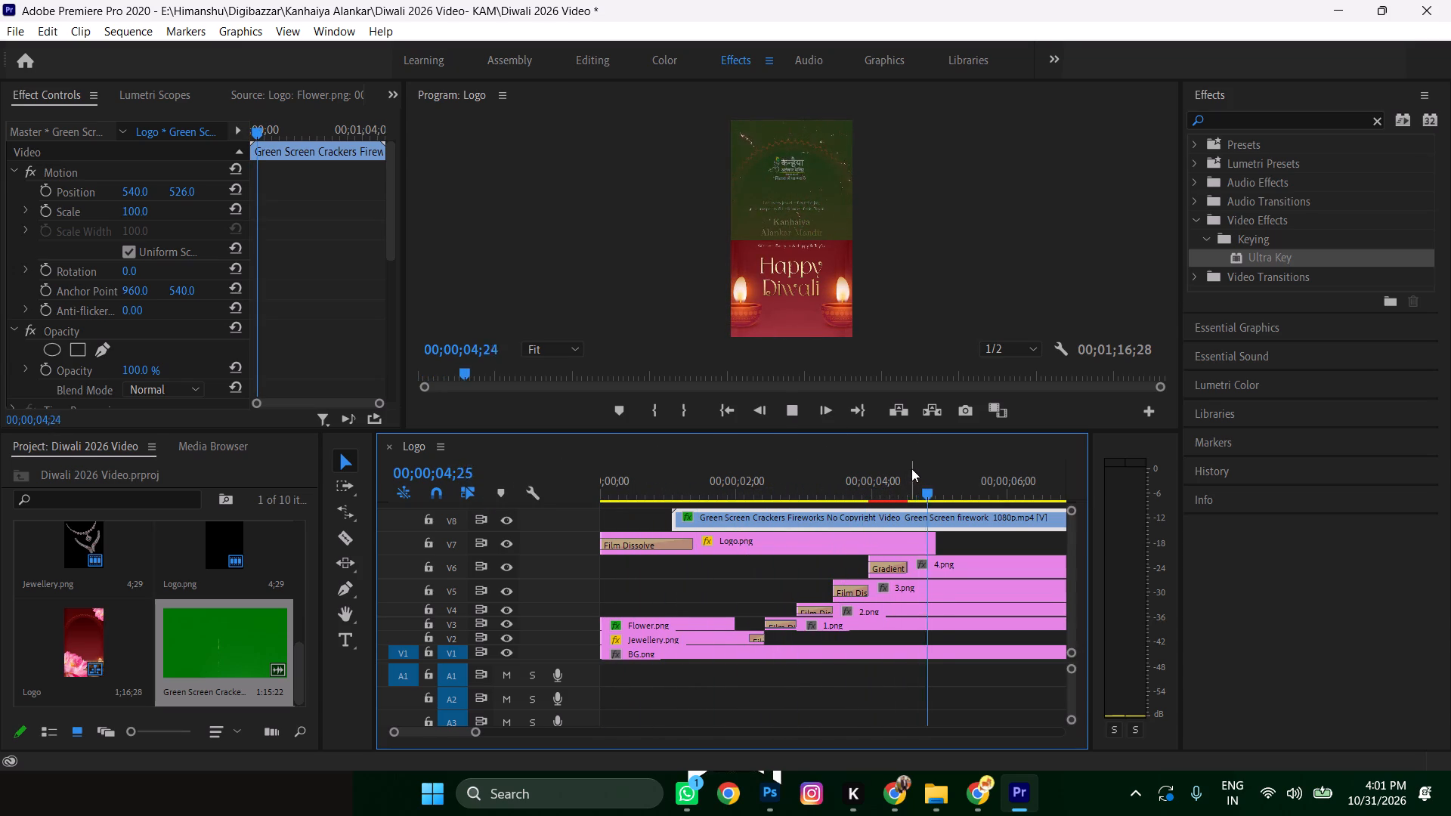
key("space")
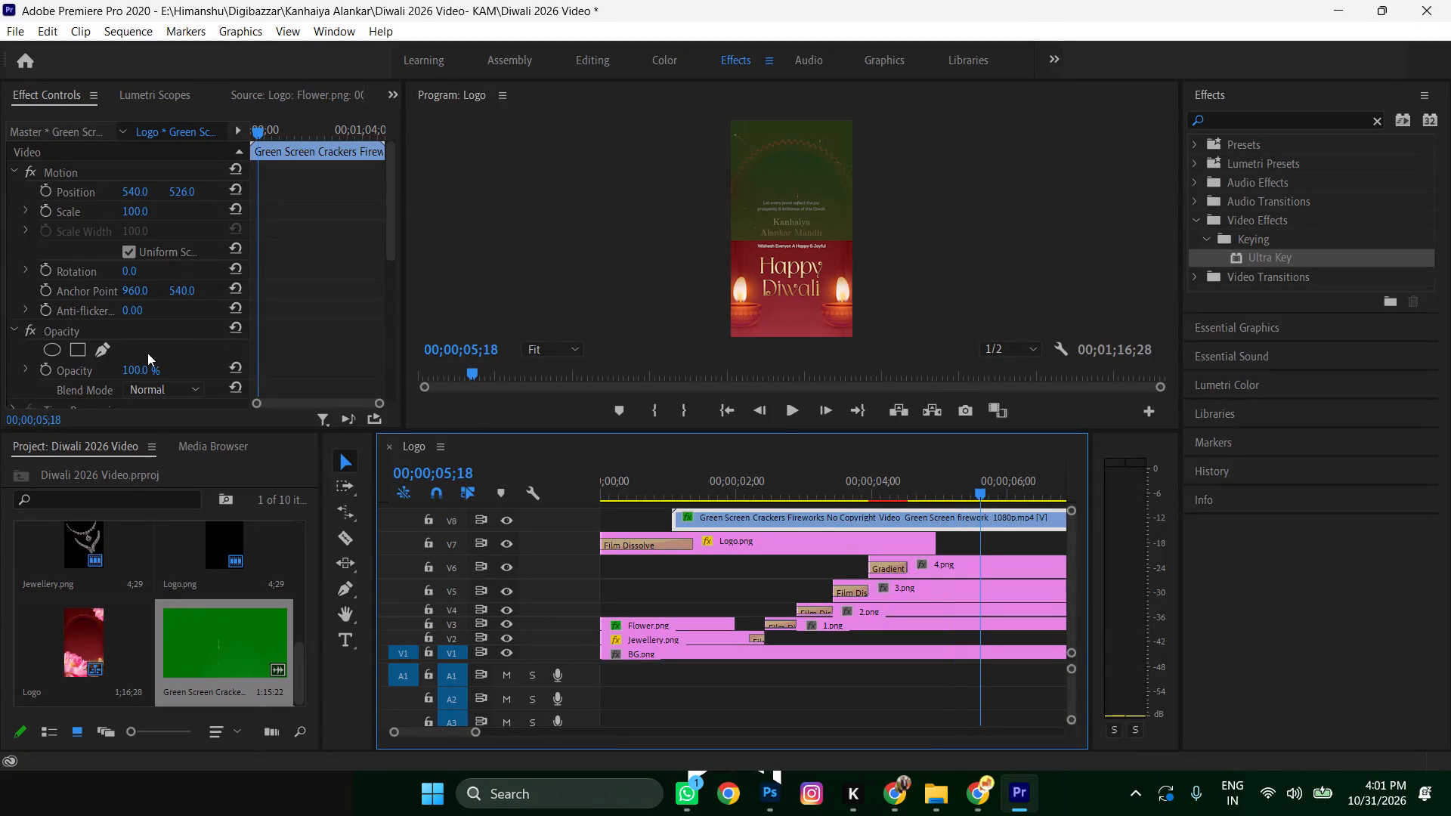
scroll(147, 353, "down", 7)
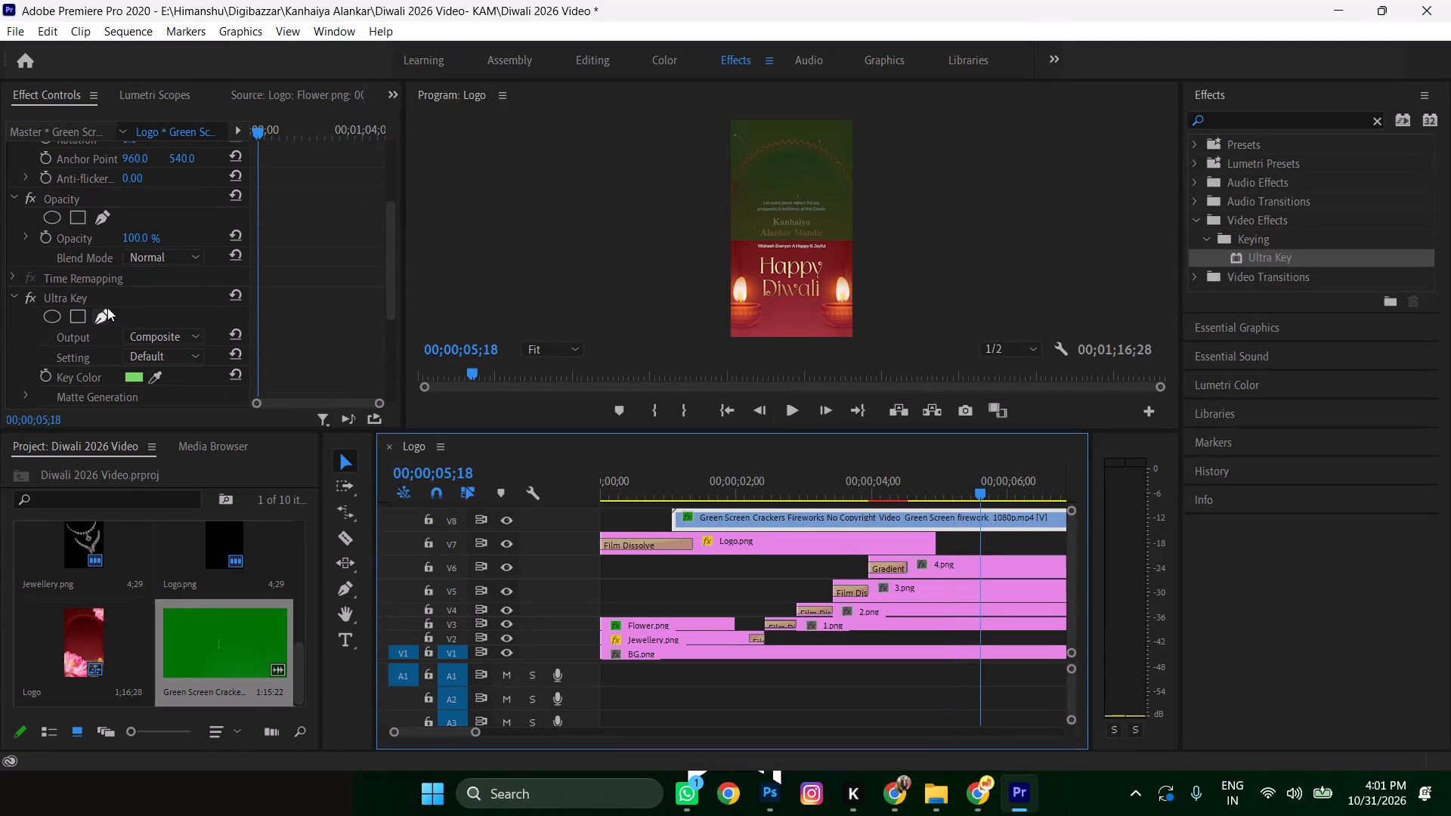
scroll(227, 332, "down", 1)
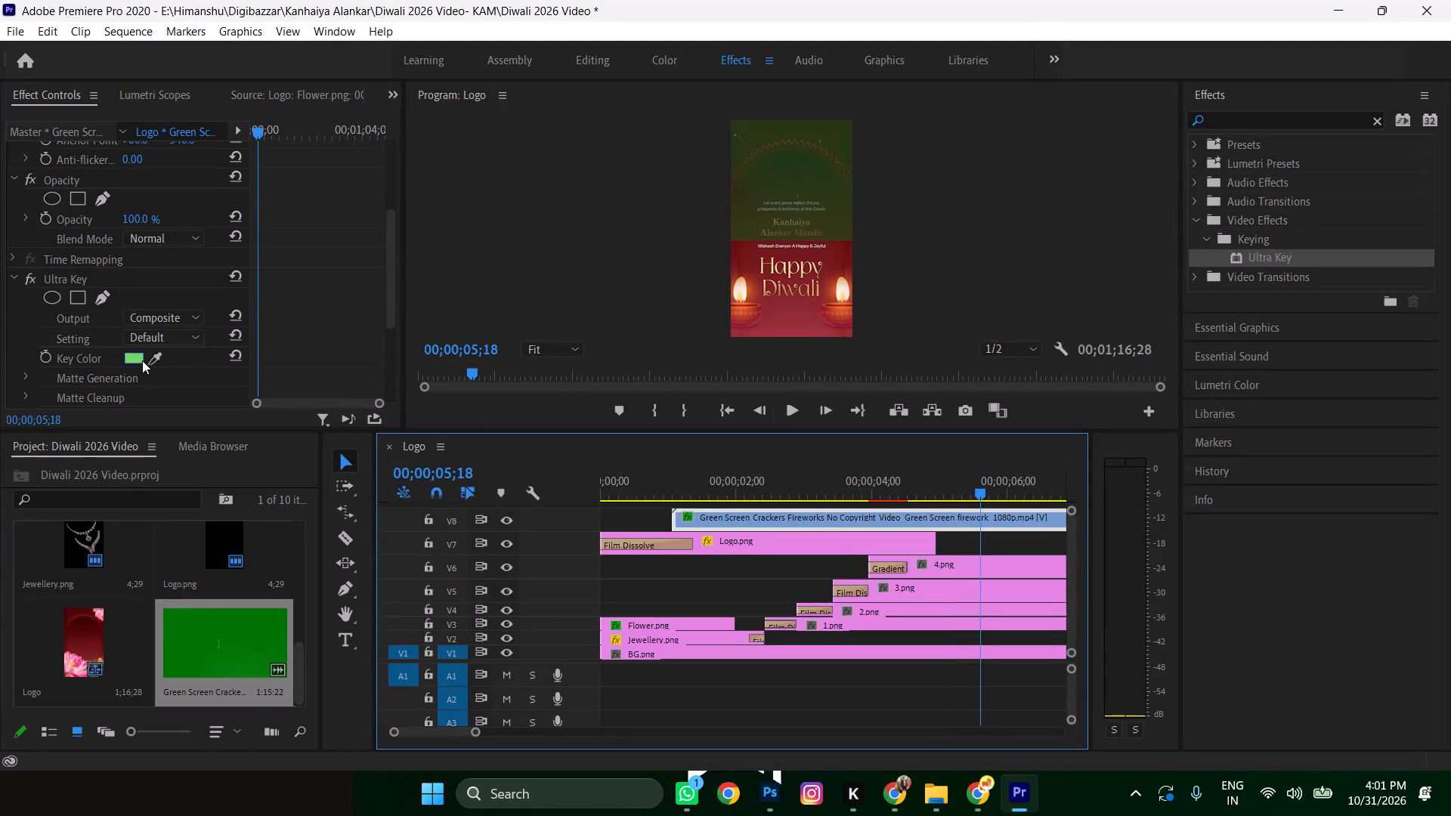
key("space")
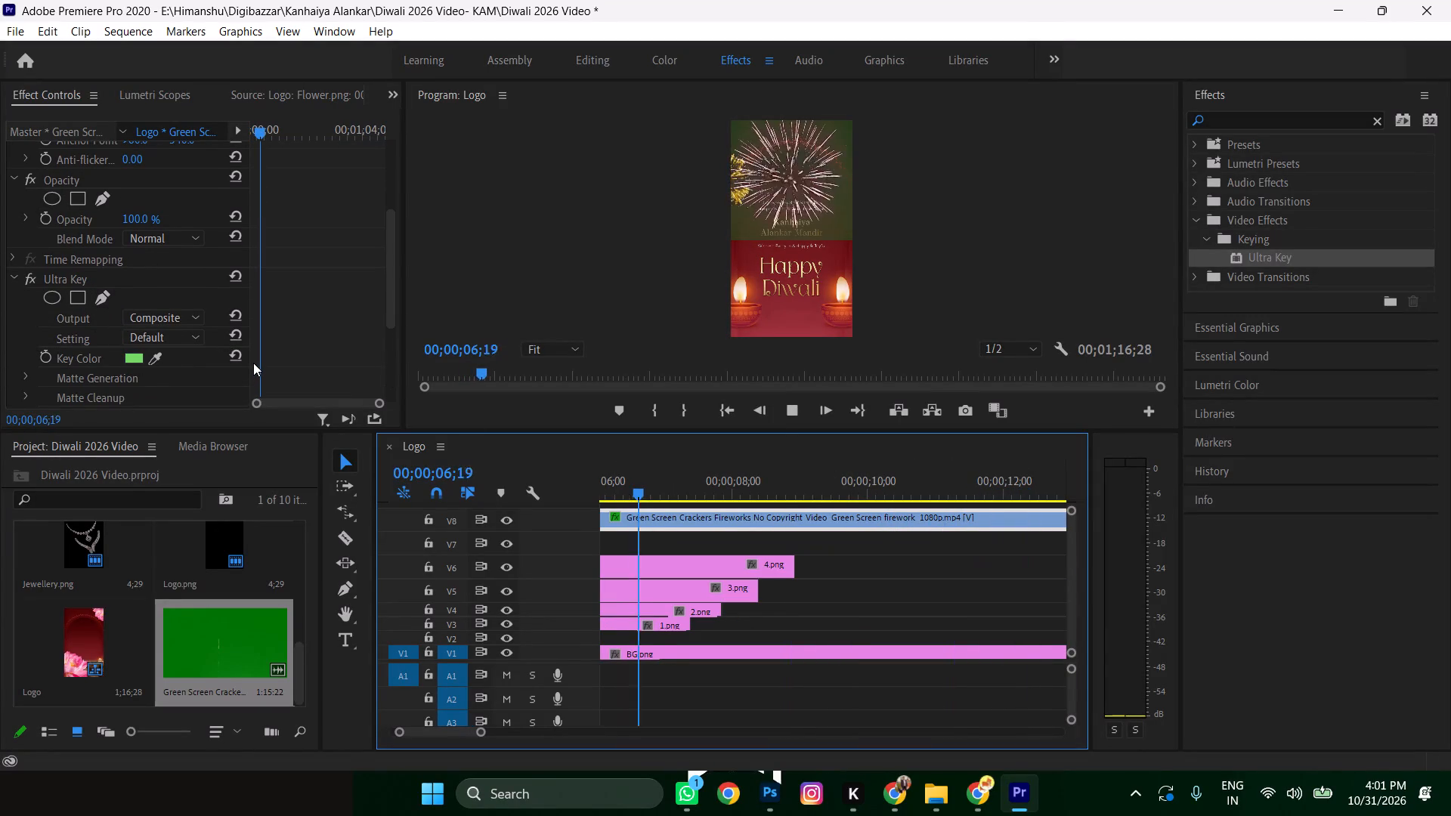
key("space")
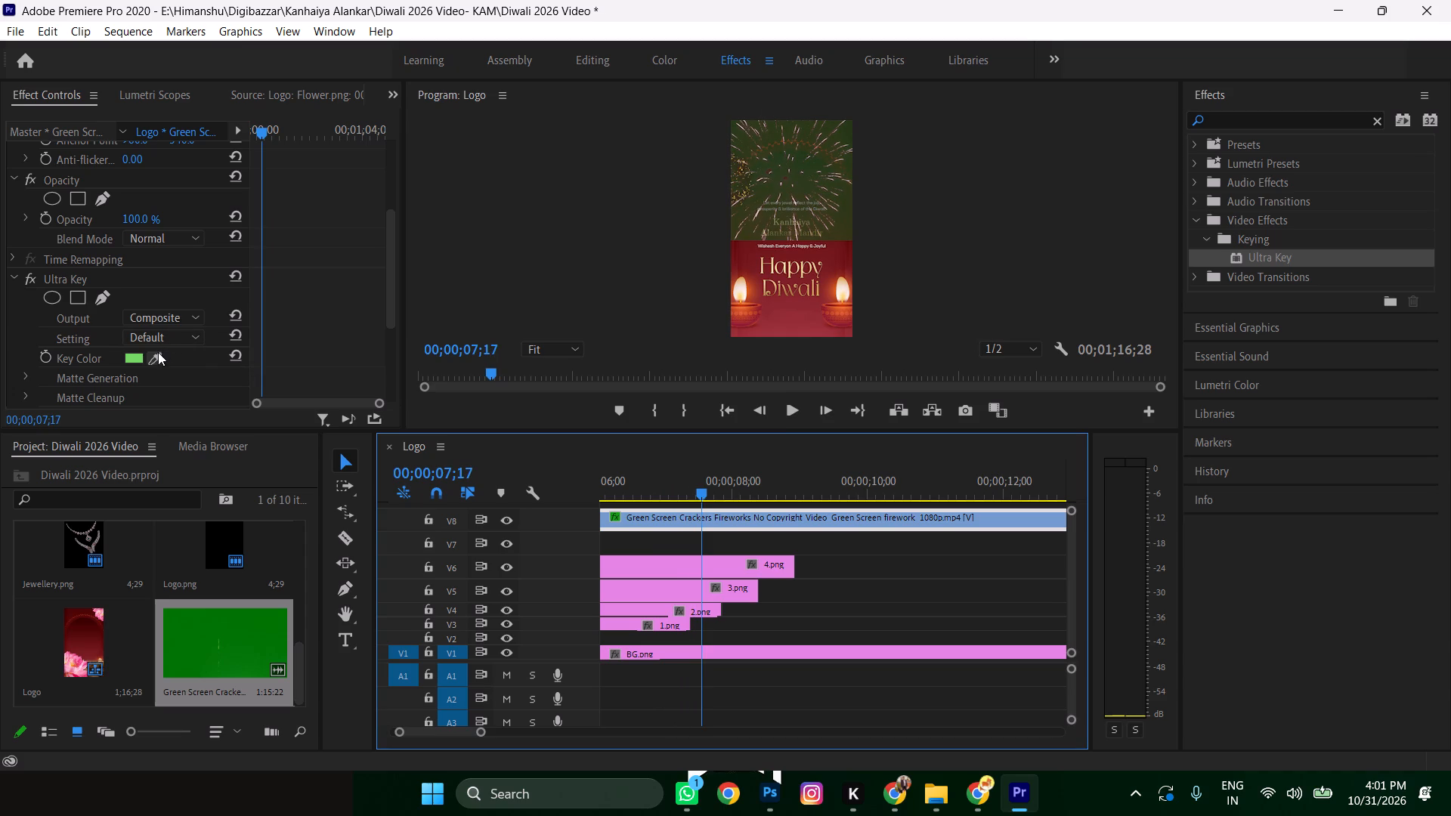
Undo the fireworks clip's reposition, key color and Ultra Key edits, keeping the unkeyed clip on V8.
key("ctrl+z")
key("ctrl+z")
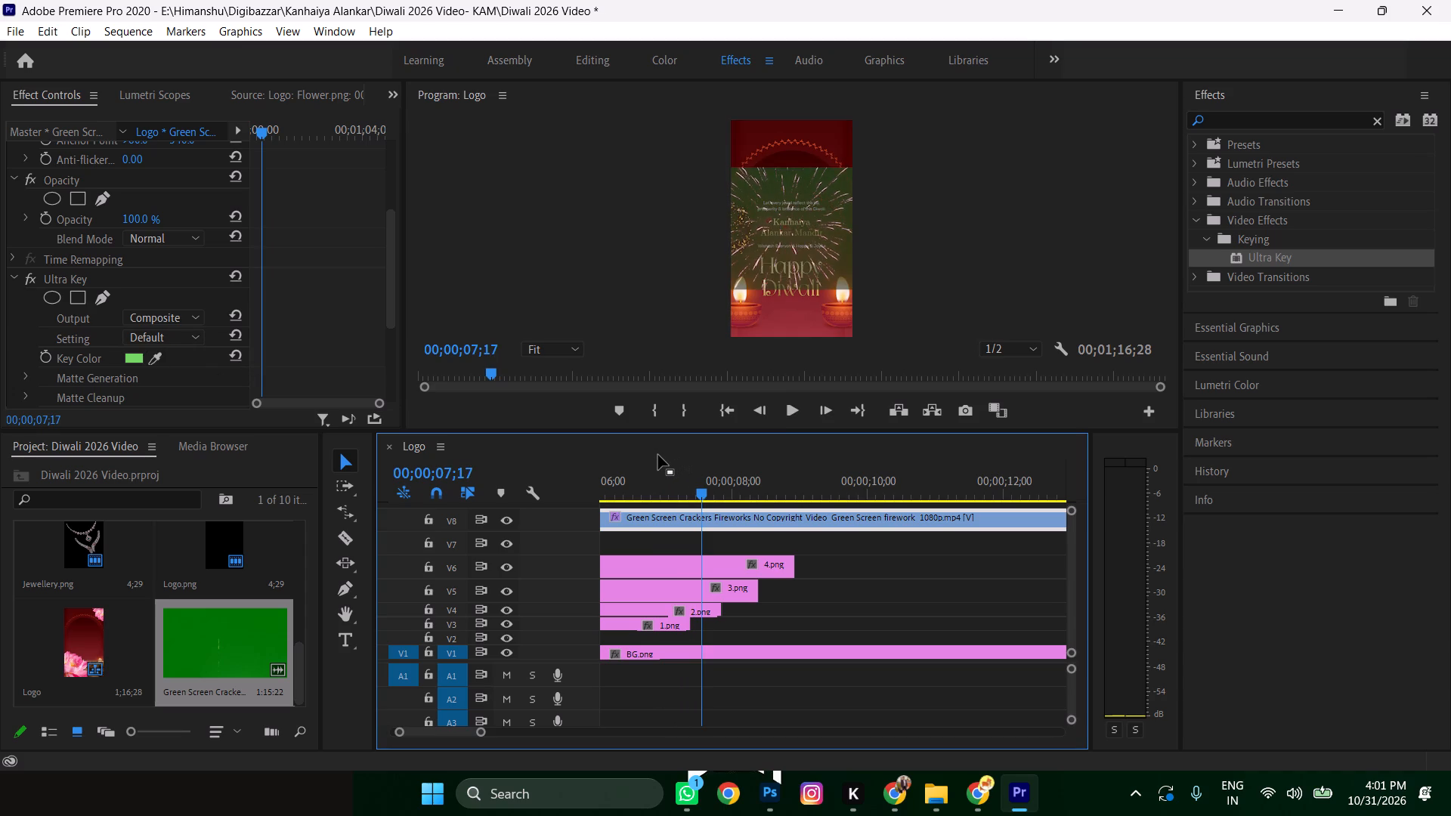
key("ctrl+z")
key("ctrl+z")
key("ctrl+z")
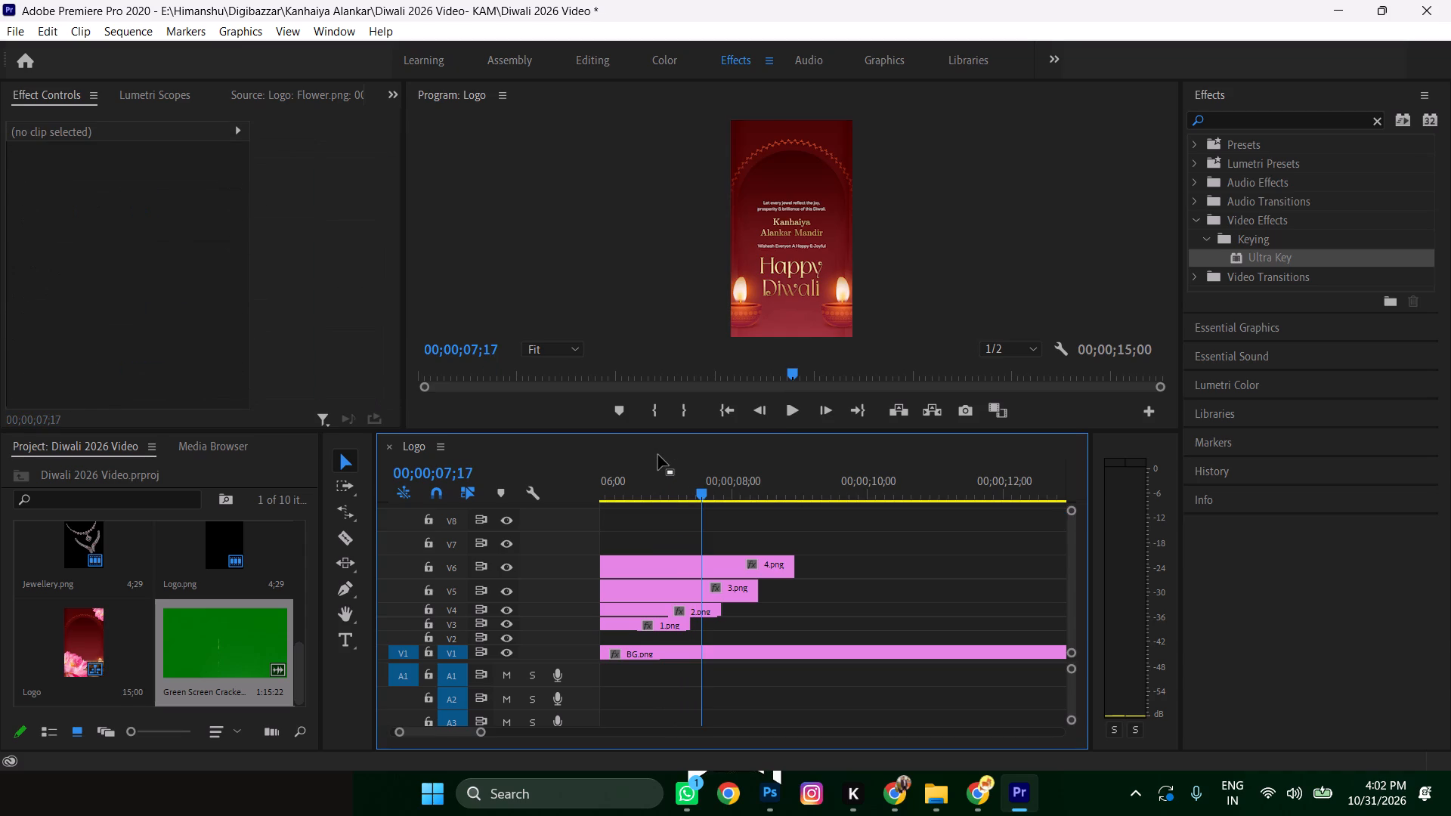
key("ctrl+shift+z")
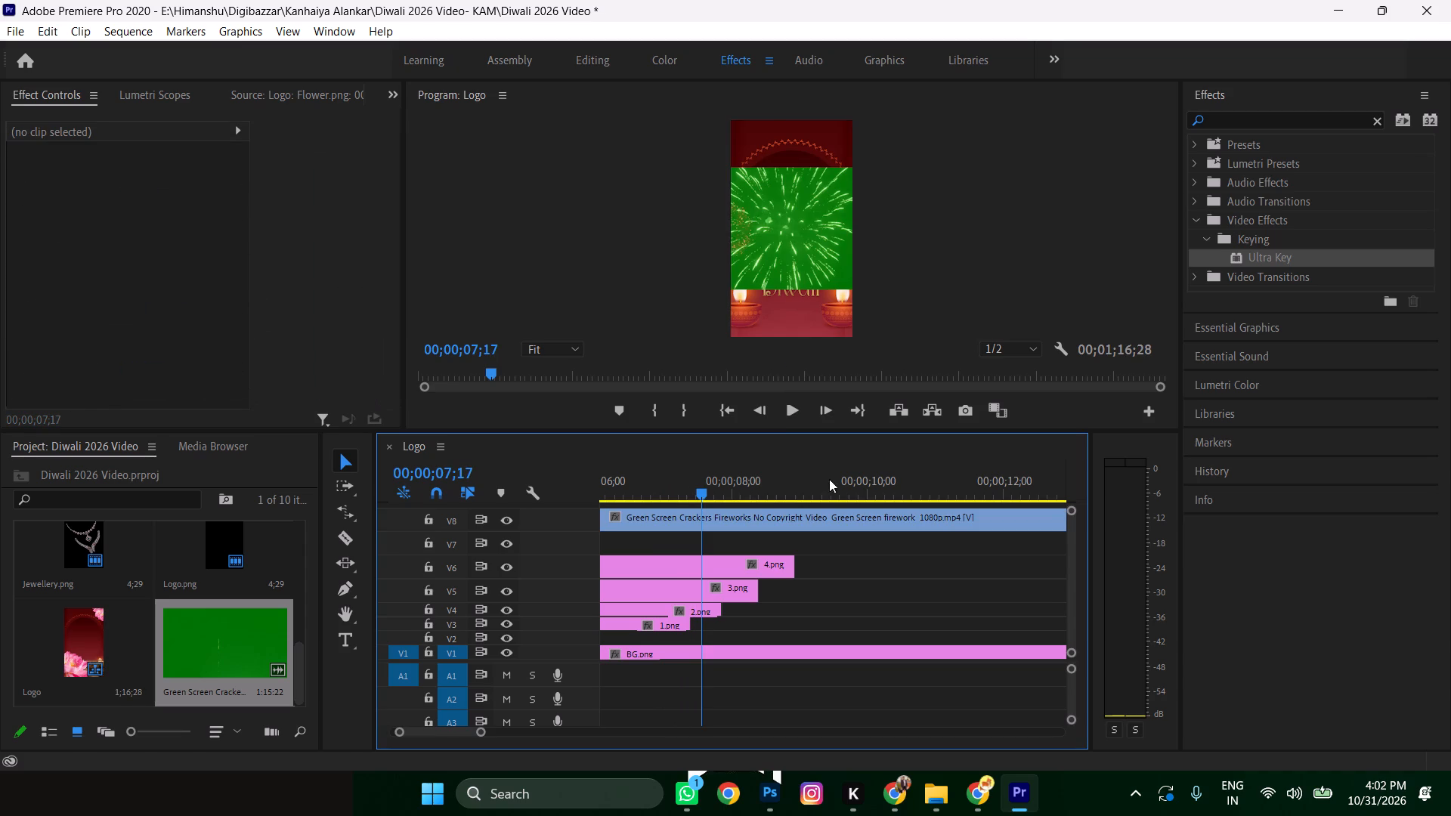
Delete the Green Screen Crackers Fireworks video from the project bin.
left_click(730, 523)
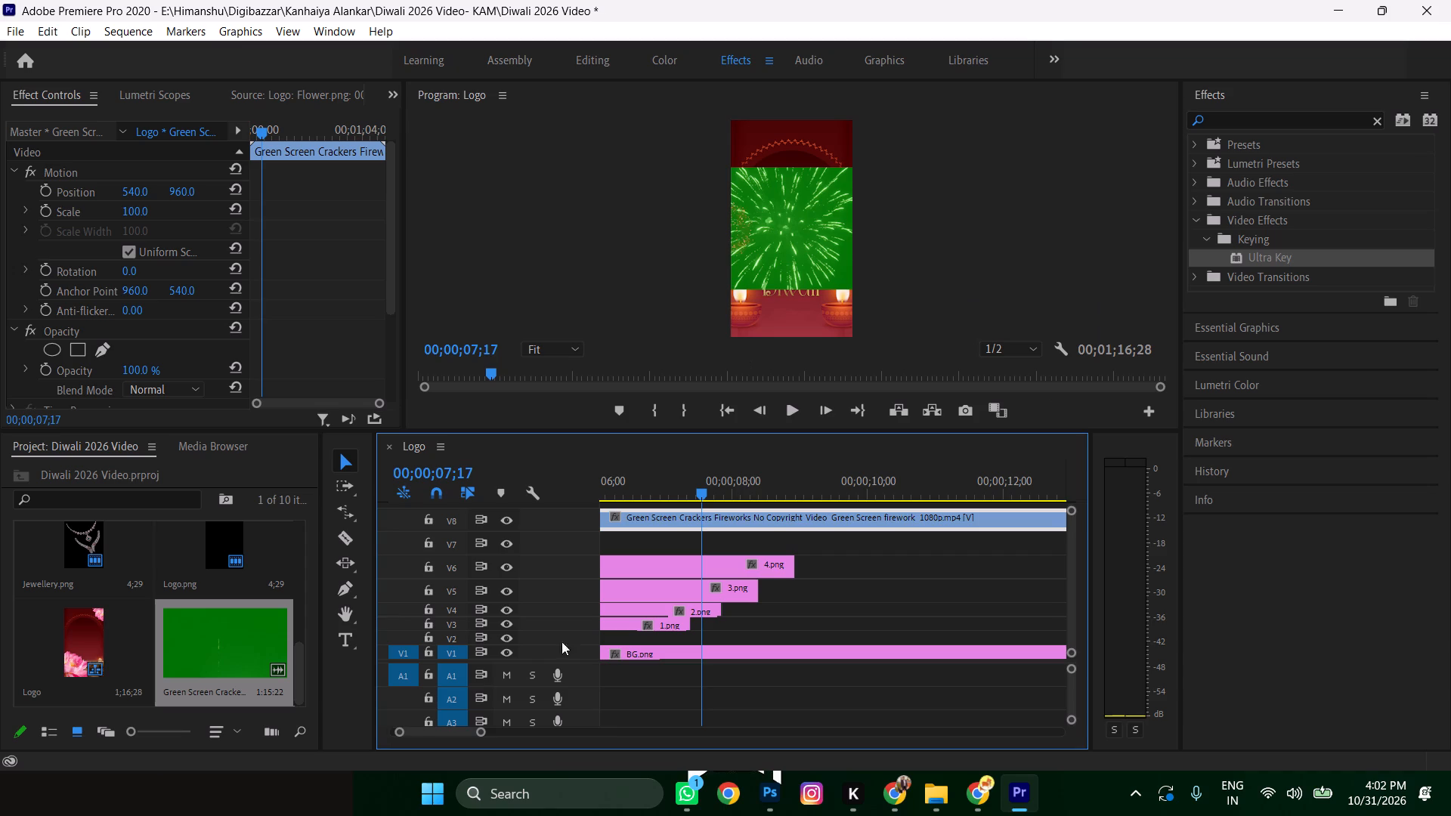
left_click(211, 623)
key("Delete")
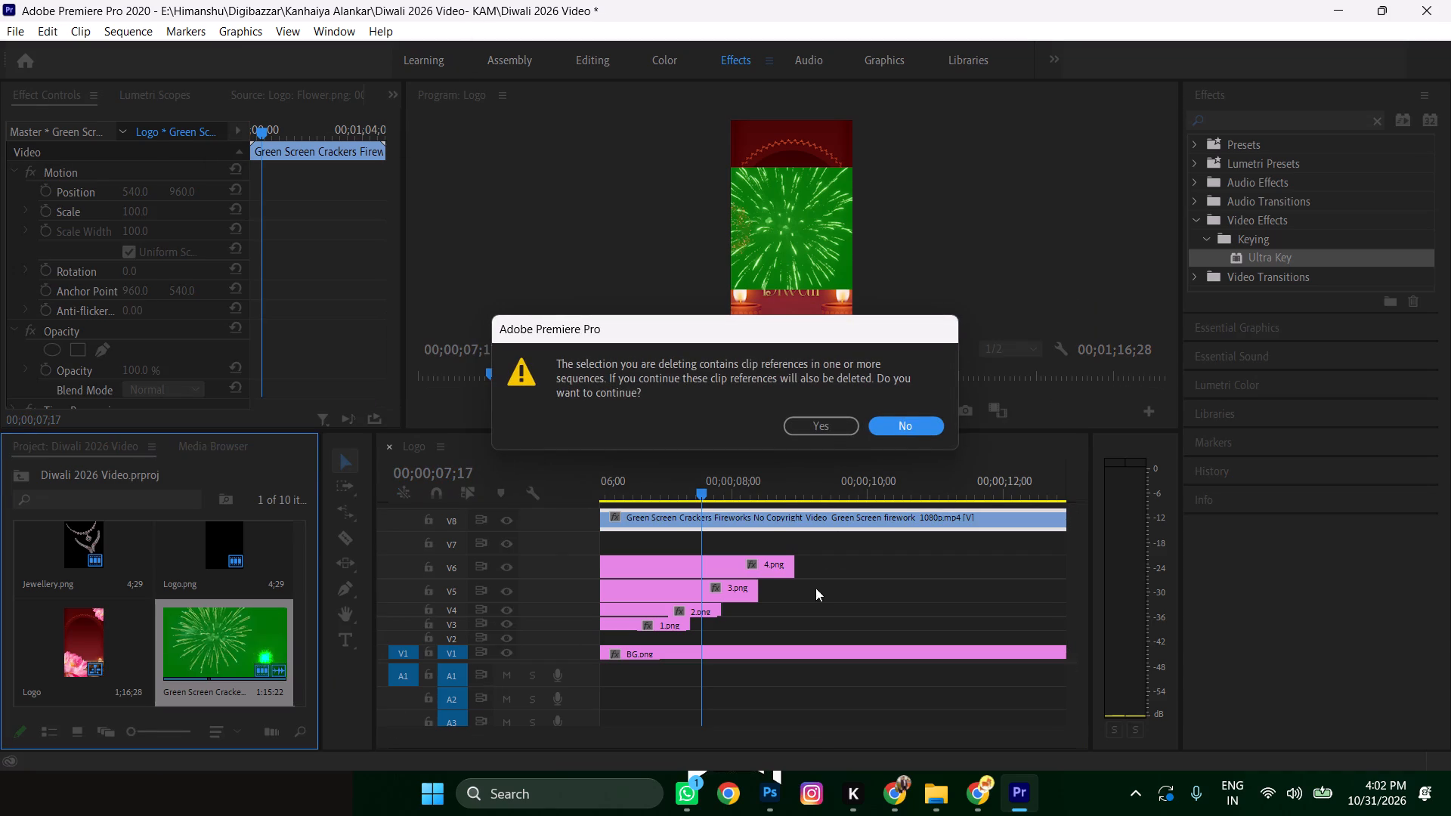
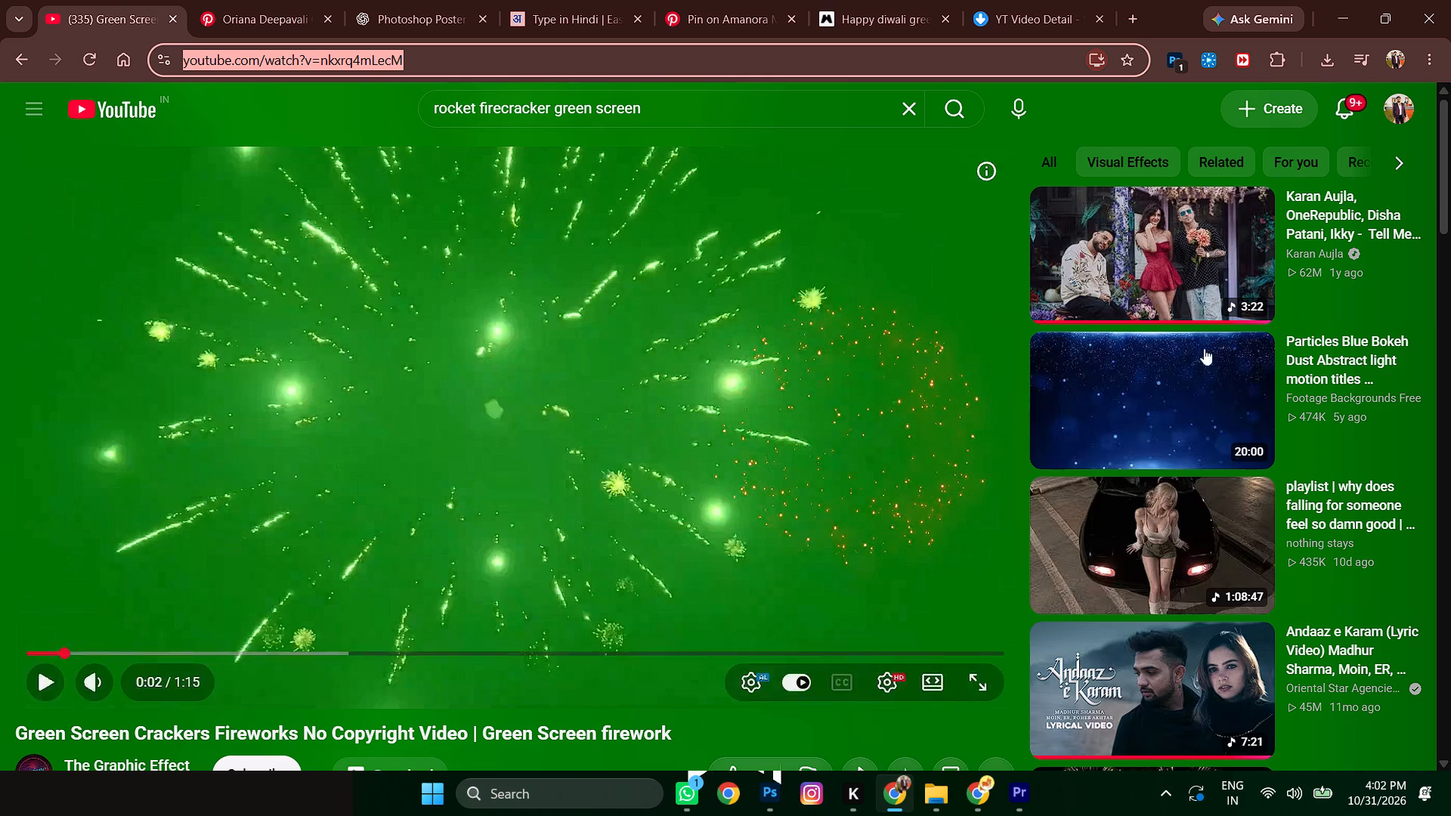
Return to the "rocket firecracker green screen" results and browse the videos and Shorts for another fireworks overlay with a plain green background.
scroll(639, 382, "down", 20)
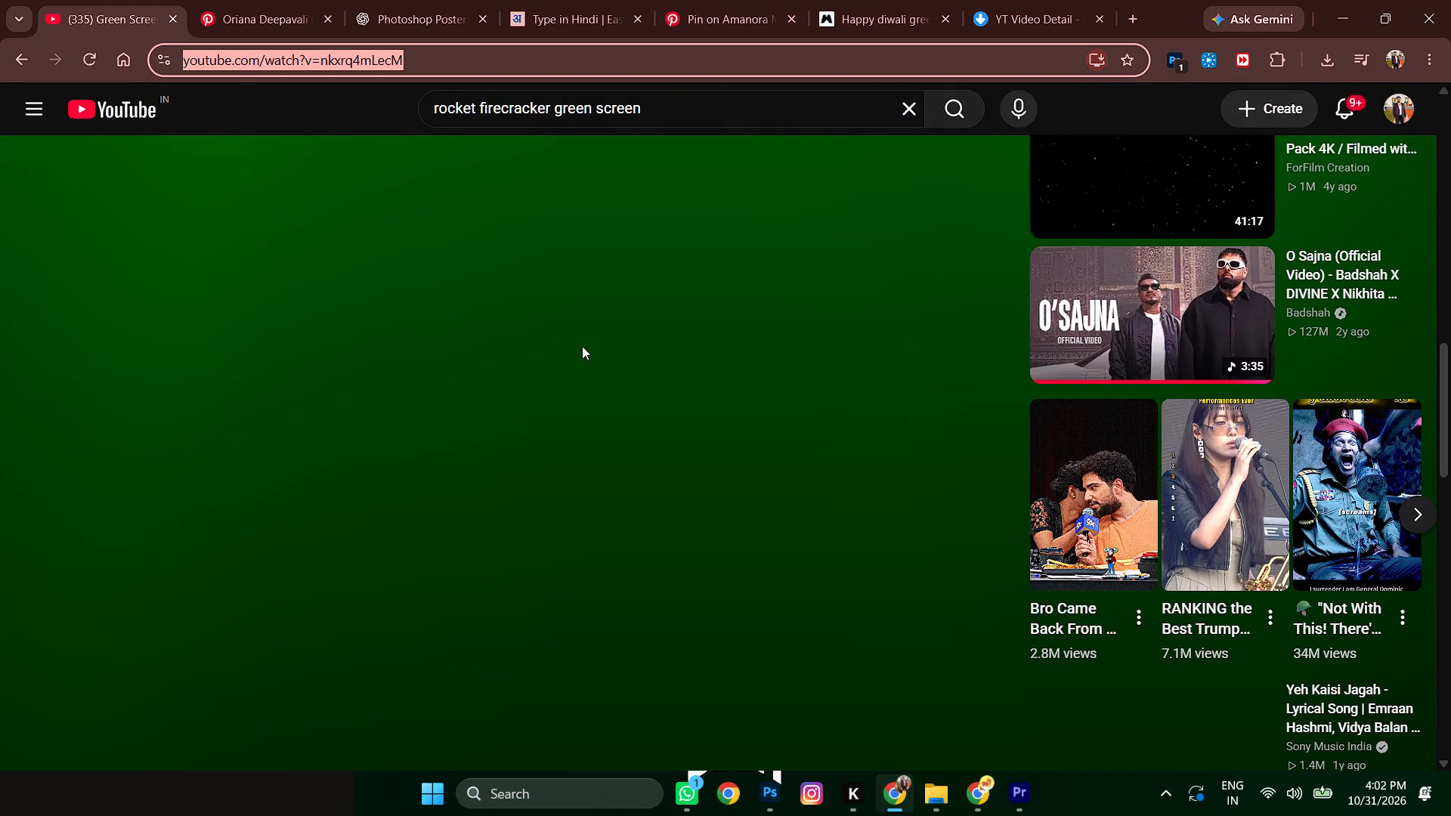
left_click(539, 325)
scroll(996, 435, "down", 4)
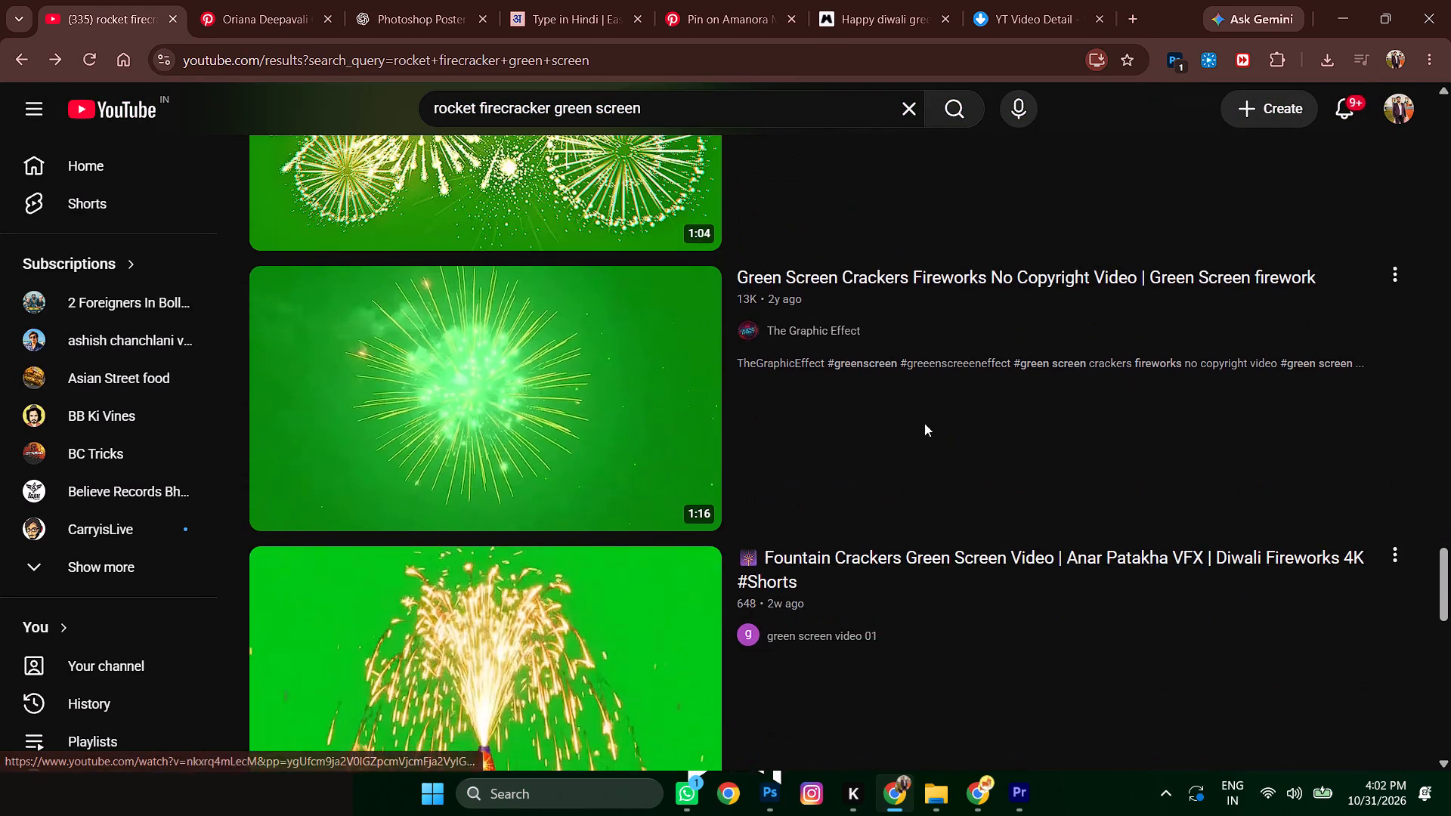
scroll(766, 430, "down", 5)
scroll(767, 428, "up", 6)
scroll(546, 453, "down", 11)
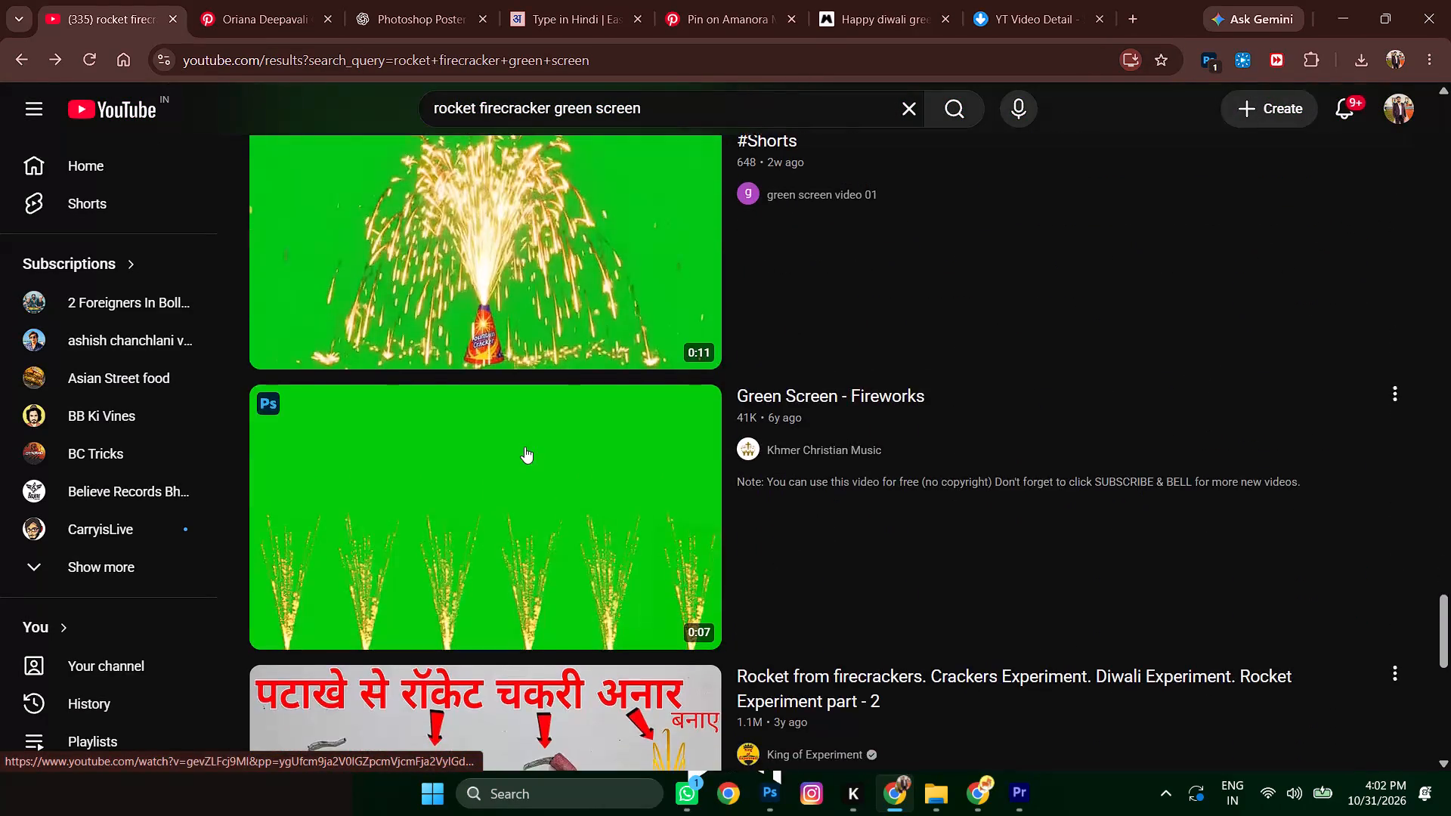
scroll(524, 447, "down", 4)
scroll(614, 419, "down", 20)
scroll(657, 379, "down", 7)
scroll(683, 332, "up", 6)
scroll(685, 332, "down", 7)
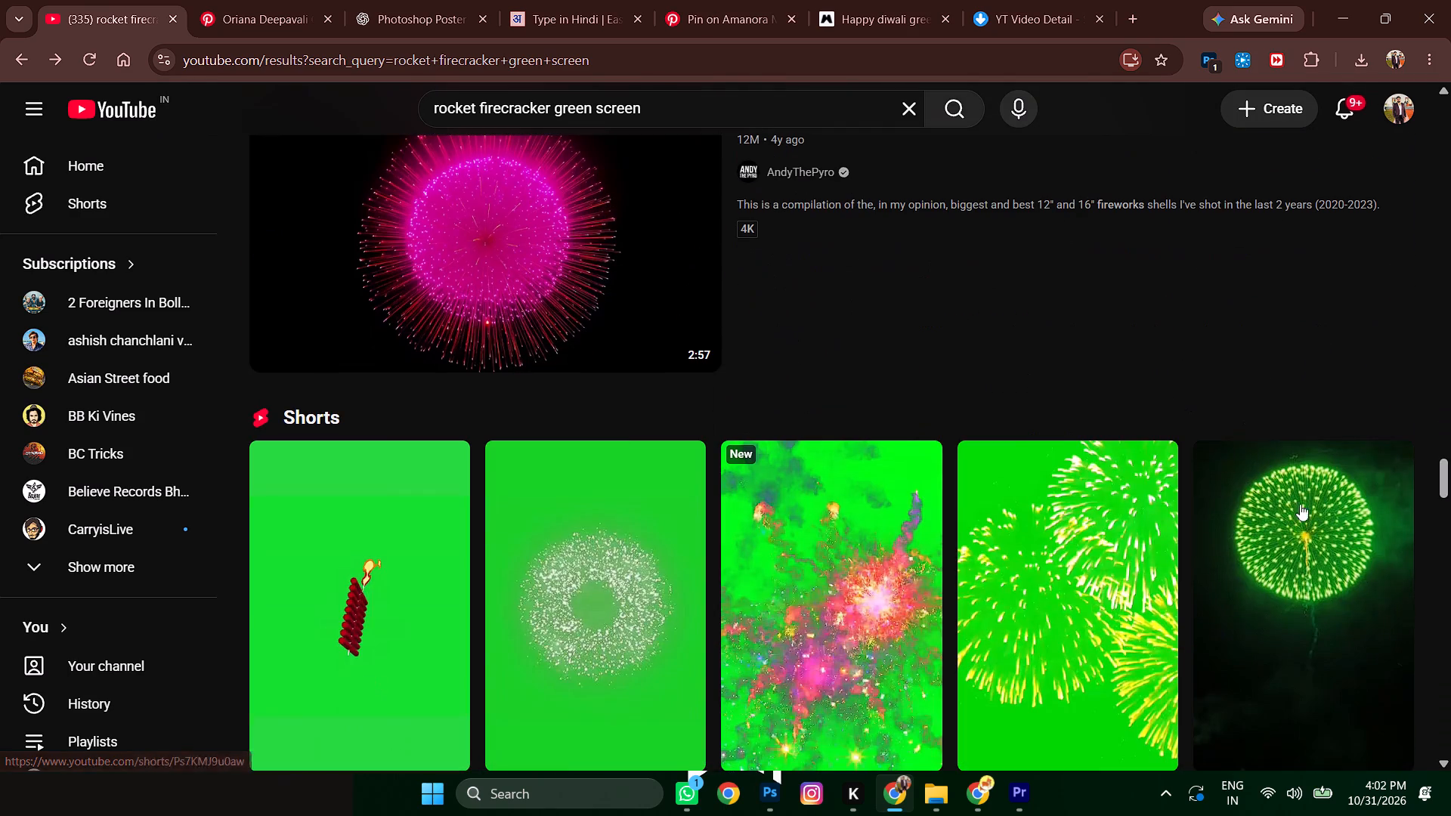
scroll(1323, 545, "down", 4)
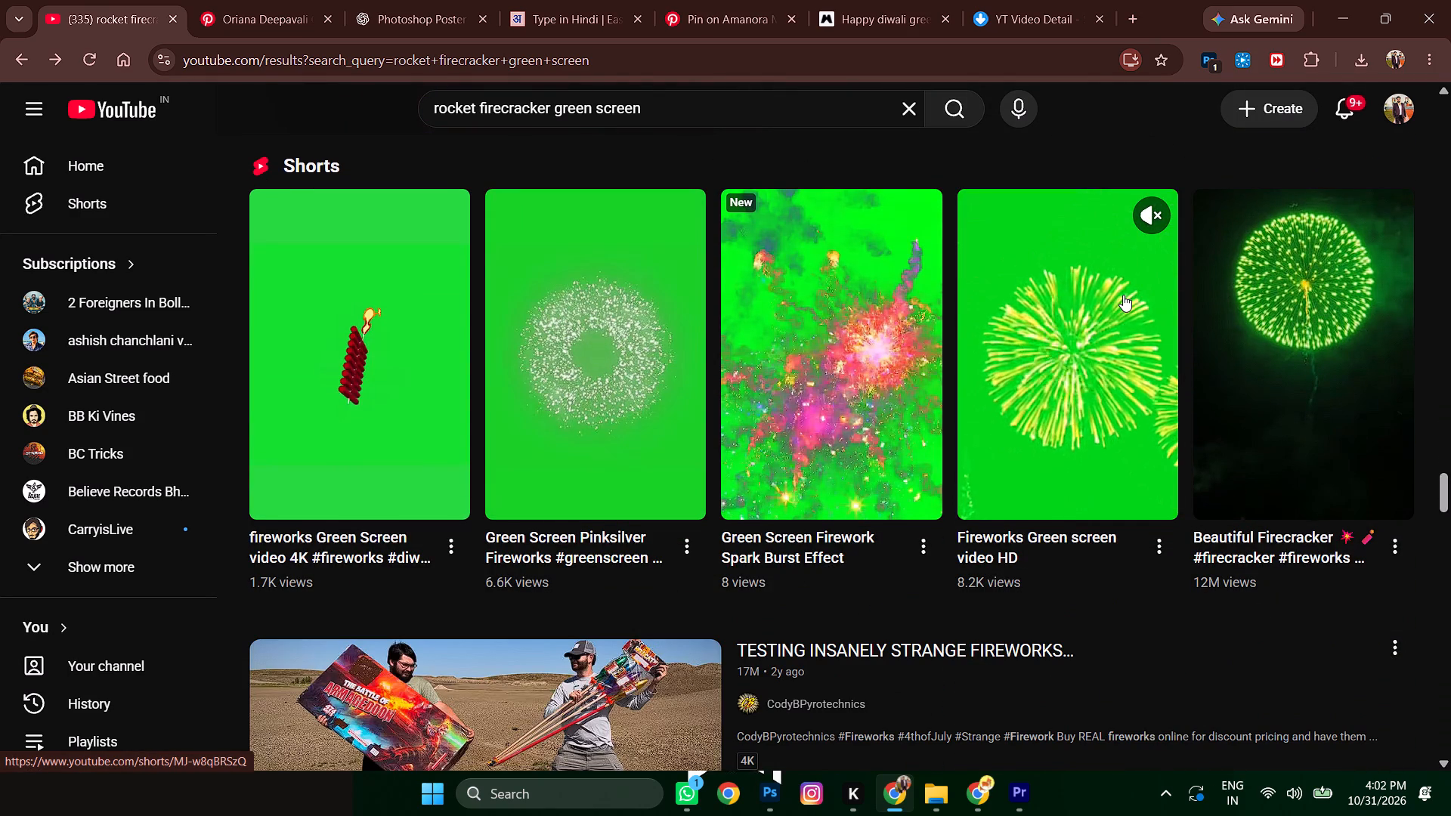
scroll(1123, 295, "down", 6)
scroll(855, 334, "down", 6)
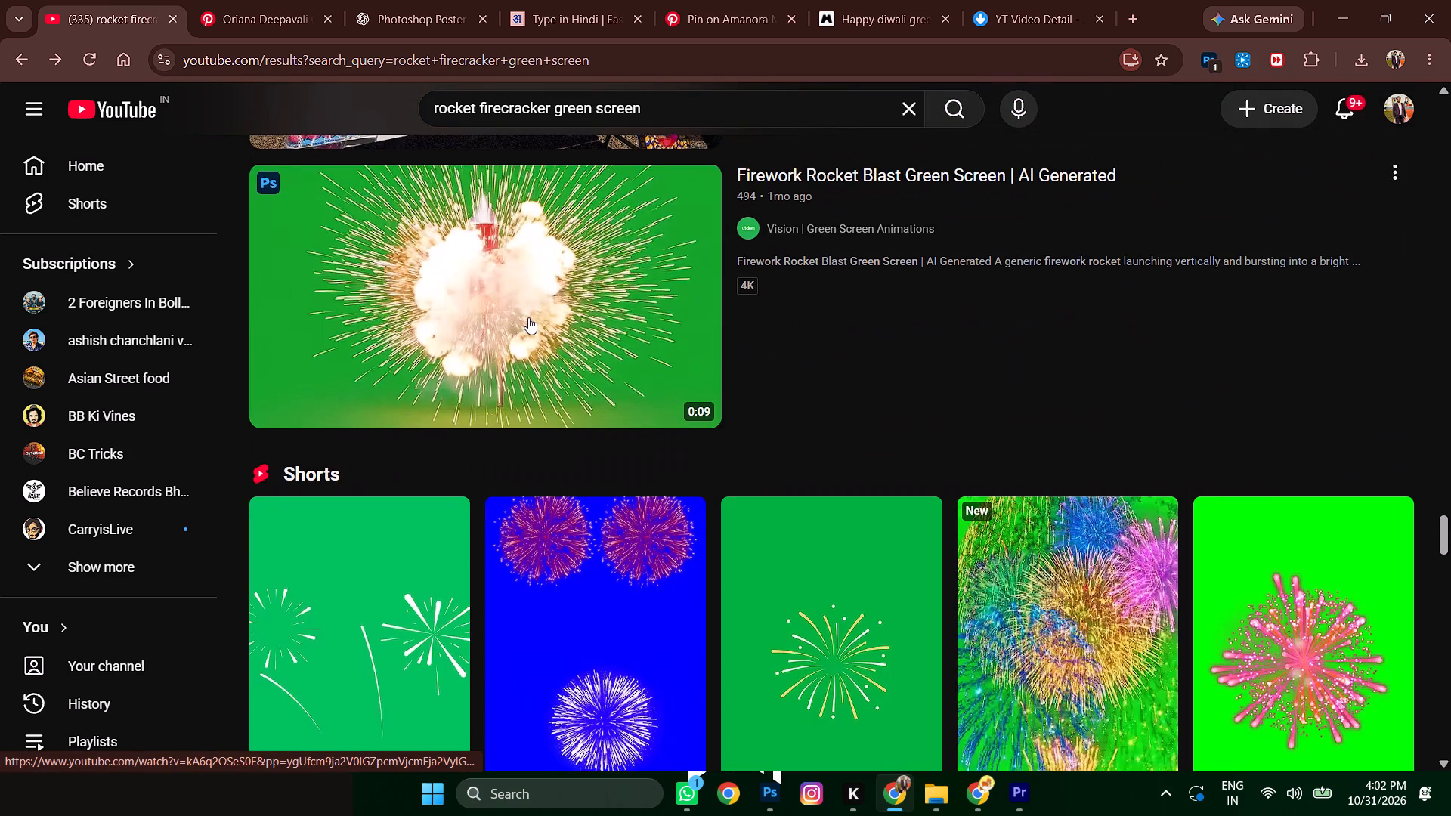
scroll(528, 317, "down", 5)
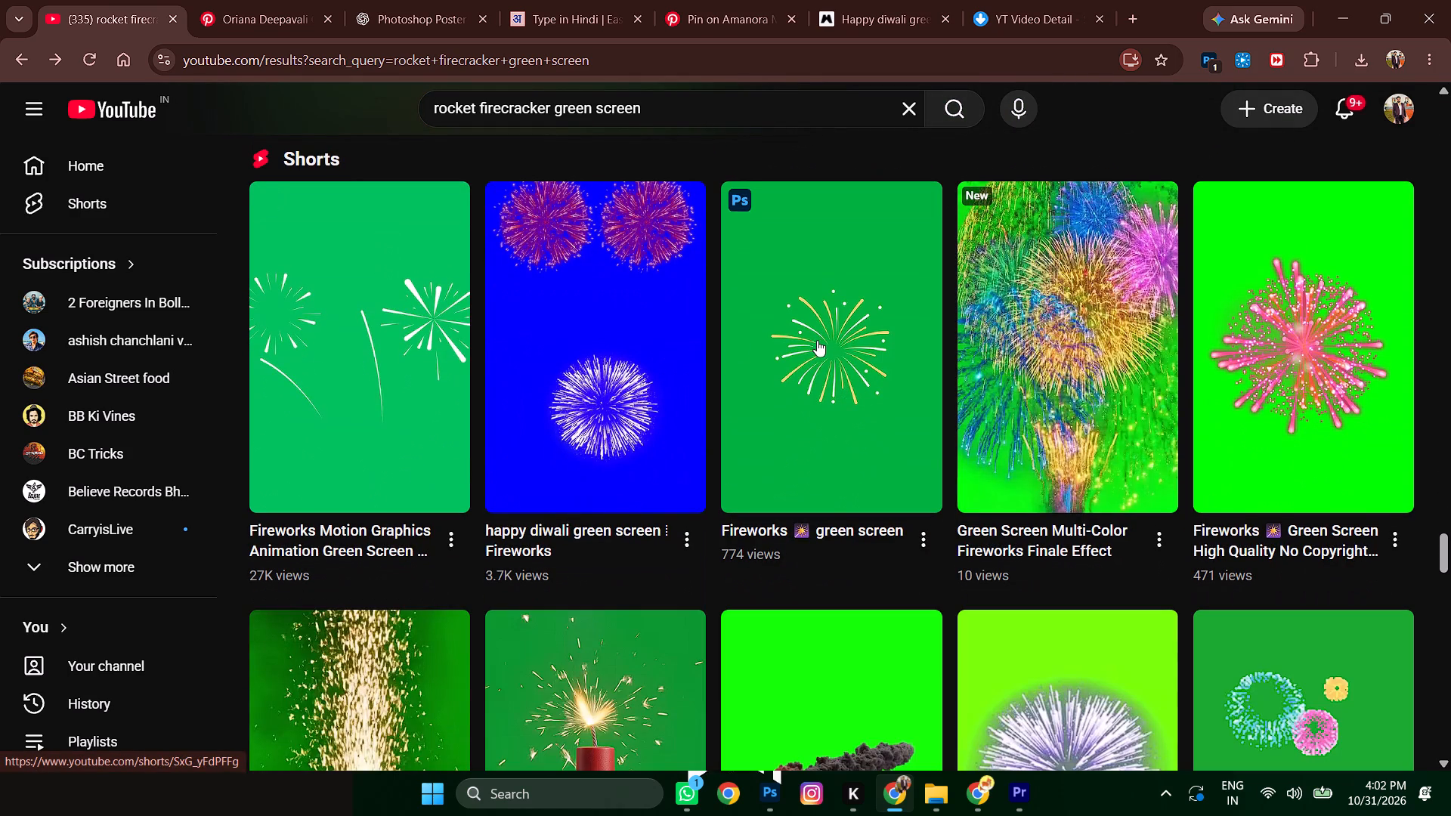
scroll(611, 333, "down", 7)
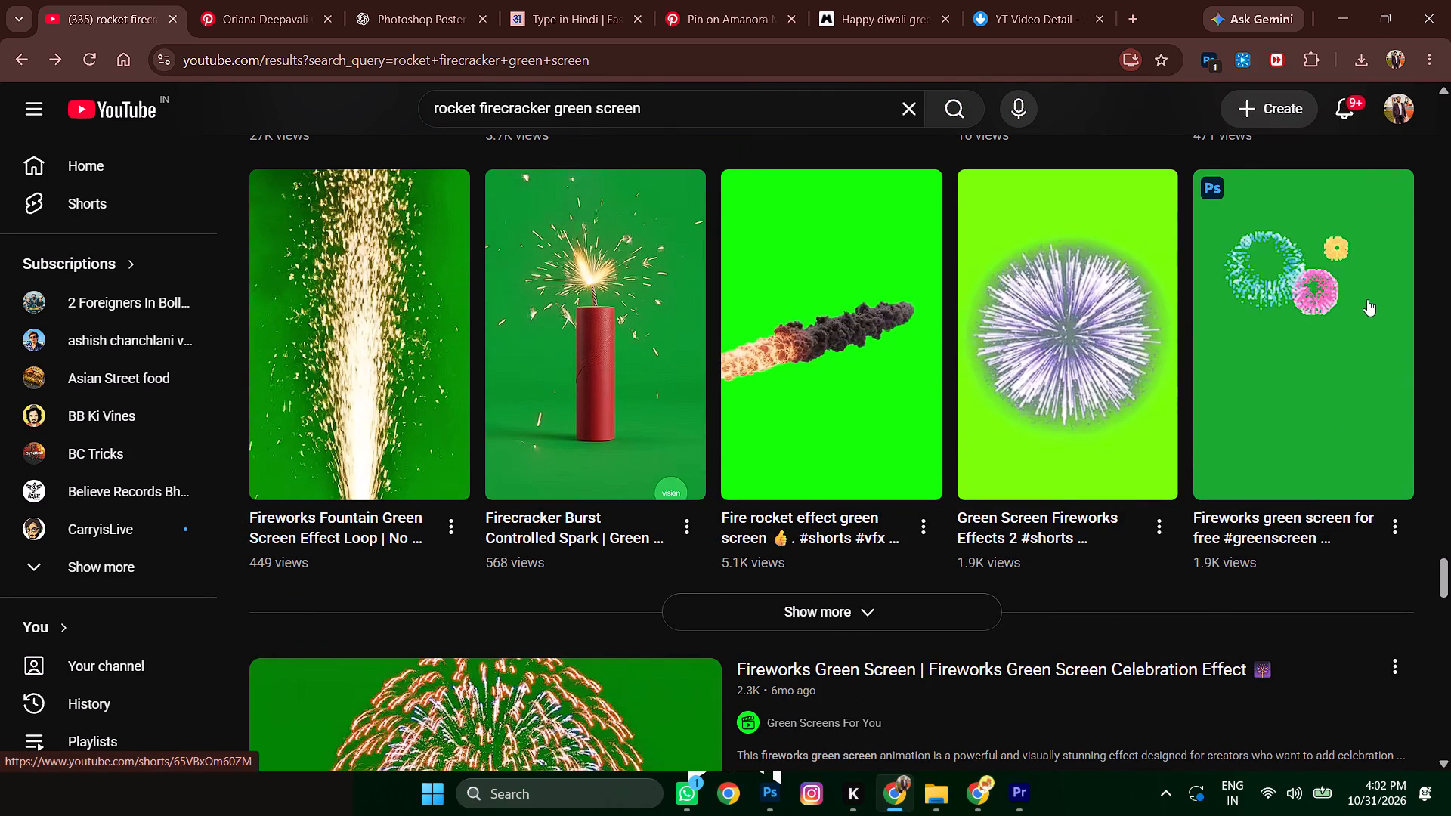
scroll(1372, 295, "down", 7)
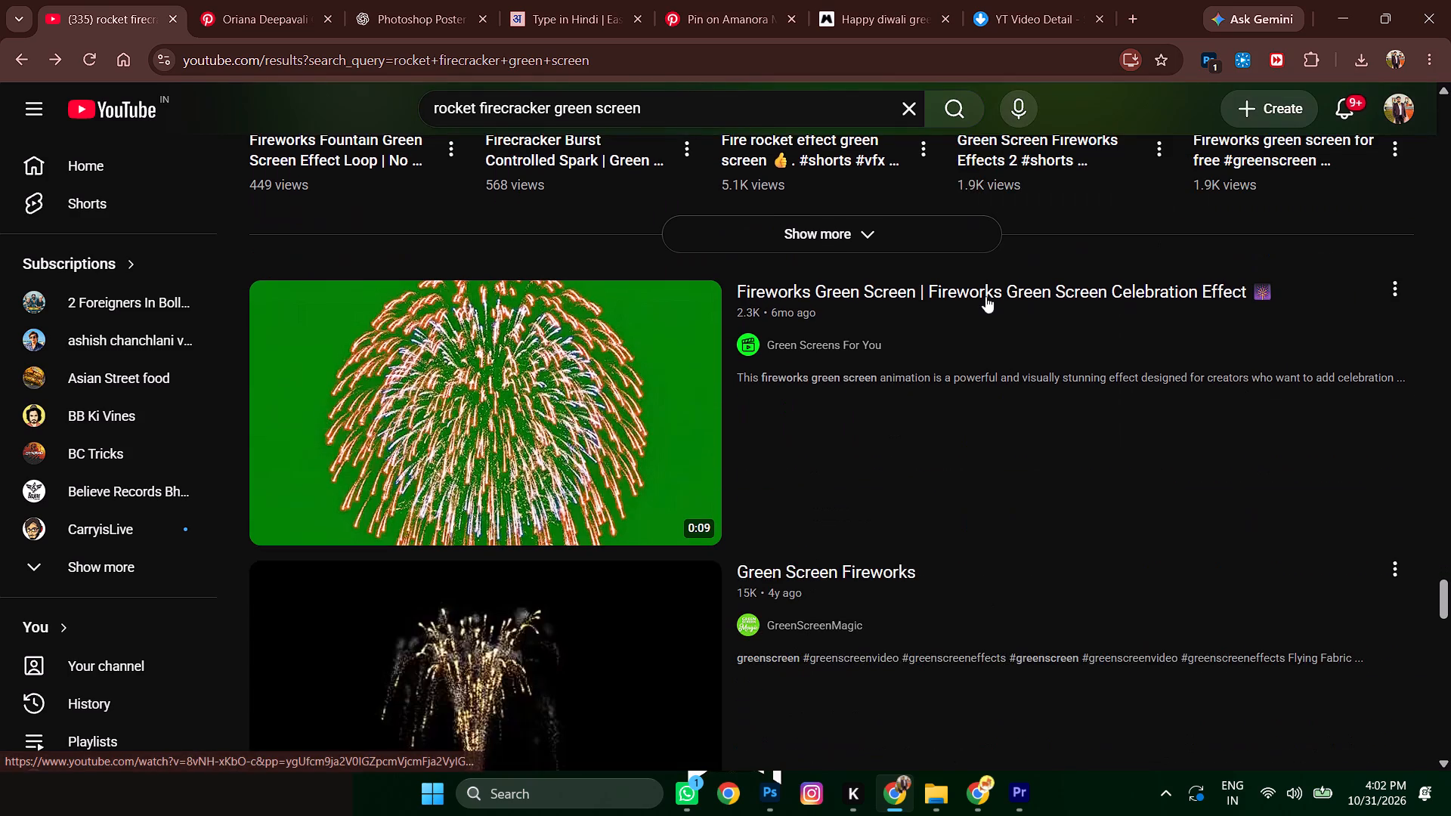
scroll(985, 296, "down", 7)
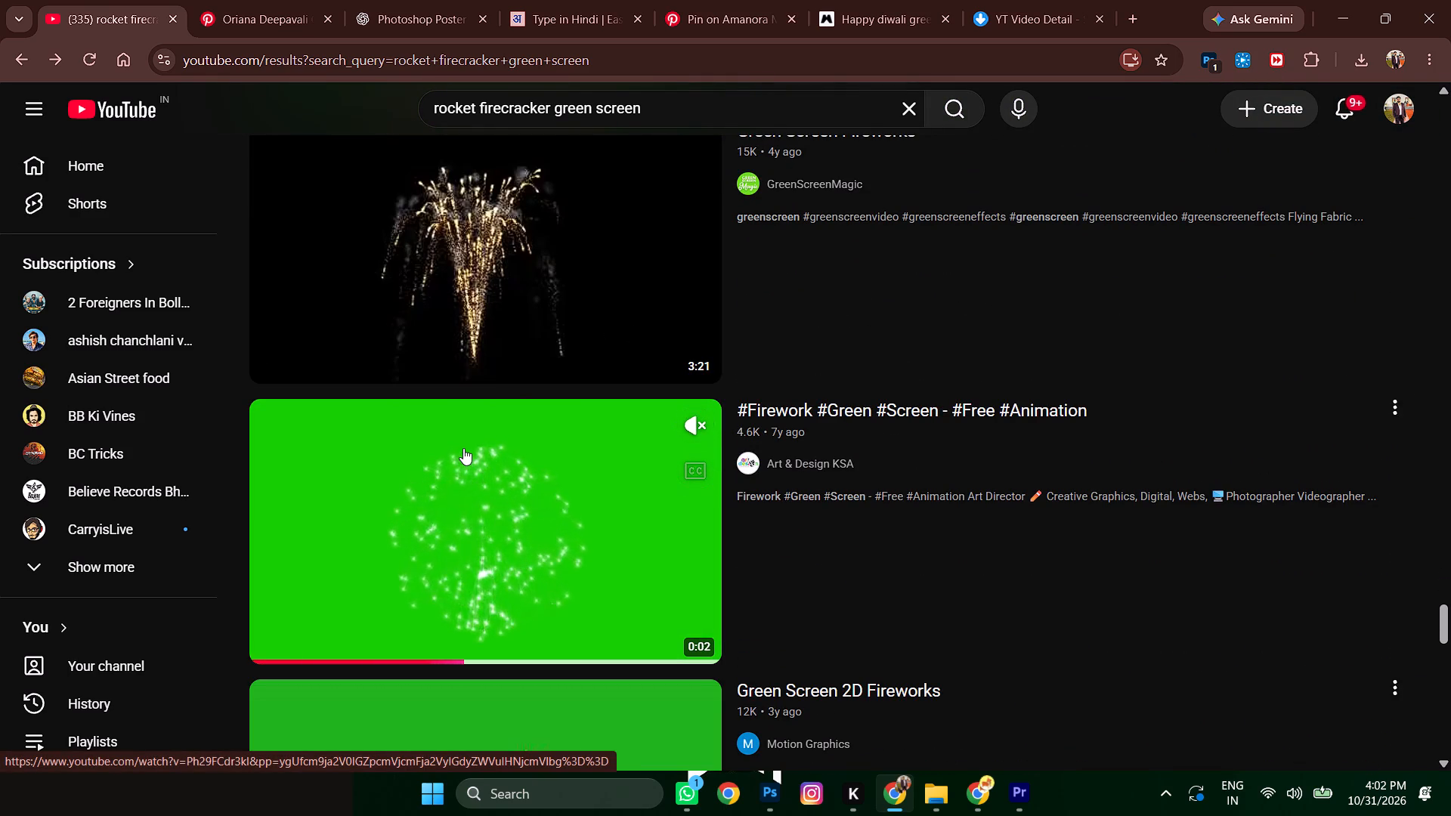
Open the "#Firework #Green #Screen - #Free #Animation" video by Art & Design KSA, preview it and copy its link.
left_click(469, 515)
left_click(575, 380)
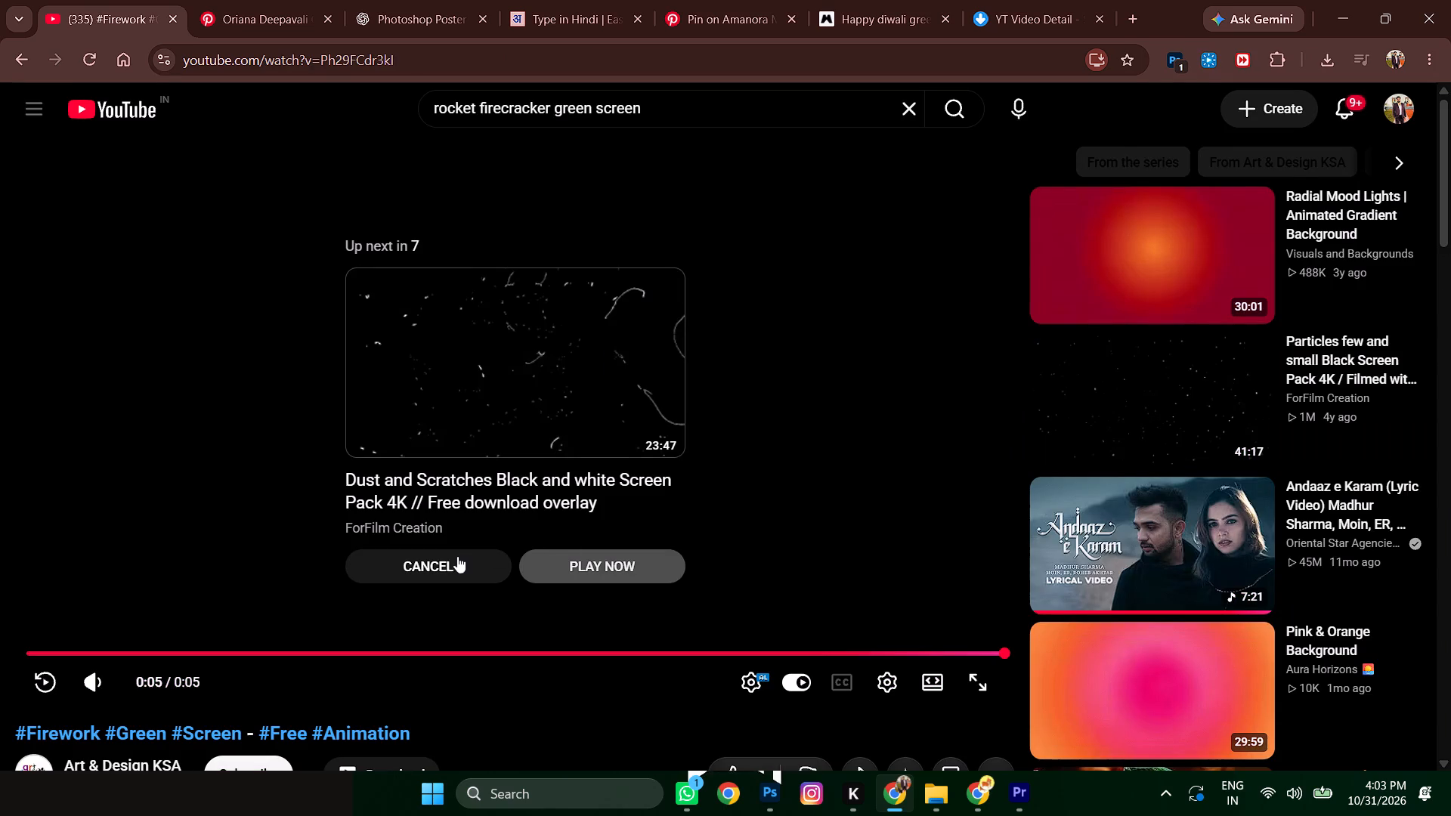
left_click(457, 556)
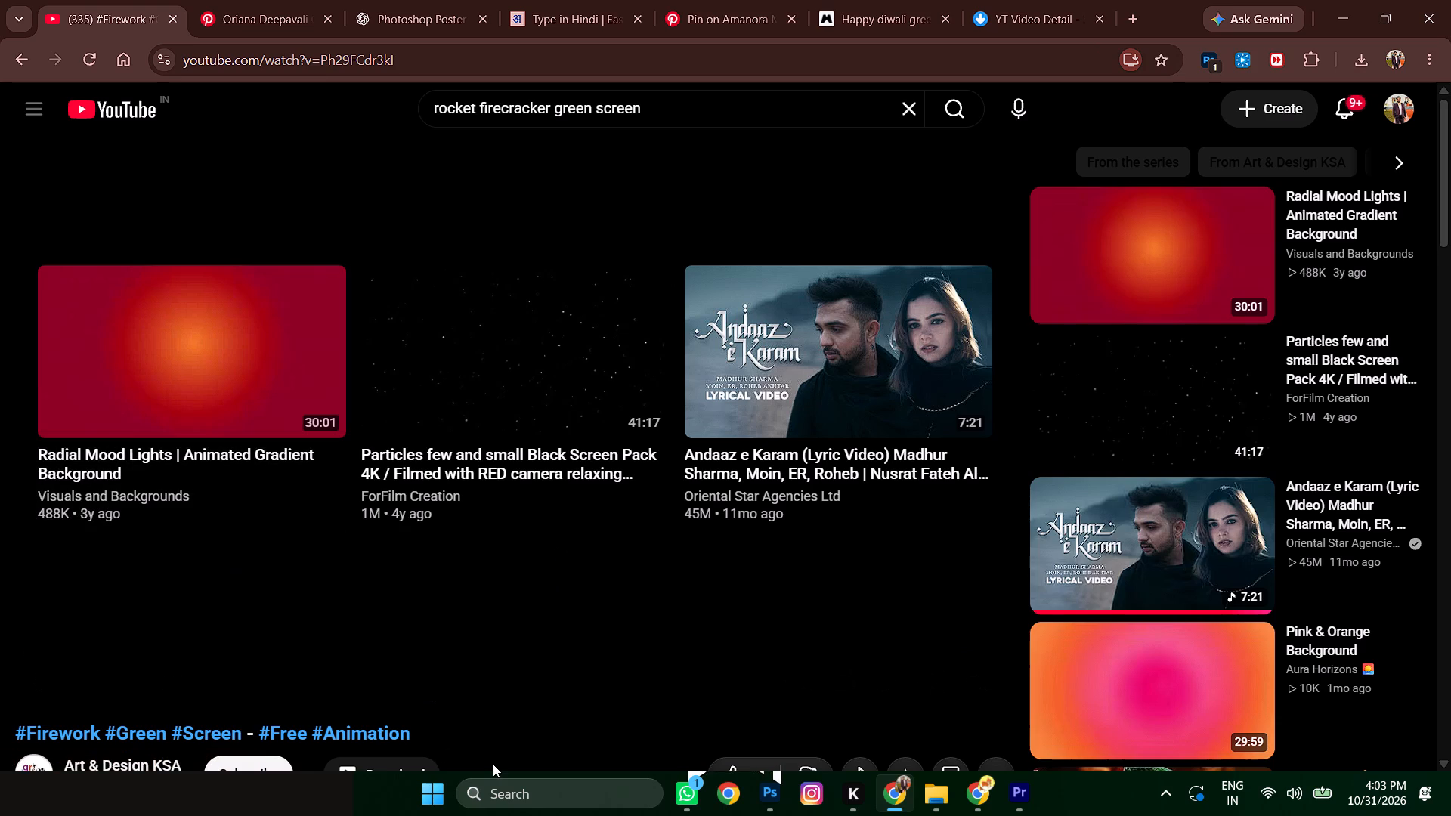
left_click(450, 59)
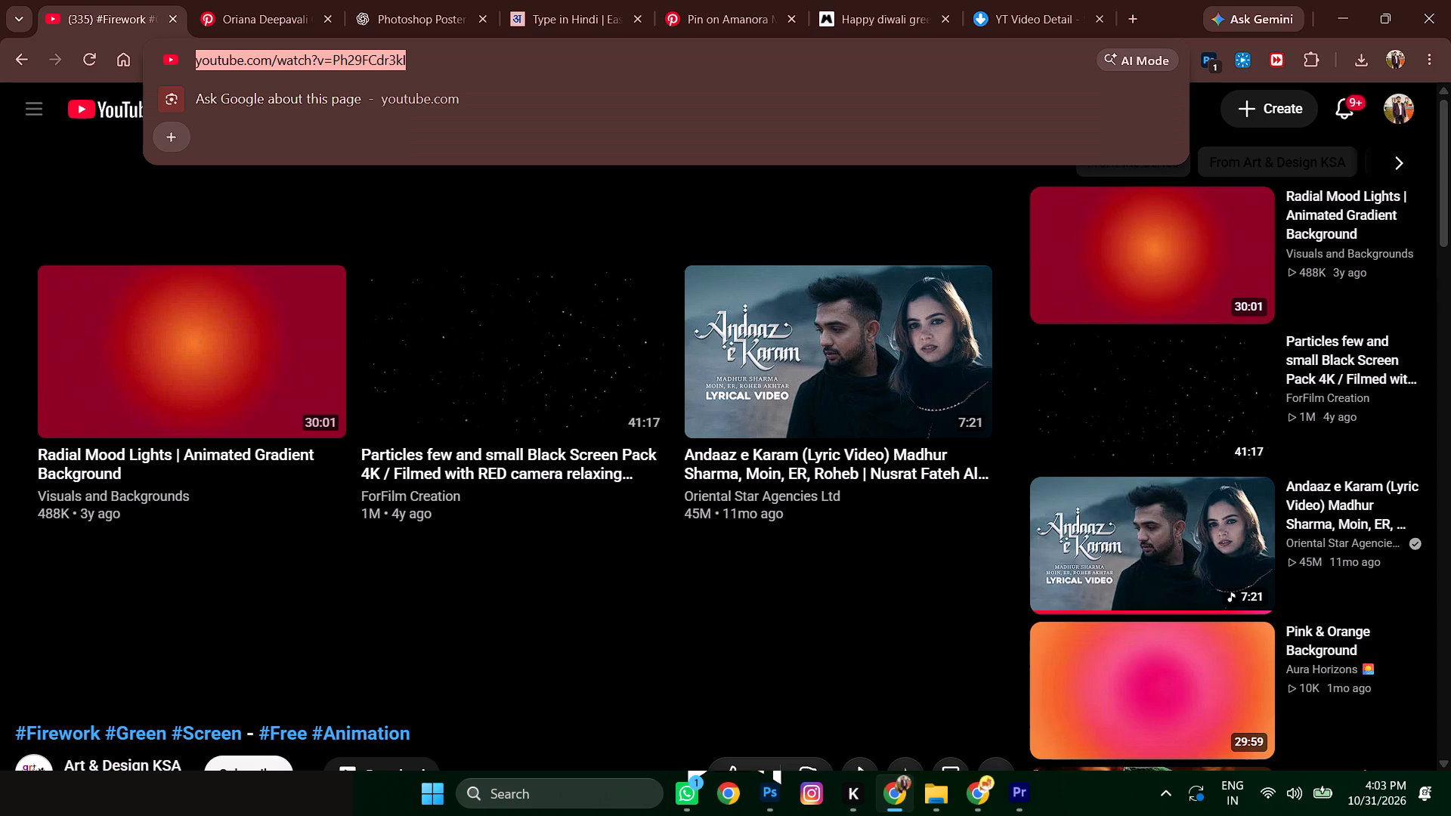
key("ctrl+c")
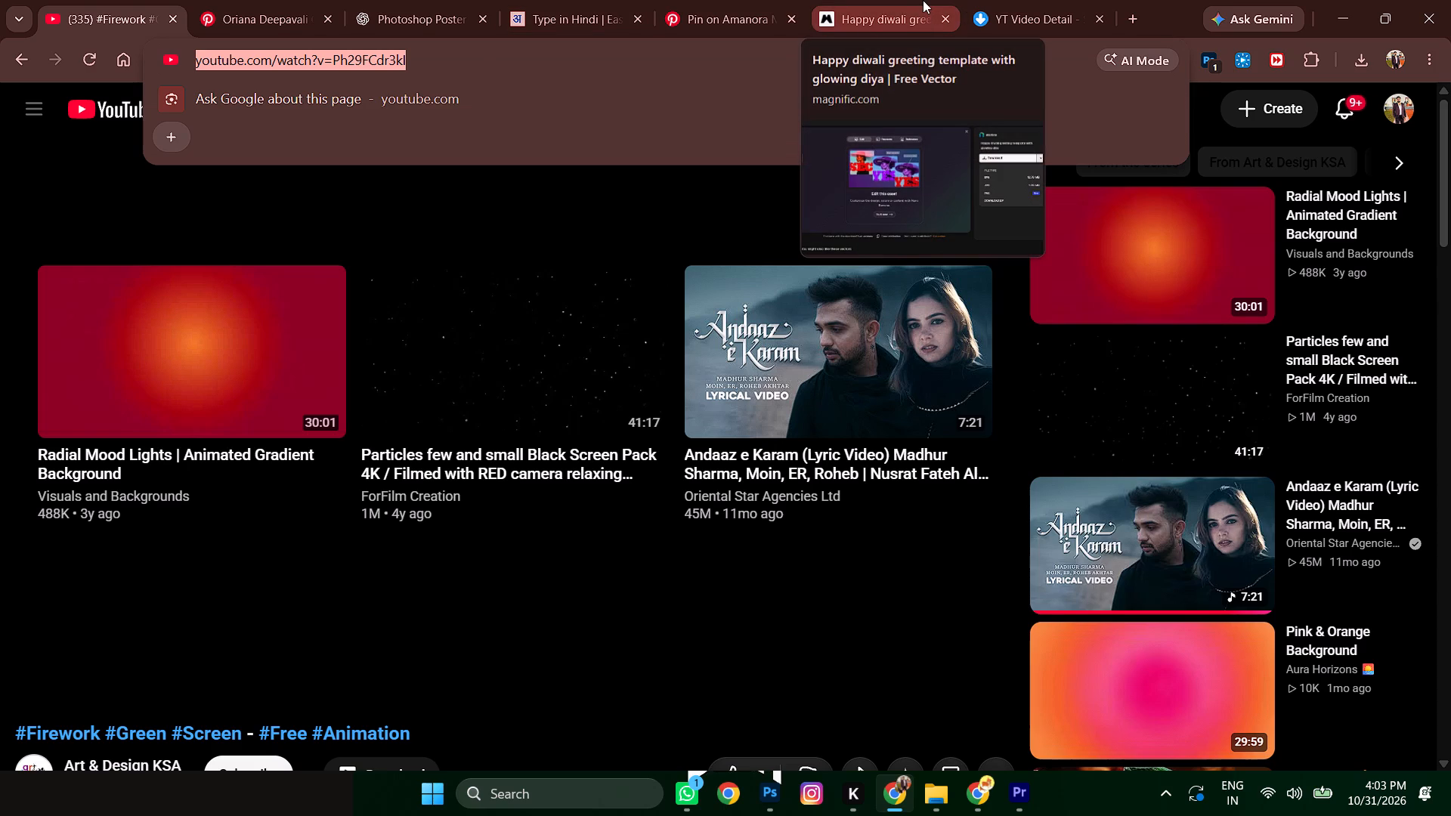
Submit the copied firework video link to the SSYouTube YouTube Downloader to load its download options.
left_click(991, 9)
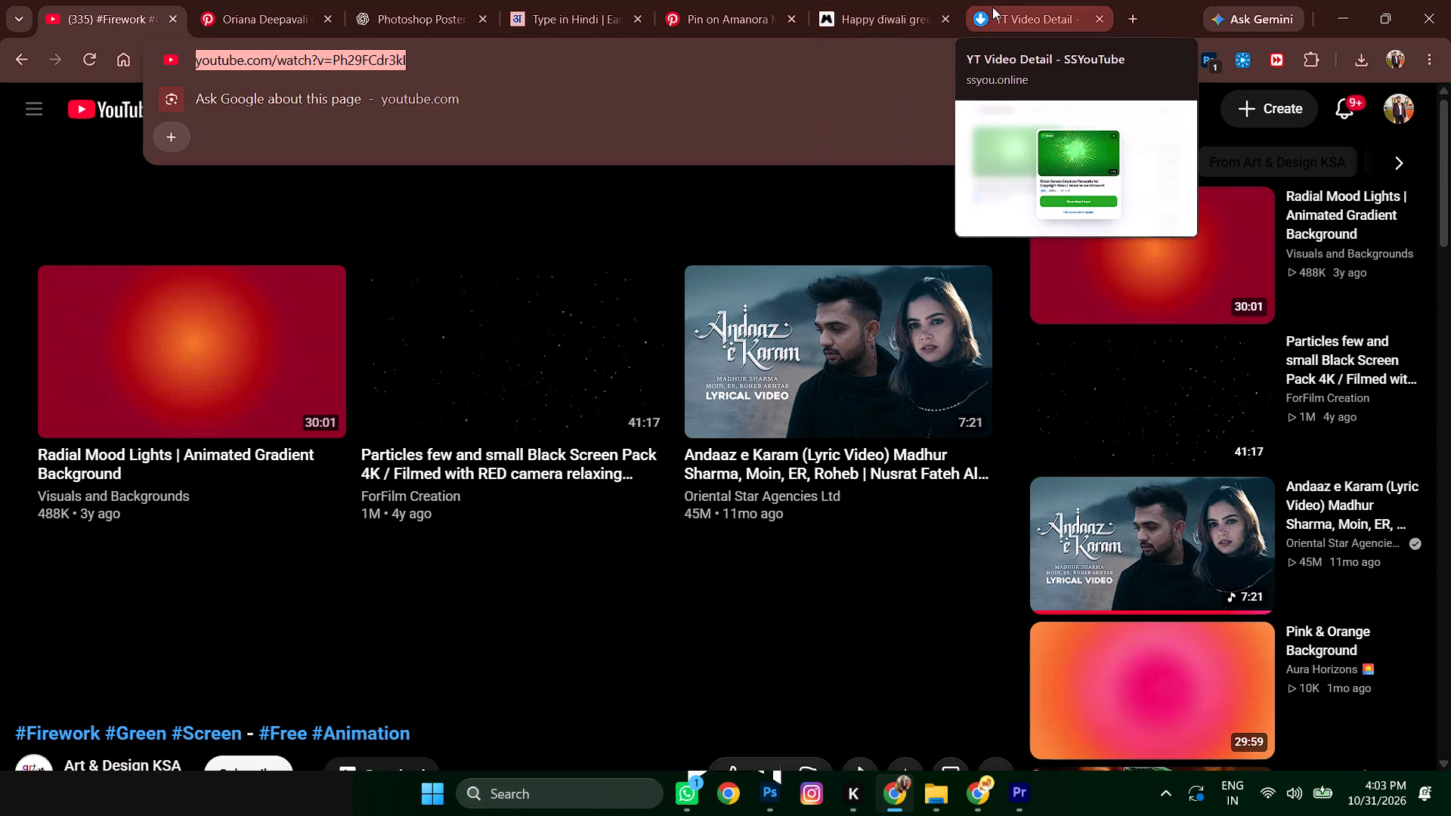
left_click(700, 628)
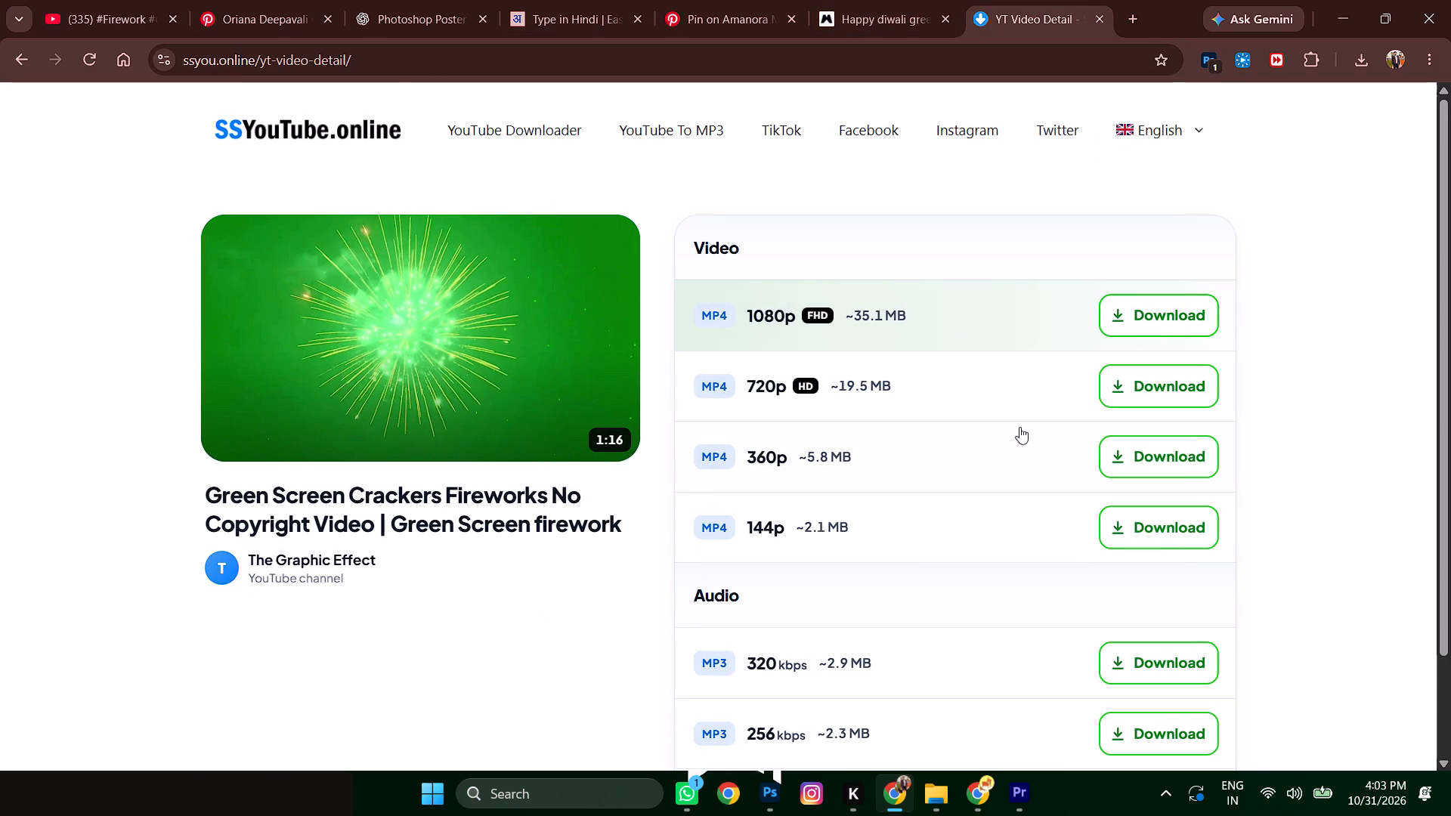
left_click(546, 124)
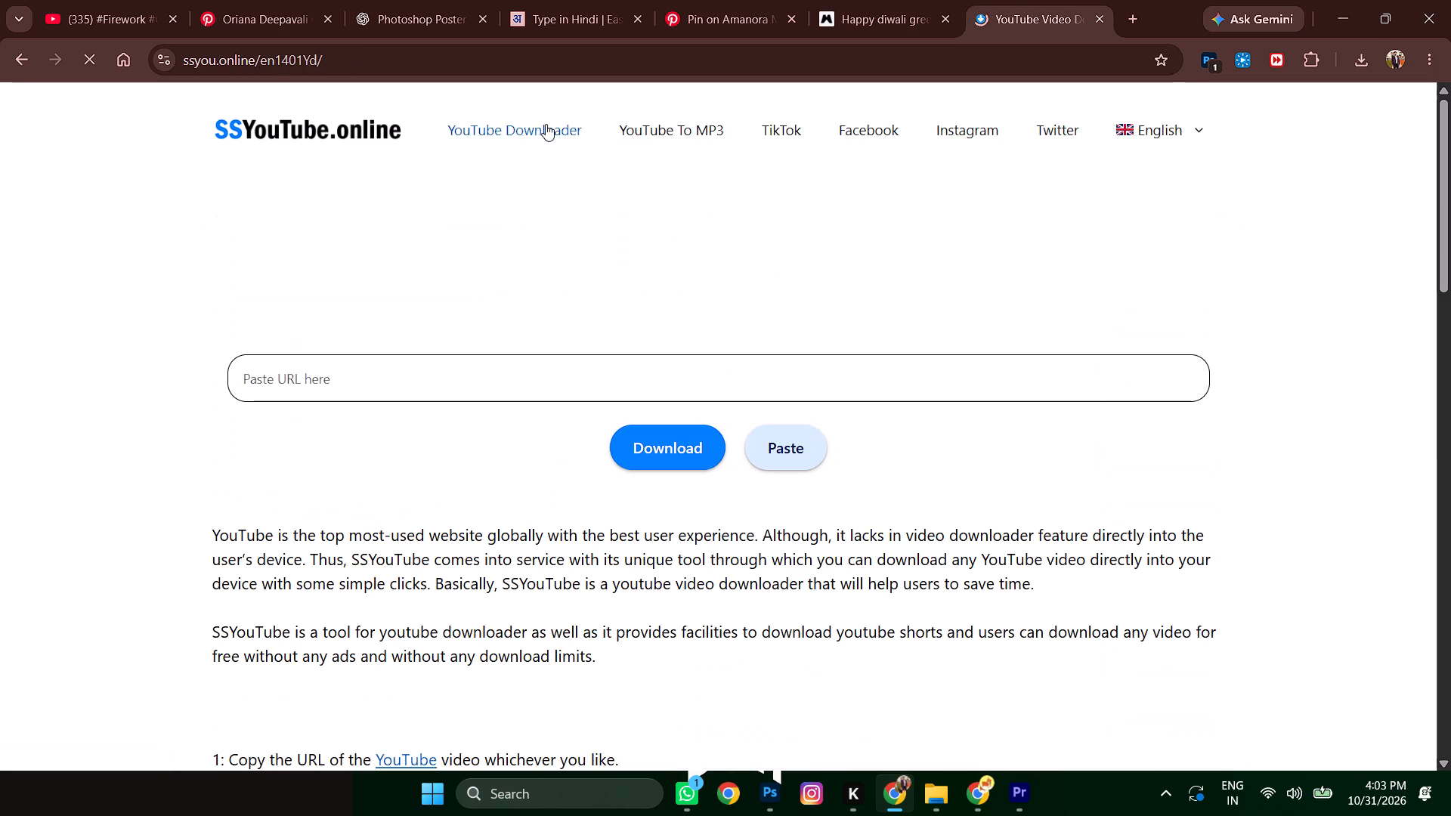
left_click(541, 371)
key("ctrl+v")
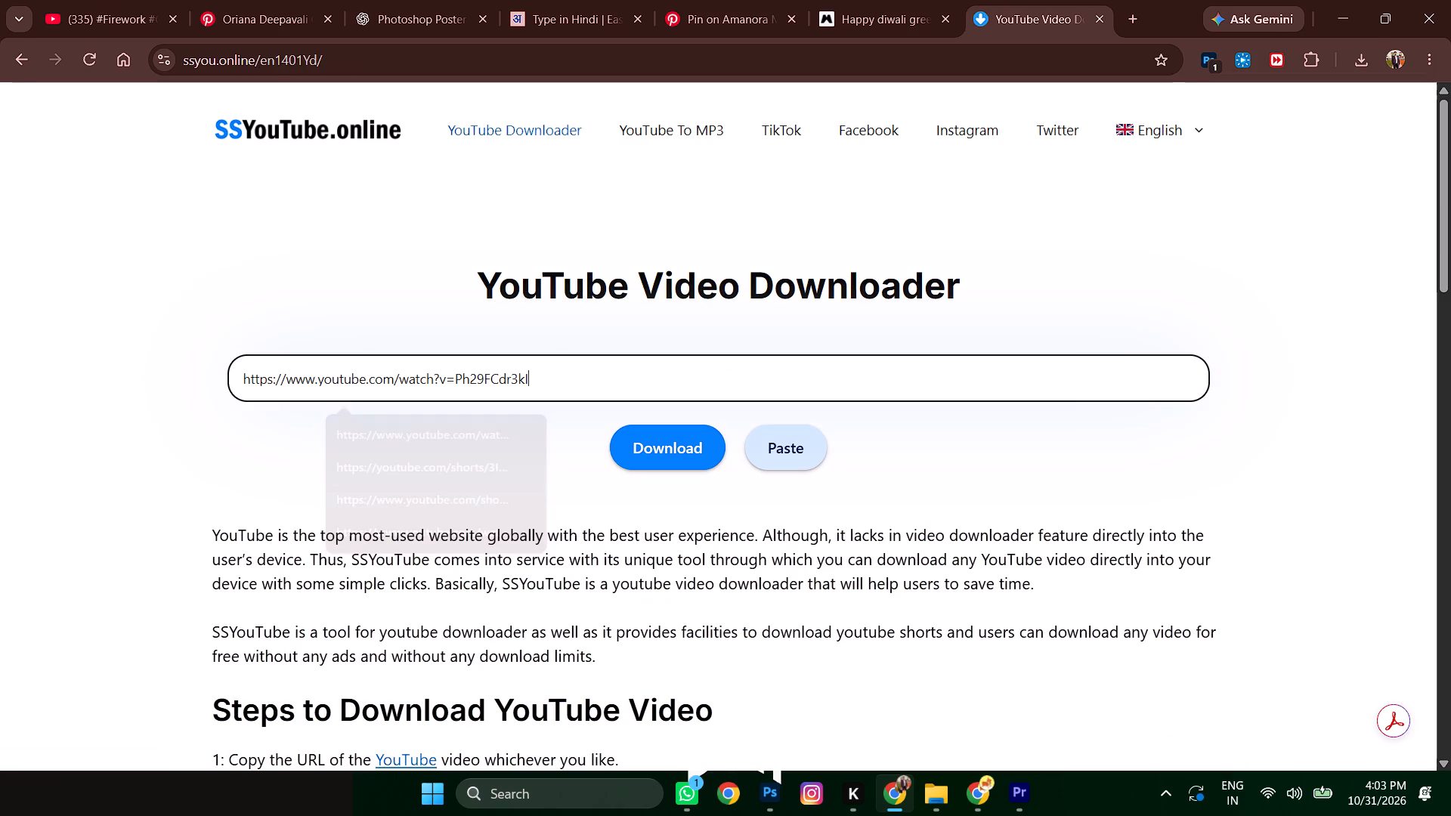
left_click(682, 444)
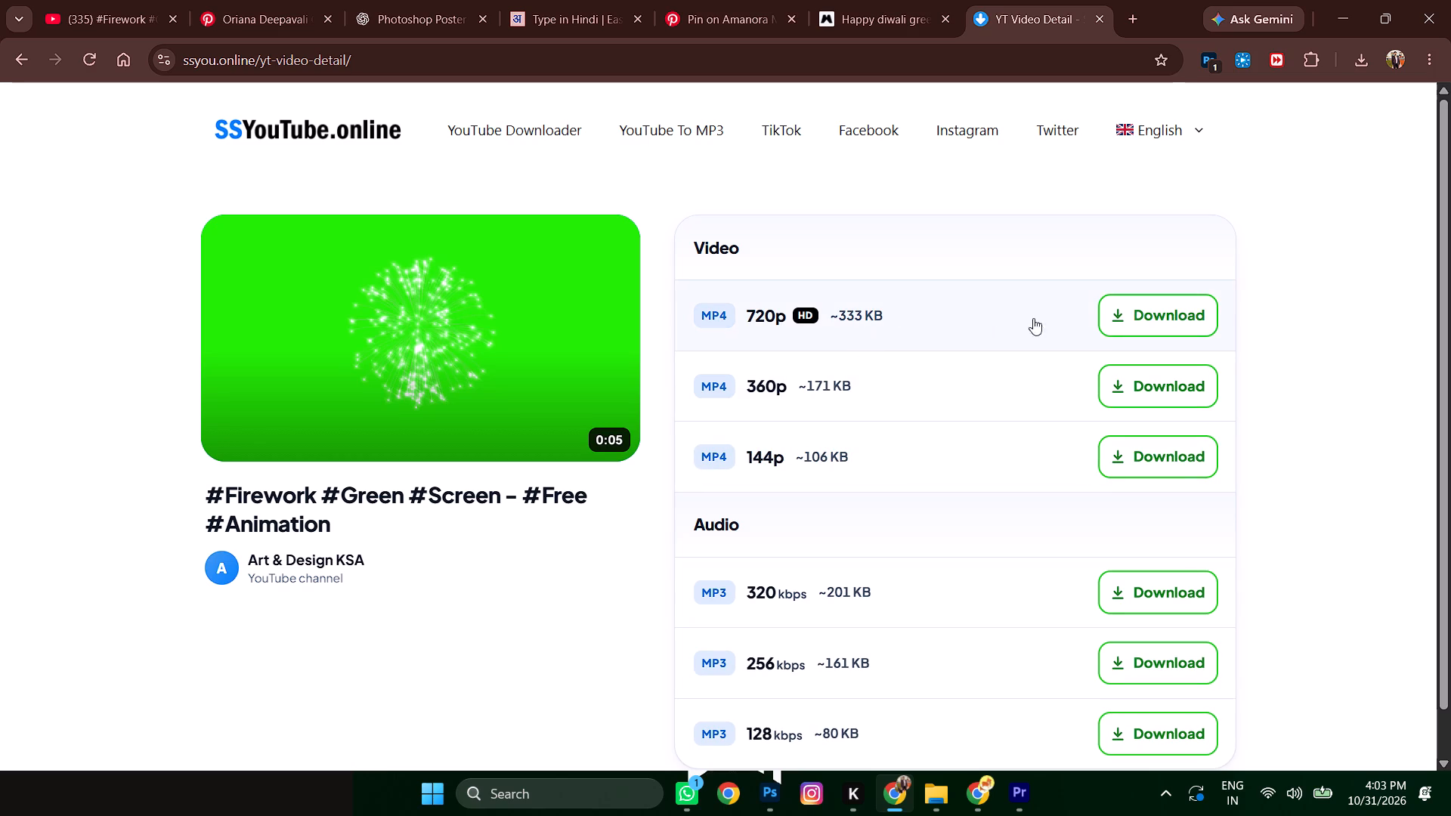
Download the firework animation as a 720p MP4, dismissing the ad page that interrupts it.
left_click(1172, 322)
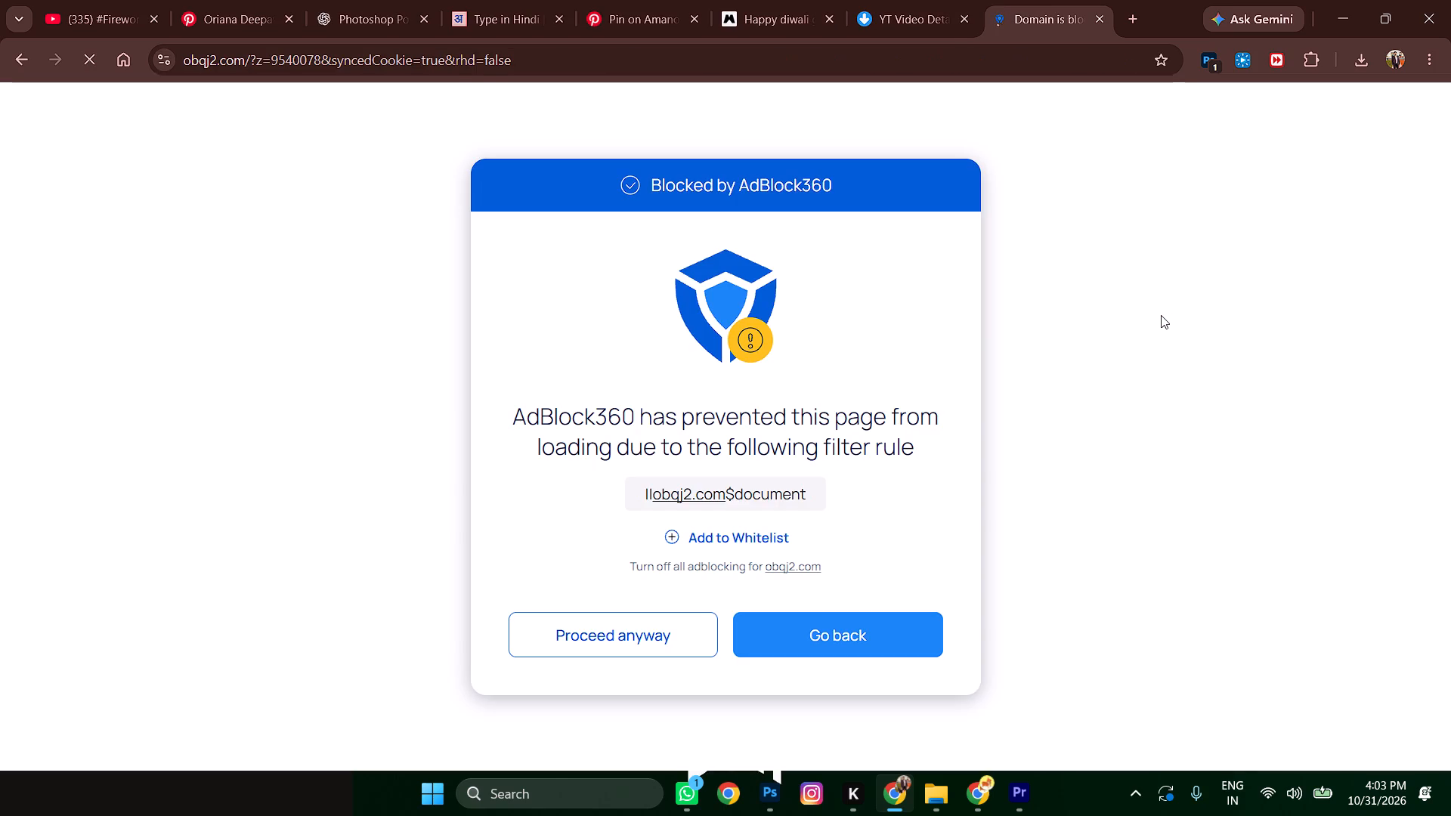
left_click(828, 631)
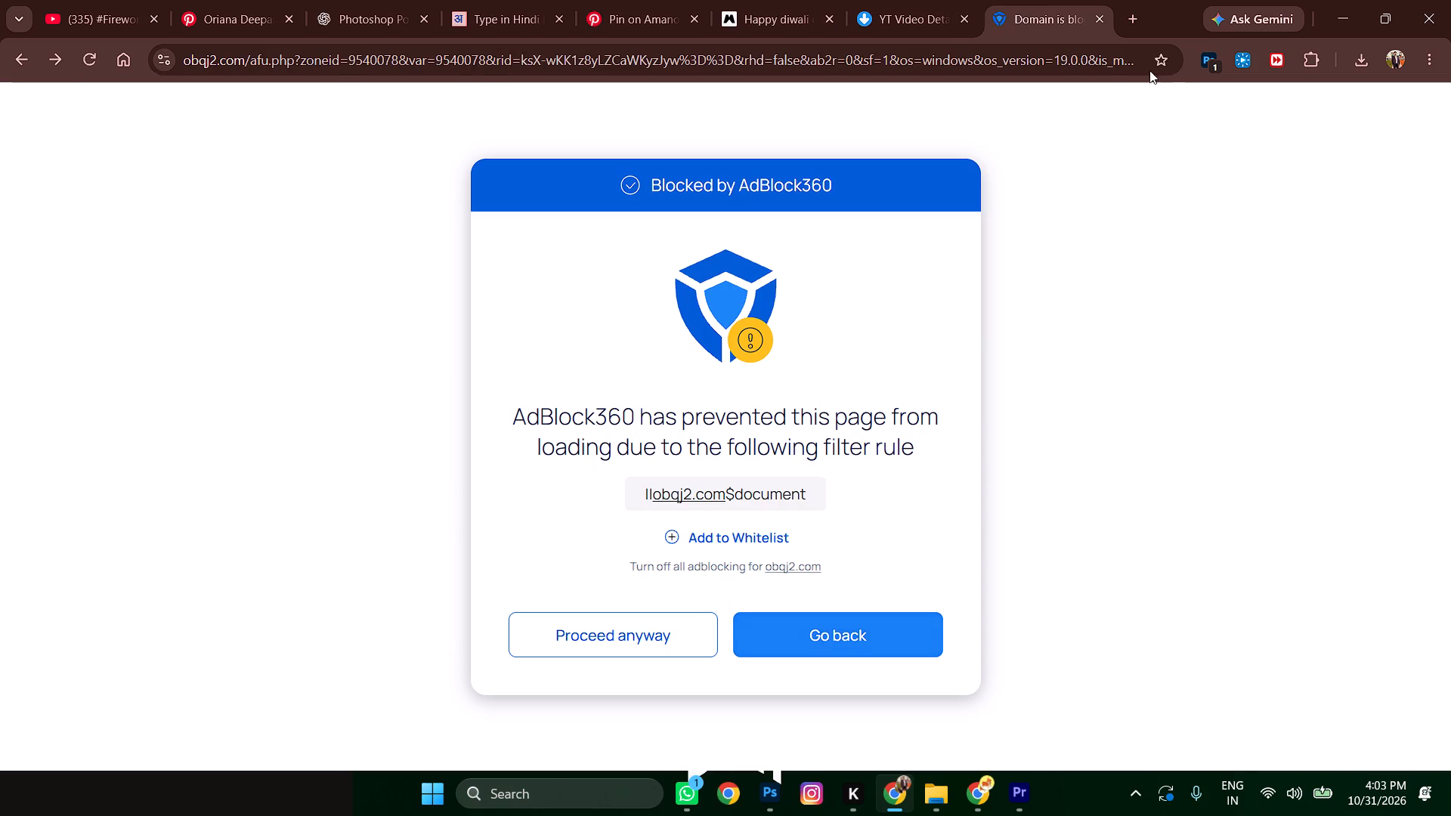
left_click(1102, 21)
left_click(741, 572)
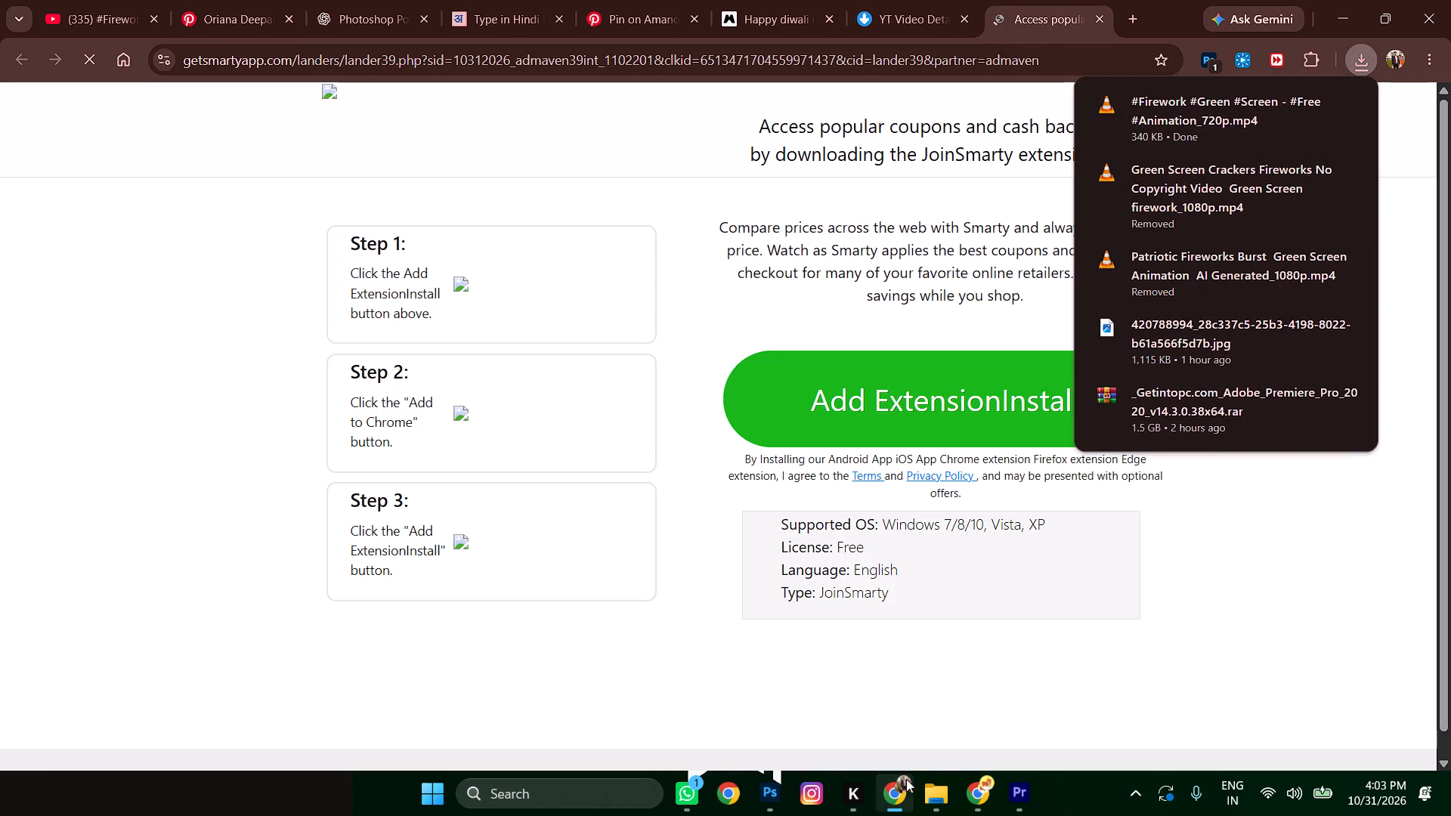
Move the downloaded #Firework #Green #Screen 720p video from New Volume (D:) into the "Diwali 2026 Video- KAM" folder.
left_click(936, 789)
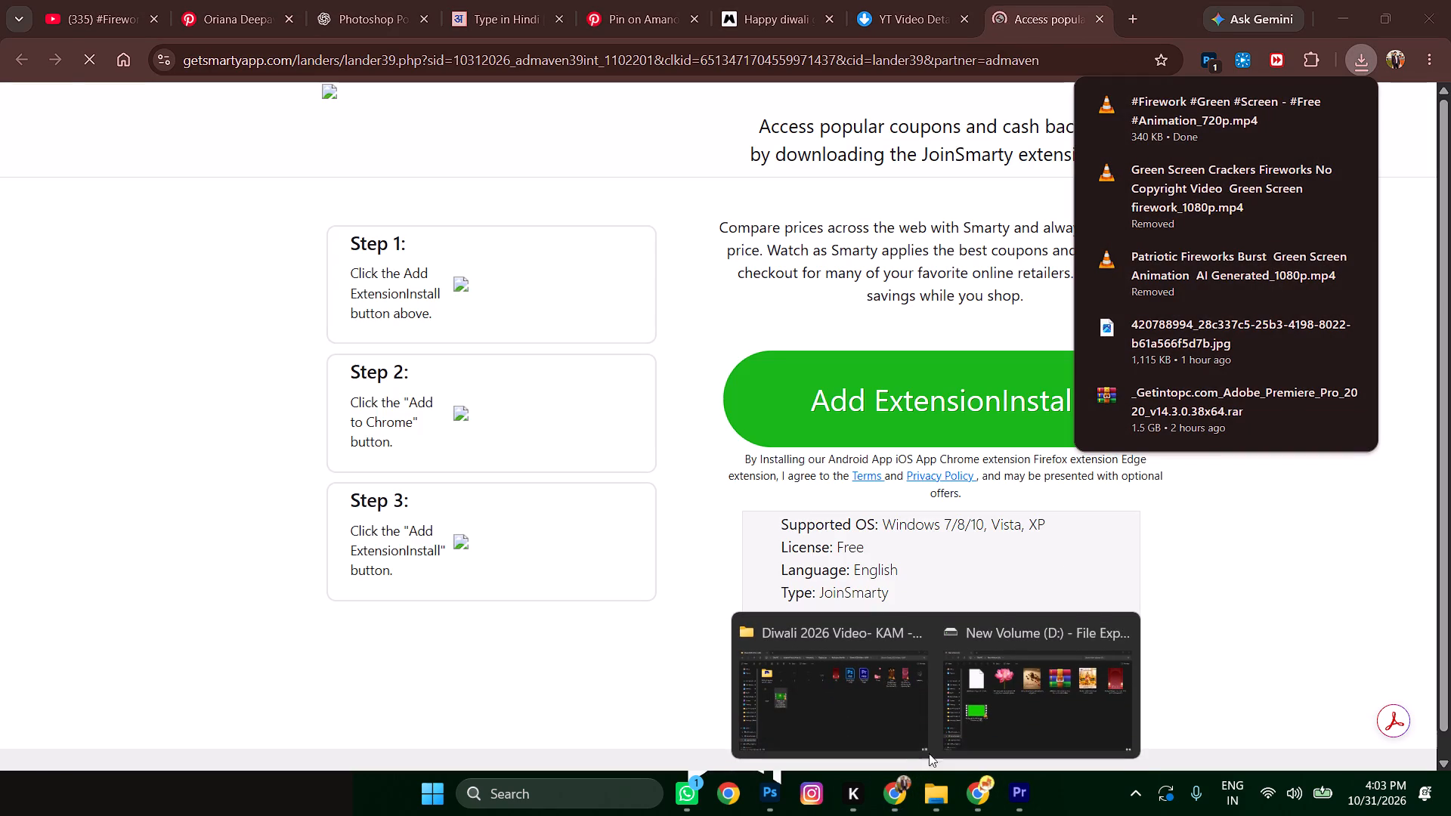
left_click(1049, 694)
left_click(945, 796)
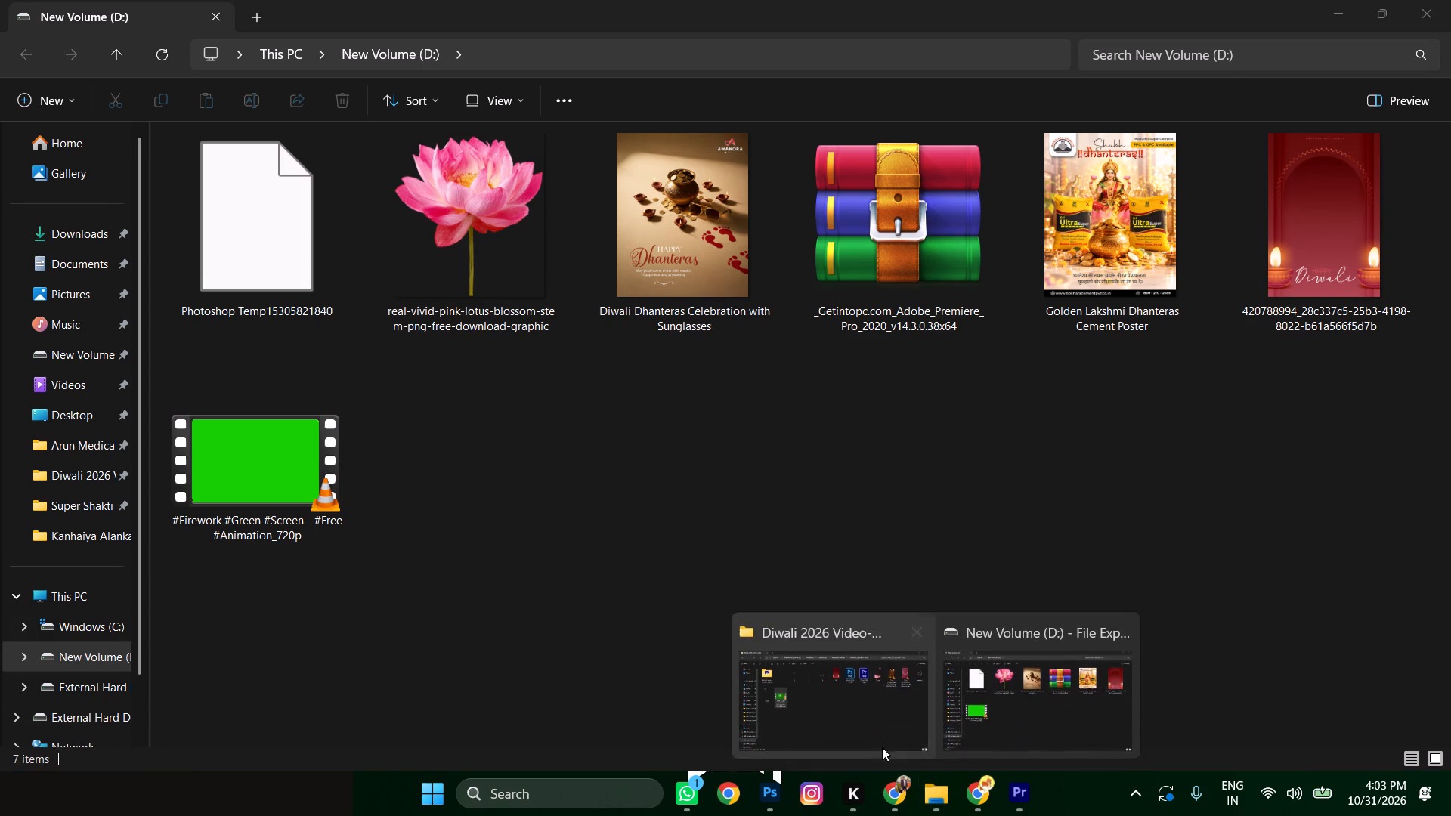
left_click(862, 702)
left_click(619, 499)
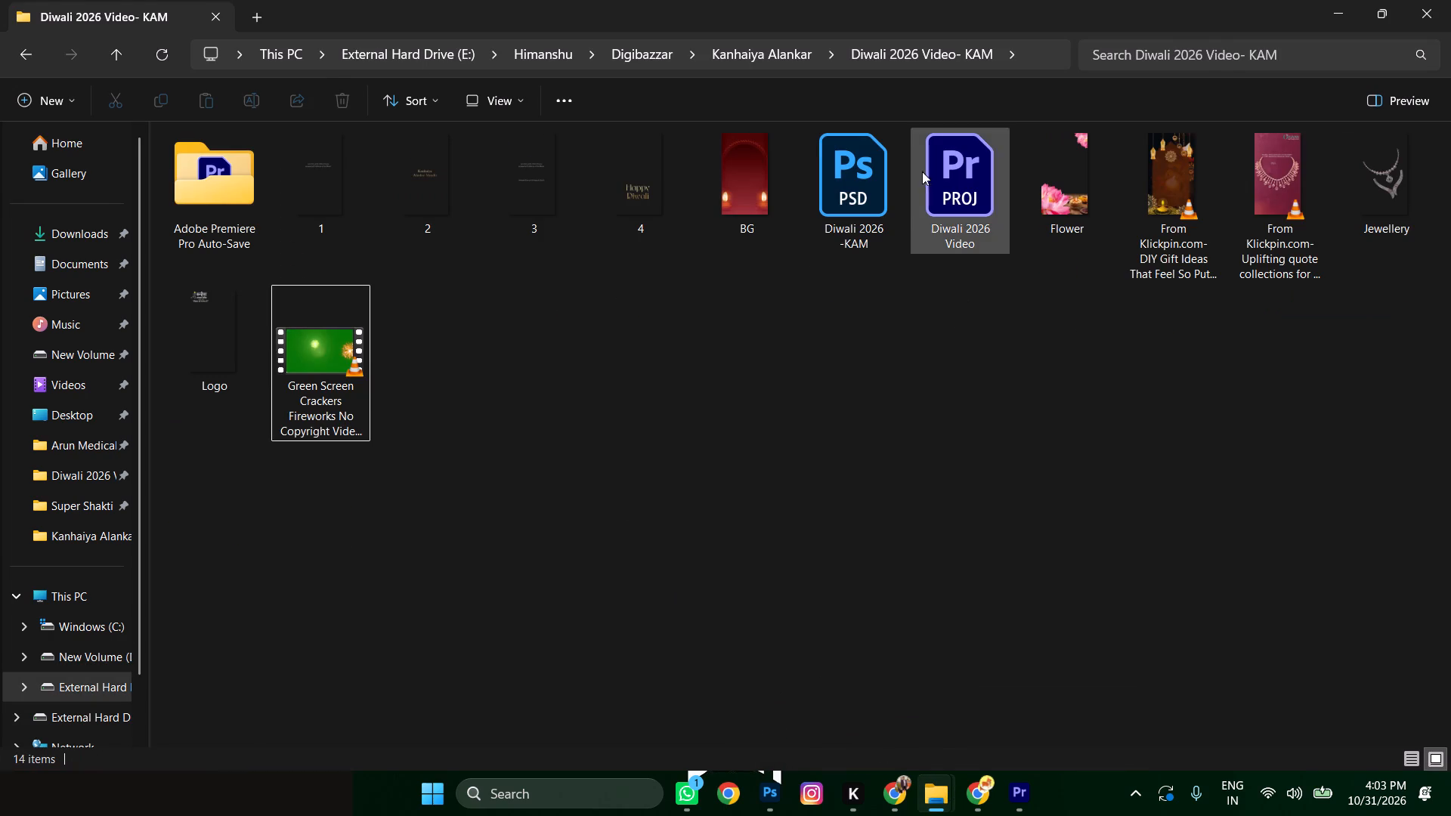
left_click(947, 788)
left_click(1053, 688)
left_click(908, 567)
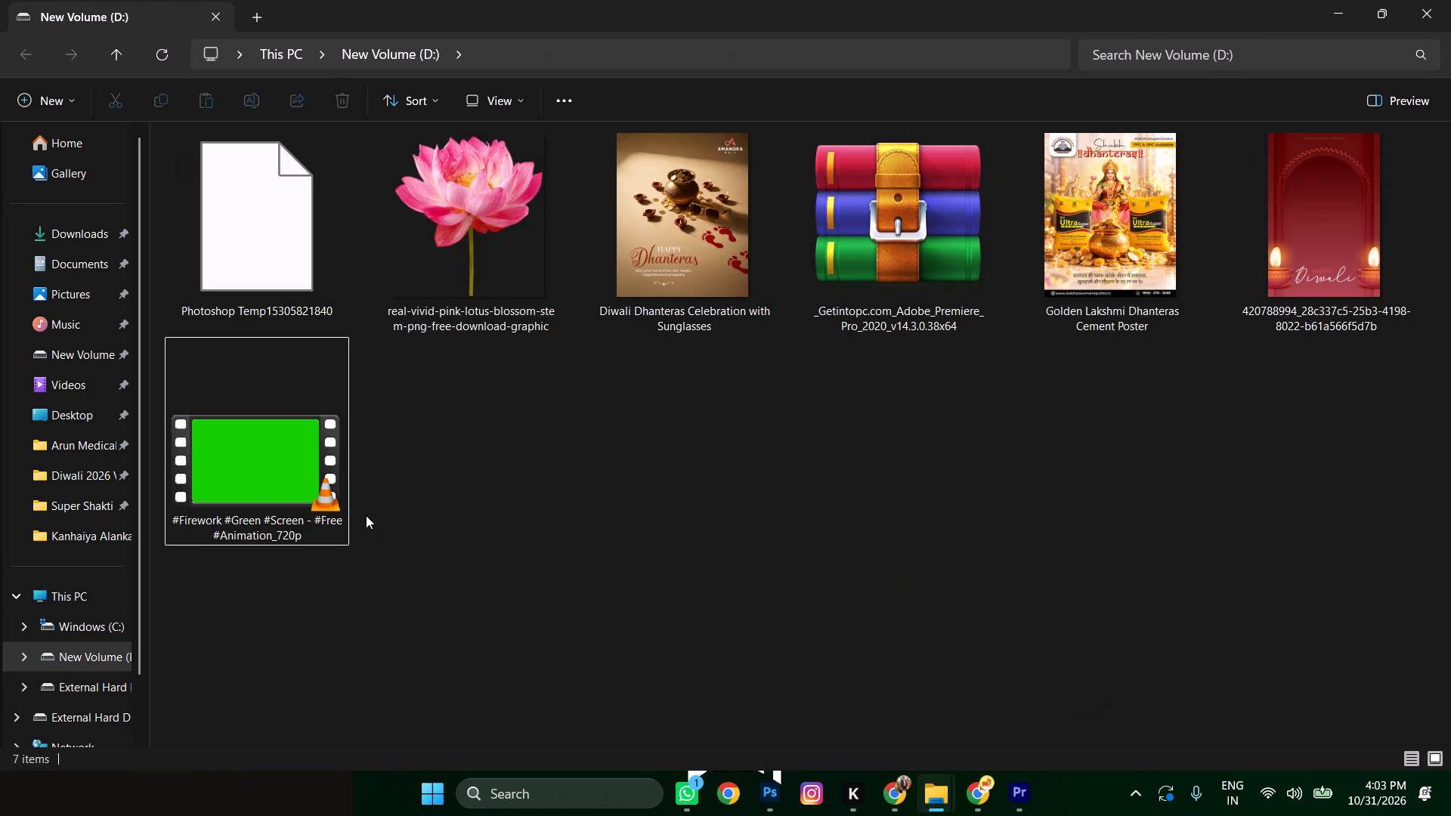
left_click(267, 430)
key("ctrl+c")
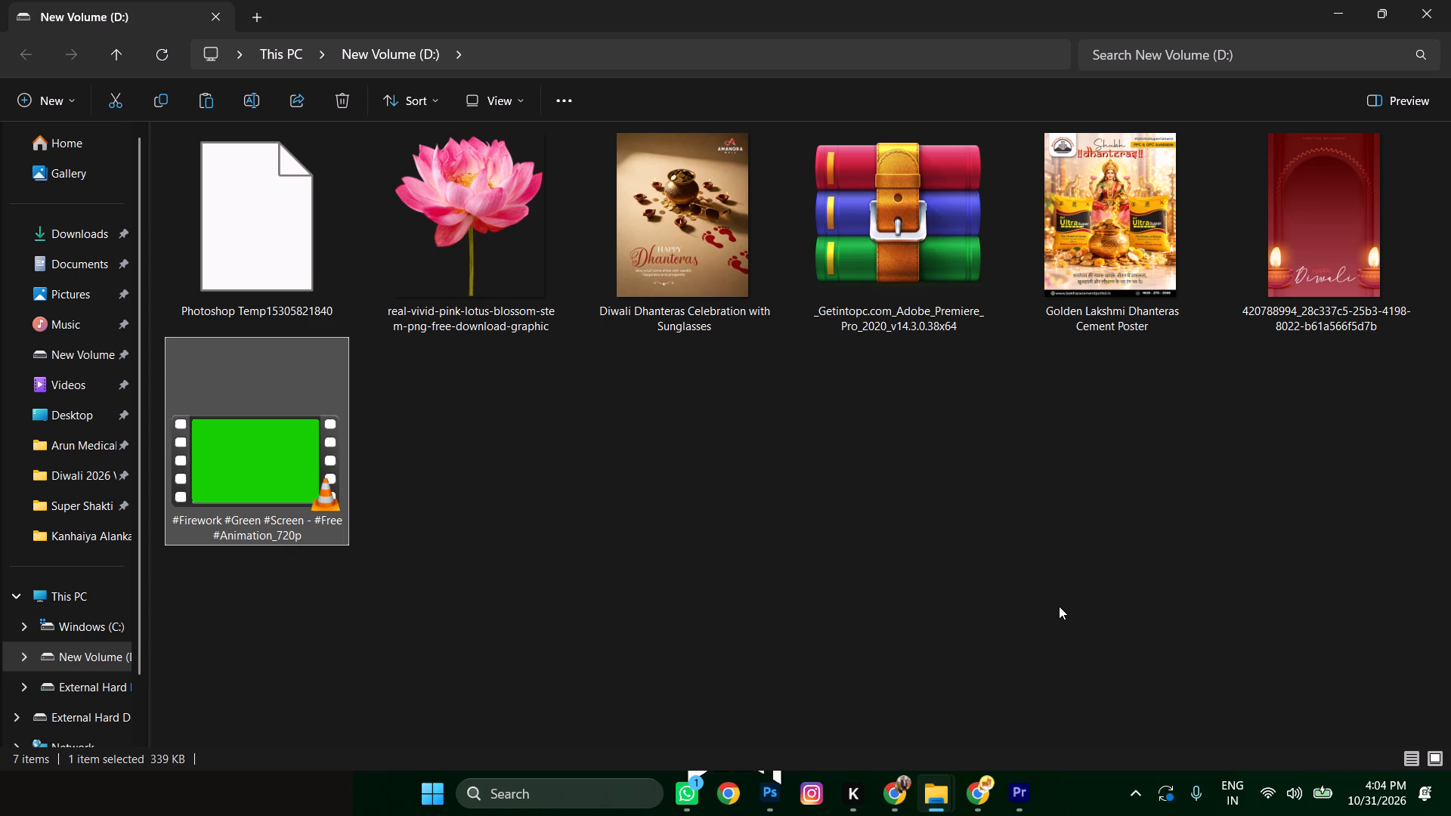
left_click(271, 474)
key("ctrl+x")
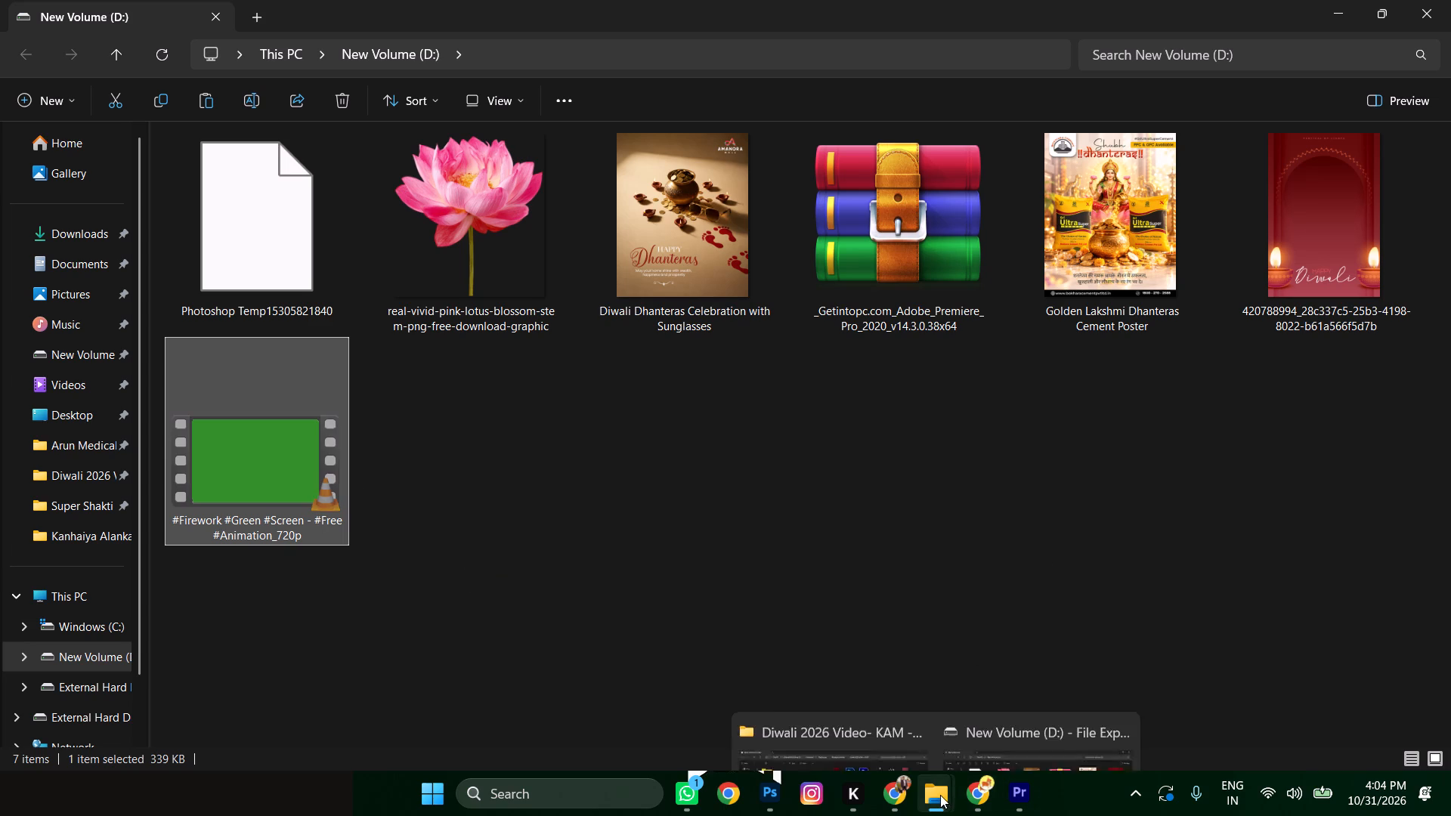
left_click(940, 795)
left_click(828, 691)
left_click(677, 546)
key("ctrl+v")
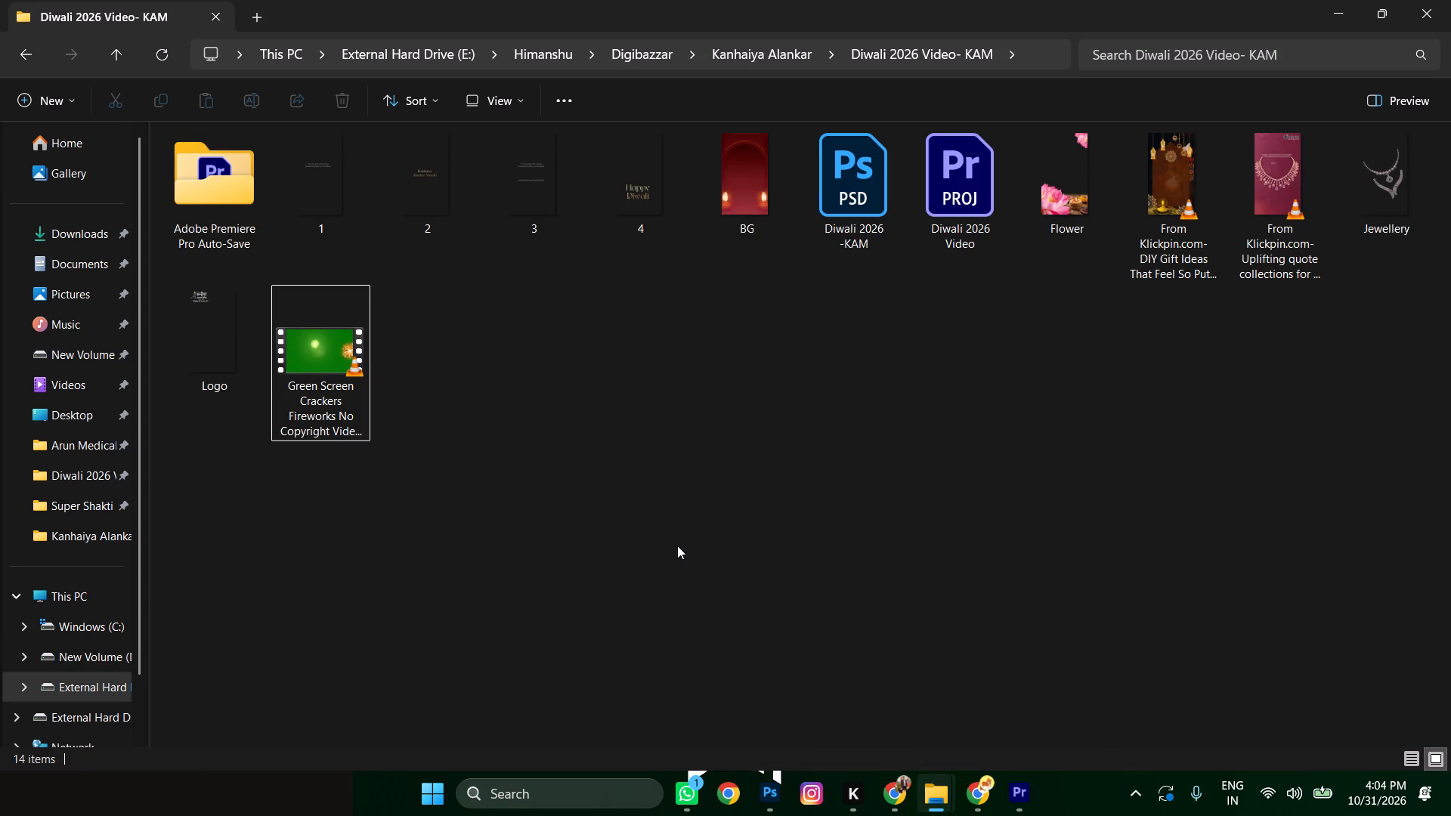
left_click(807, 482)
Import the #Firework #Green #Screen 720p video from the project folder into the Premiere Pro project bin.
left_click_drag(426, 353, 857, 753)
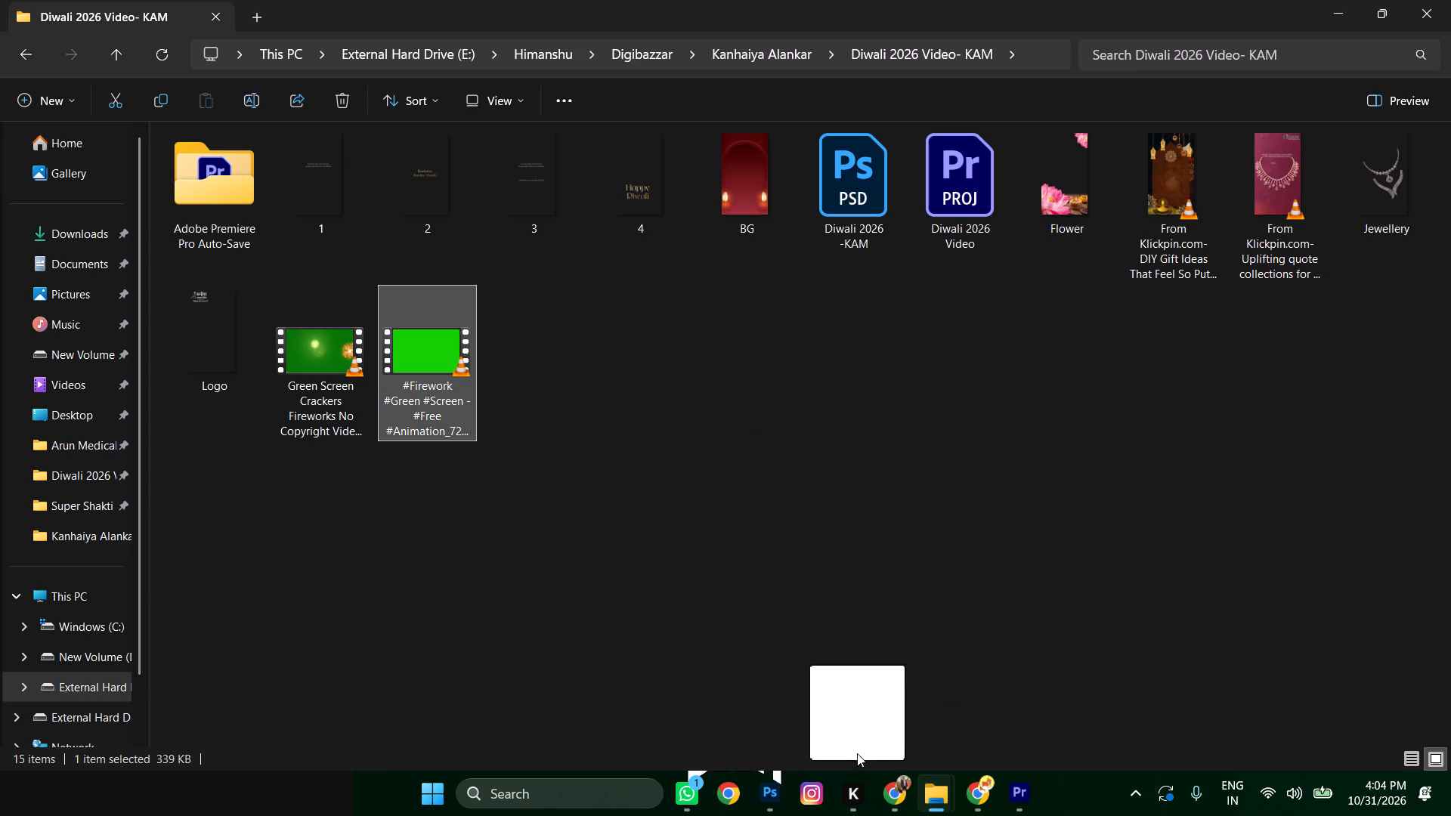
left_click_drag(857, 753, 227, 654)
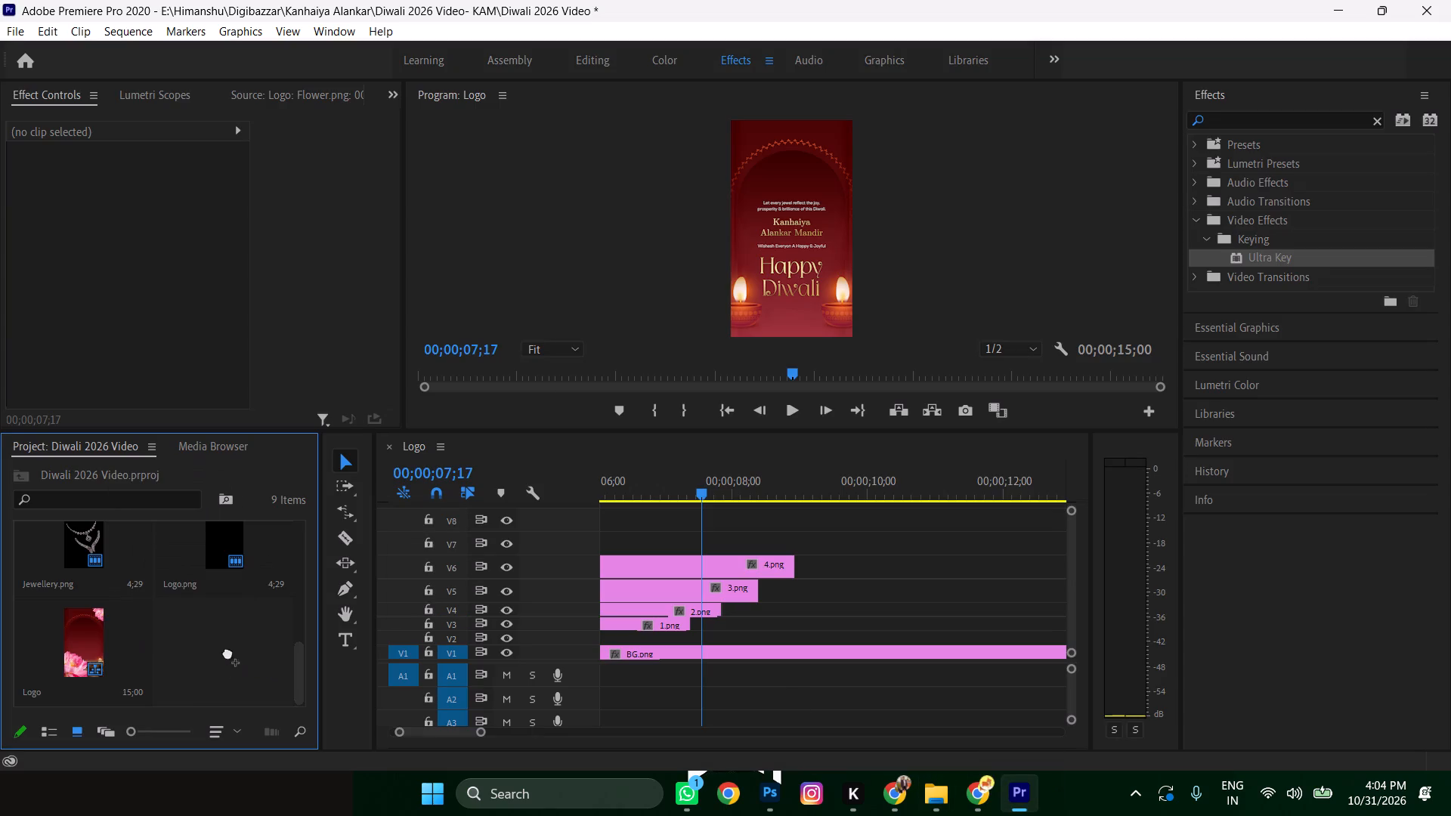
Place the #Firework #Green #Screen clip on track V7 above the greeting texts, starting just after the 6-second mark.
left_click_drag(209, 631, 629, 514)
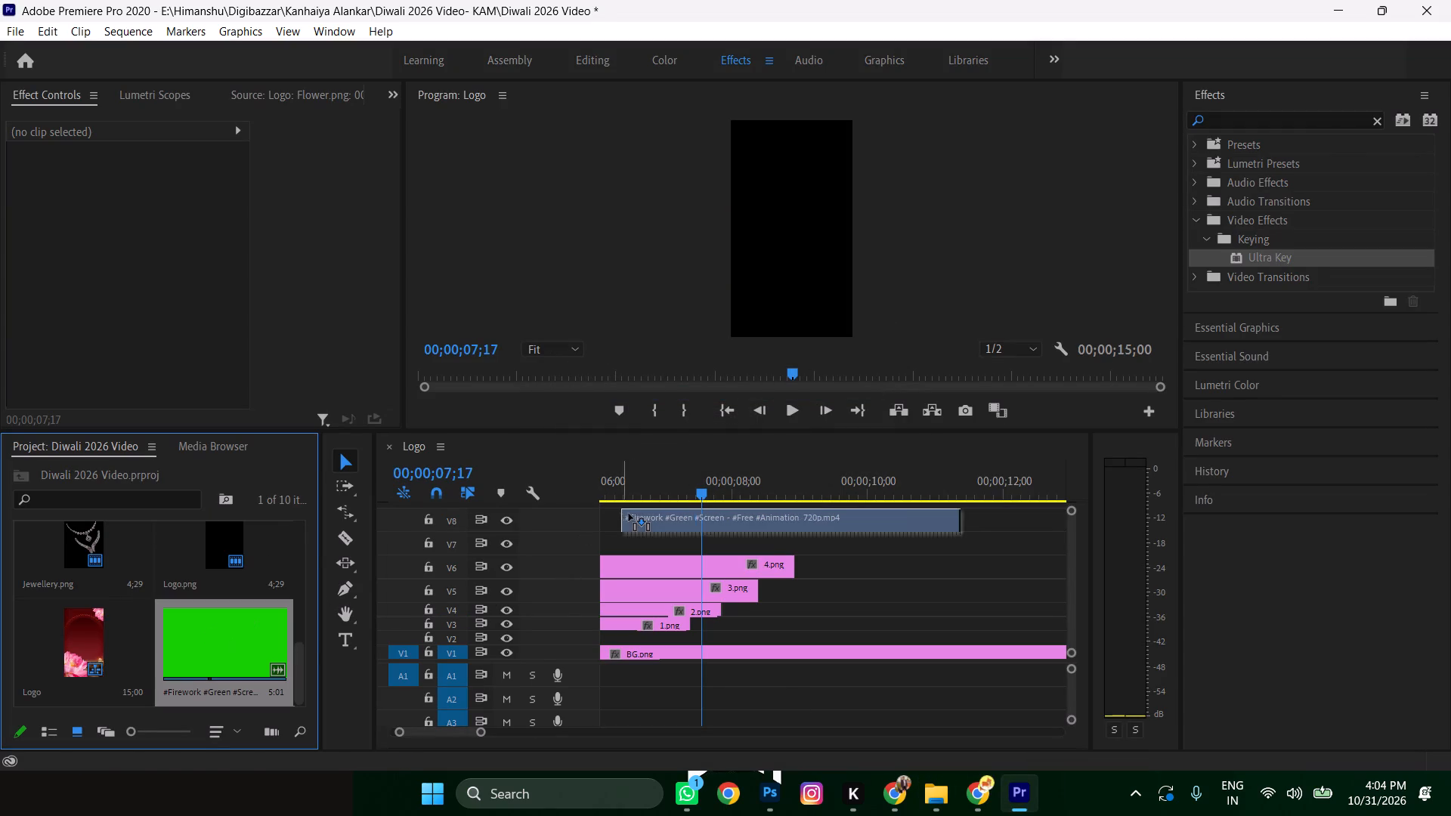
left_click_drag(629, 514, 621, 537)
scroll(715, 560, "down", 5)
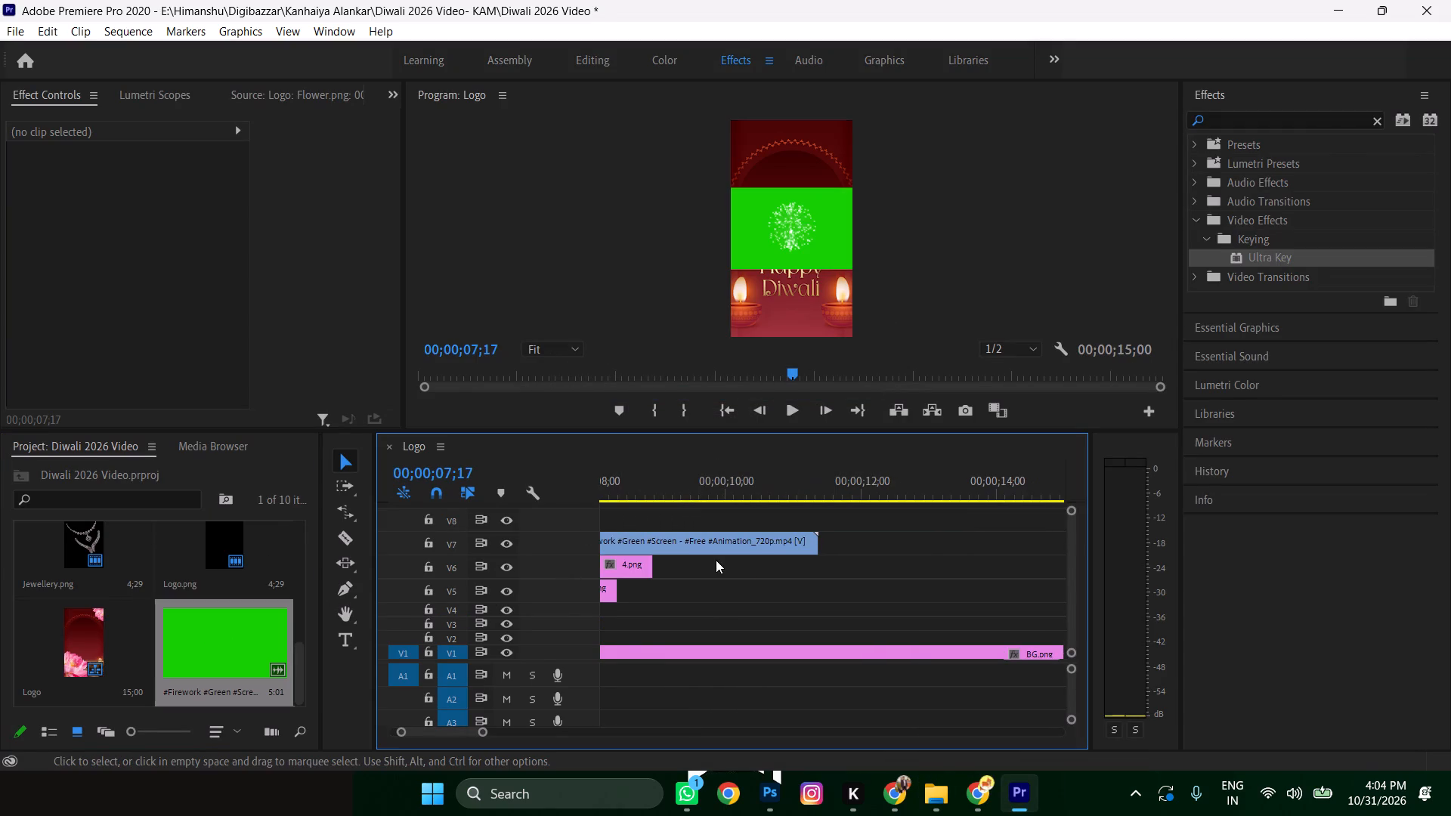
scroll(716, 570, "up", 6)
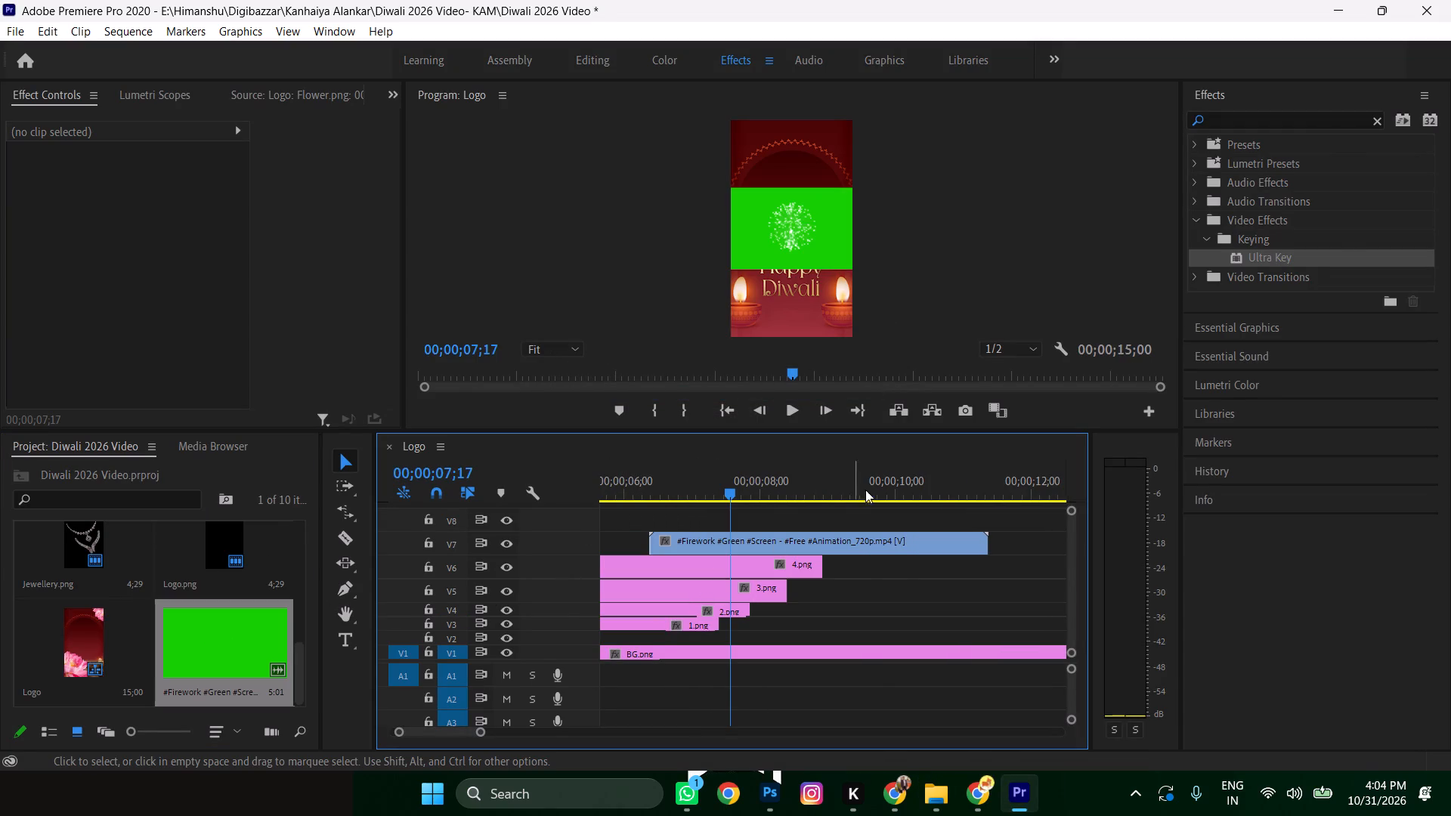
Apply Ultra Key to the #Firework #Green #Screen clip on V7 and sample its green background as the key color.
left_click_drag(1232, 258, 699, 544)
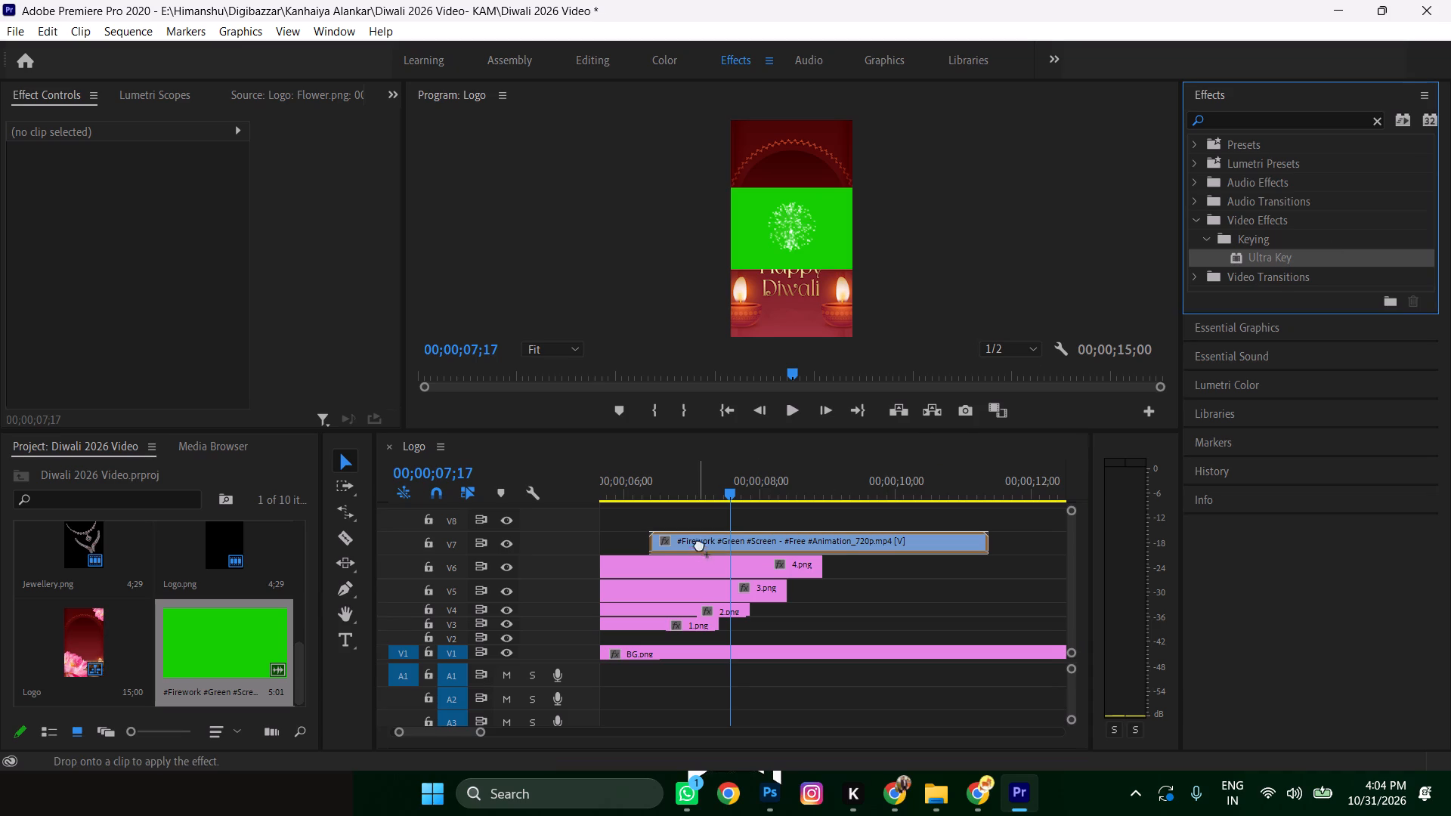
left_click_drag(699, 544, 700, 541)
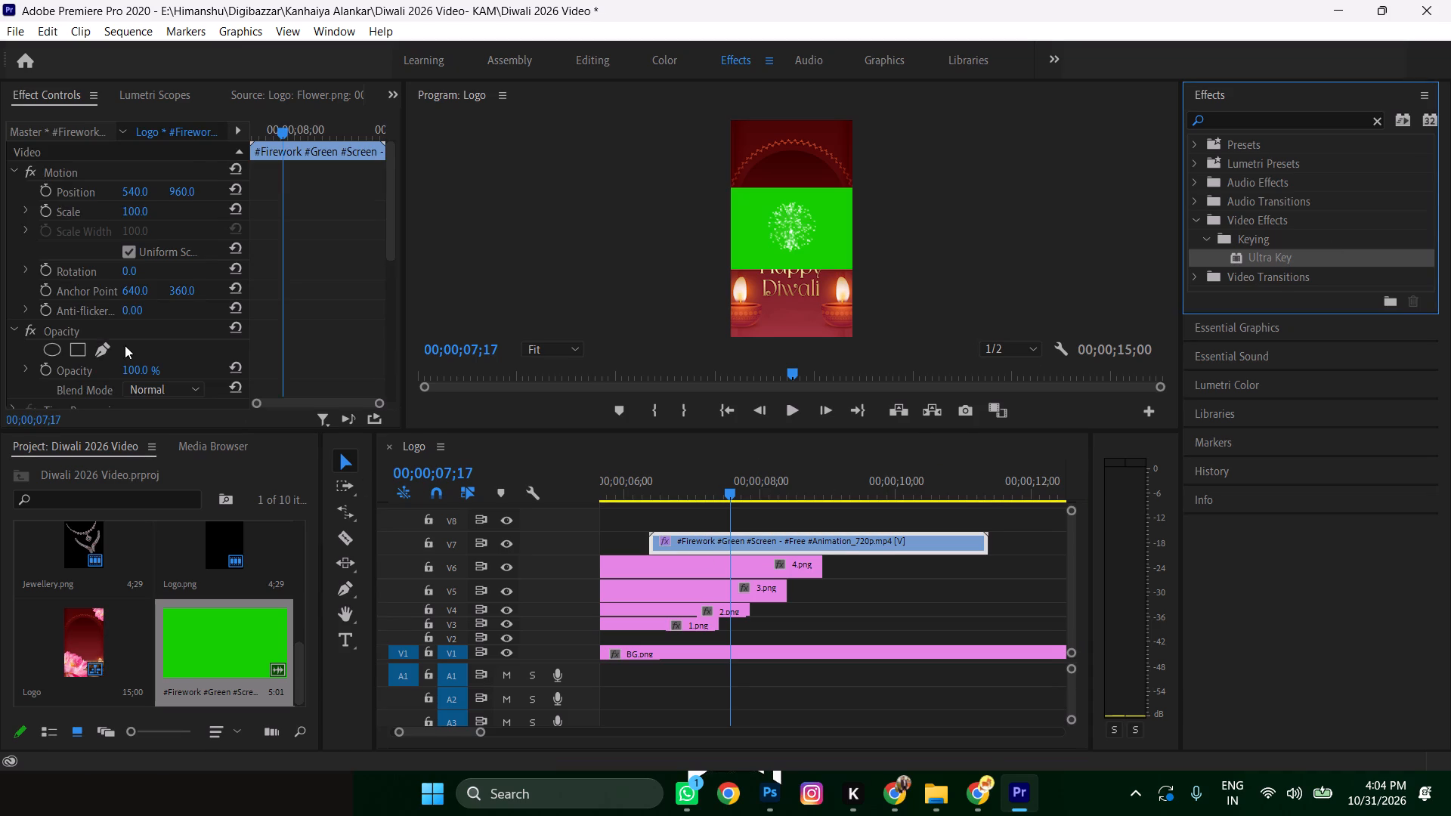
scroll(125, 345, "down", 9)
left_click(155, 334)
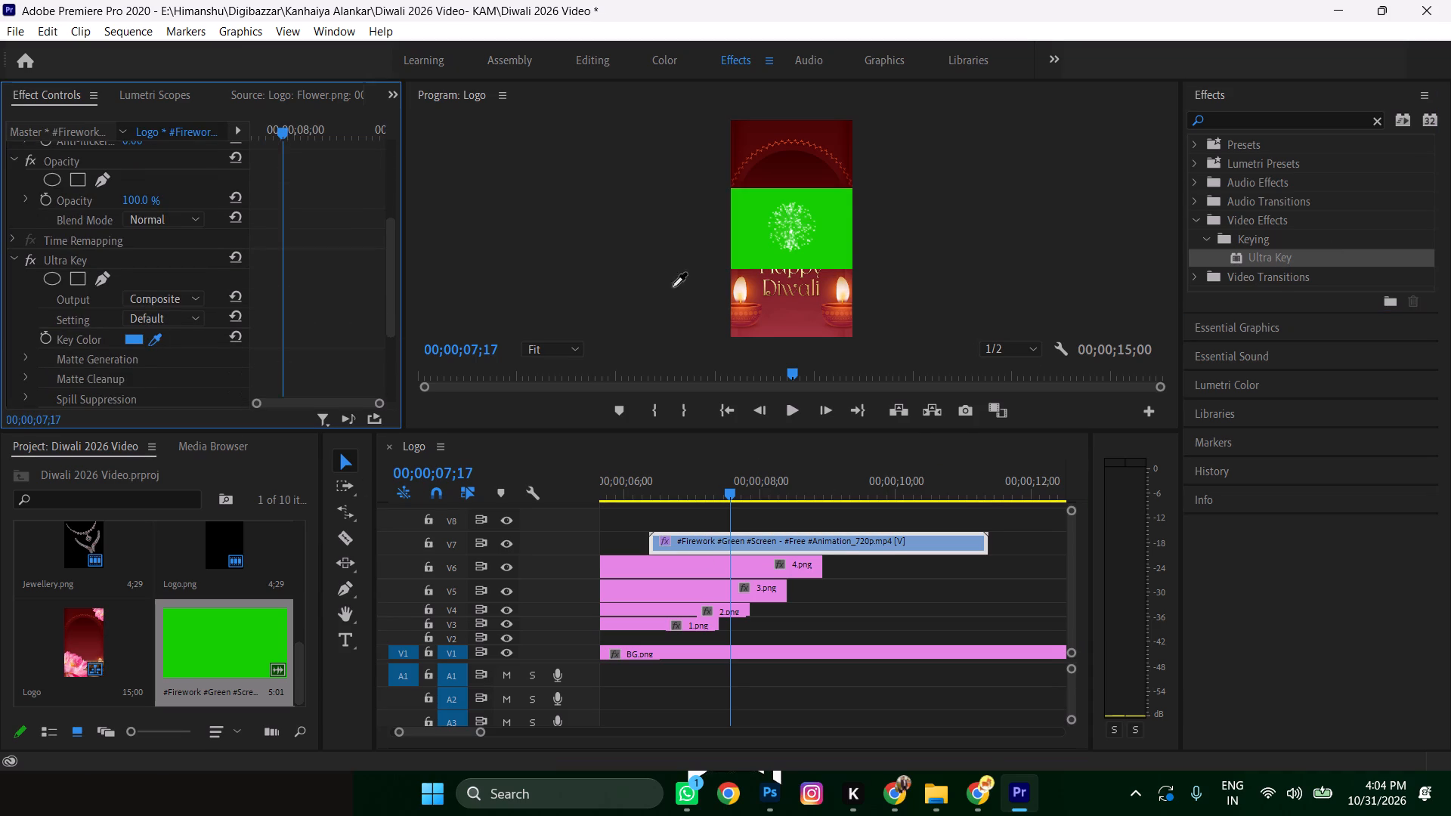
left_click(846, 206)
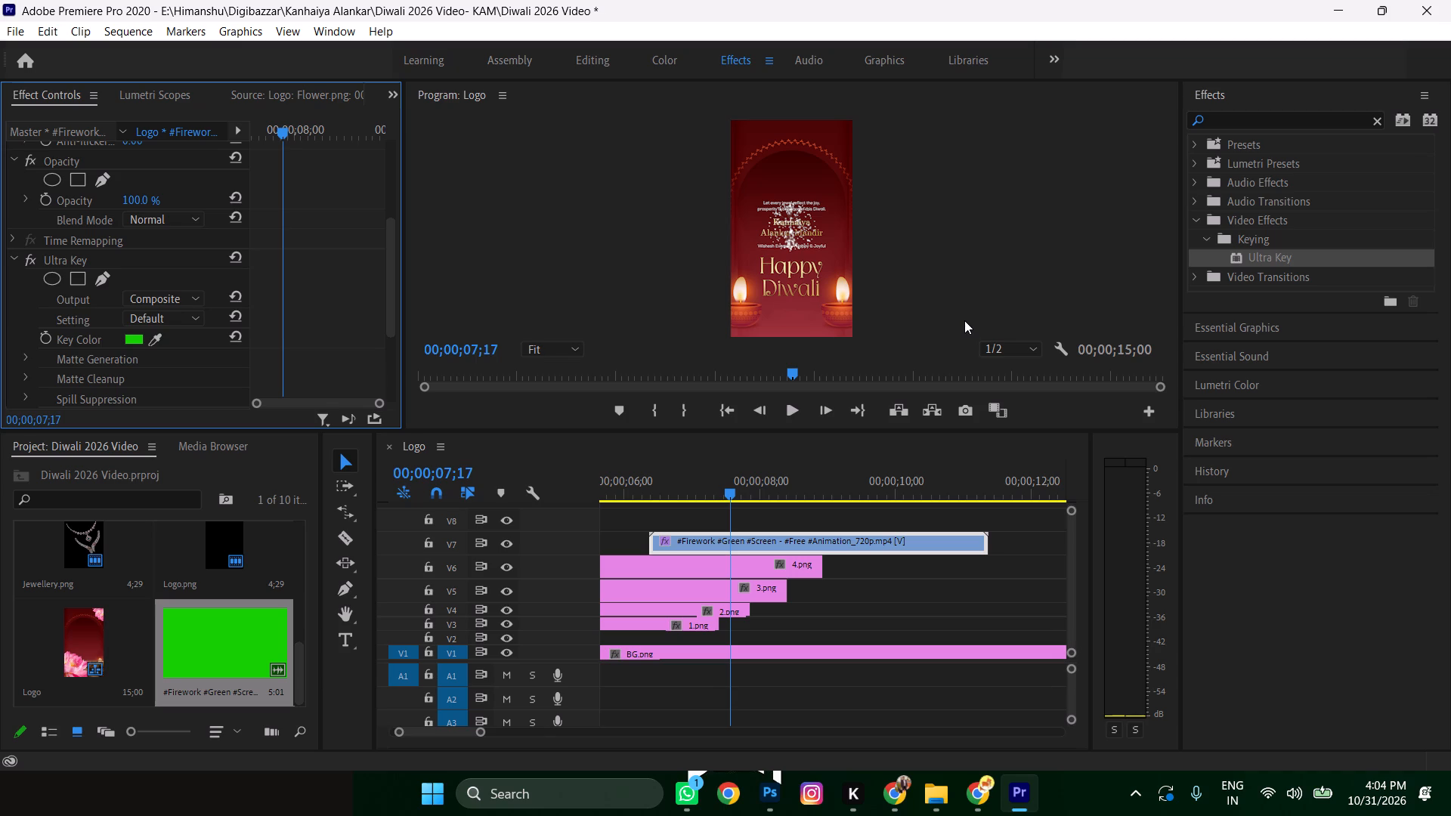
Move the keyed firework toward the frame's upper-left area by setting its Position to 303, 283.
left_click(796, 541)
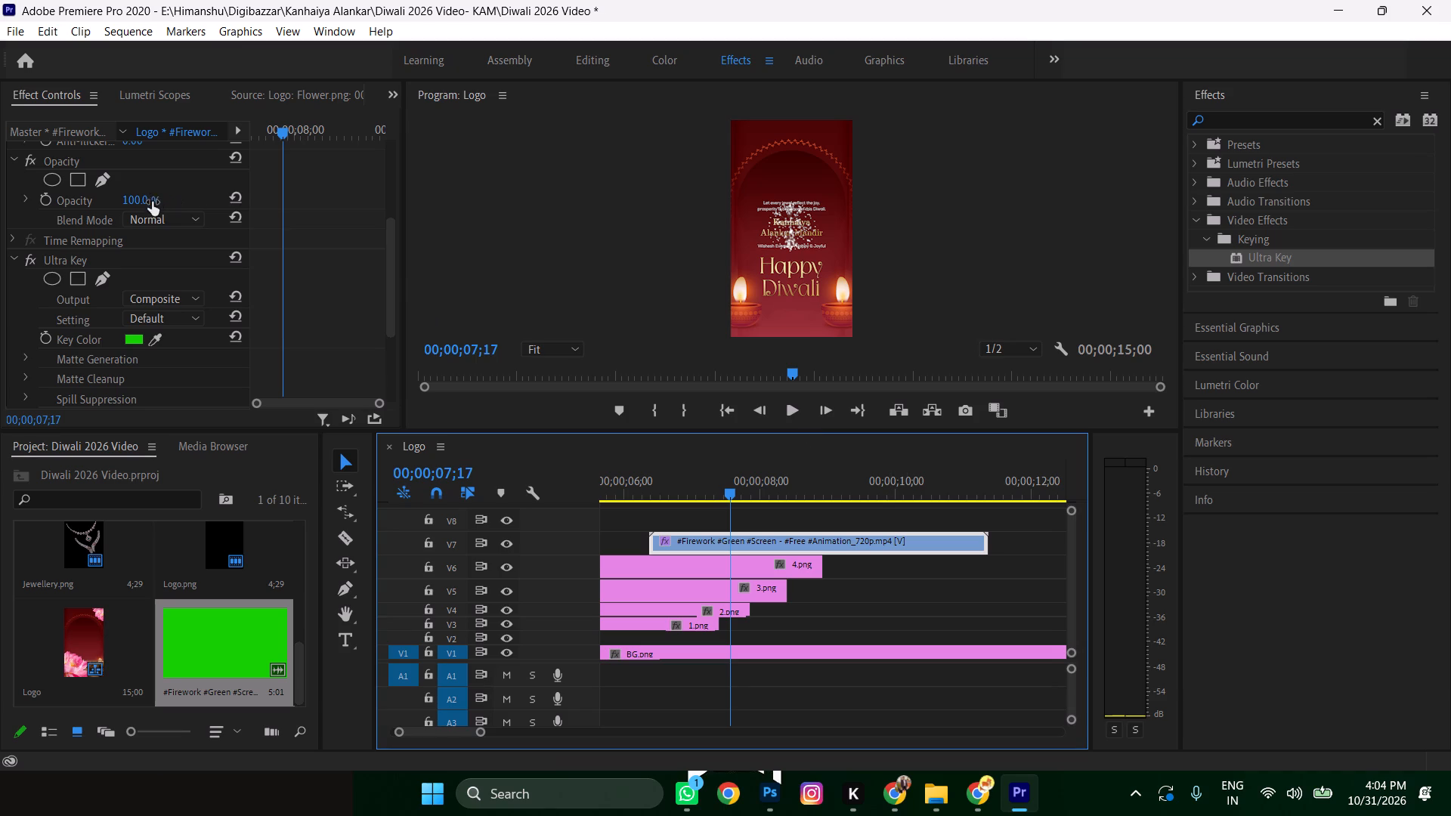
scroll(187, 258, "up", 14)
left_click_drag(181, 187, 246, 185)
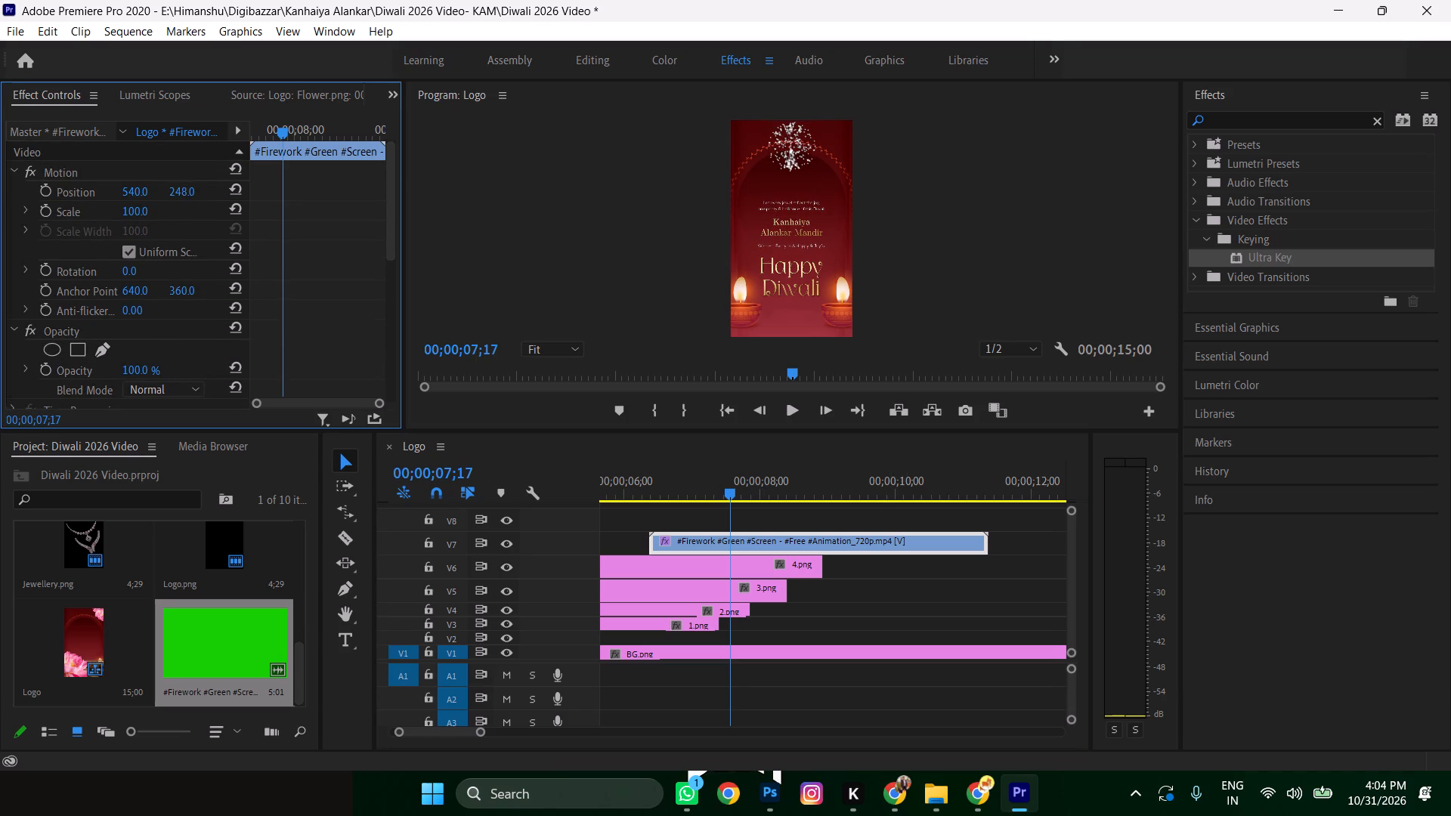
left_click_drag(246, 185, 267, 181)
left_click_drag(140, 190, 23, 196)
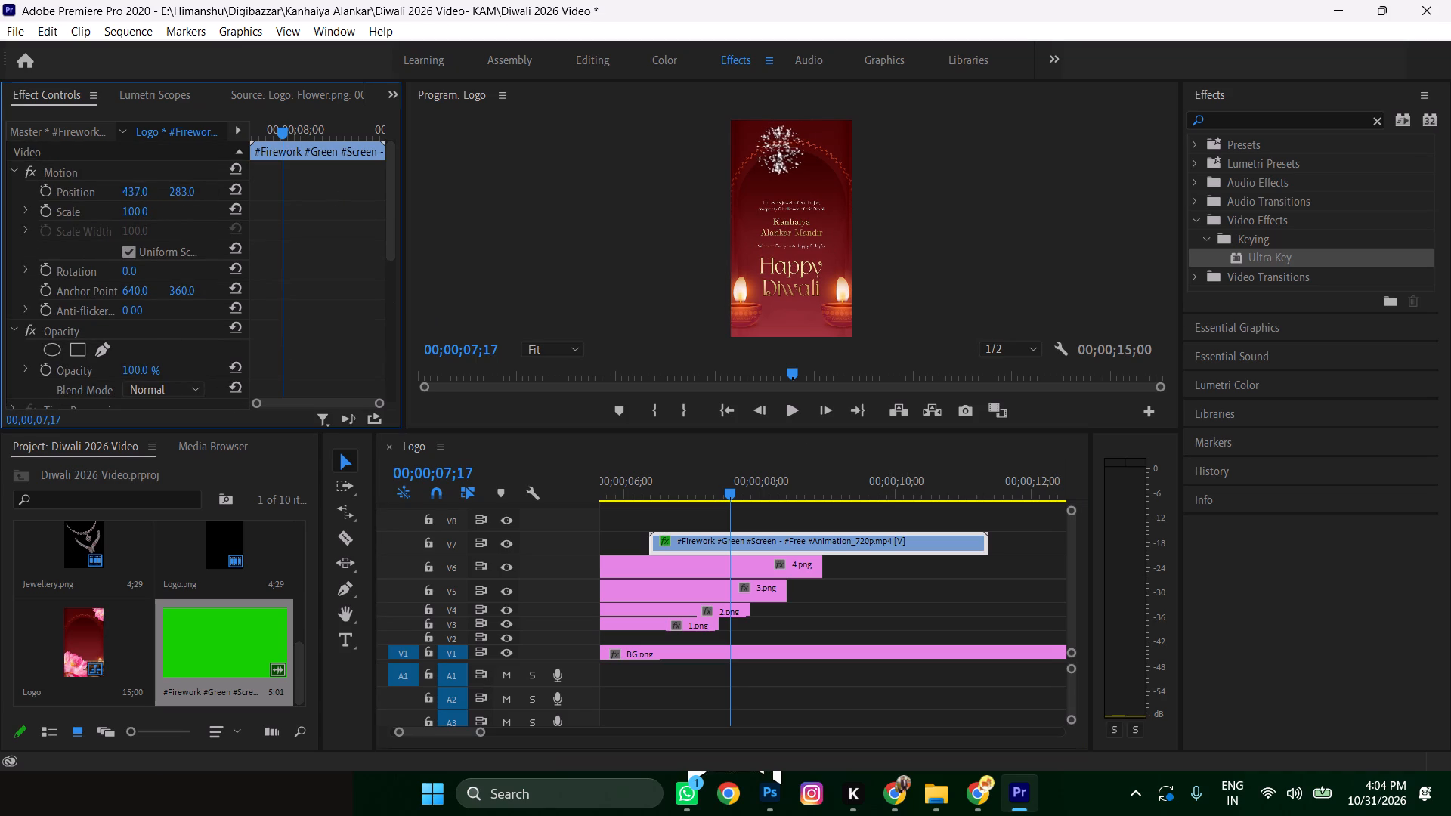
left_click_drag(23, 196, 54, 195)
Move the firework clip up to track V8 above Logo.png, starting at about 00;00;00;17.
scroll(709, 586, "up", 10)
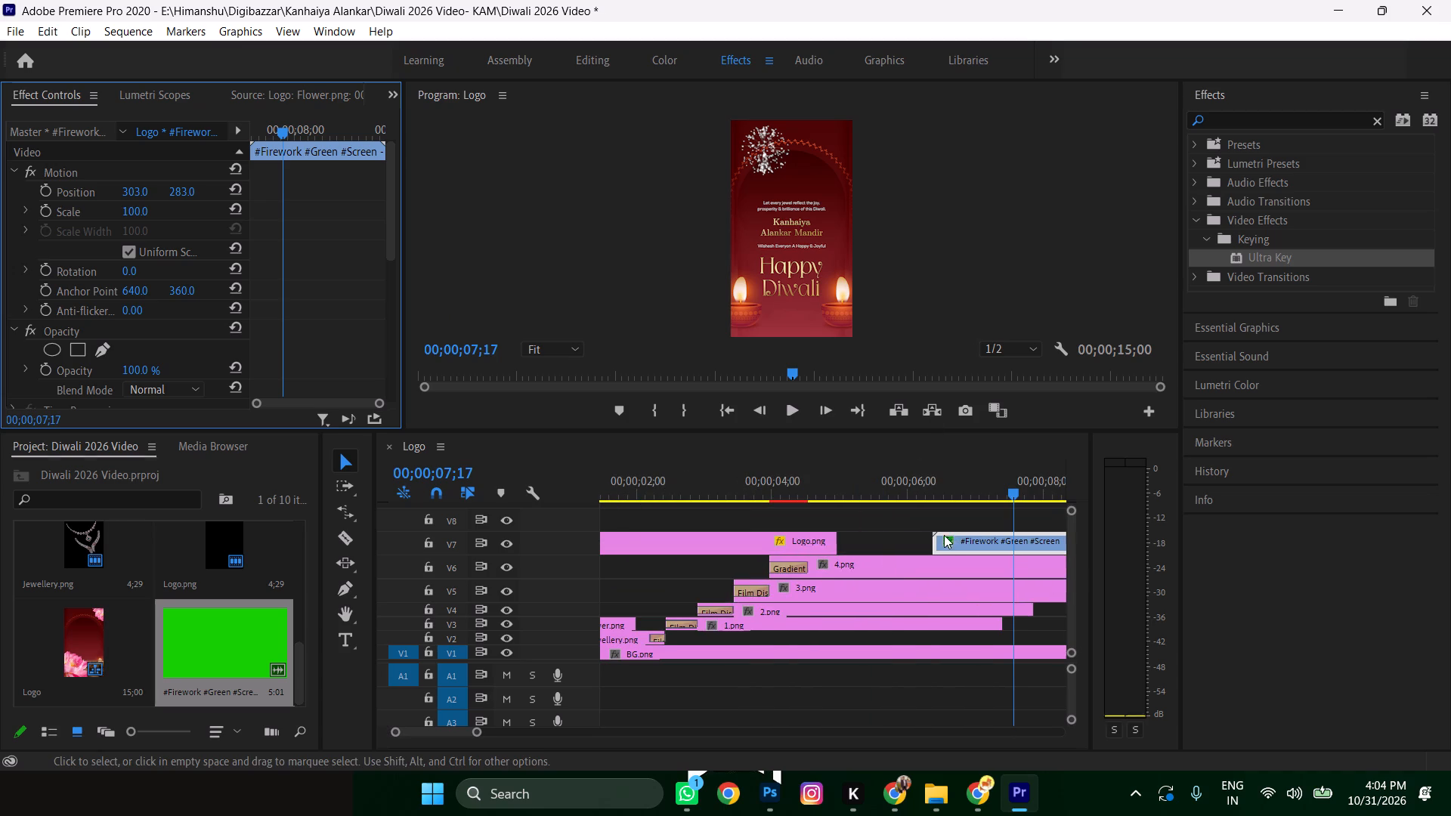
left_click_drag(952, 536, 772, 514)
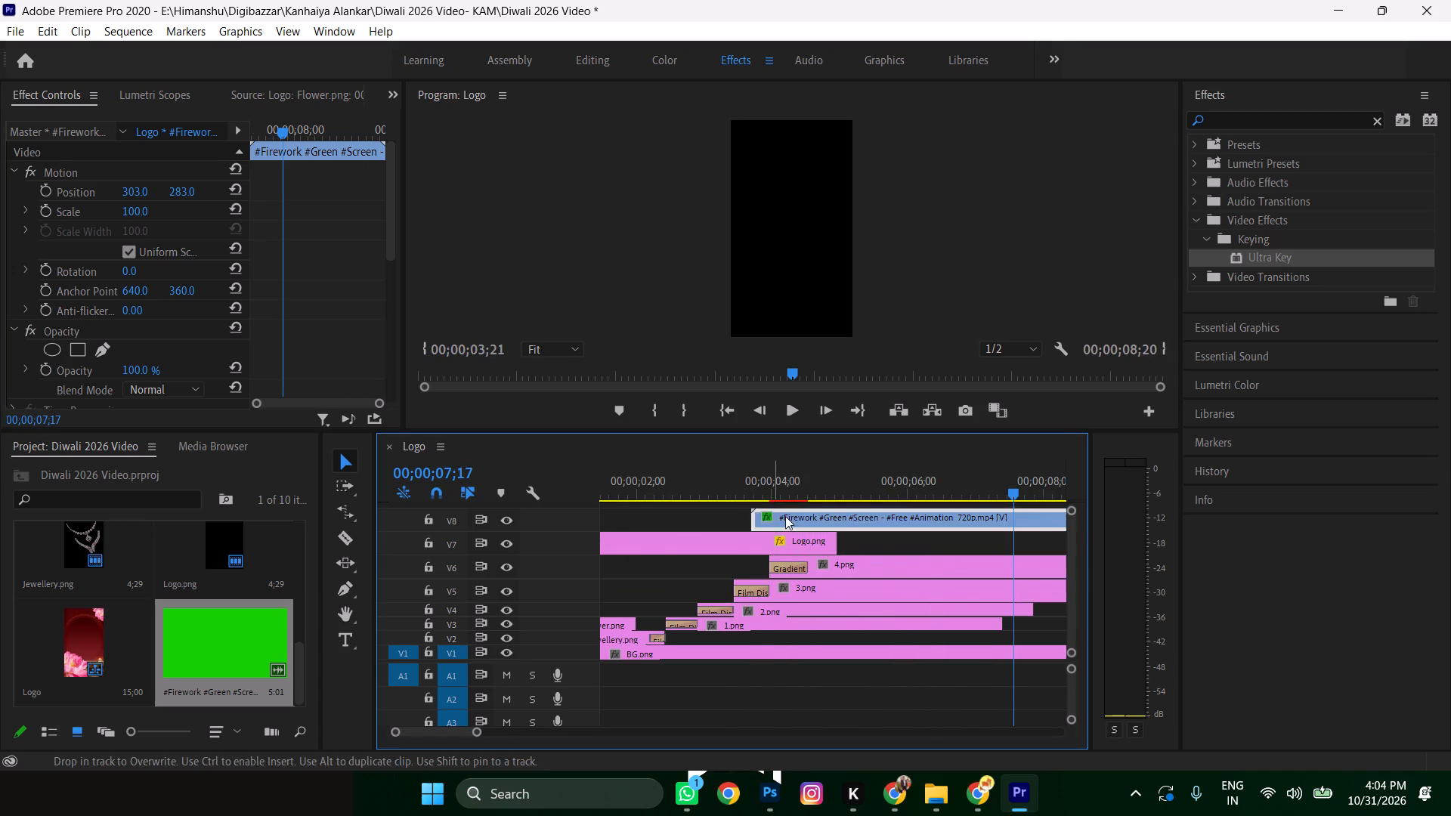
scroll(771, 532, "up", 5)
left_click_drag(944, 518, 730, 508)
scroll(675, 533, "up", 2)
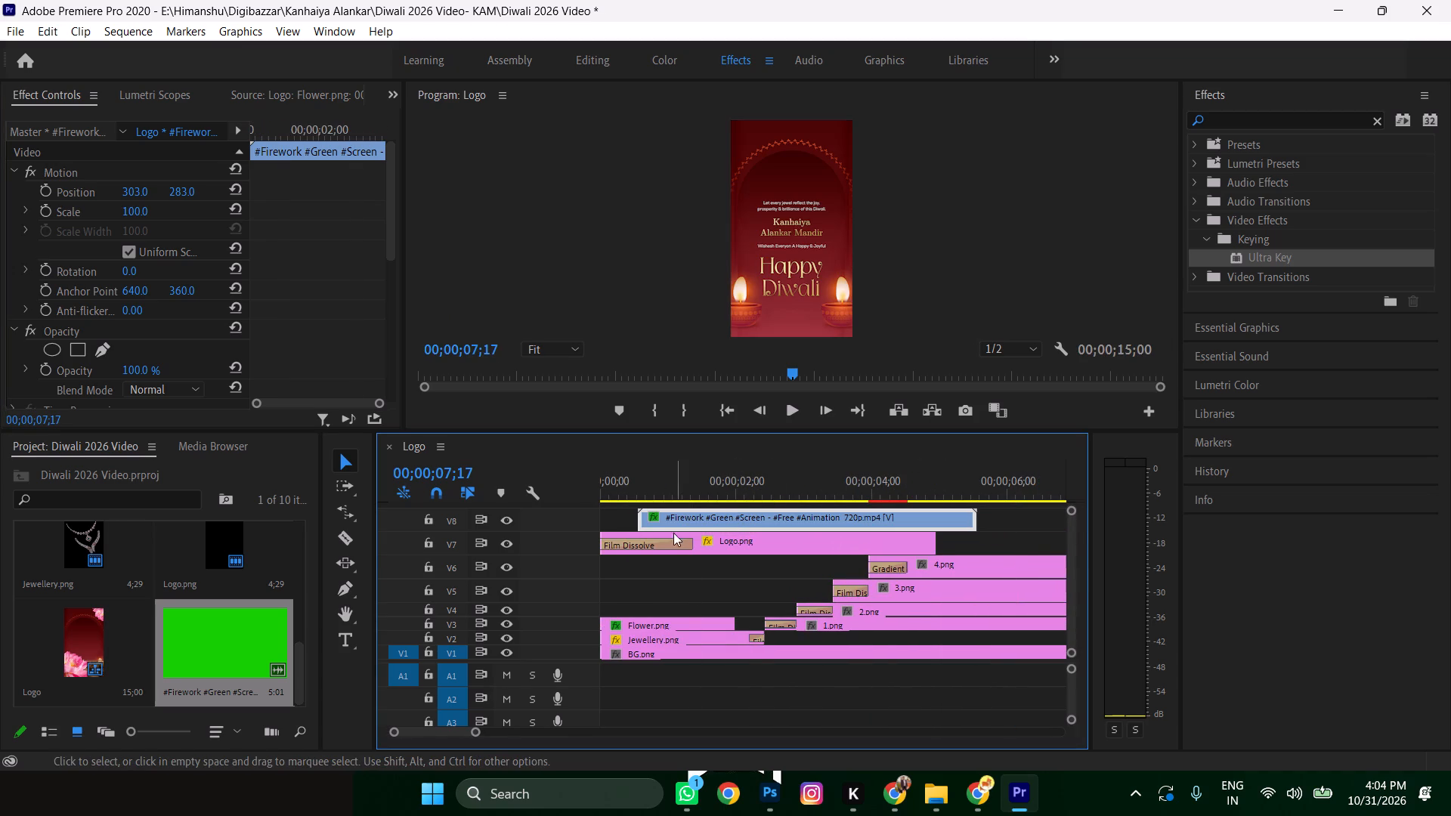
scroll(673, 533, "up", 8)
left_click_drag(683, 516, 674, 518)
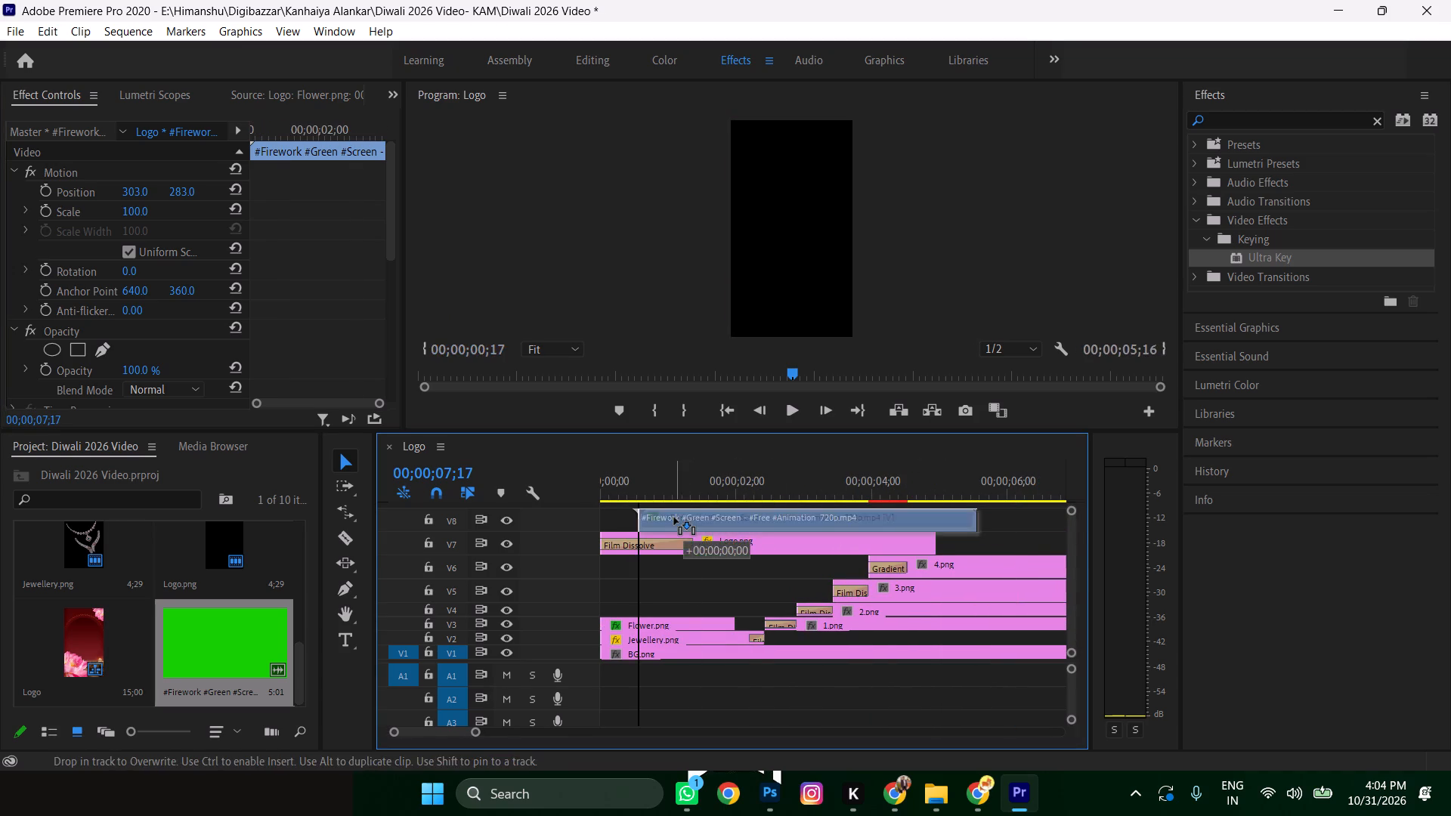
left_click_drag(674, 518, 675, 518)
Preview the opening, and set the V8 firework clip's Position to 76, 283 and Scale to 69.
key("space")
key("space")
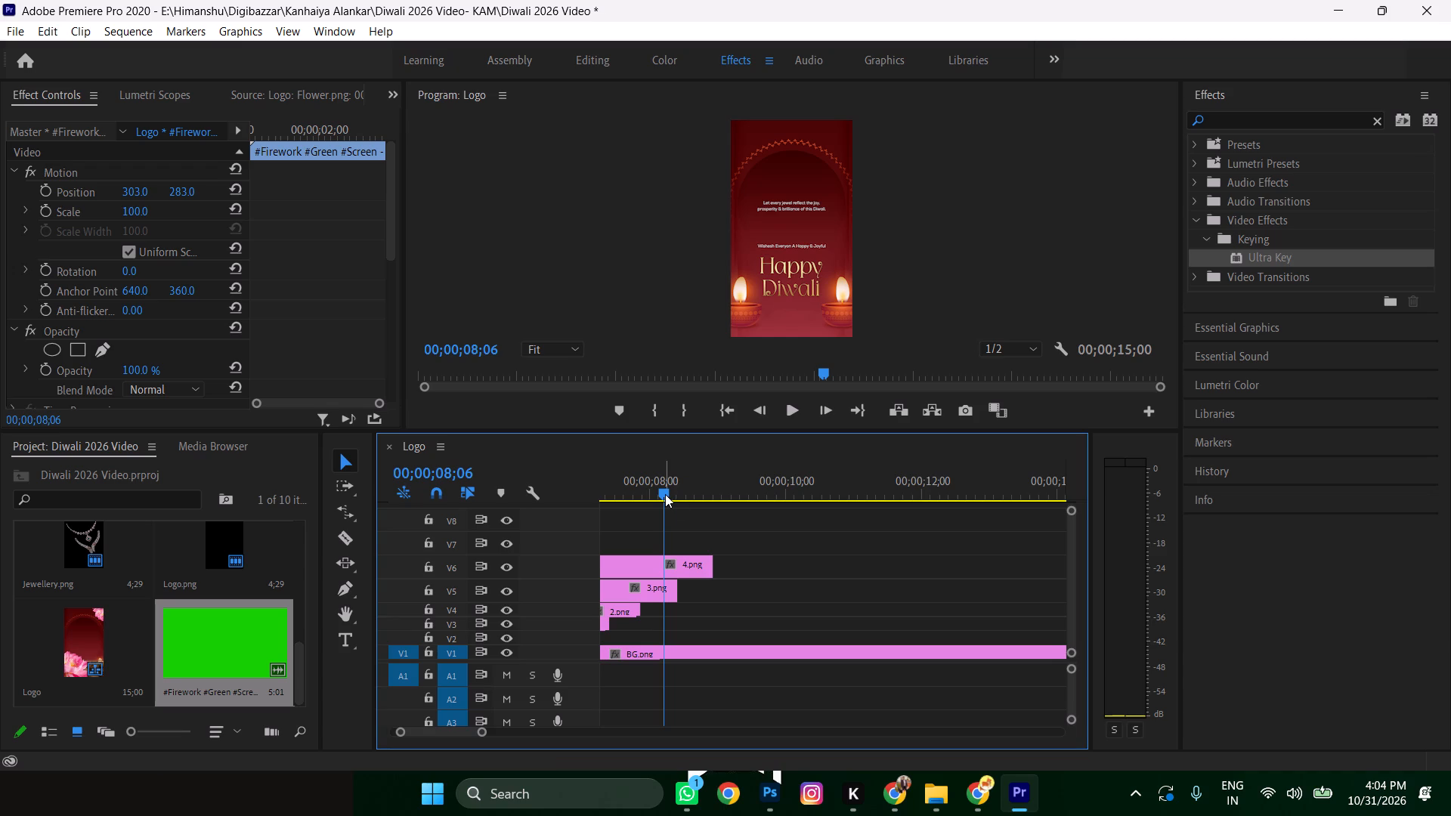
left_click_drag(665, 493, 385, 507)
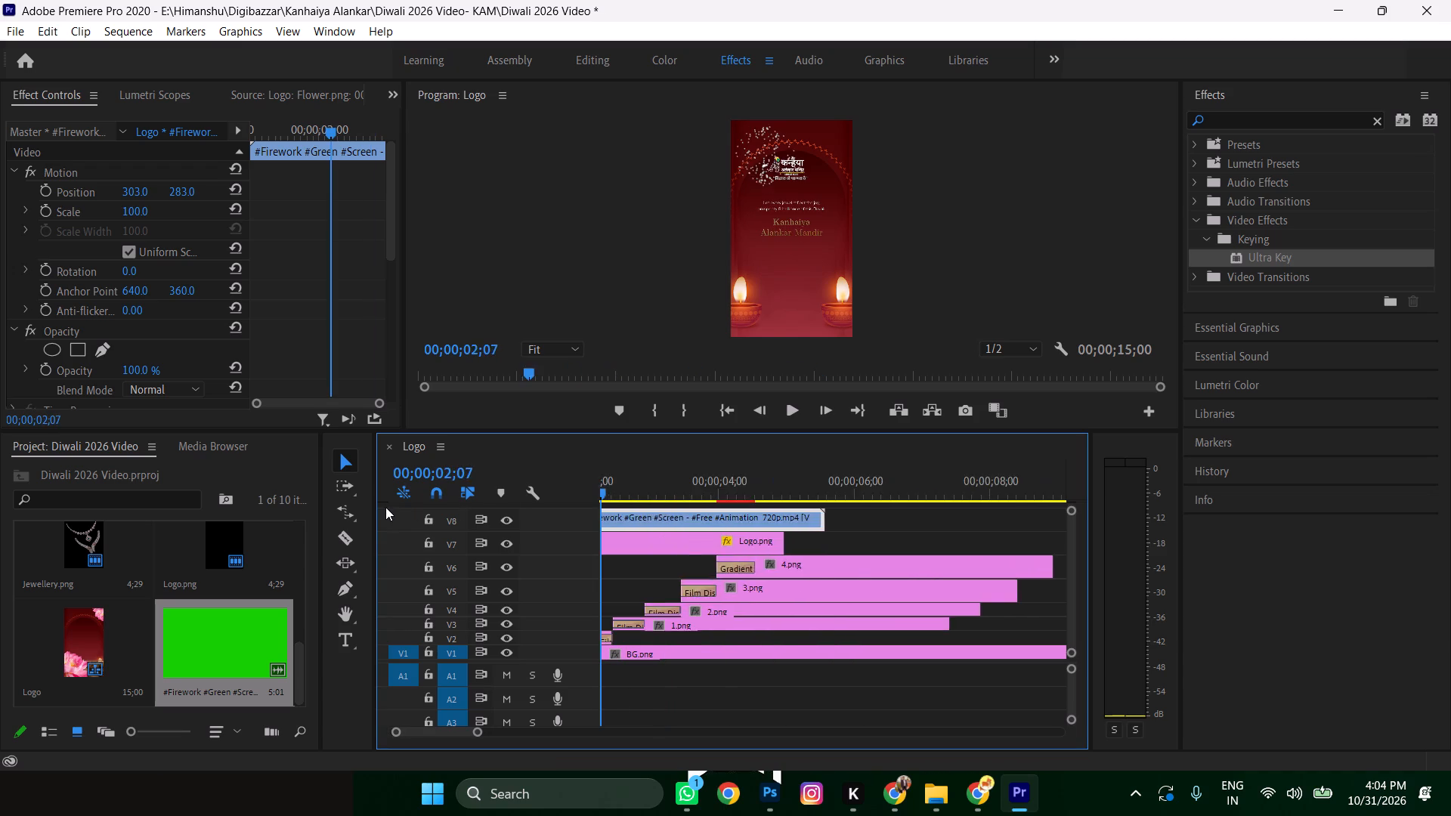
left_click_drag(385, 507, 384, 507)
key("space")
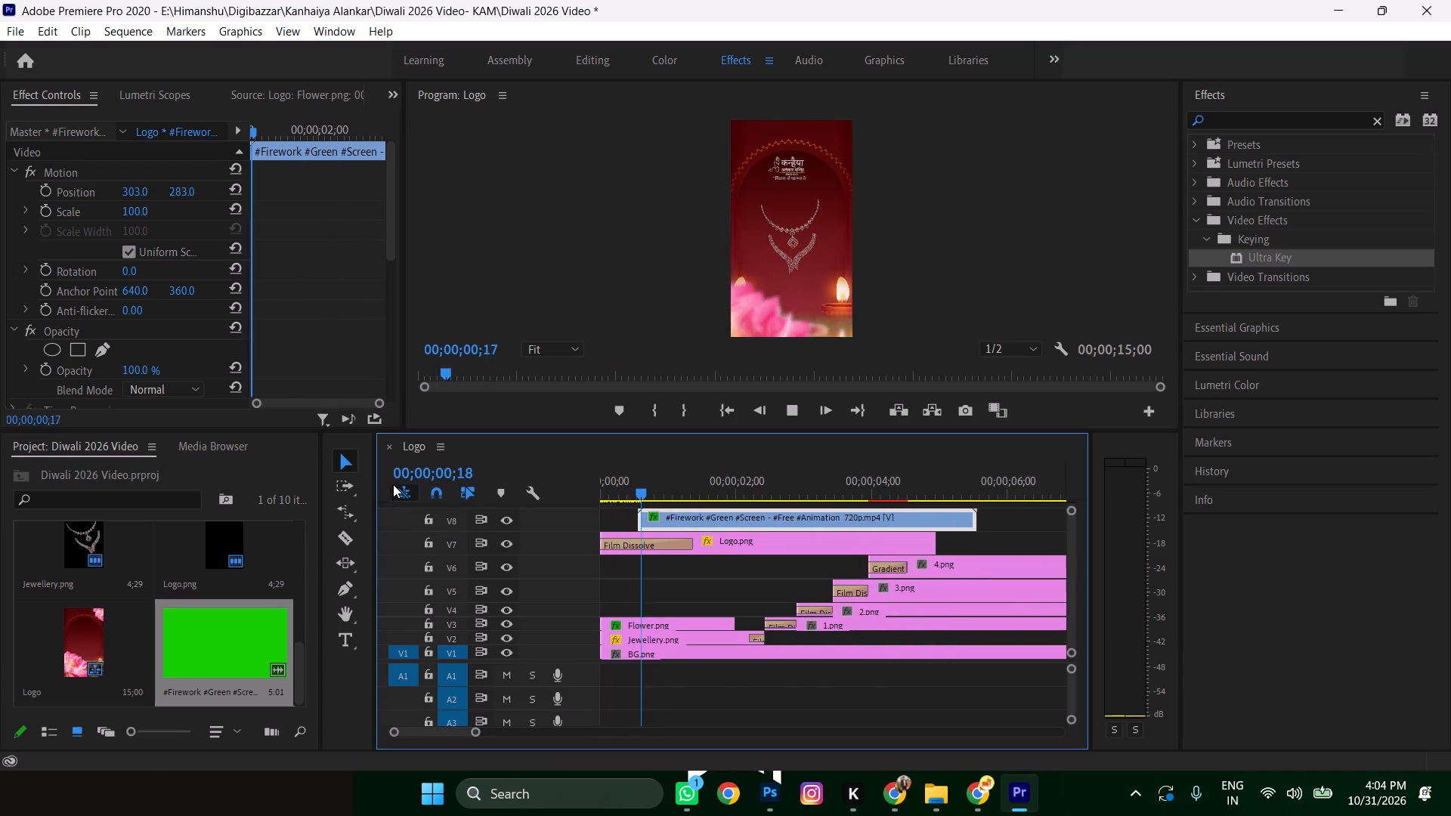
key("space")
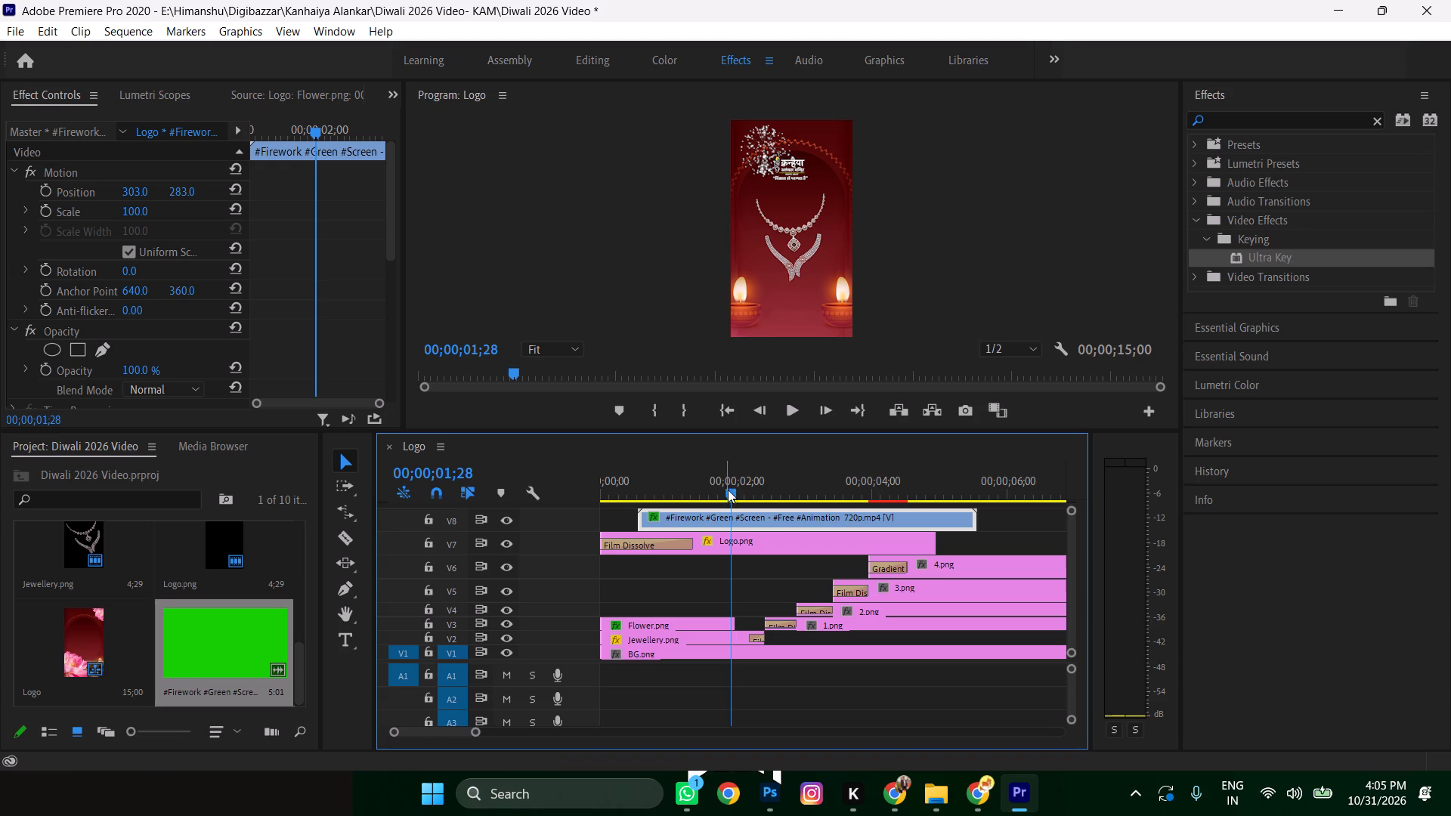
left_click(698, 522)
left_click_drag(136, 189, 104, 192)
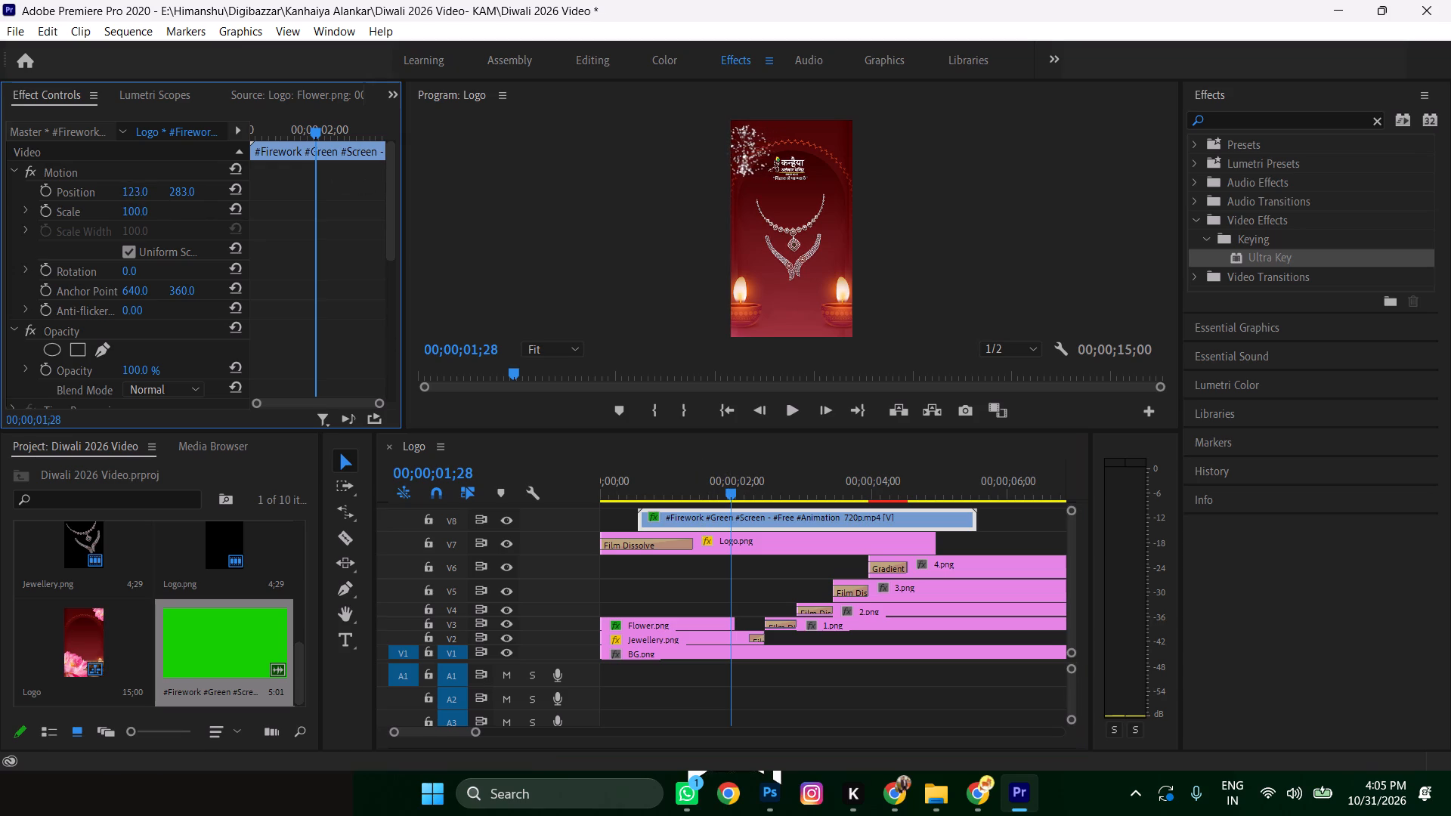
left_click_drag(104, 192, 62, 197)
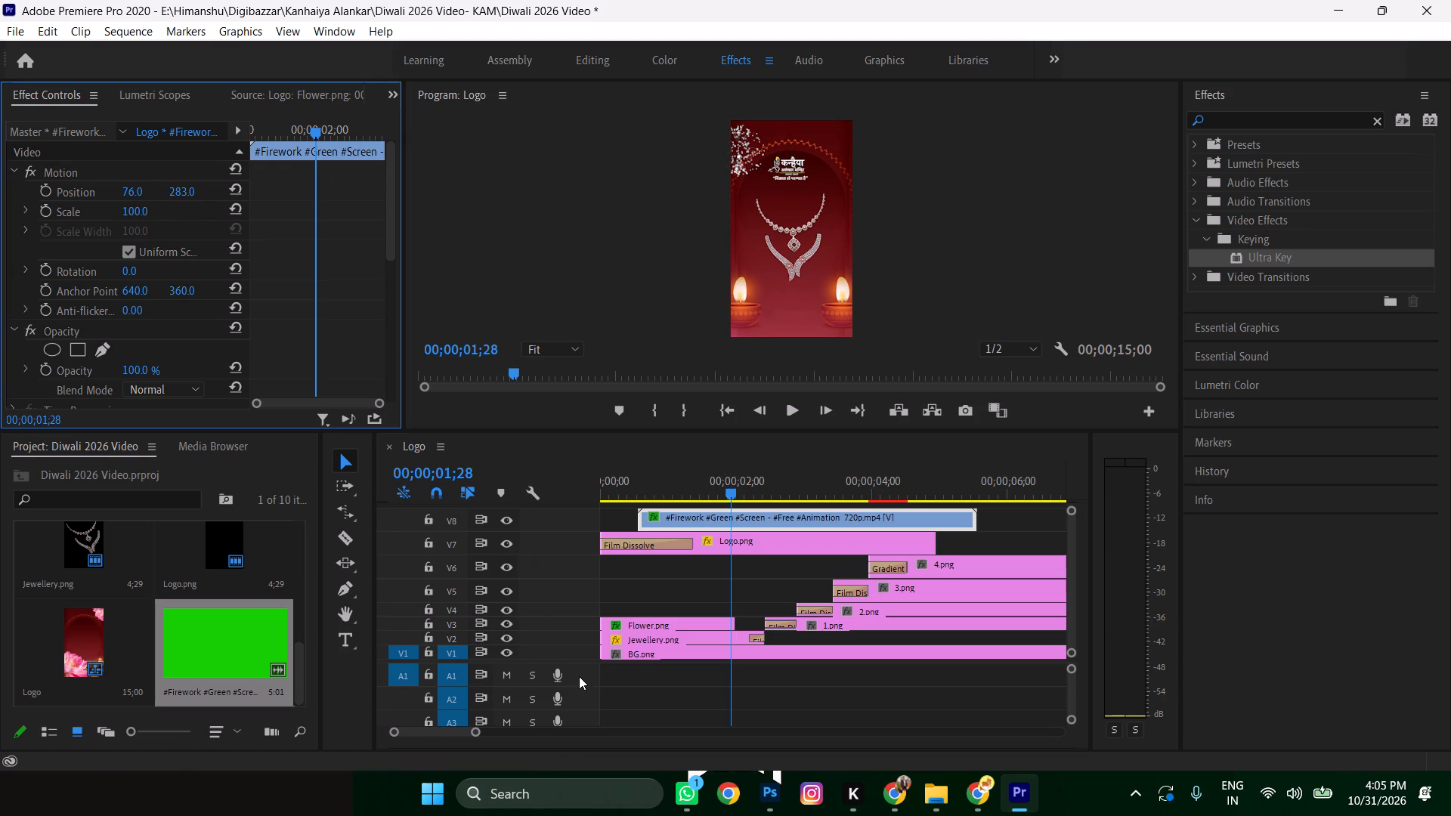
left_click_drag(581, 660, 575, 697)
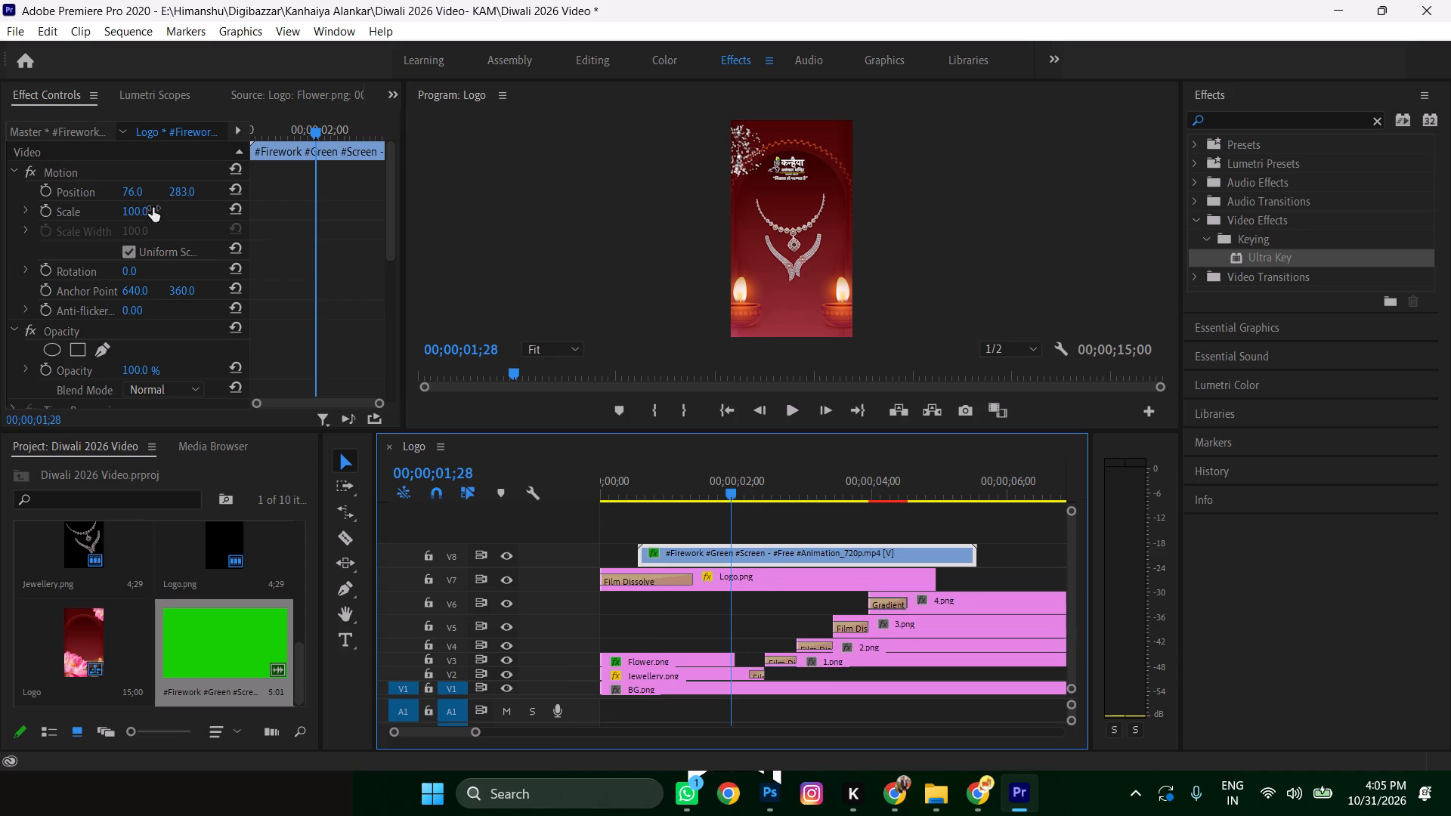
left_click_drag(137, 209, 122, 212)
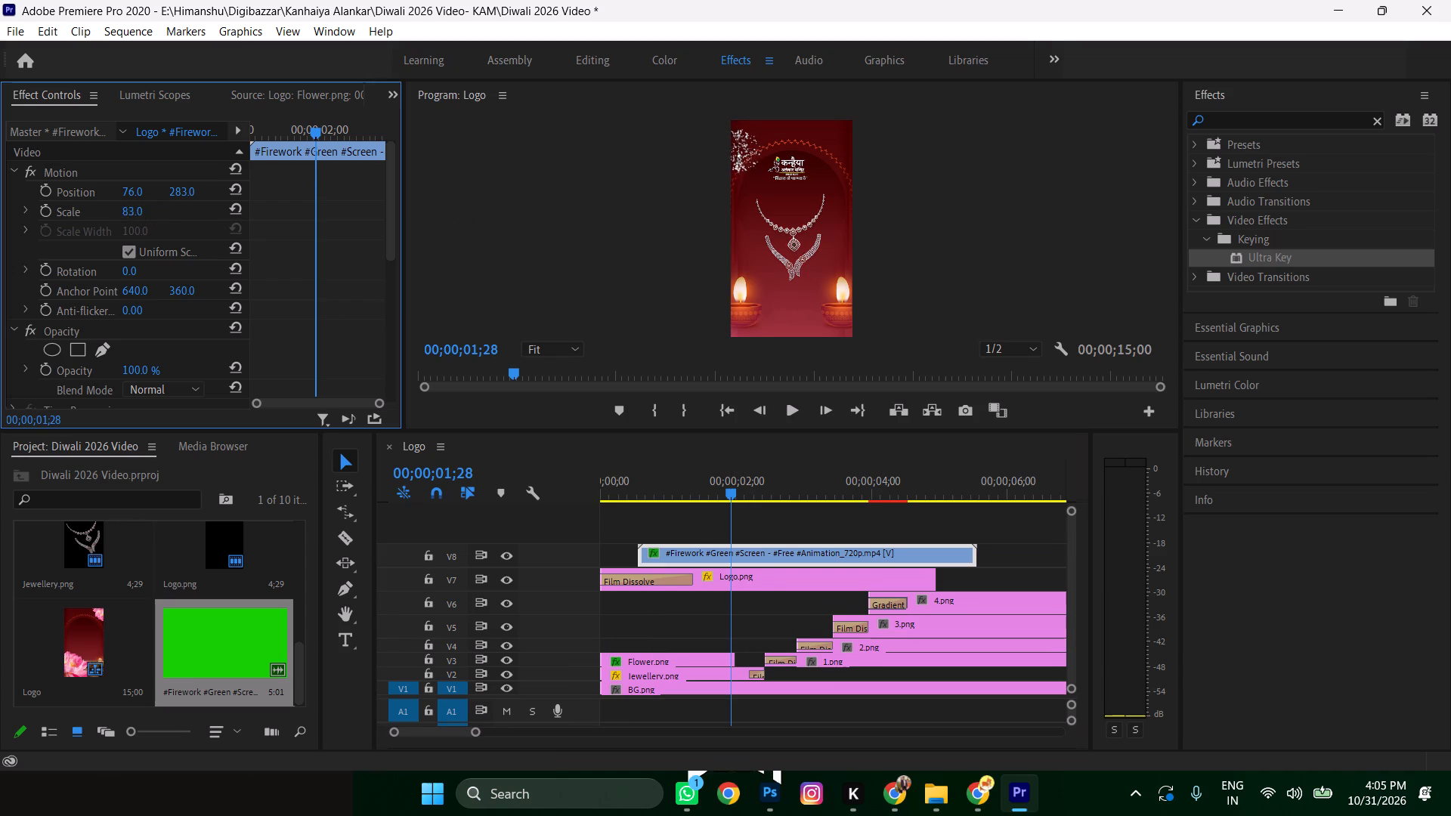
left_click_drag(122, 212, 112, 216)
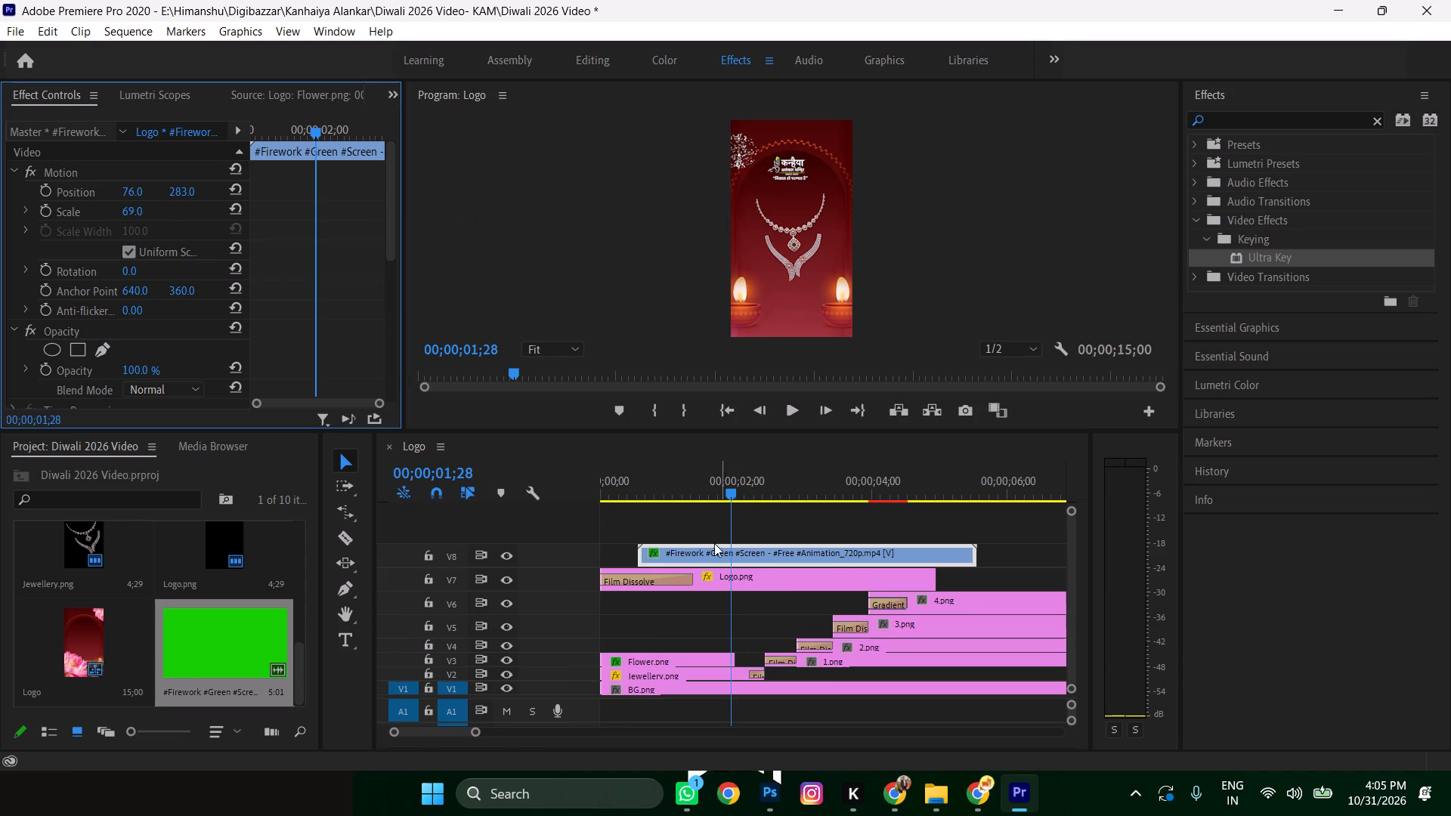
Duplicate the firework clip onto track V9, starting at about the 2-second mark.
left_click_drag(676, 552, 698, 527, "alt")
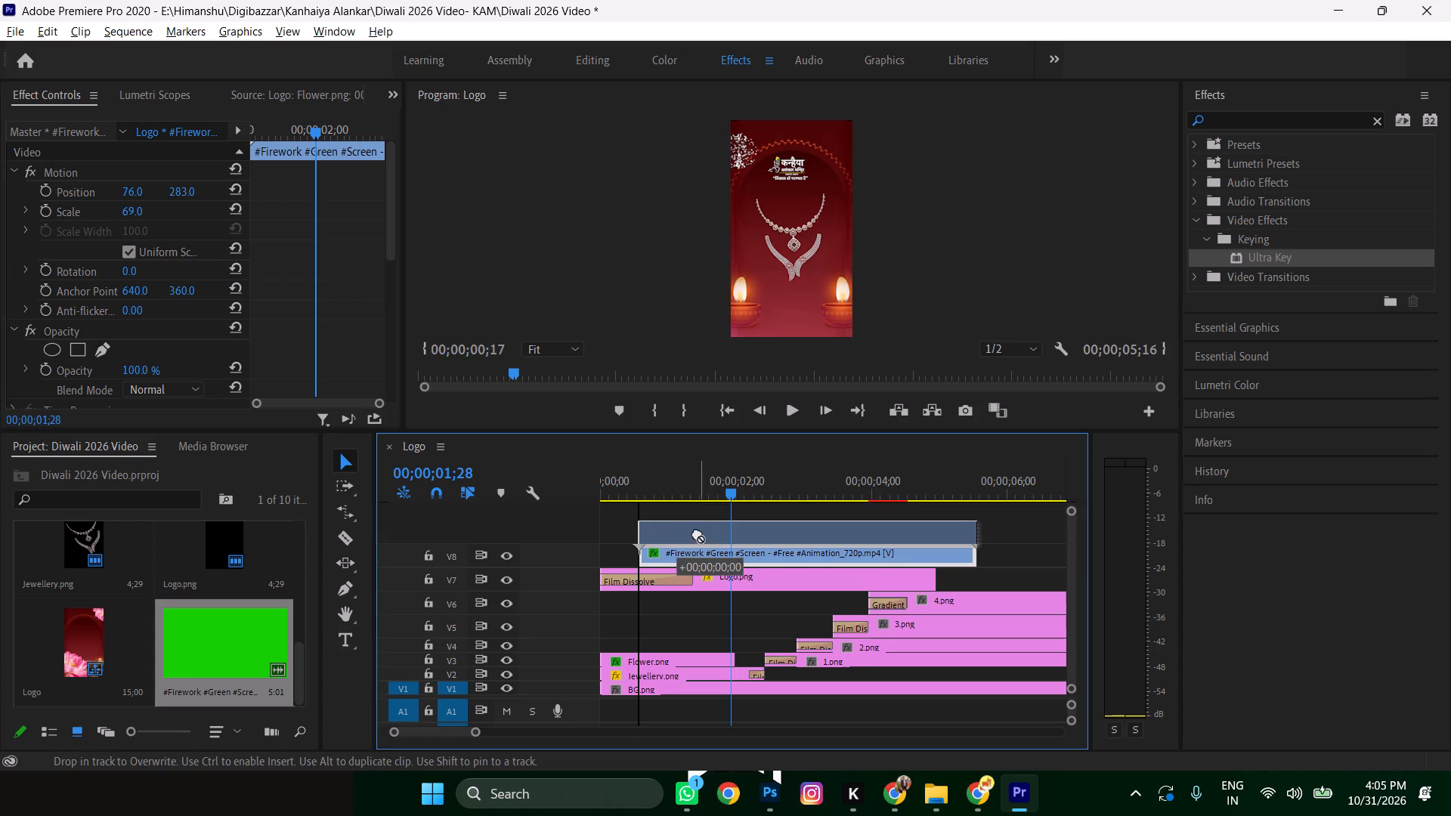
left_click_drag(679, 533, 785, 531)
left_click_drag(778, 529, 775, 529)
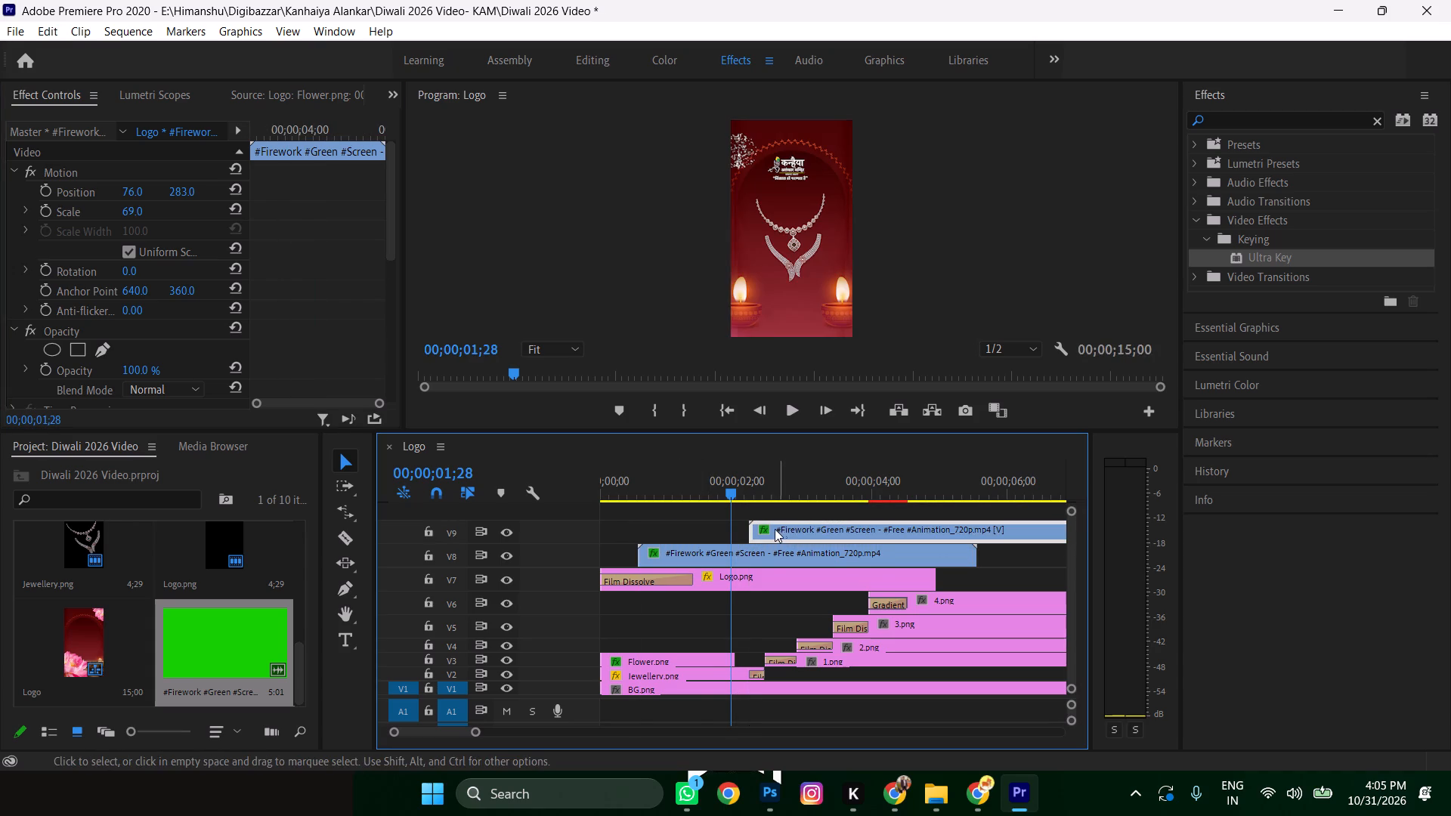
left_click_drag(775, 529, 768, 529)
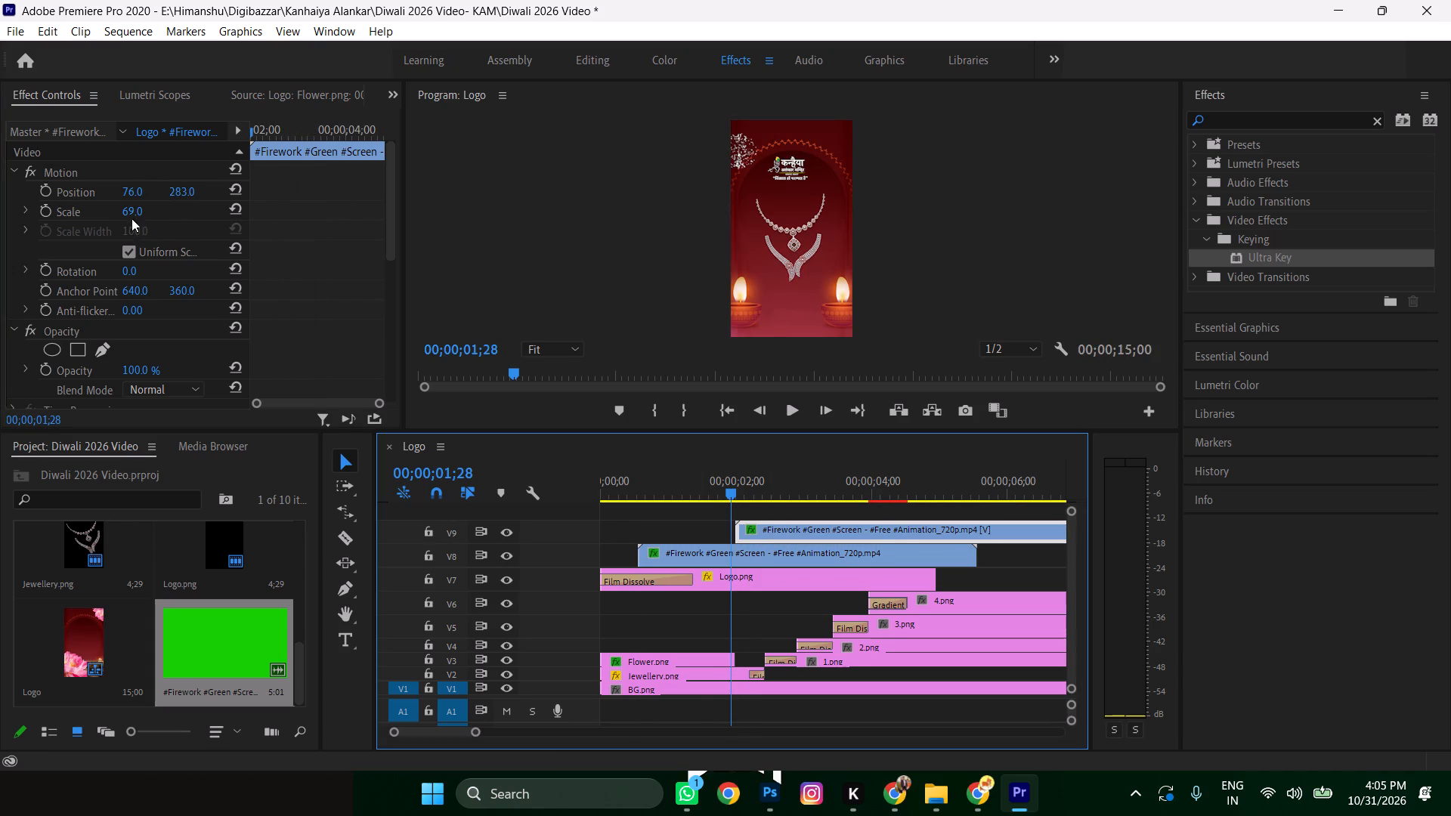
Enlarge the V9 firework copy to Scale 124 and set its Position to 993, 474, on the opposite side of the logo.
left_click_drag(131, 209, 186, 210)
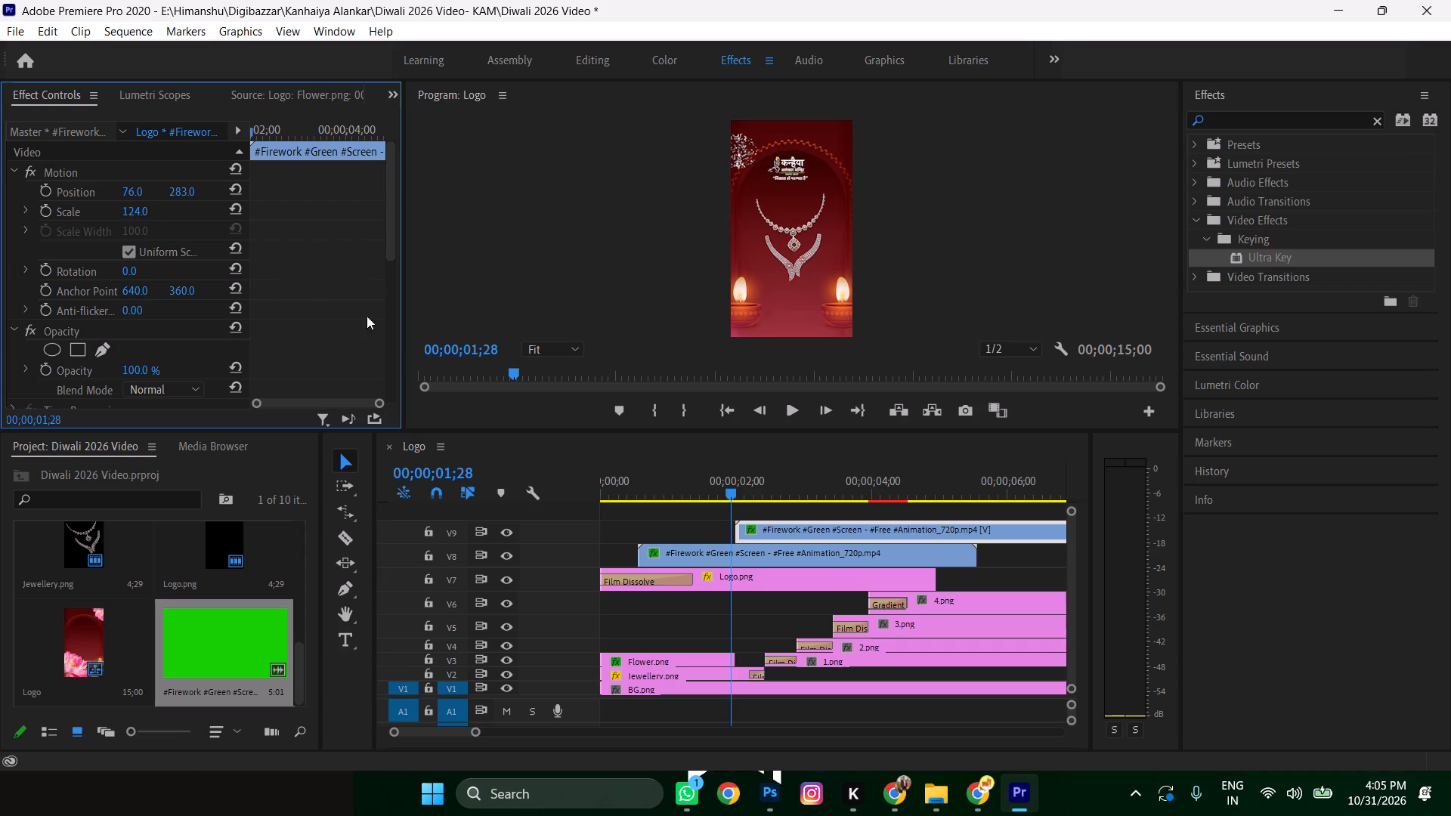
key("space")
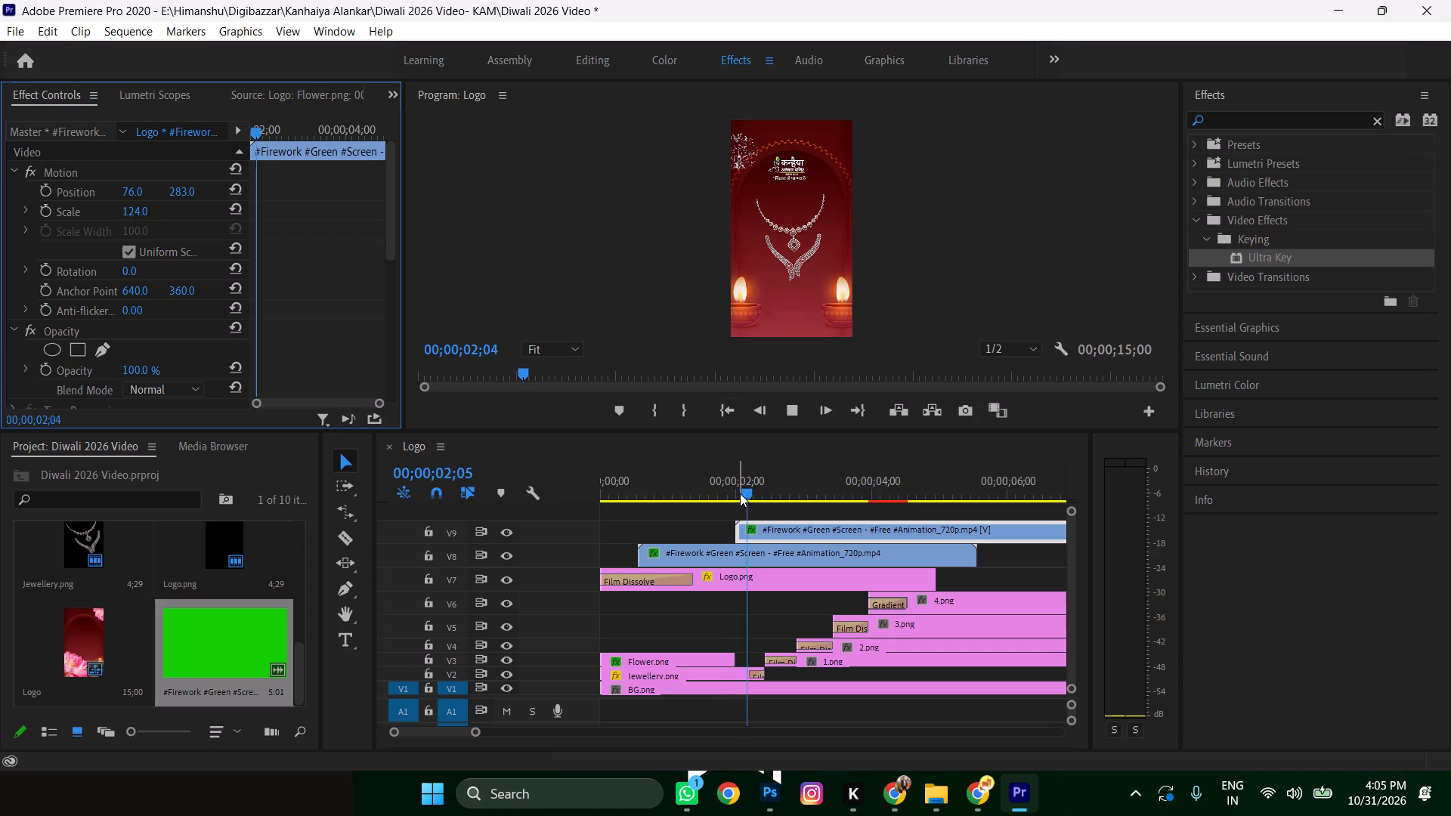
key("space")
left_click(818, 526)
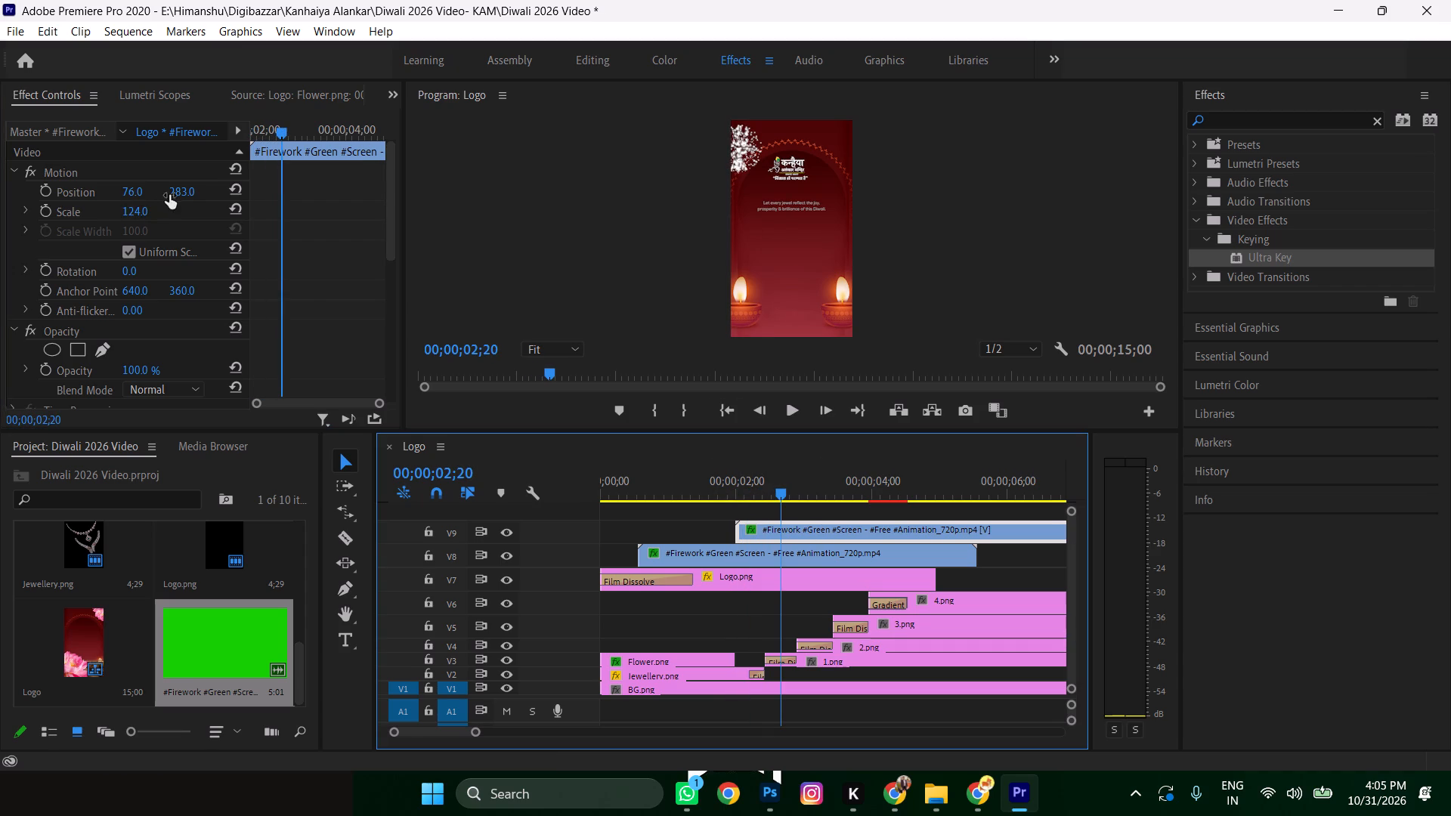
left_click_drag(178, 193, 444, 215)
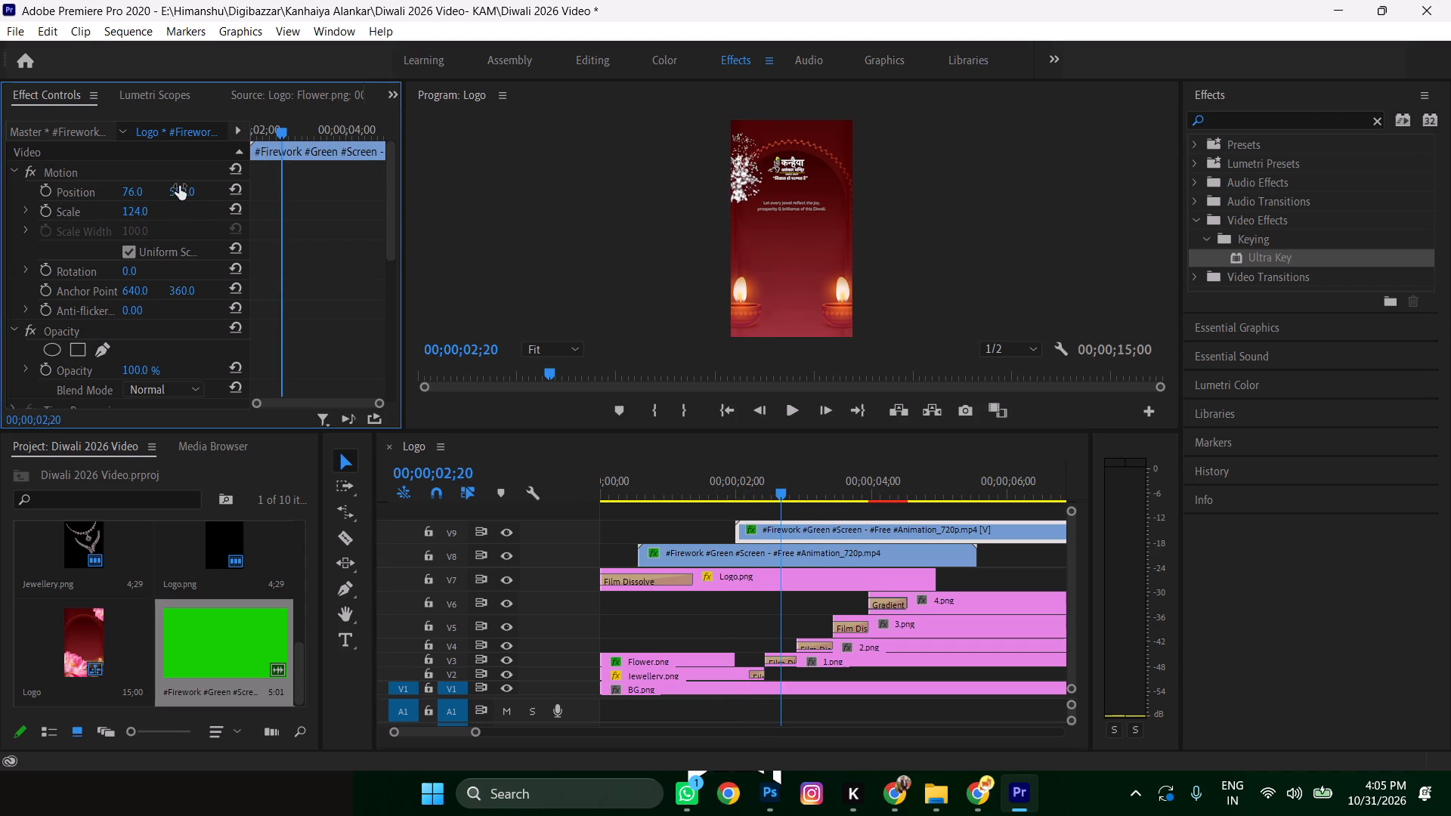
left_click_drag(184, 190, 45, 197)
left_click_drag(130, 187, 226, 195)
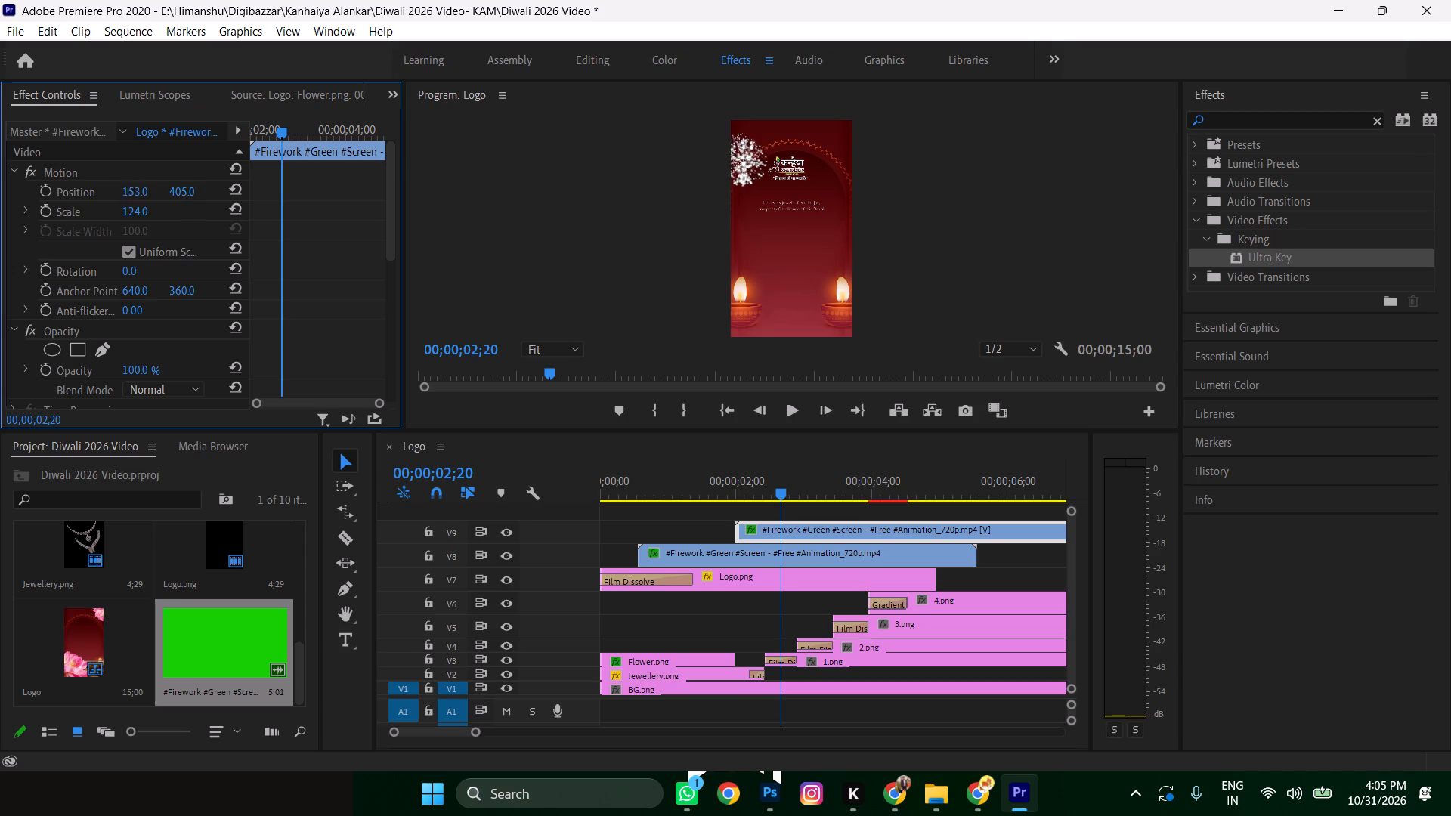
left_click_drag(226, 195, 1001, 204)
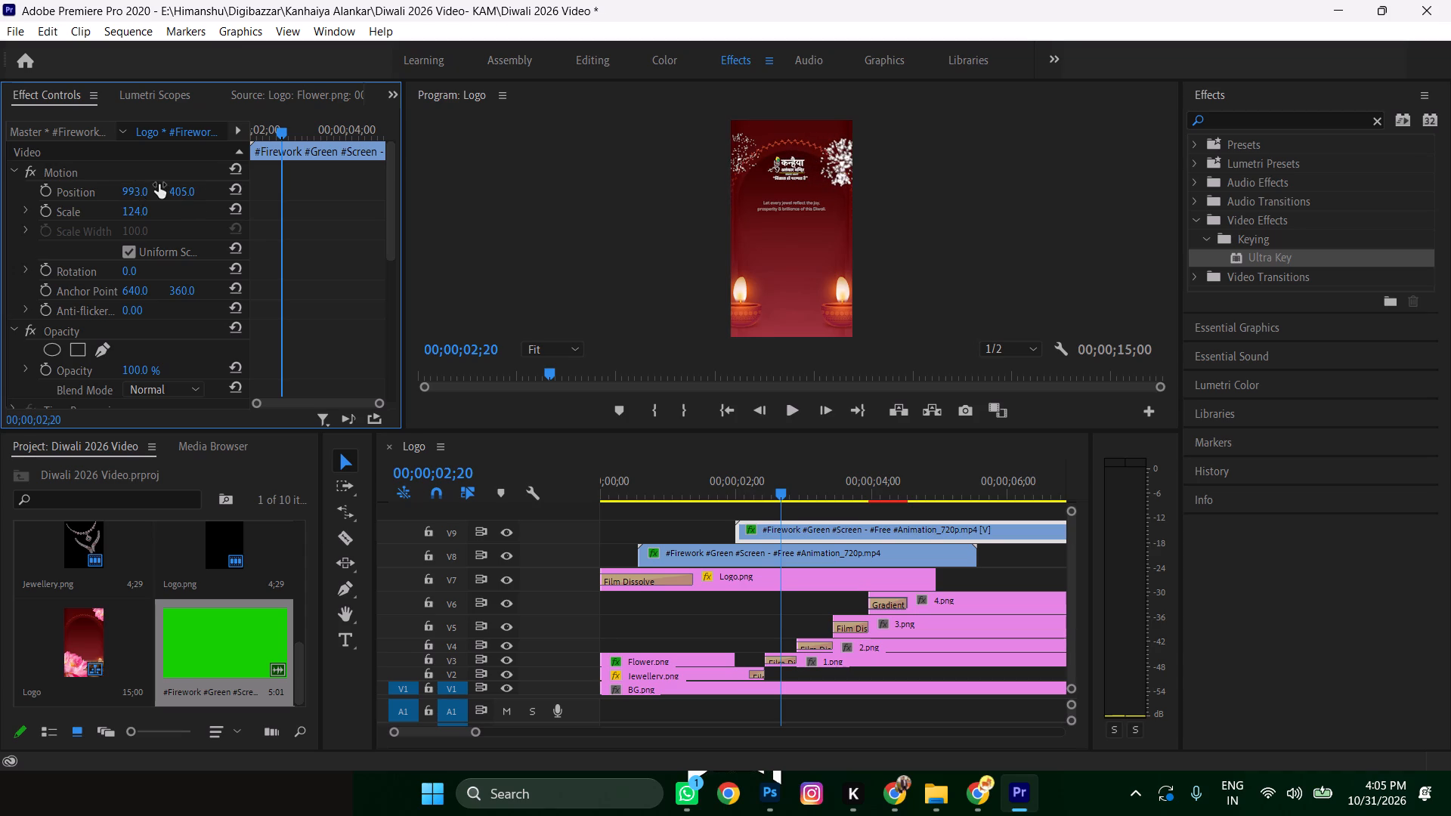
left_click_drag(175, 190, 243, 193)
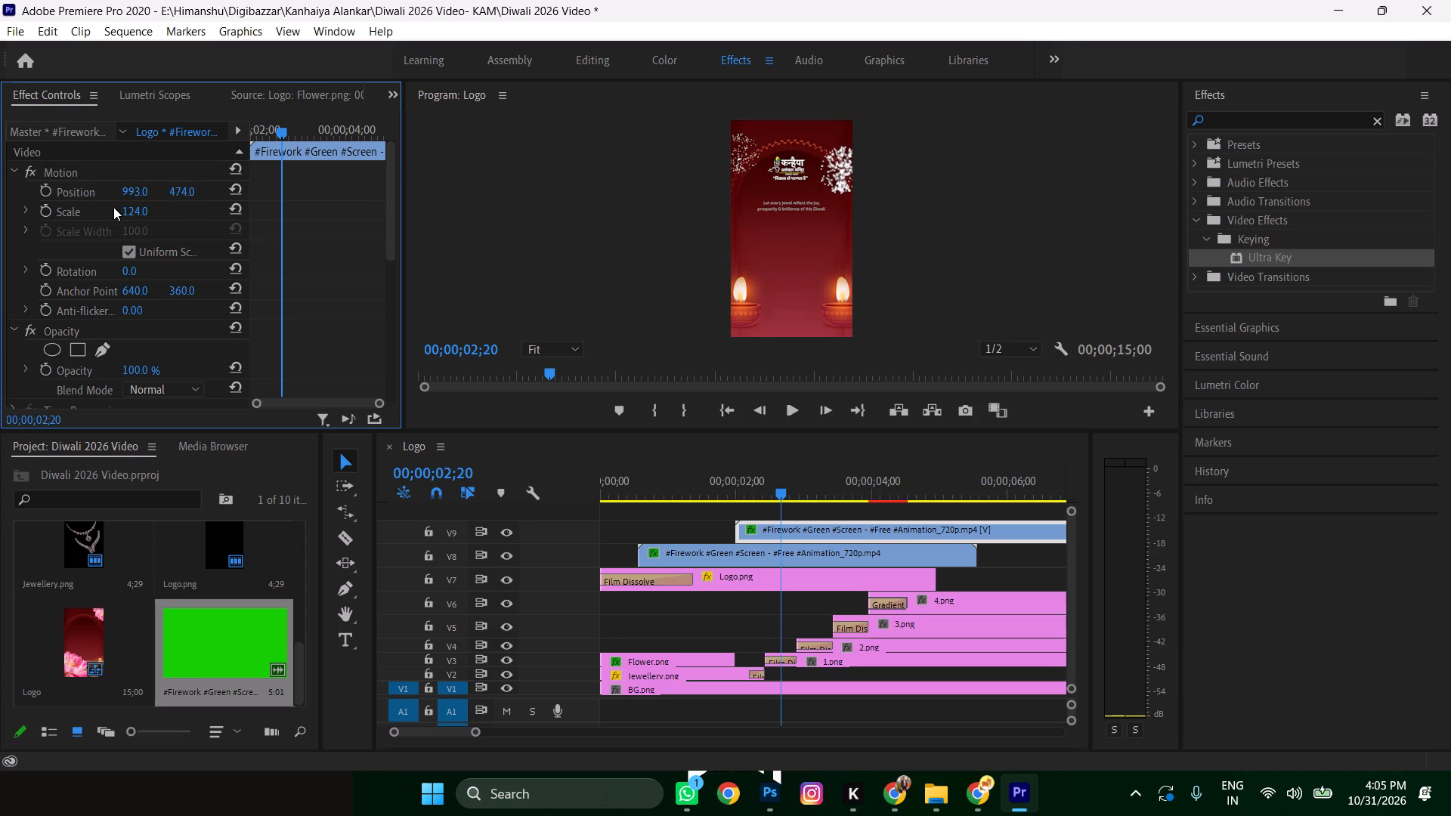
Set the V9 firework copy's blend mode to Dissolve and Scale to 142, and play the sequence from the start.
left_click(183, 388)
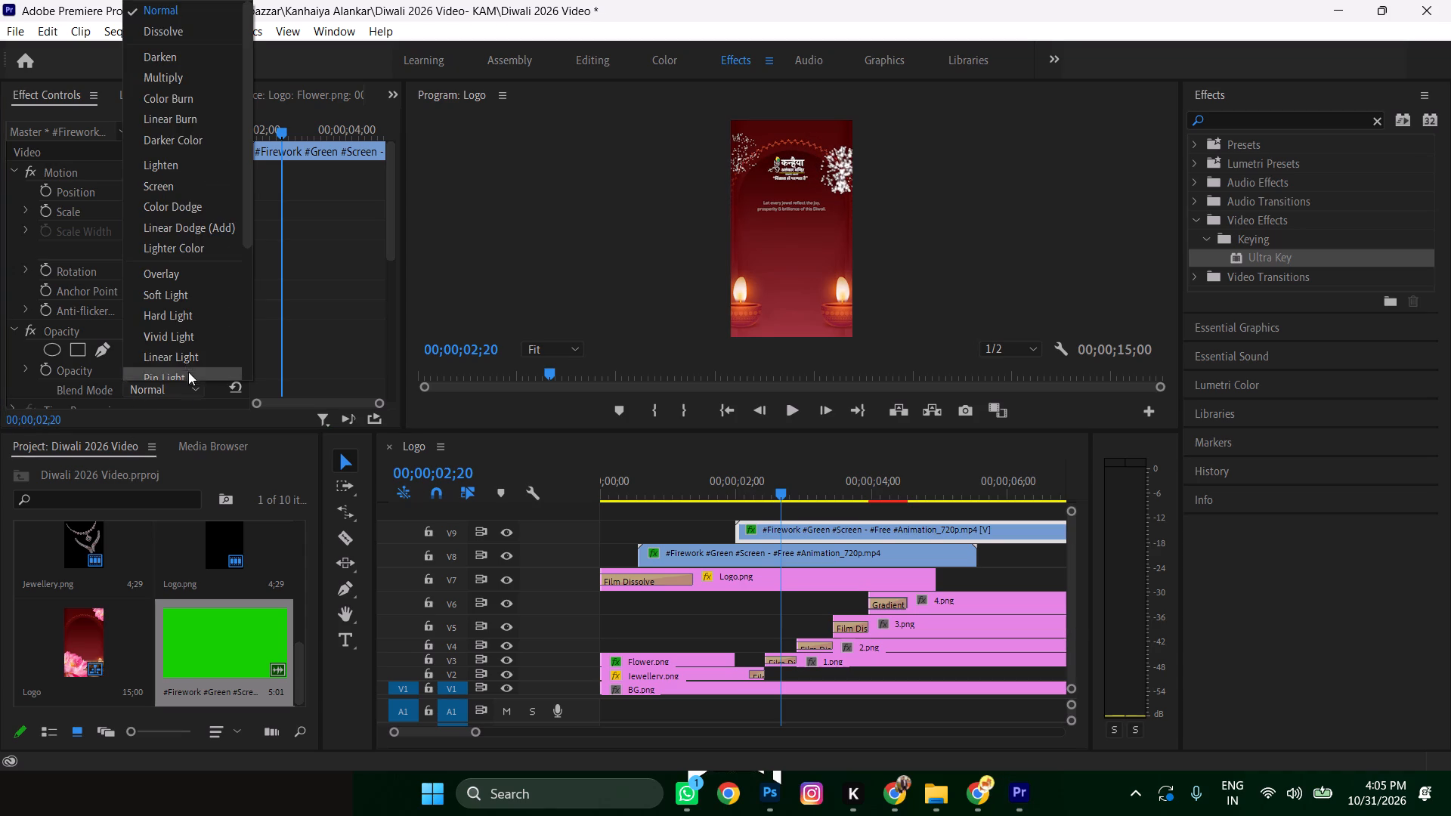
left_click(172, 28)
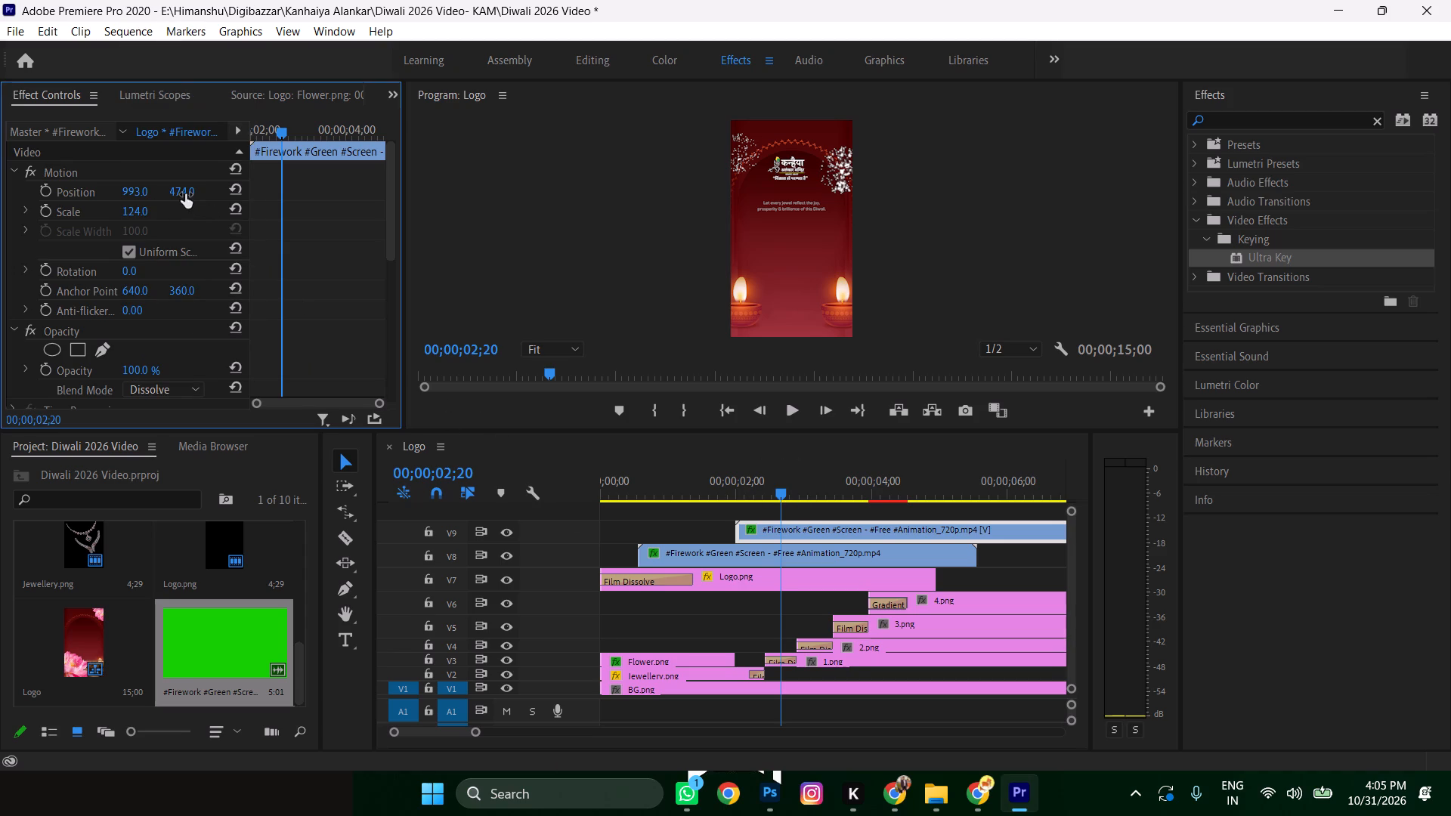
left_click_drag(124, 212, 144, 213)
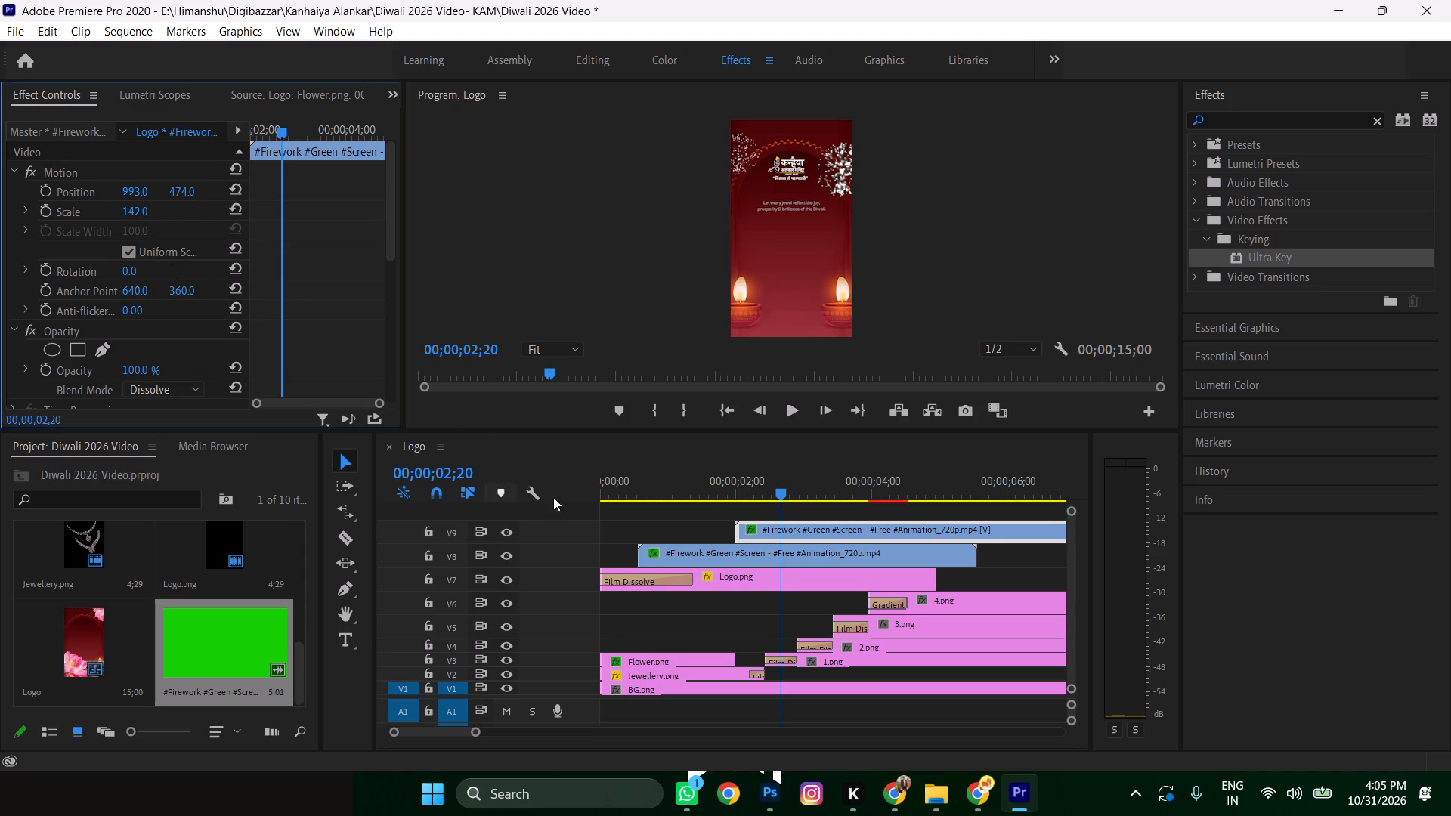
left_click_drag(779, 490, 398, 471)
key("space")
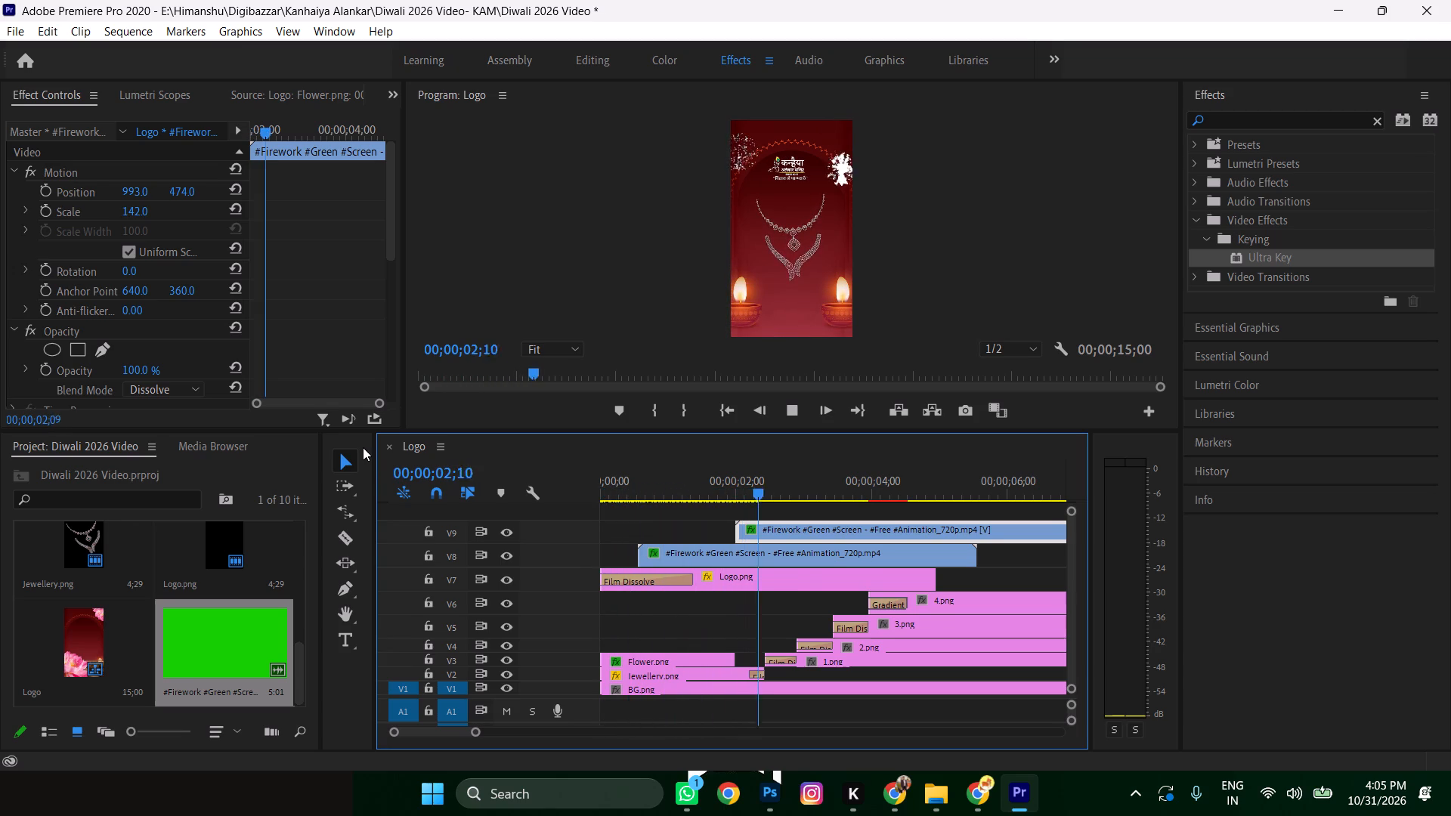
Preview the firework section, and duplicate the V8 firework clip onto track V10, starting at about 4.5 seconds.
key("space")
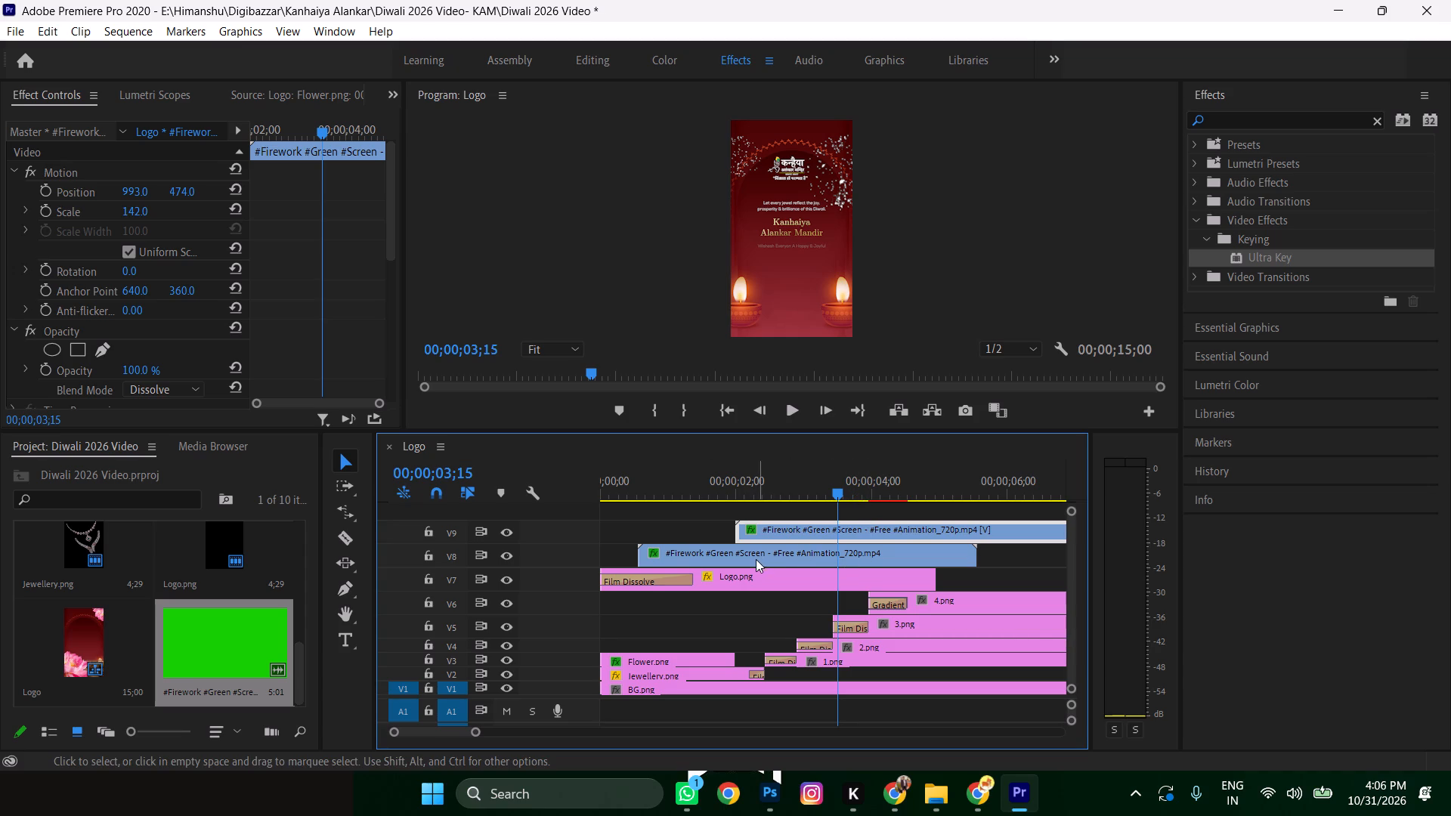
scroll(877, 535, "down", 2)
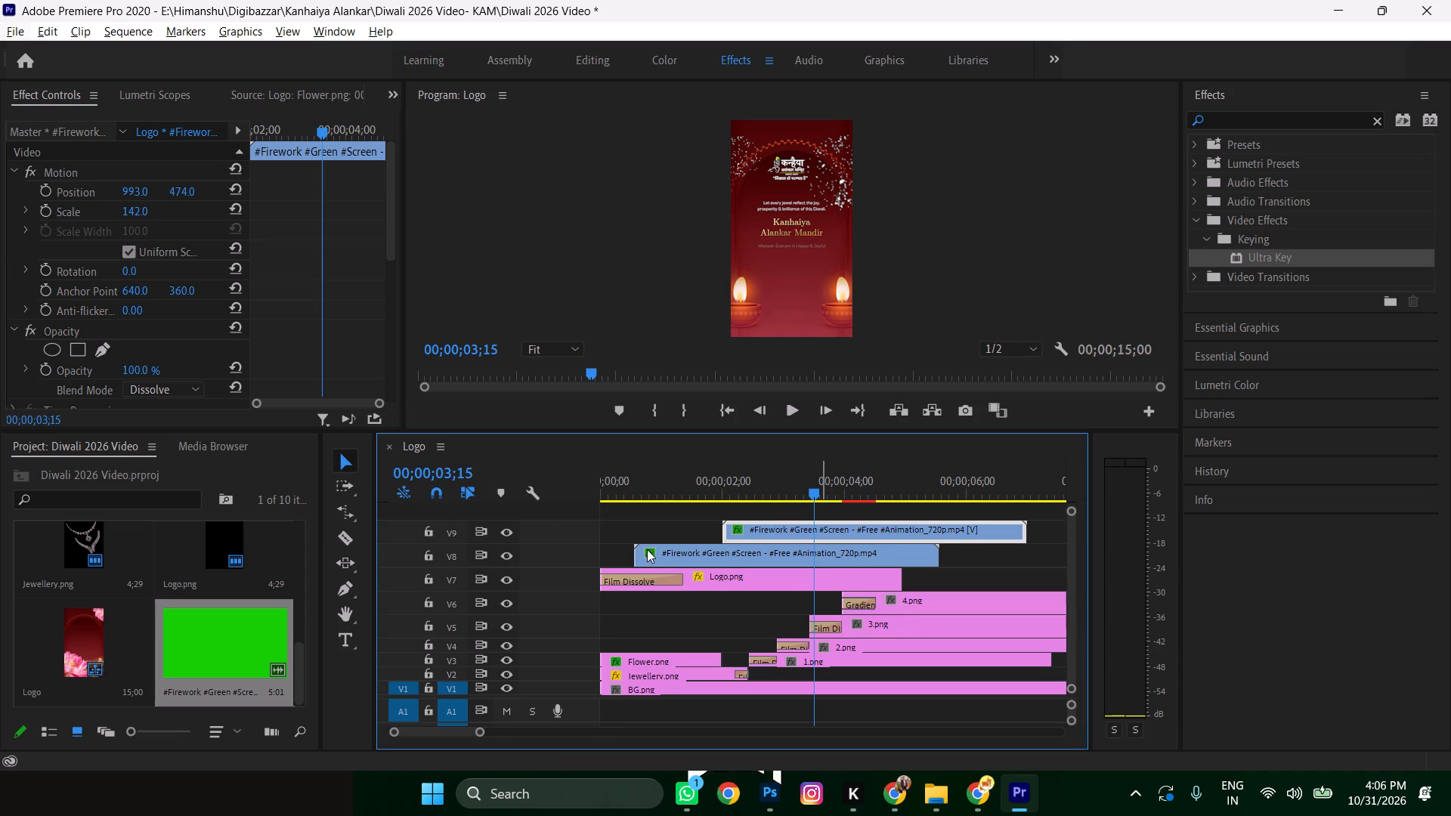
left_click(639, 433)
left_click_drag(650, 431, 653, 385)
left_click(716, 549)
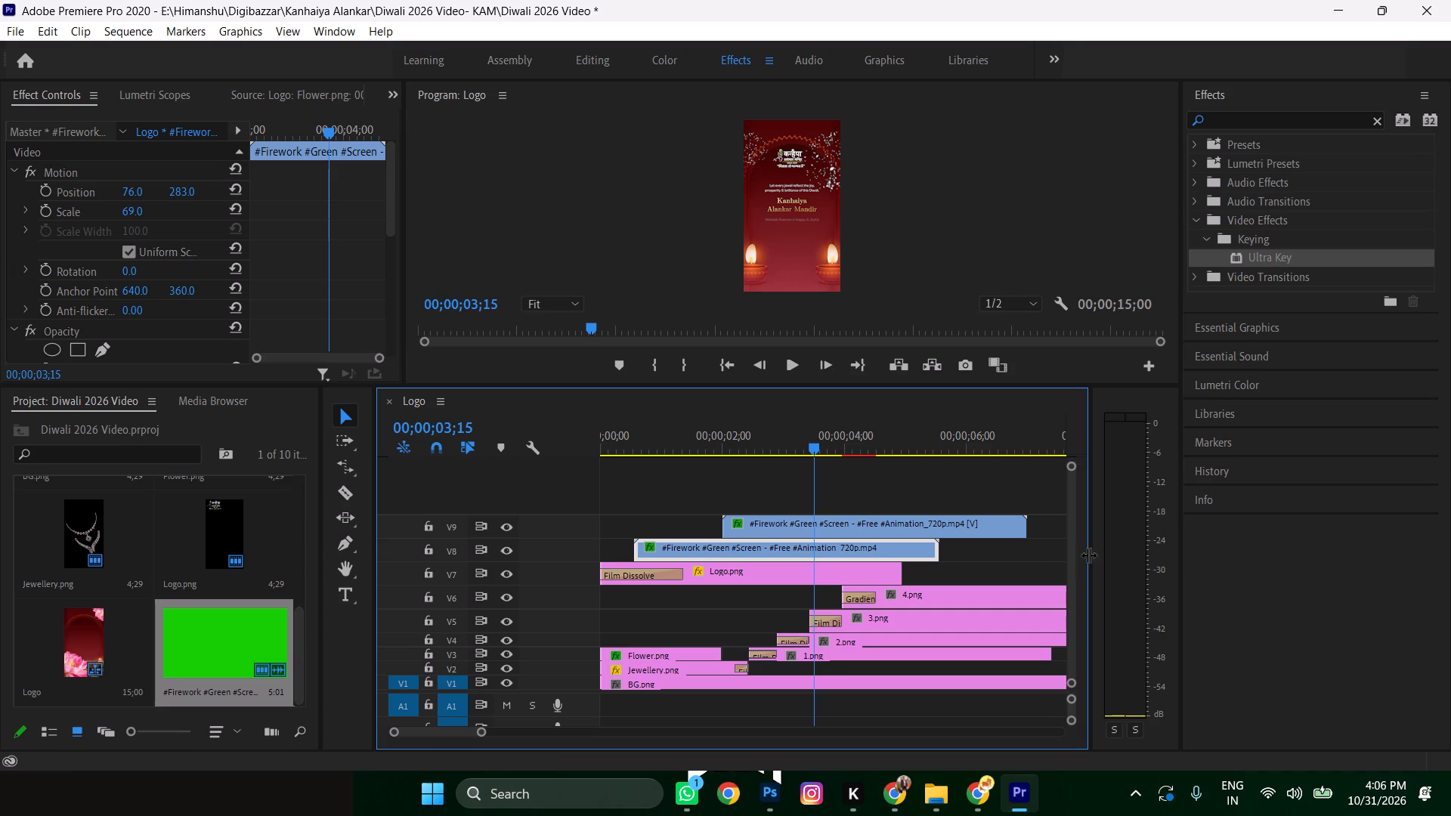
key("space")
key("space")
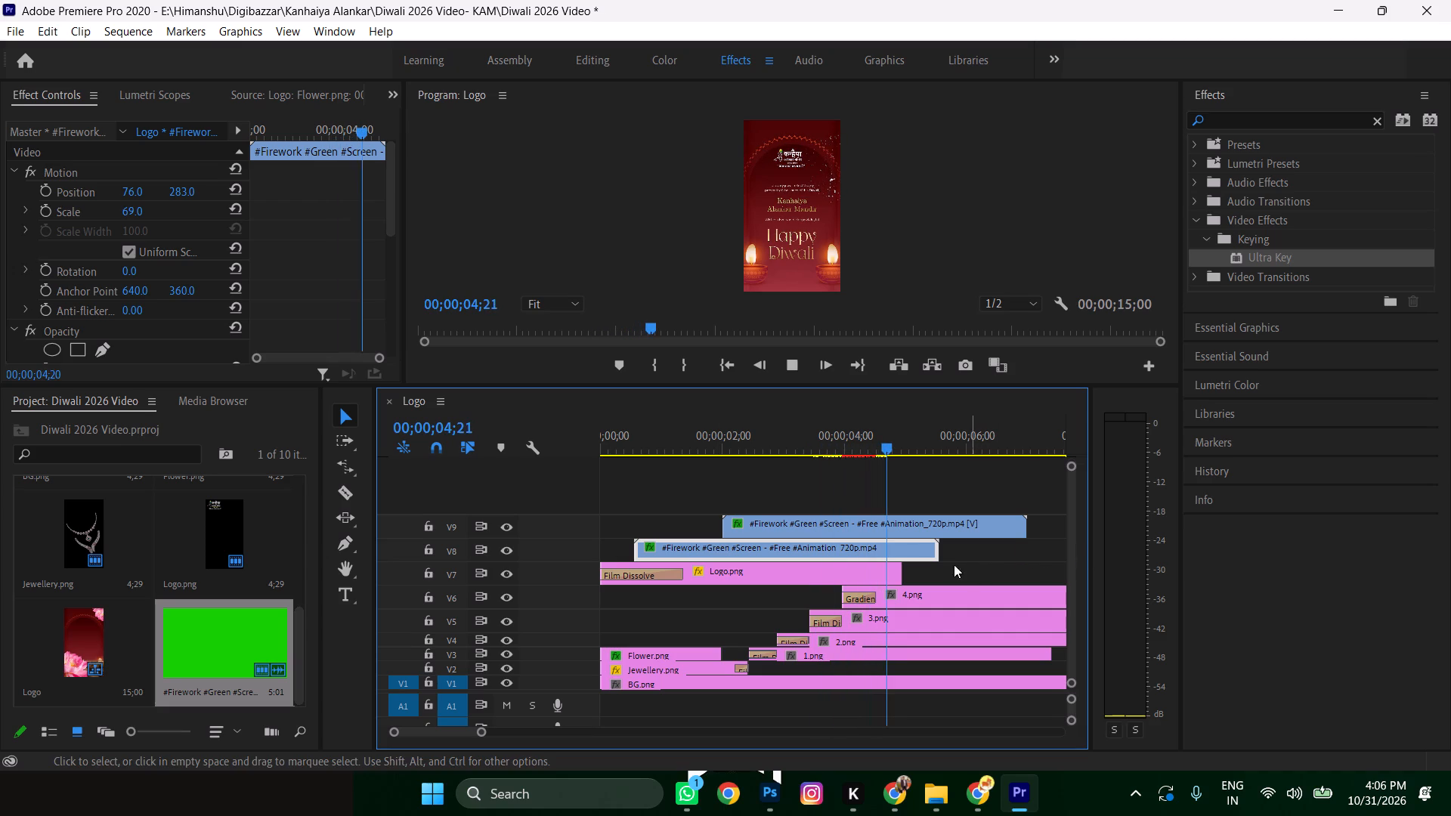
left_click_drag(707, 550, 815, 506, "alt")
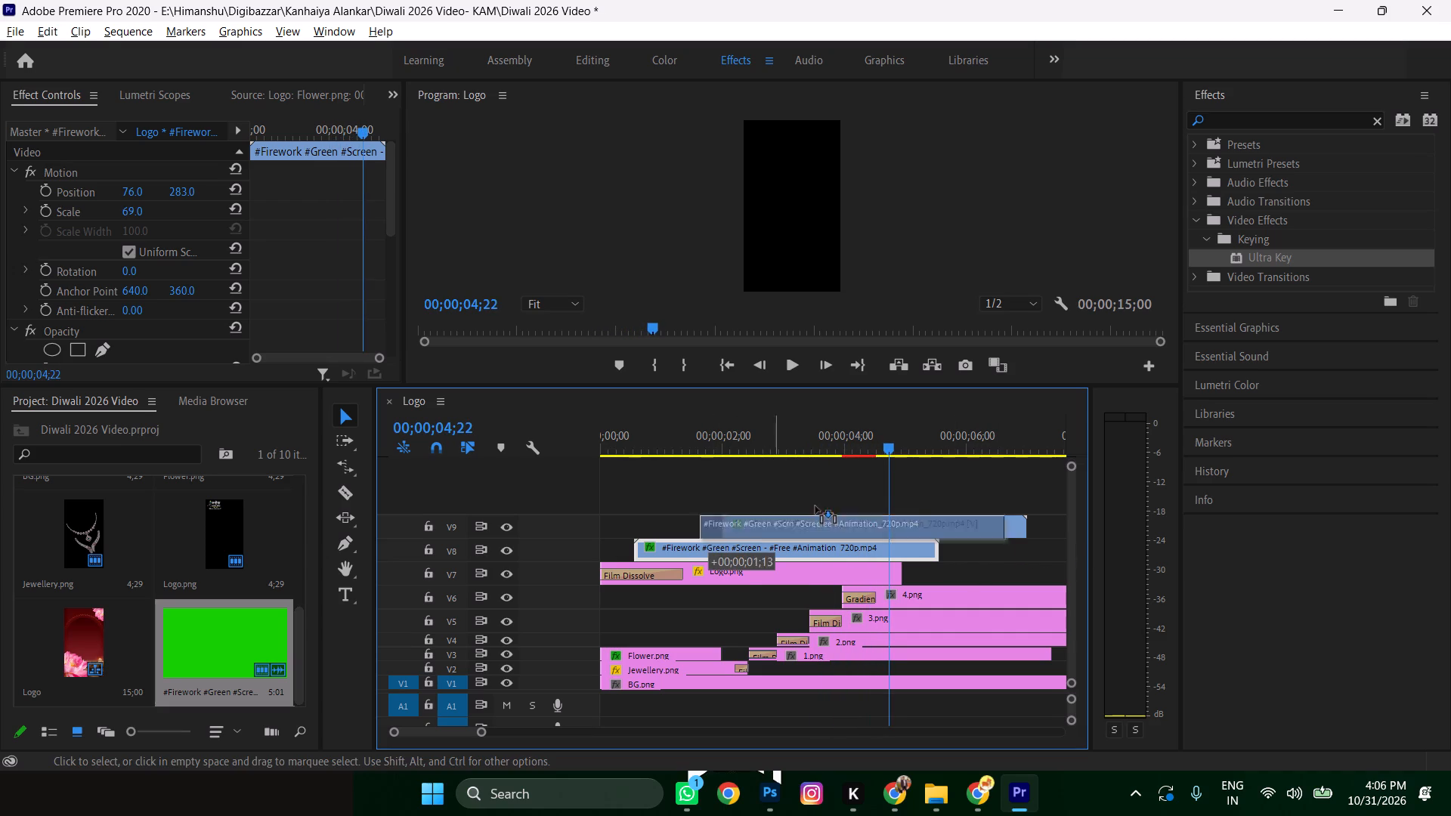
left_click_drag(815, 506, 942, 498, "alt")
left_click(921, 505)
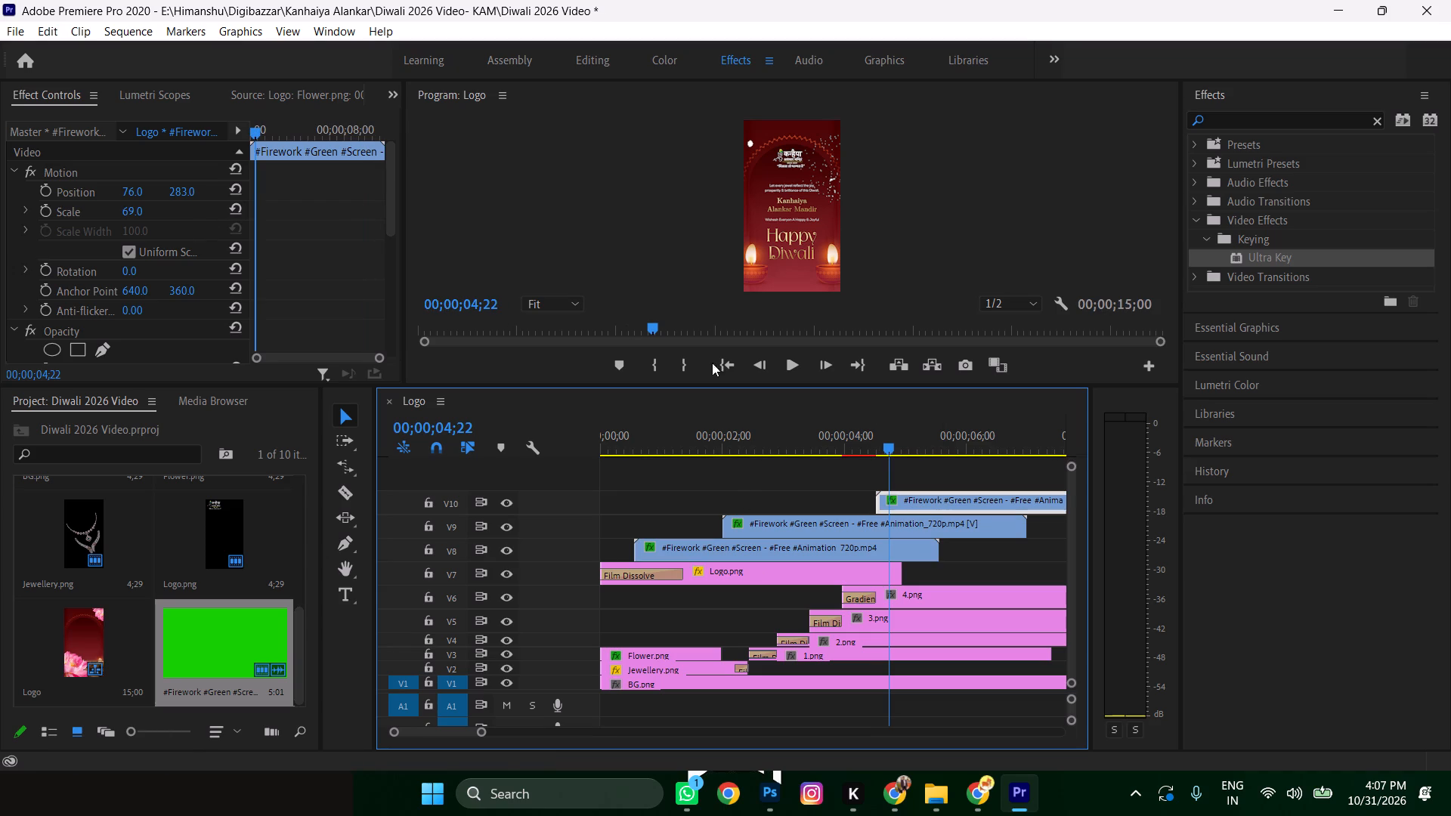
Set the V10 firework copy's Position to 76, 602 and its Scale to 103.
left_click_drag(890, 446, 934, 451)
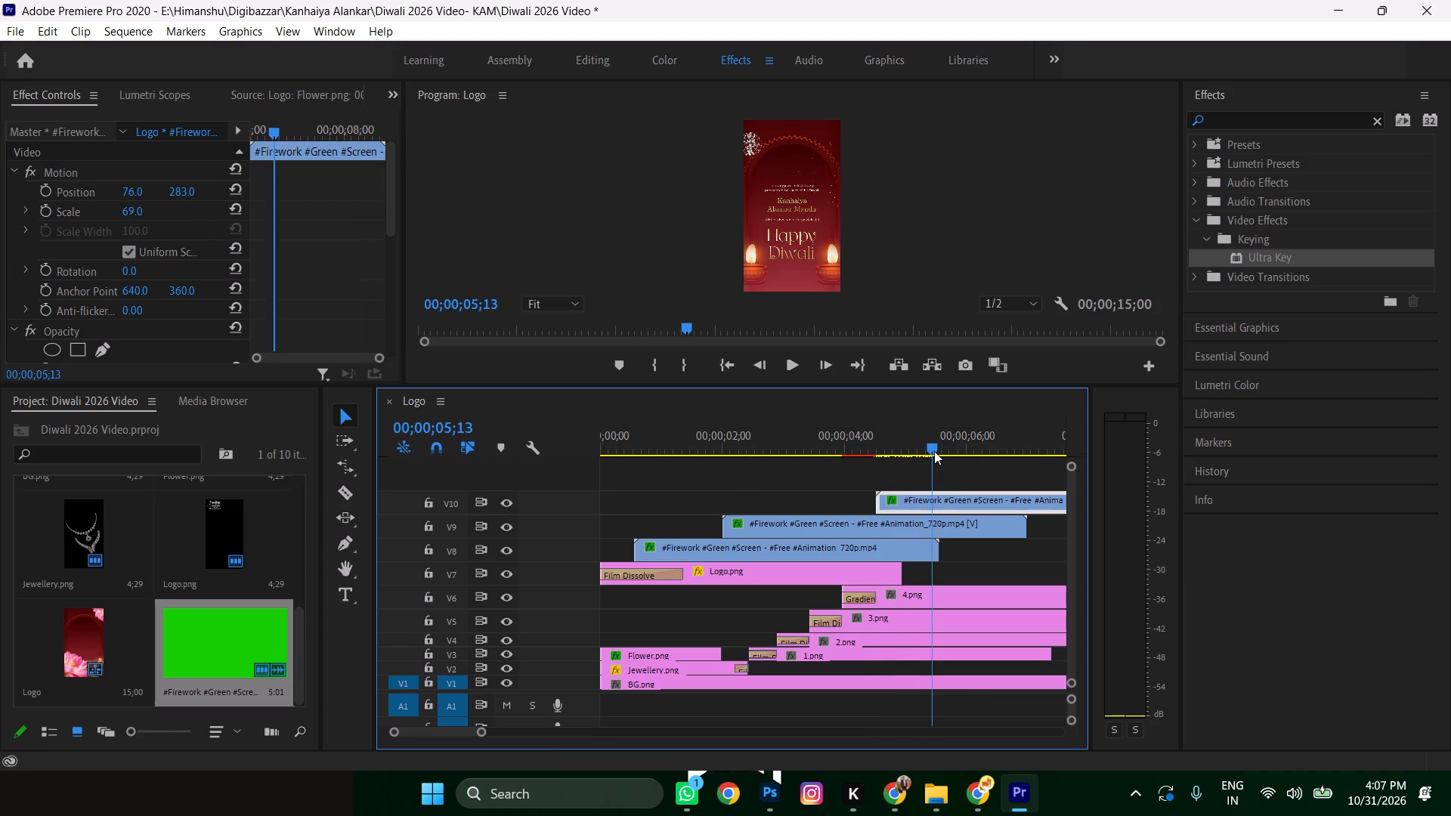
left_click_drag(934, 451, 936, 451)
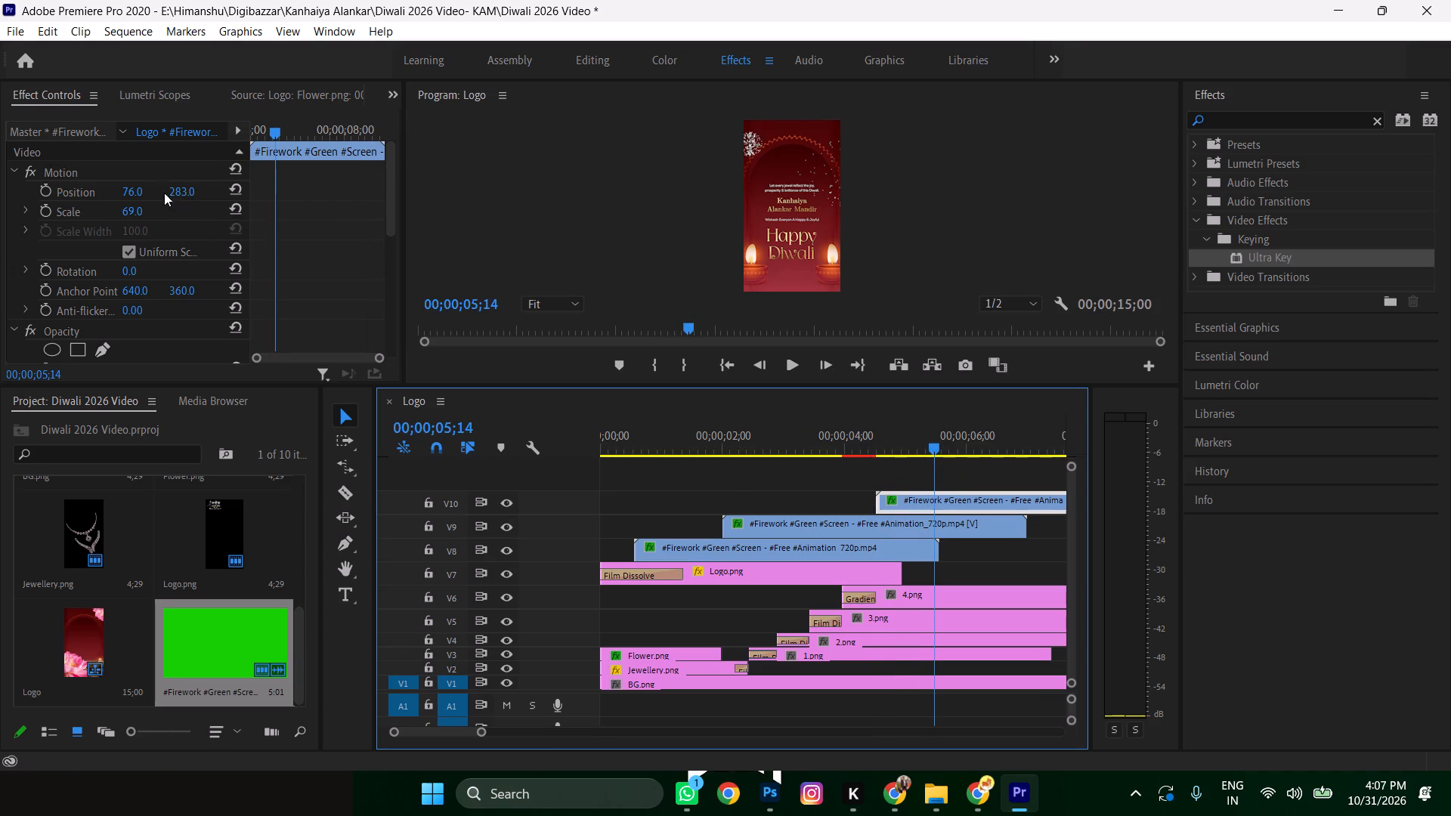
left_click_drag(135, 192, 71, 204)
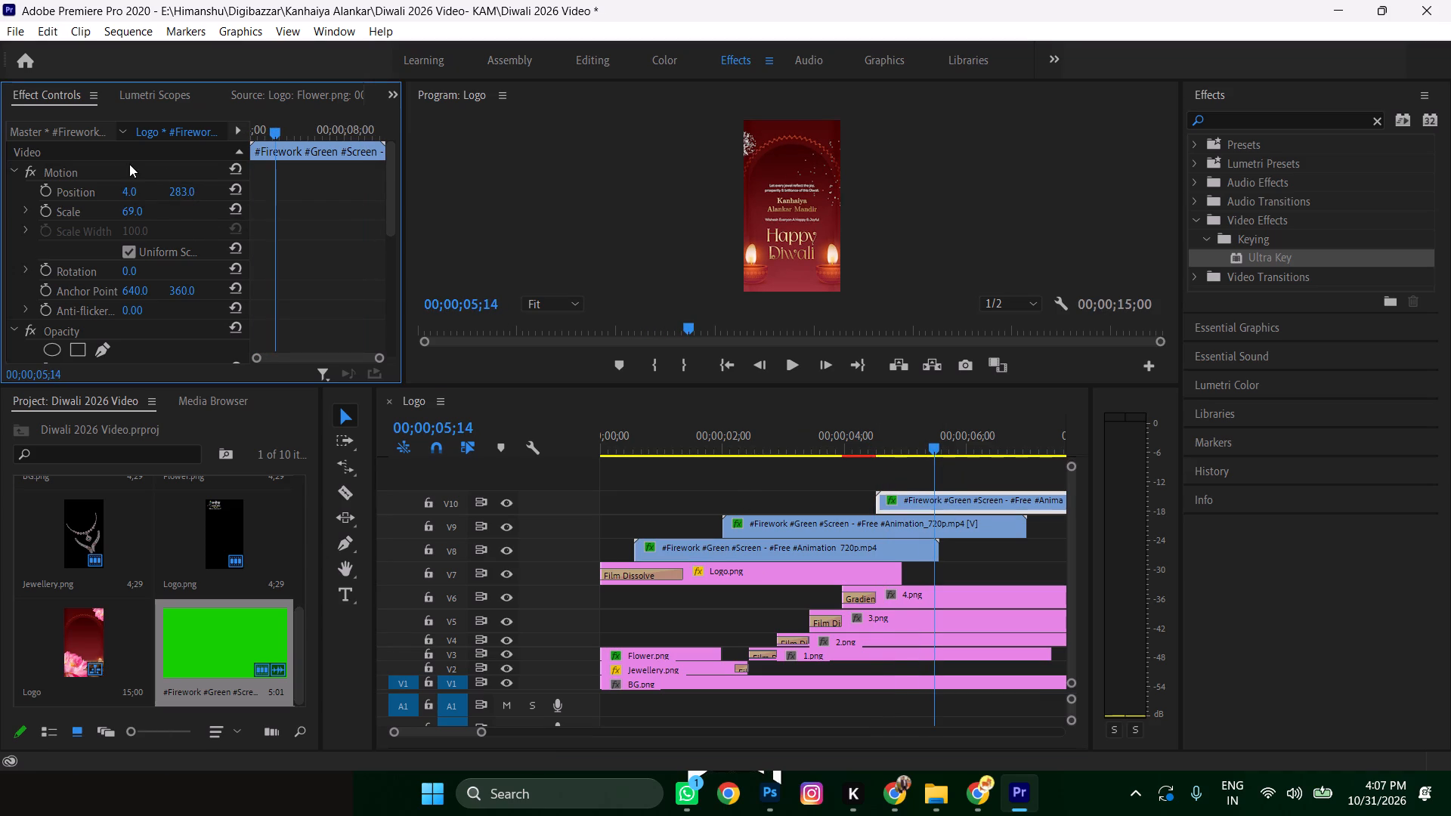
key("ctrl+z")
left_click_drag(187, 187, 488, 193)
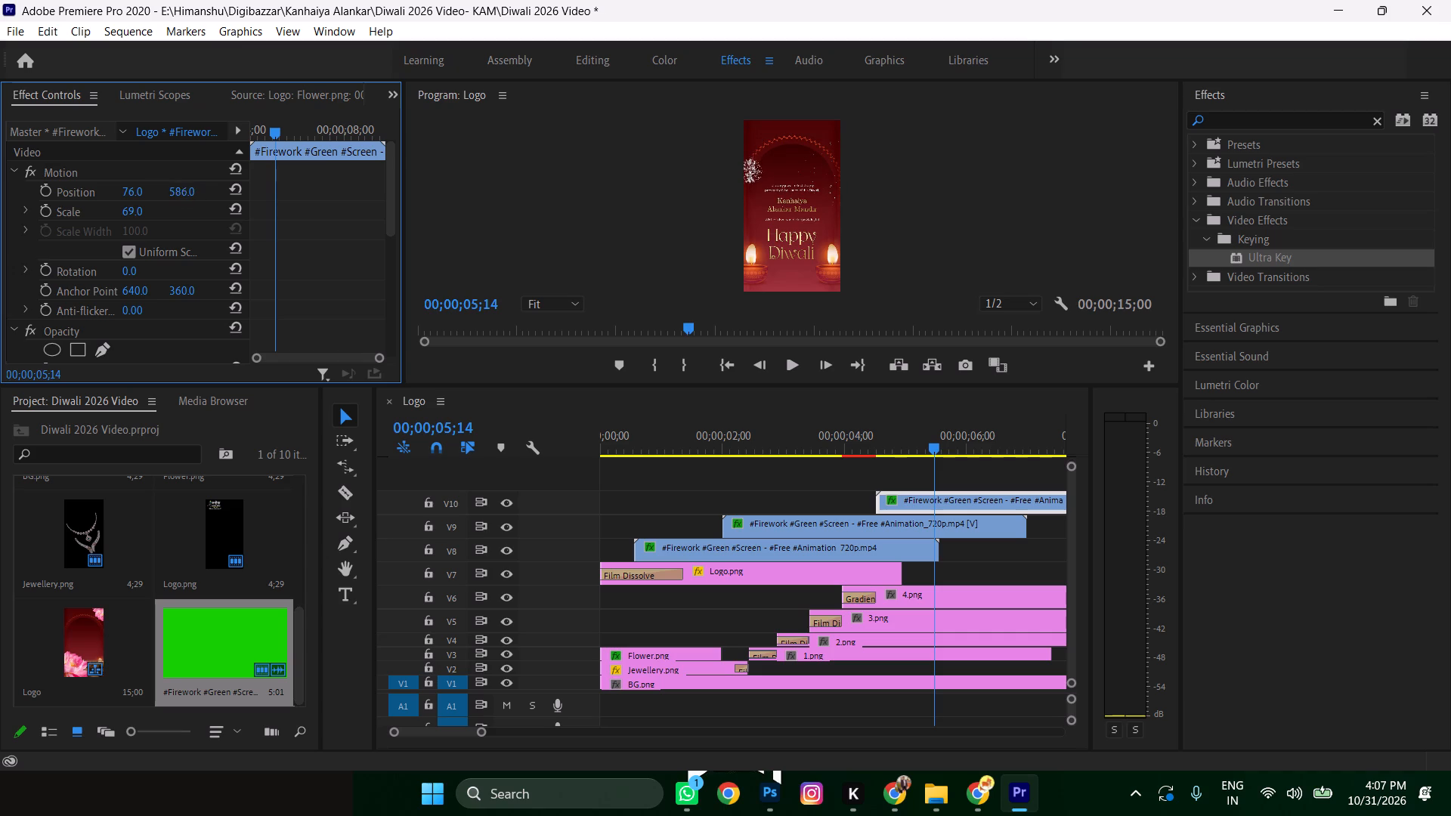
left_click_drag(488, 193, 499, 189)
left_click_drag(132, 206, 155, 206)
left_click_drag(155, 206, 162, 205)
Play the sequence from the start, and extend the V7 Logo.png clip to end together with the 4.png clip on V6.
left_click_drag(932, 445, 585, 453)
key("space")
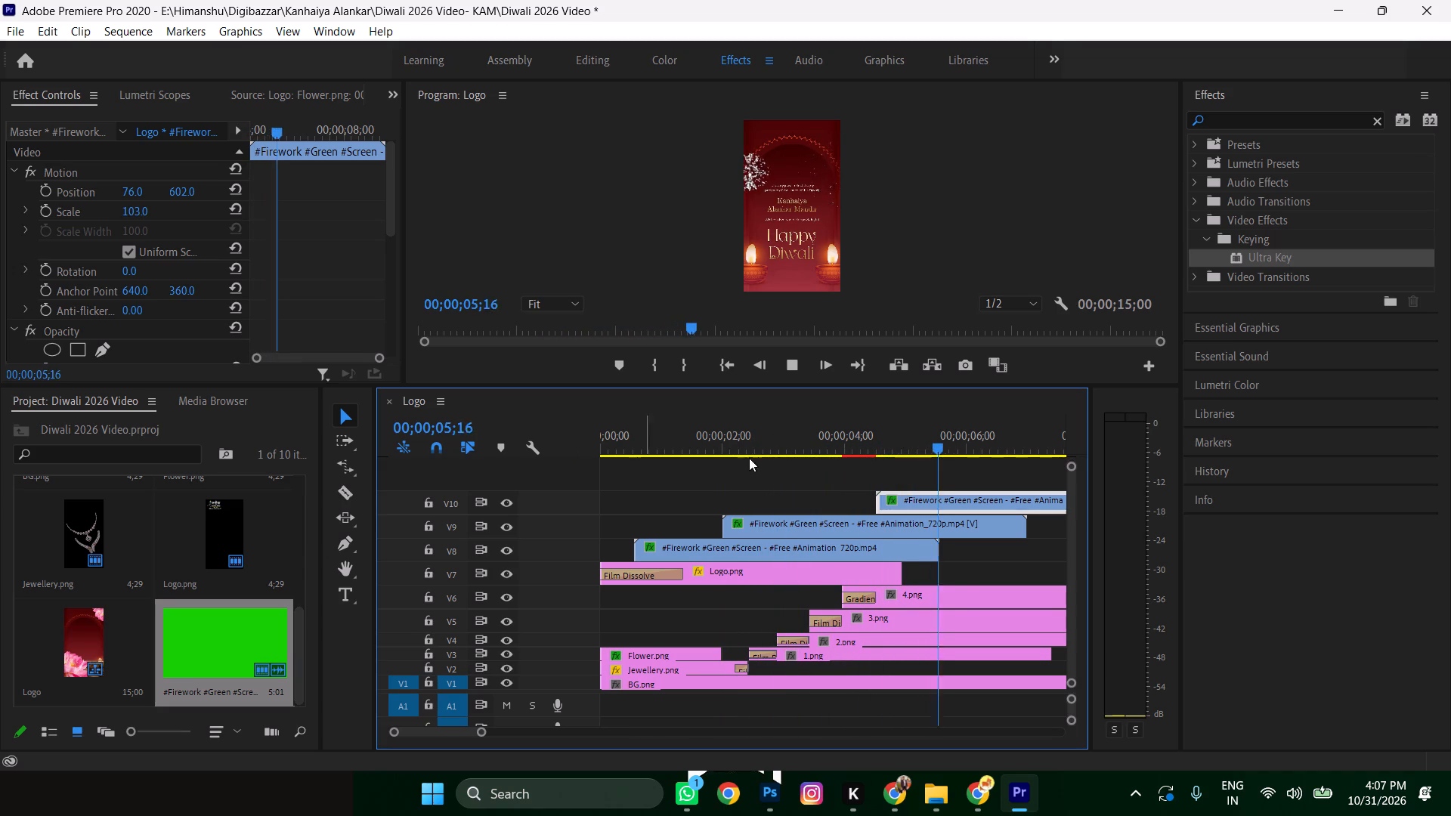
key("space")
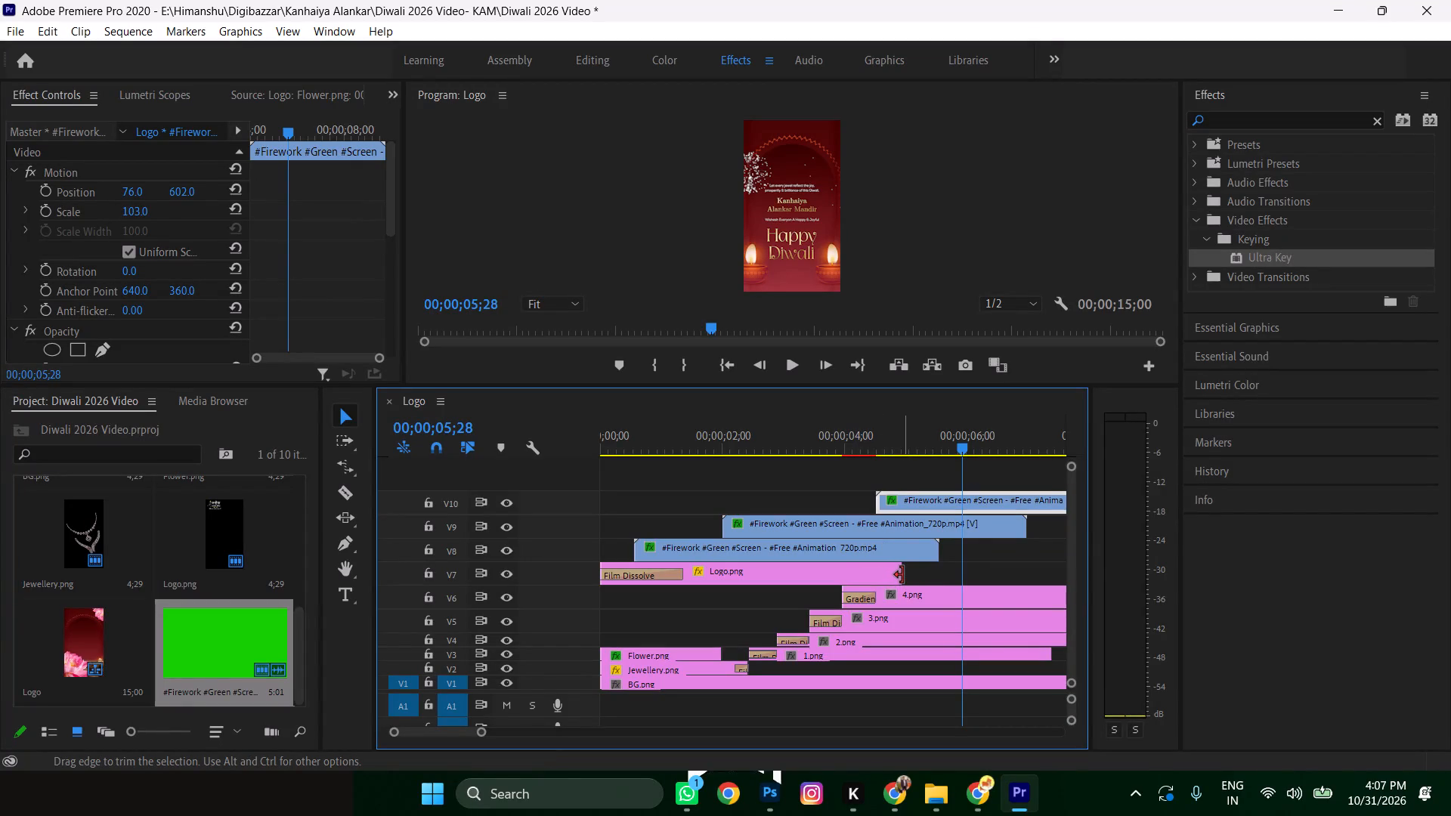
left_click_drag(902, 574, 908, 574)
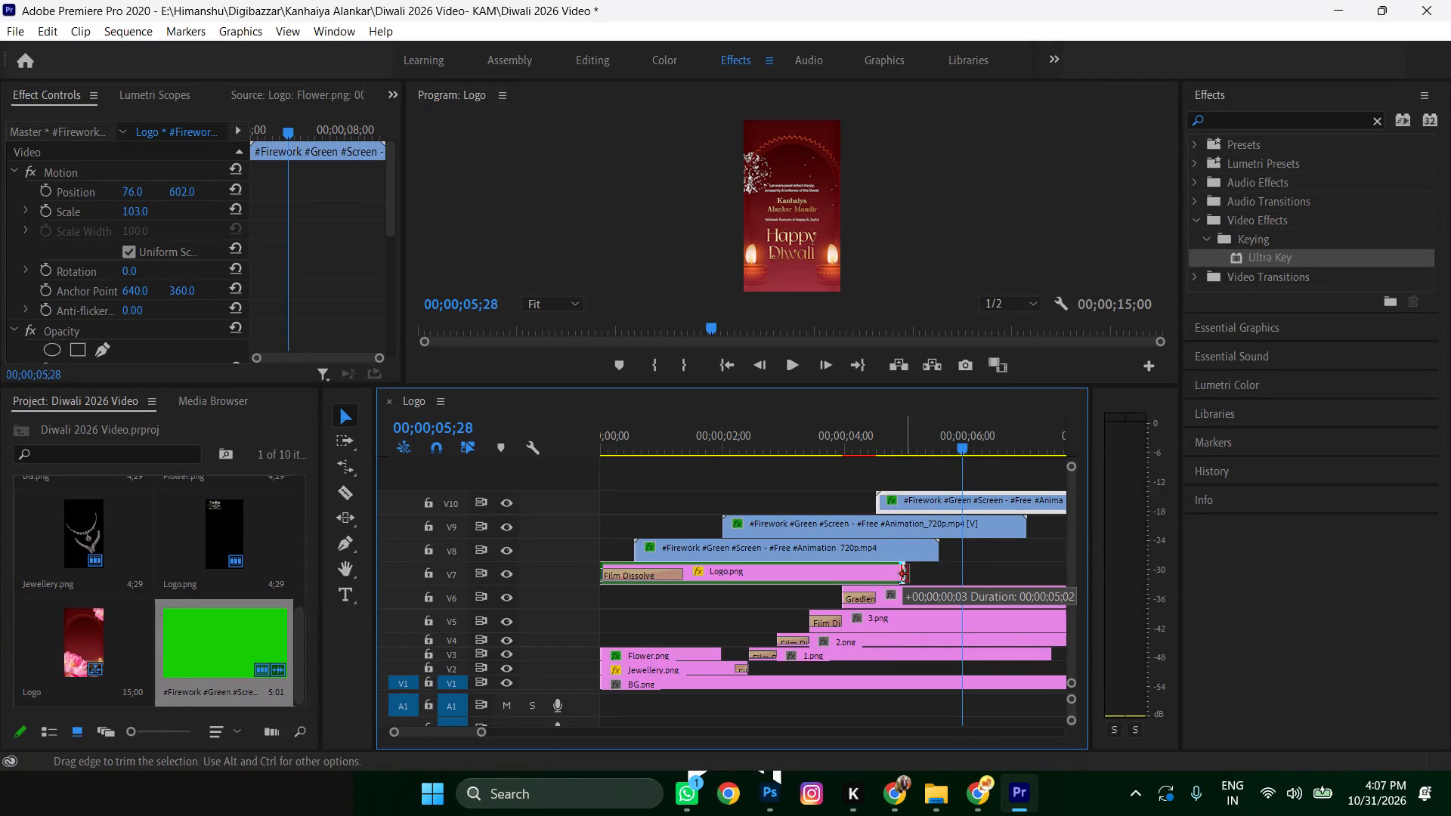
left_click_drag(908, 574, 920, 567)
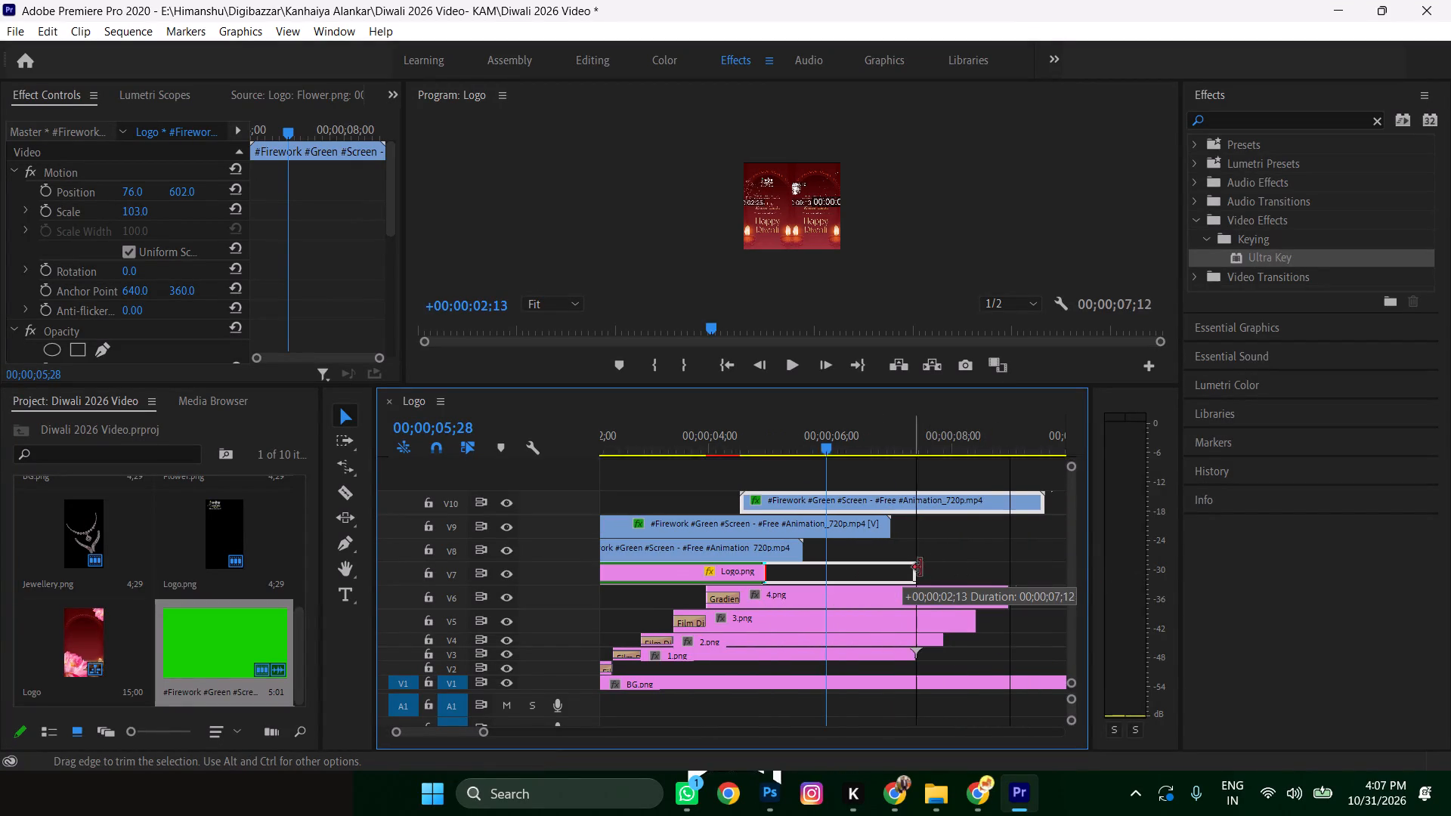
left_click_drag(920, 567, 1008, 565)
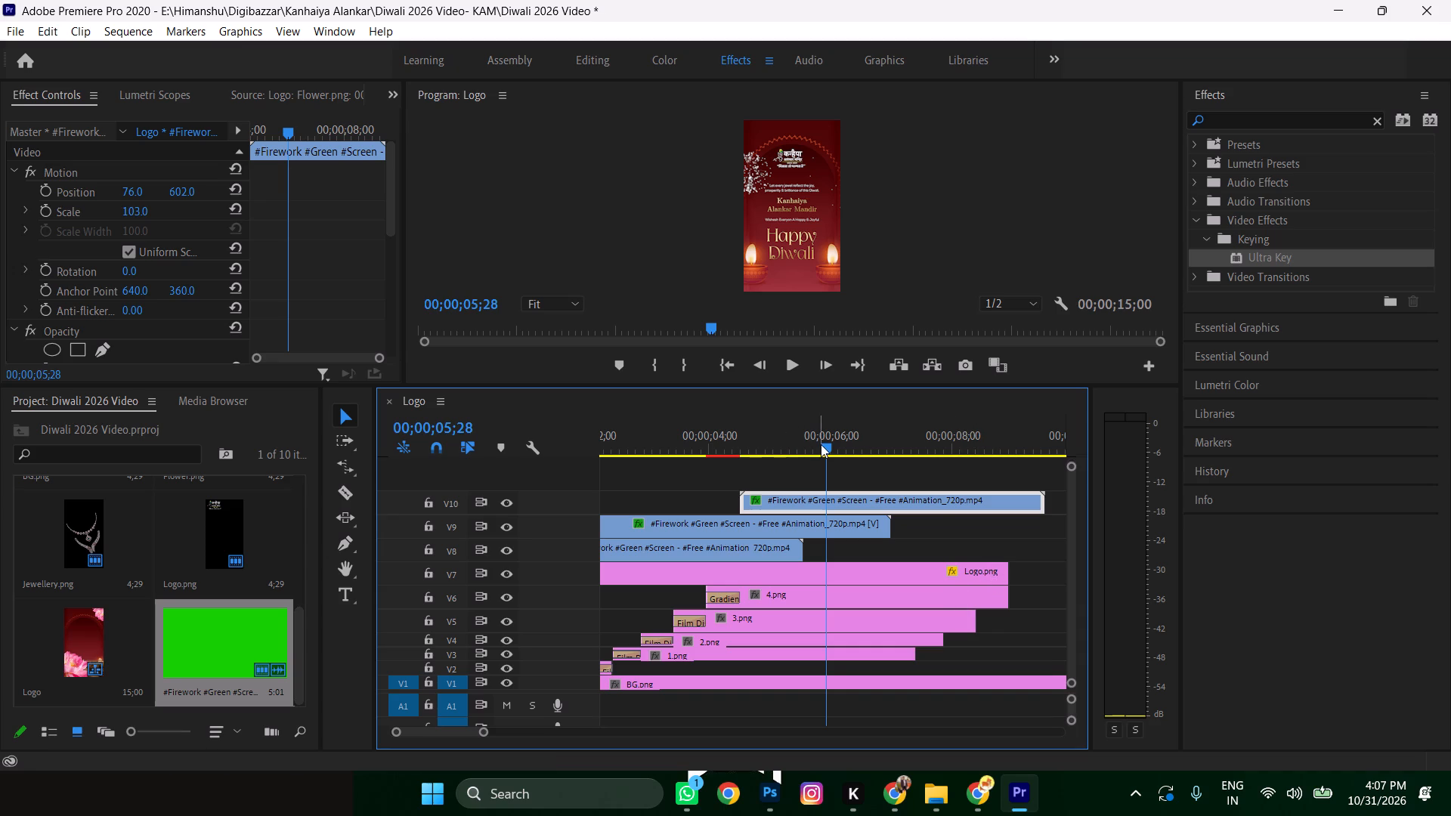
Preview the sequence again, duplicate the V9 firework clip onto track V11 starting at the 7-second mark, and play that part.
left_click_drag(825, 444, 458, 479)
key("space")
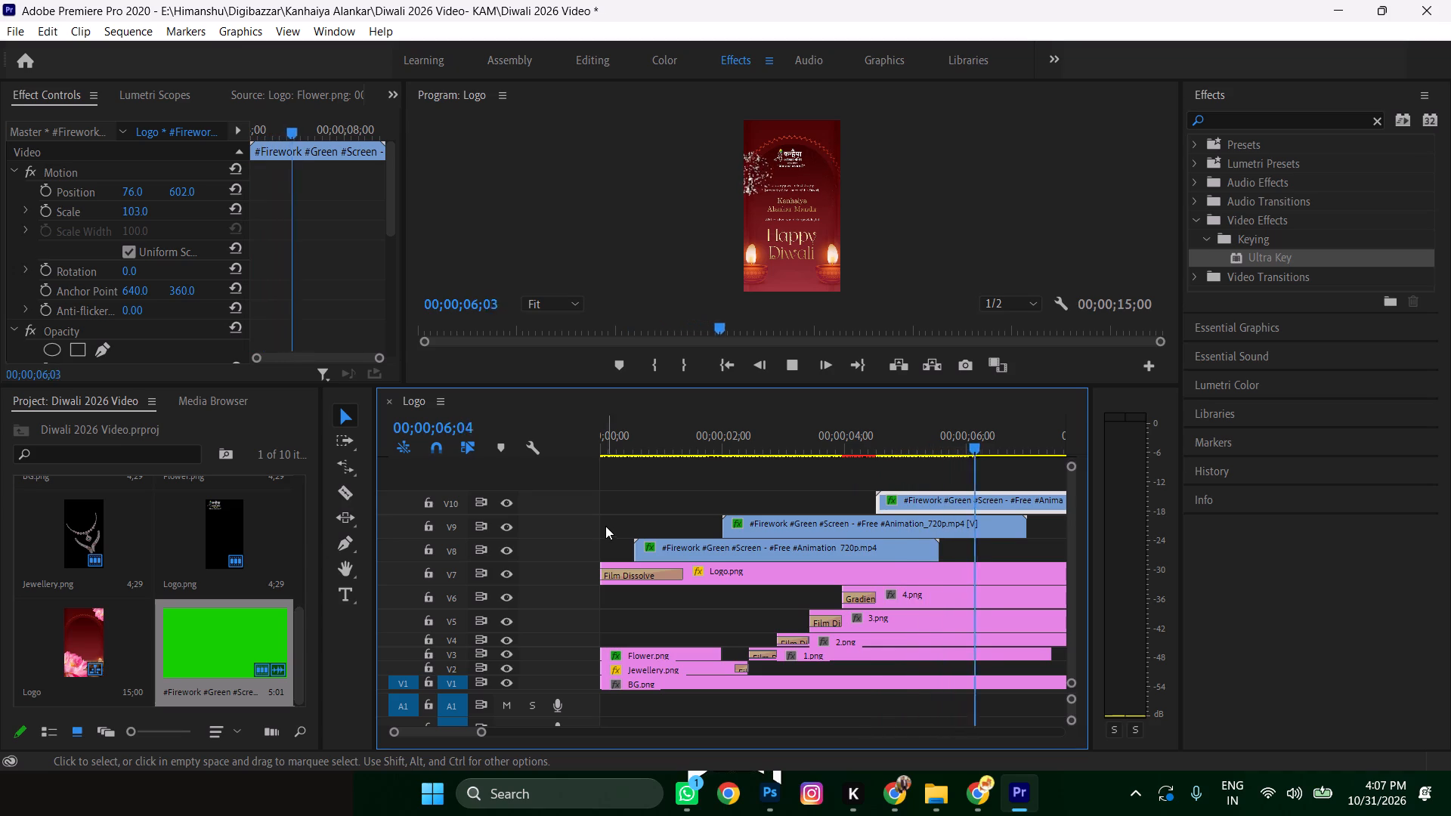
key("space")
scroll(944, 518, "up", 4)
scroll(936, 518, "down", 8)
left_click(705, 523)
left_click_drag(649, 530, 949, 478, "alt")
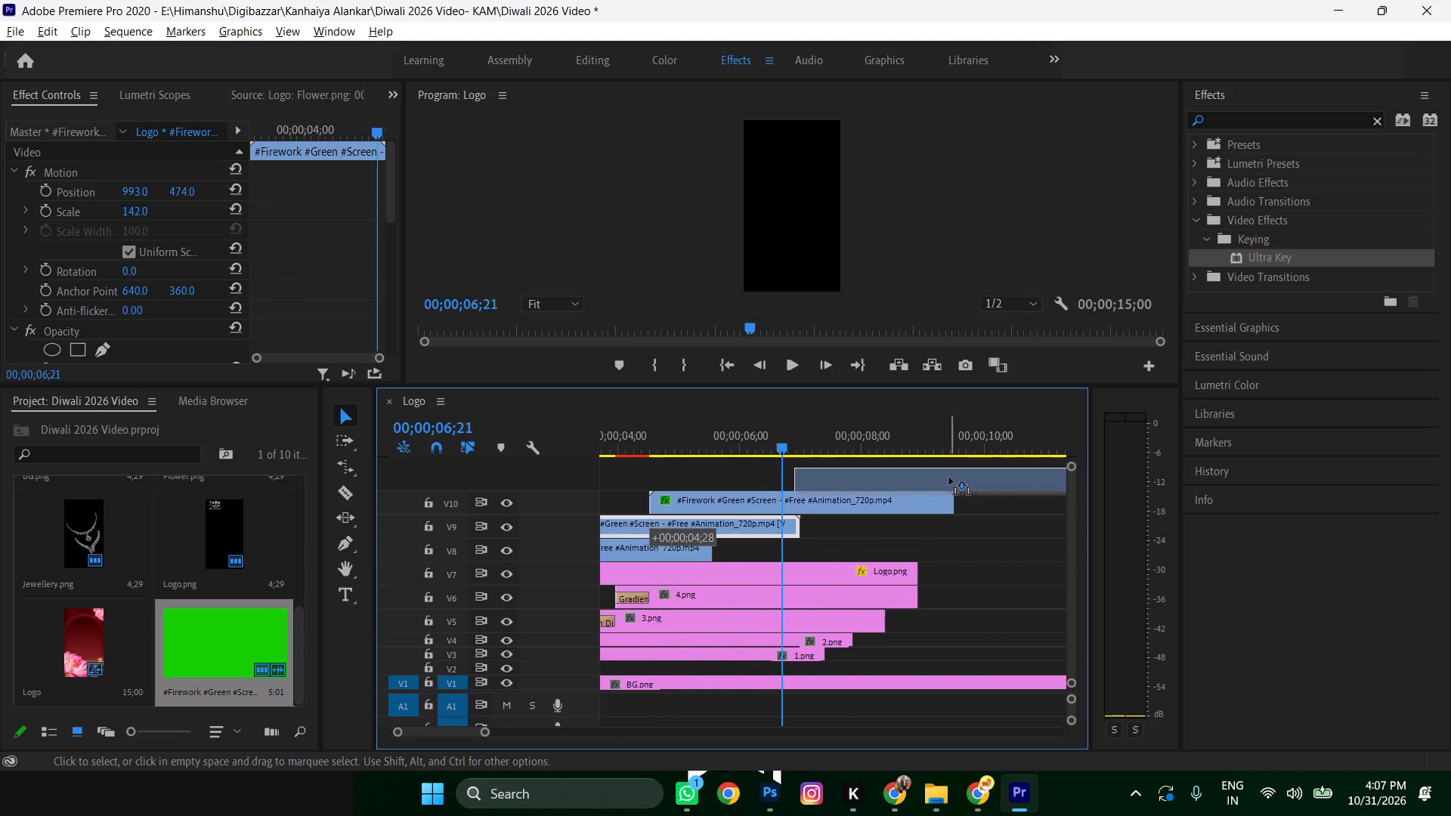
left_click_drag(949, 478, 954, 476, "alt")
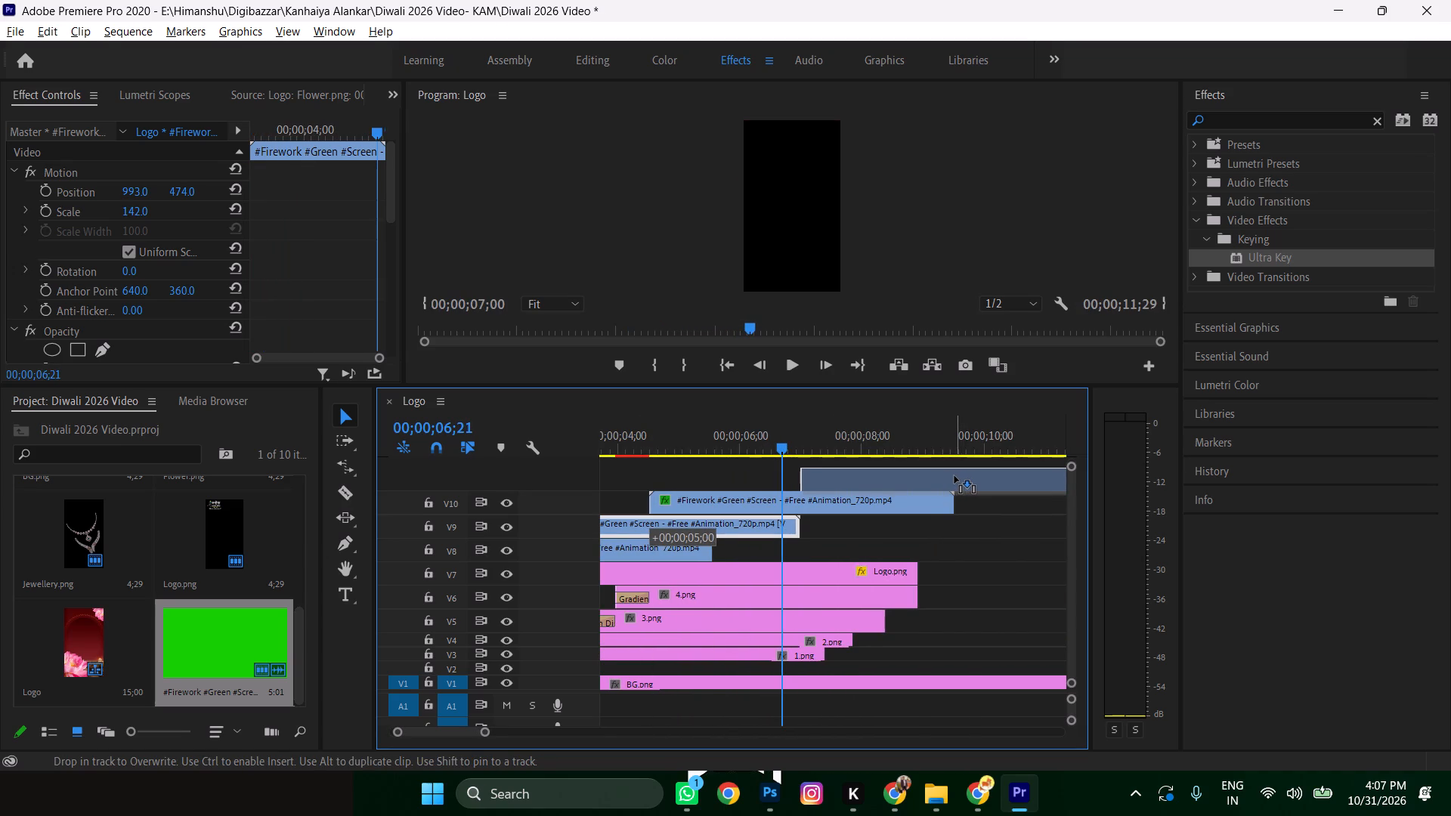
key("space")
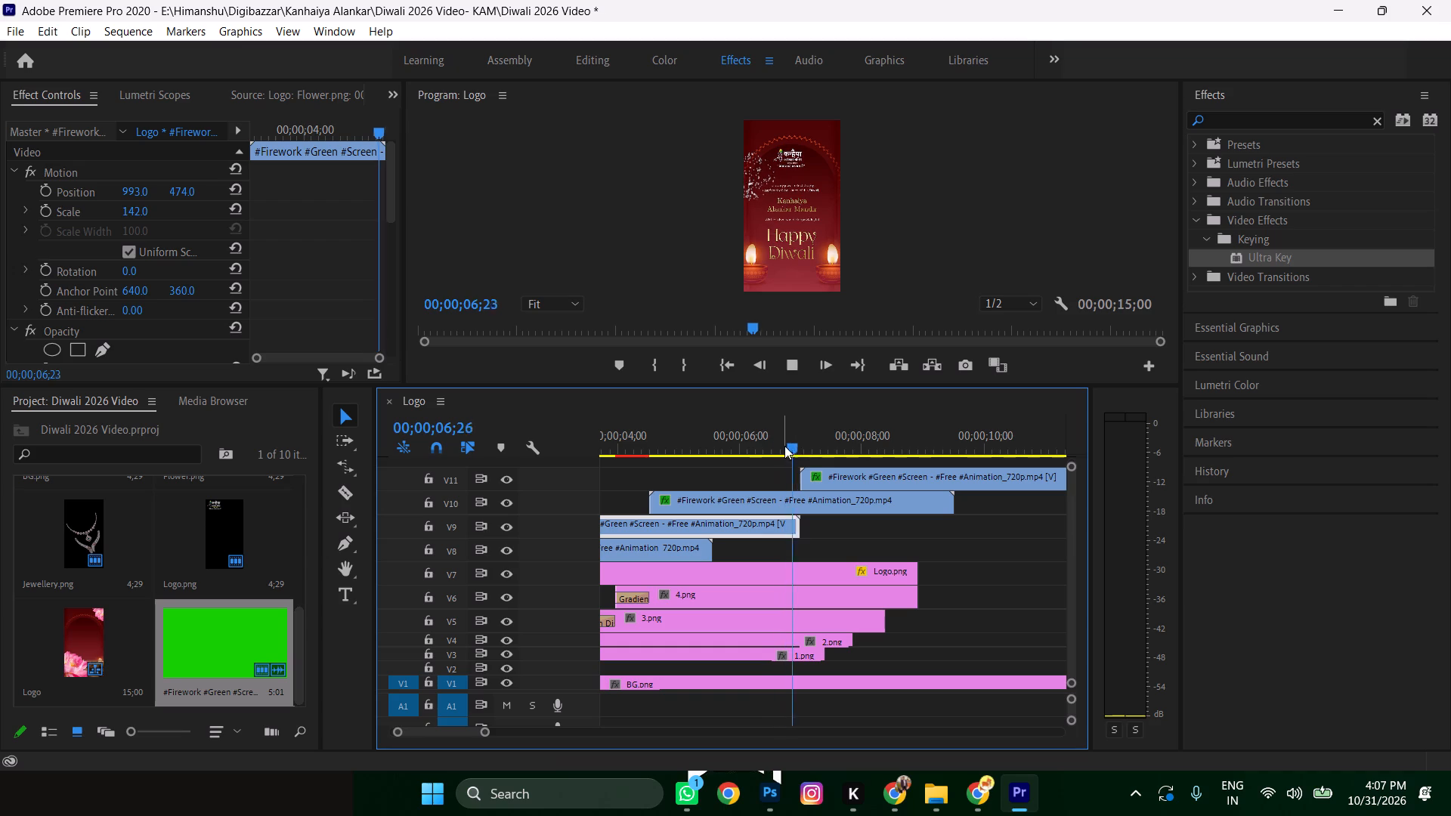
key("space")
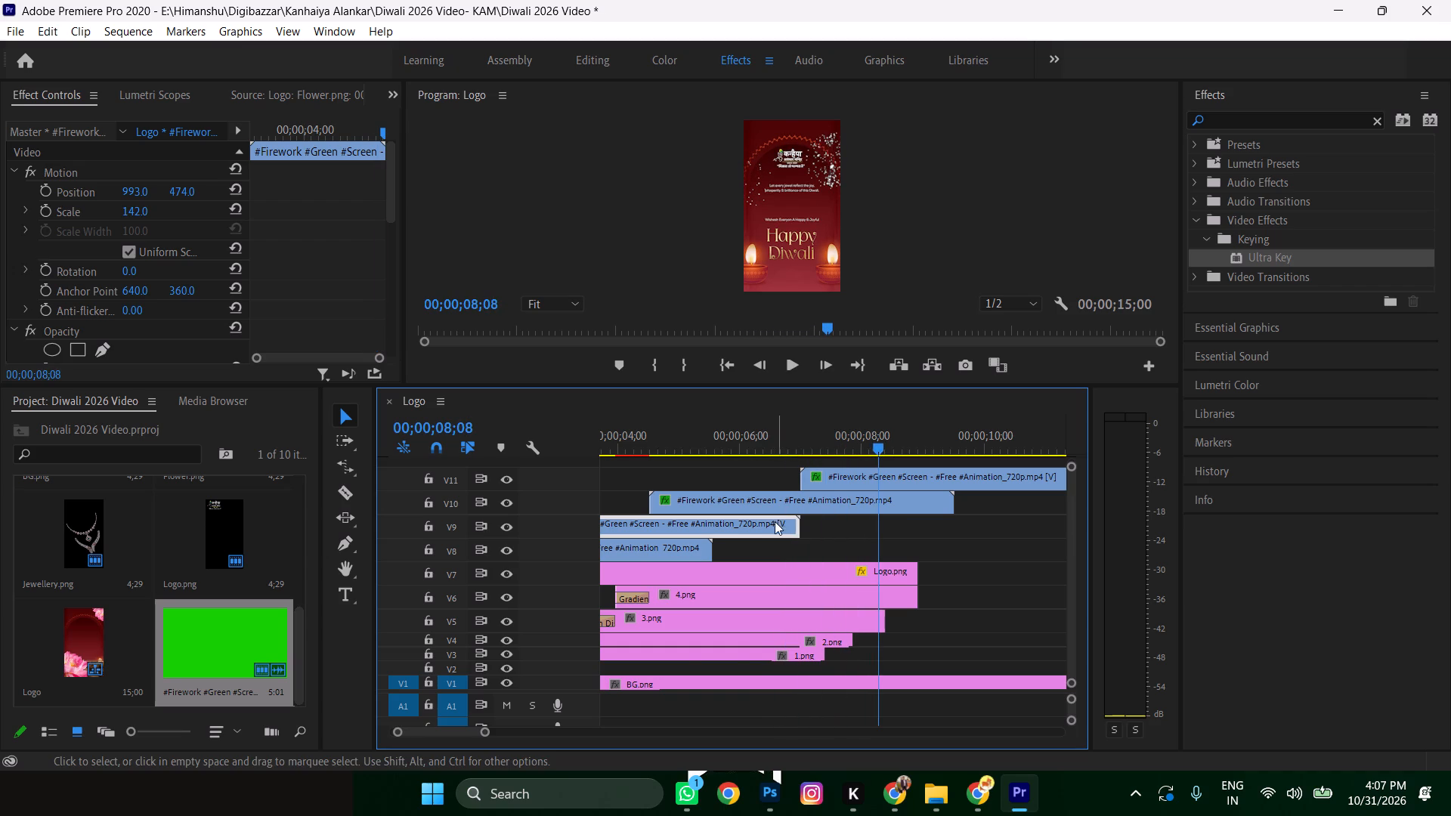
Duplicate the V8 firework clip onto track V12 and move the copy to start at about 9 seconds, where Logo.png ends.
scroll(777, 509, "up", 14)
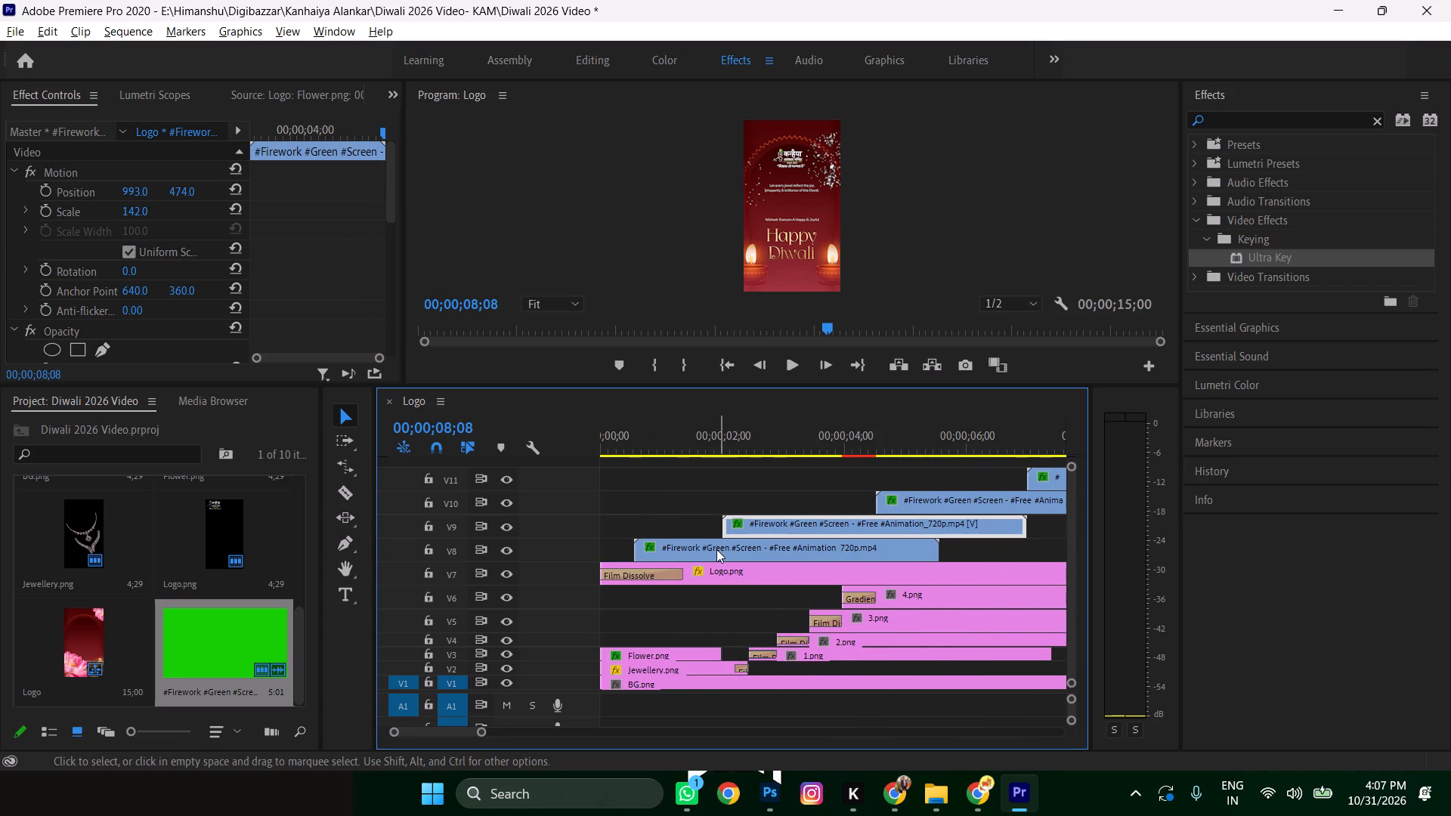
left_click_drag(716, 549, 1038, 465, "alt")
scroll(982, 485, "up", 10)
left_click_drag(821, 387, 833, 345)
scroll(905, 446, "up", 5)
scroll(908, 449, "down", 12)
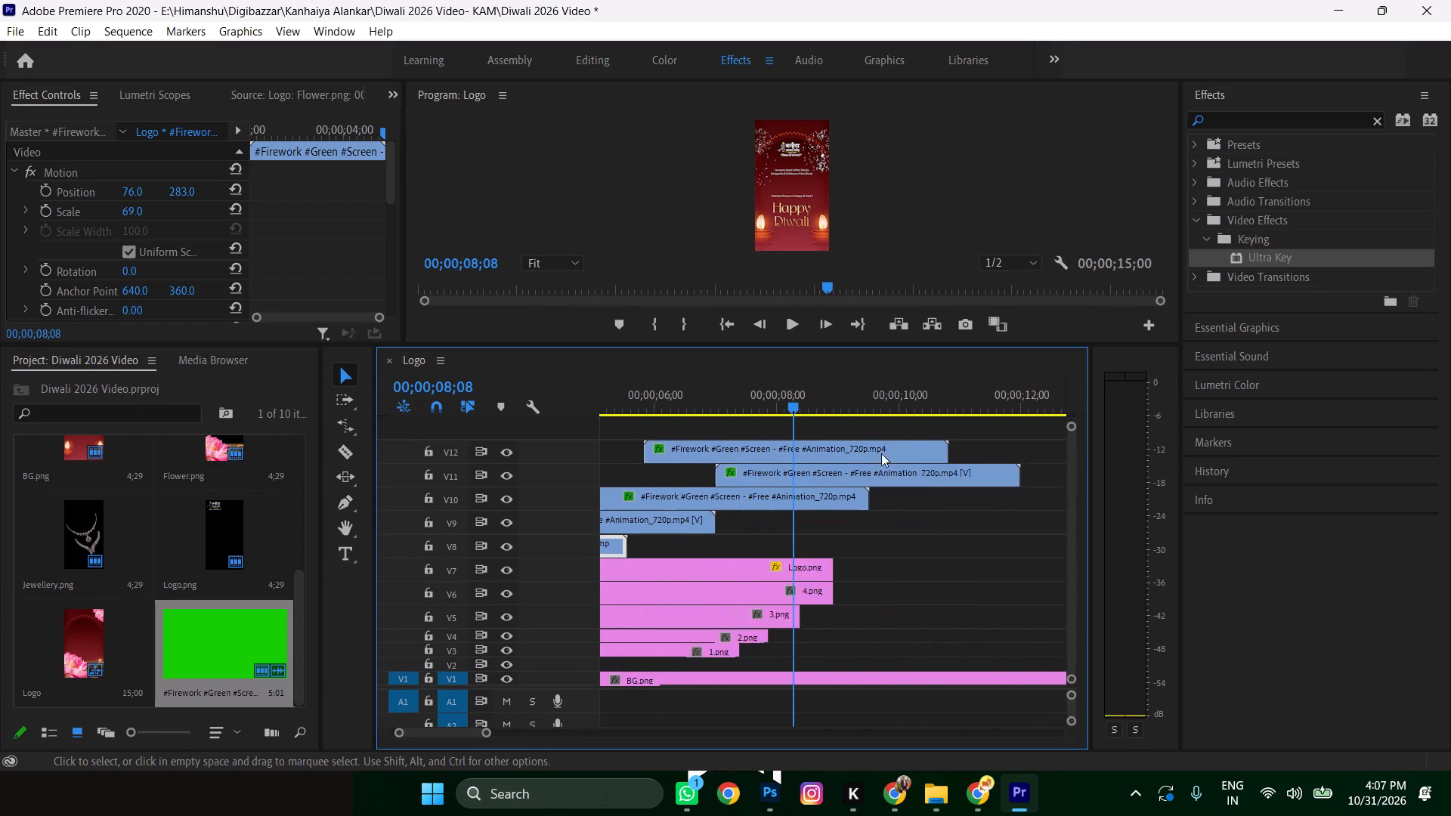
scroll(881, 453, "down", 4)
left_click_drag(621, 448, 766, 441)
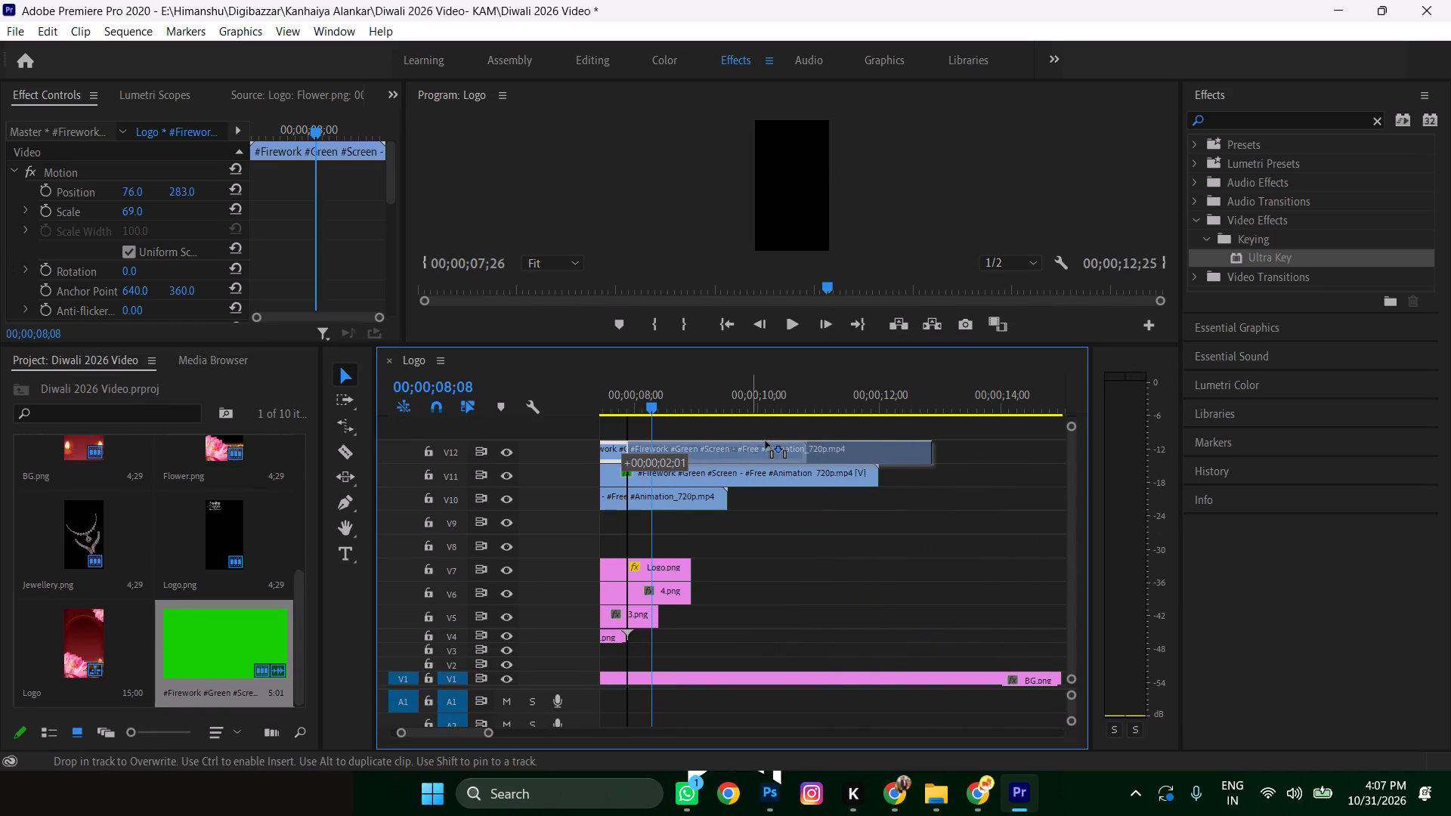
left_click_drag(766, 441, 815, 443)
scroll(806, 502, "down", 6)
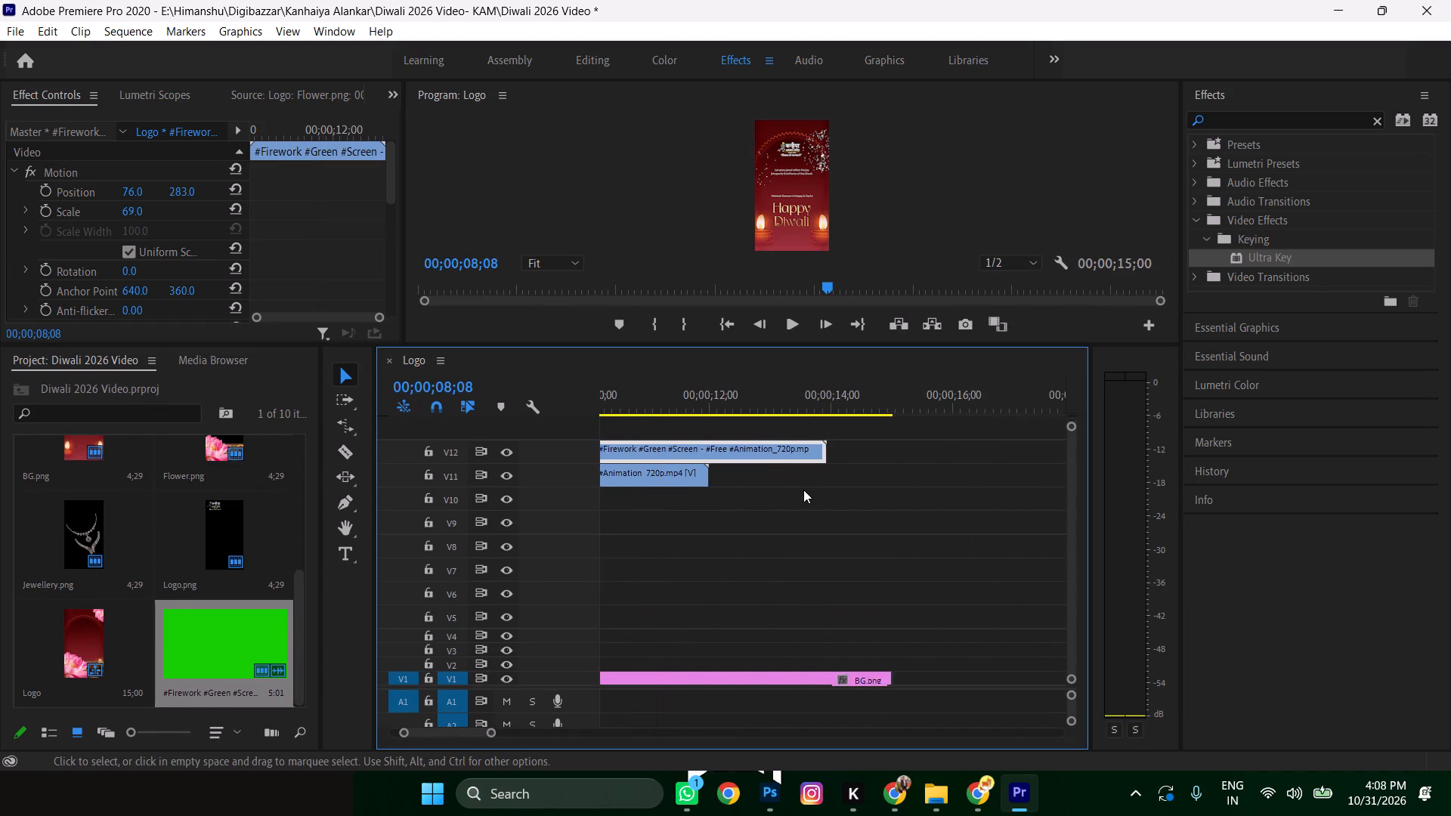
Play the sequence from the start to check the firework timing, and replay the part where the logo and greeting texts end.
scroll(803, 489, "up", 11)
left_click_drag(795, 406, 577, 410)
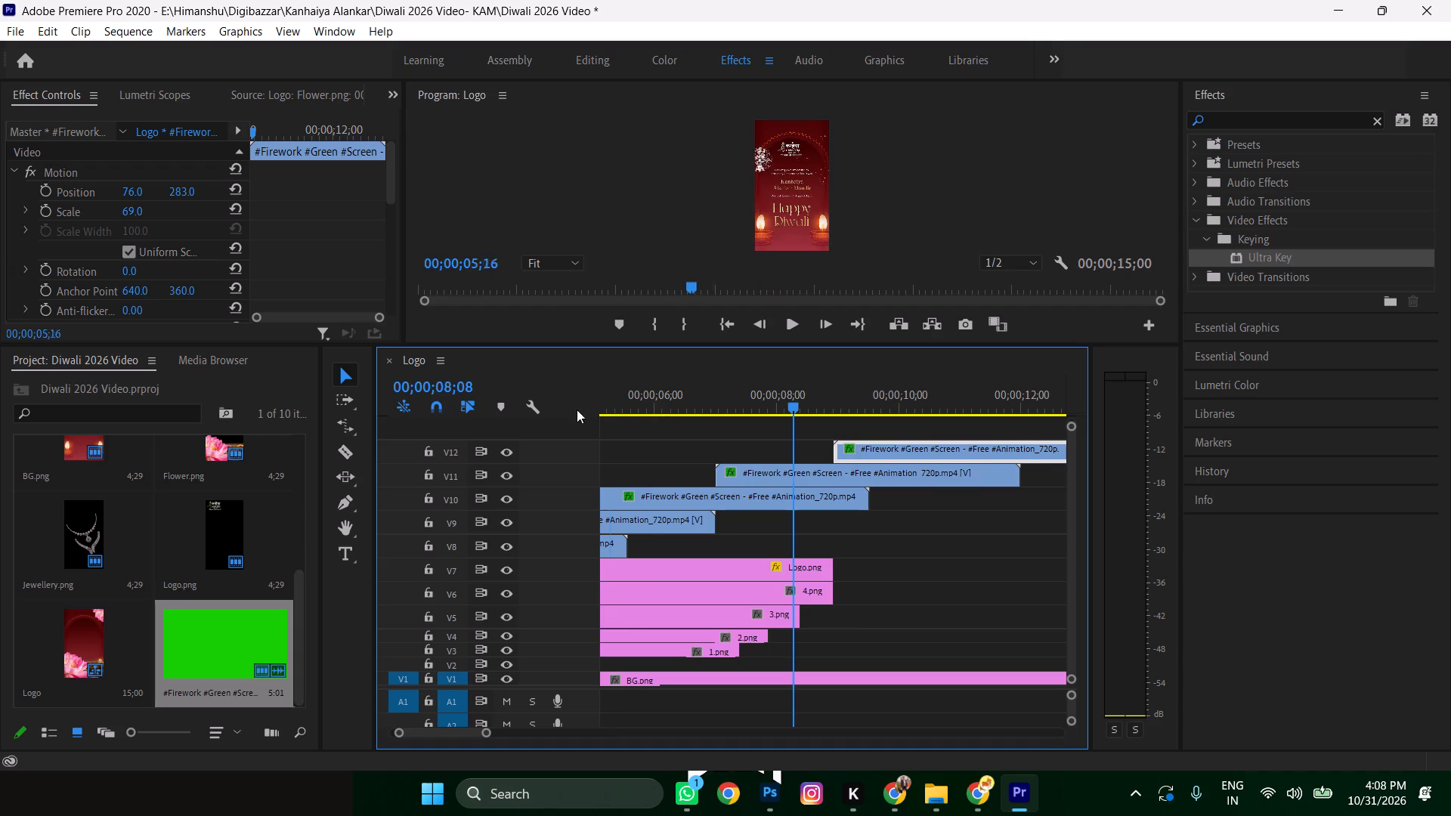
left_click_drag(577, 410, 490, 419)
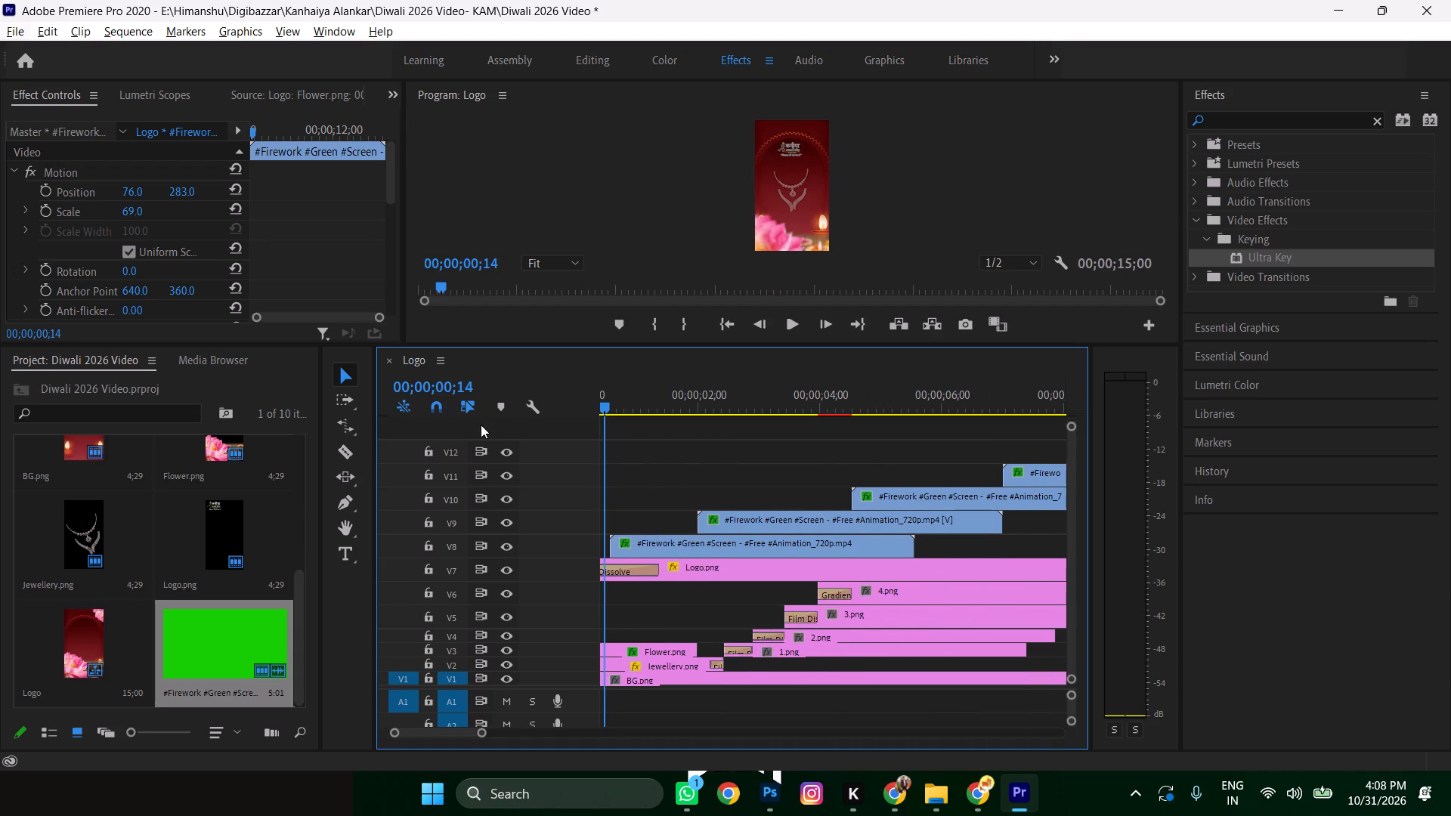
key("space")
left_click(746, 475)
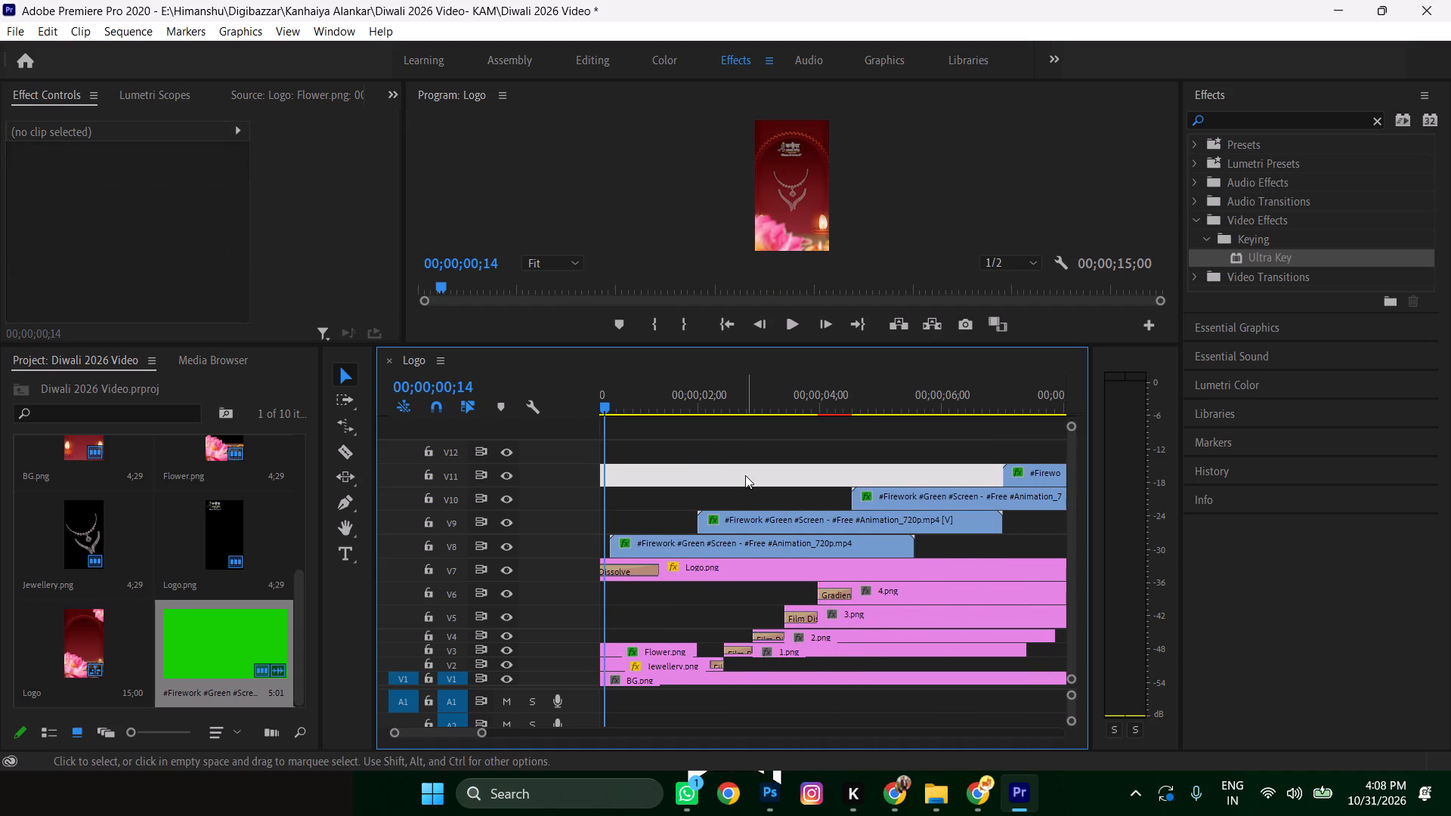
left_click(681, 433)
key("space")
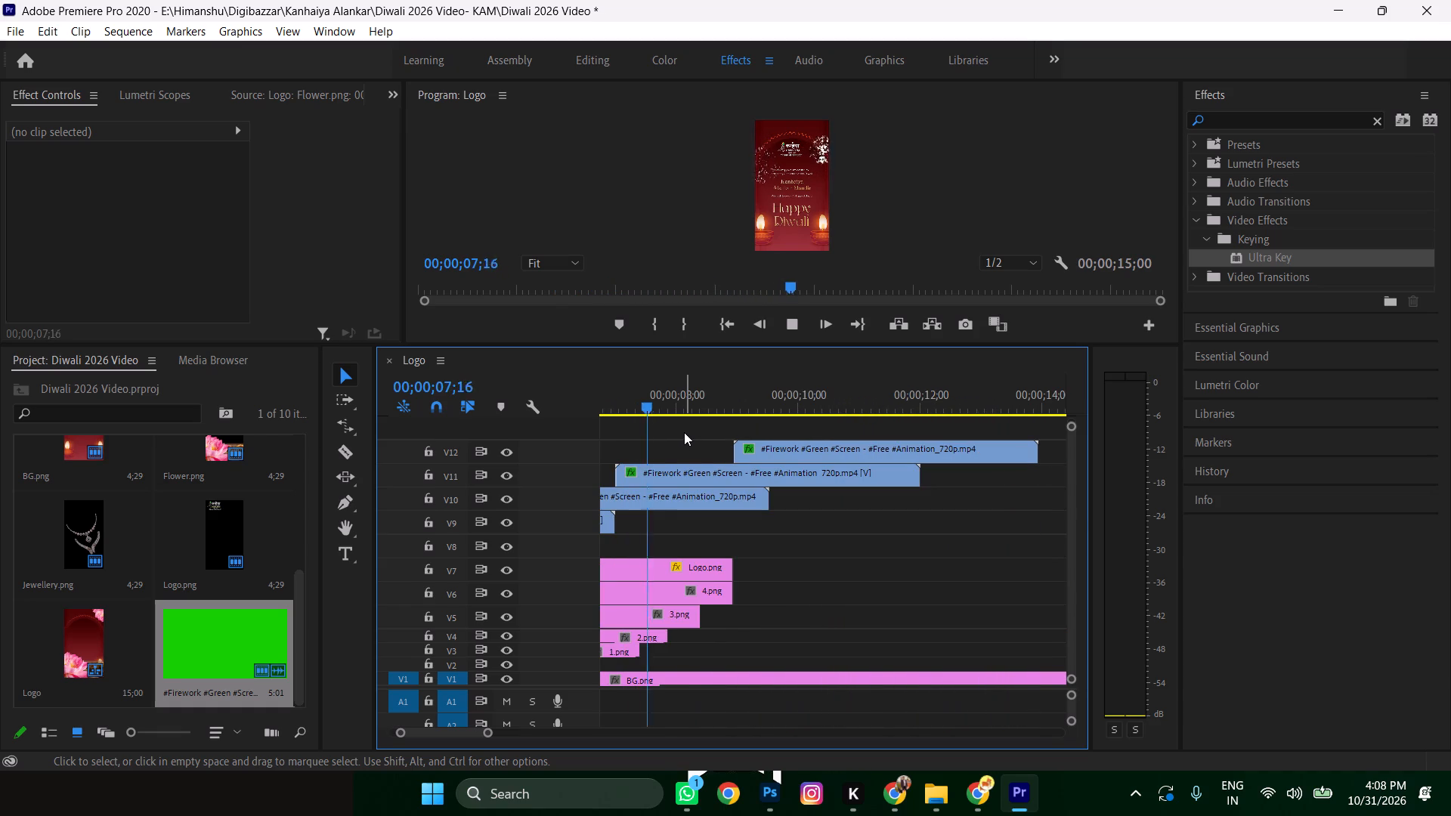
key("space")
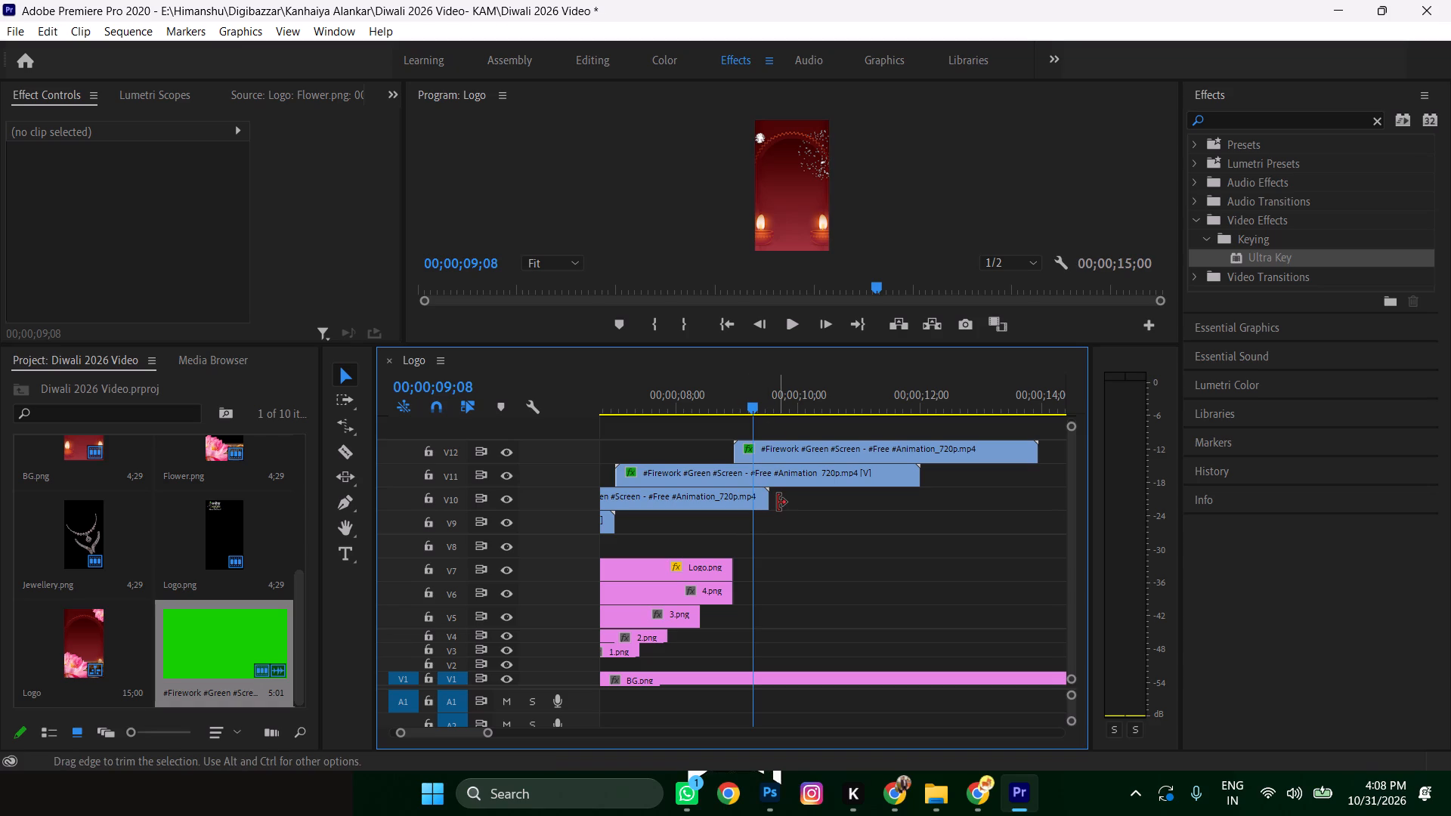
key("space")
key("space")
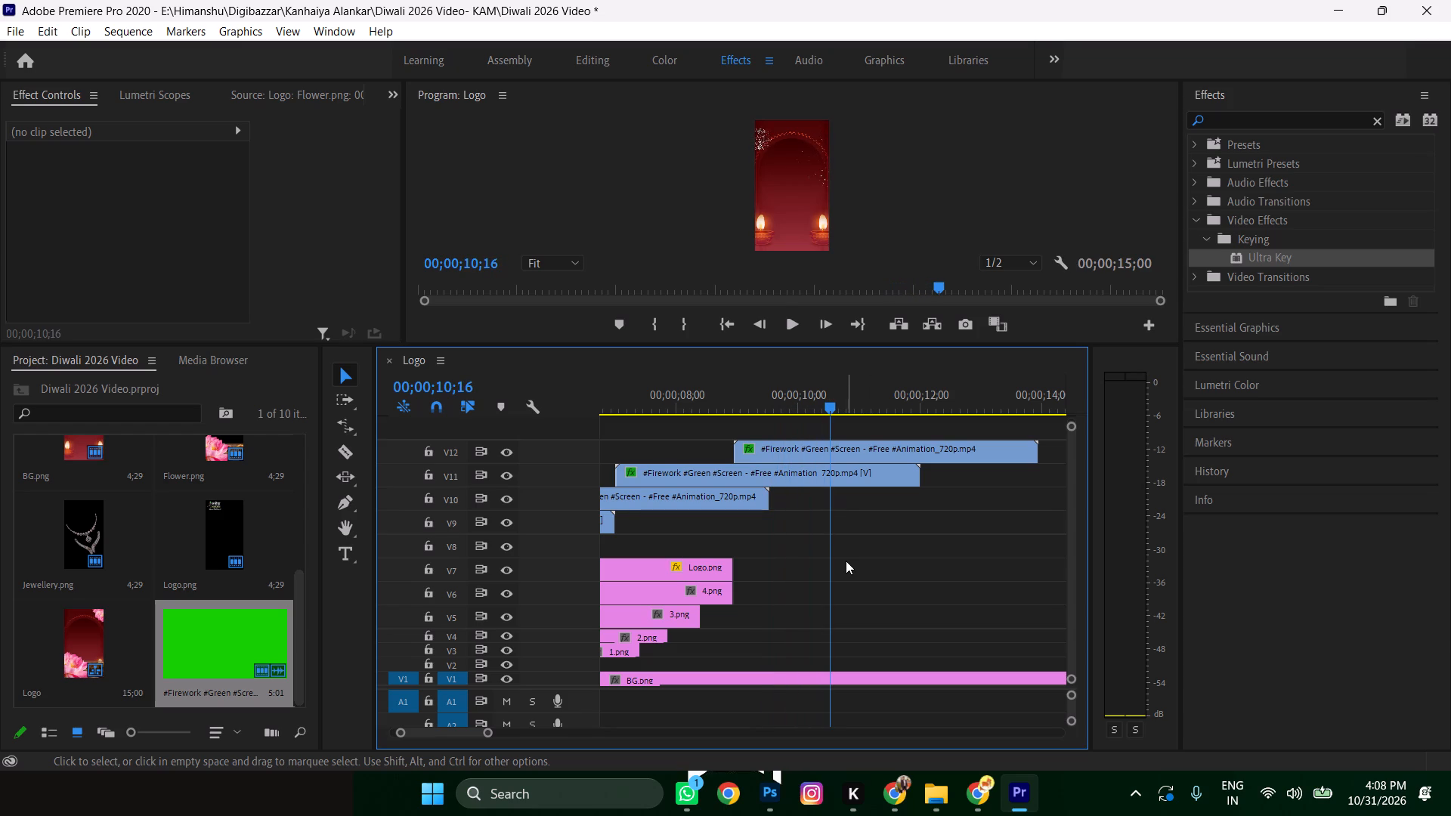
left_click_drag(831, 406, 537, 416)
key("space")
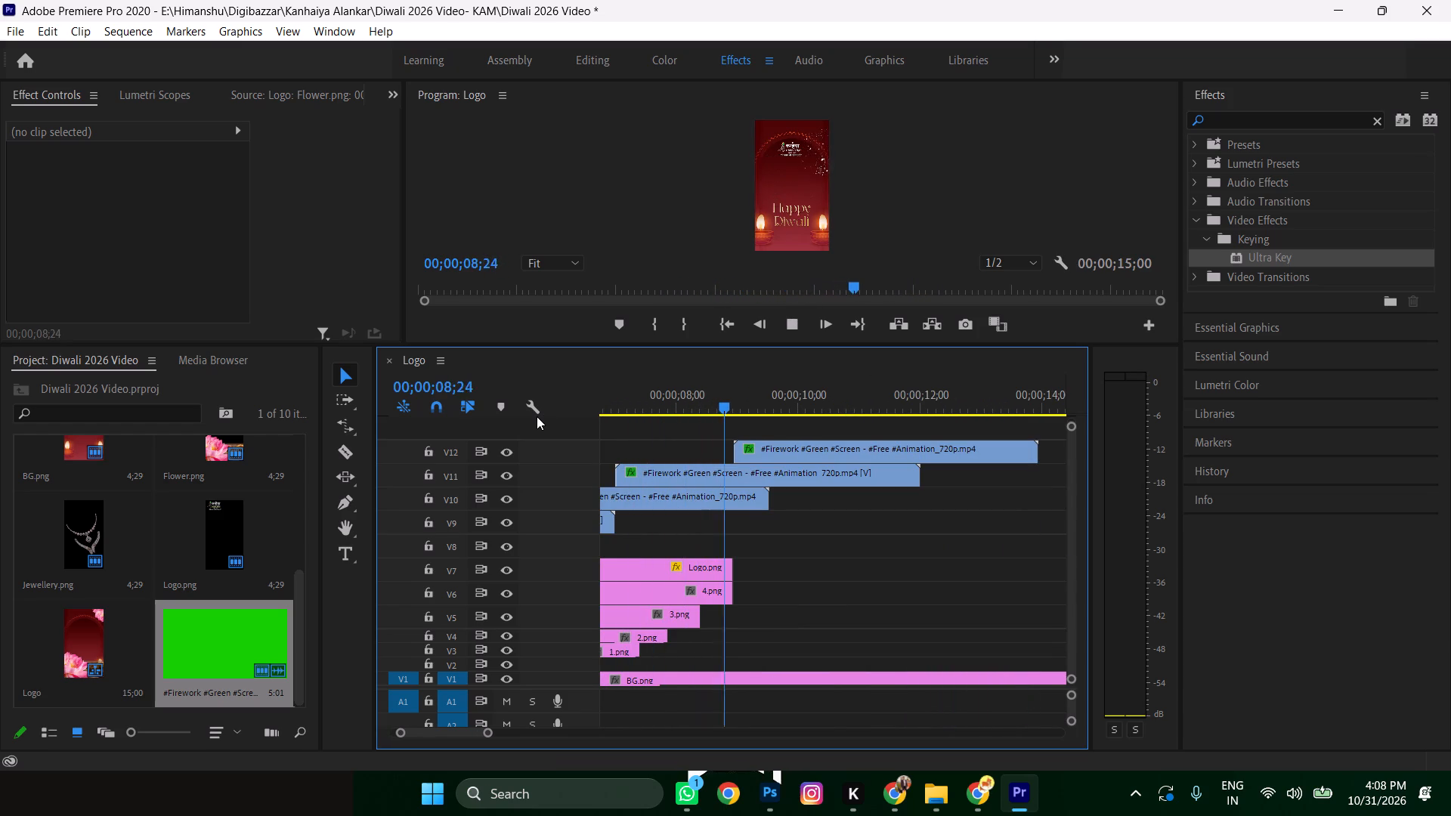
key("space")
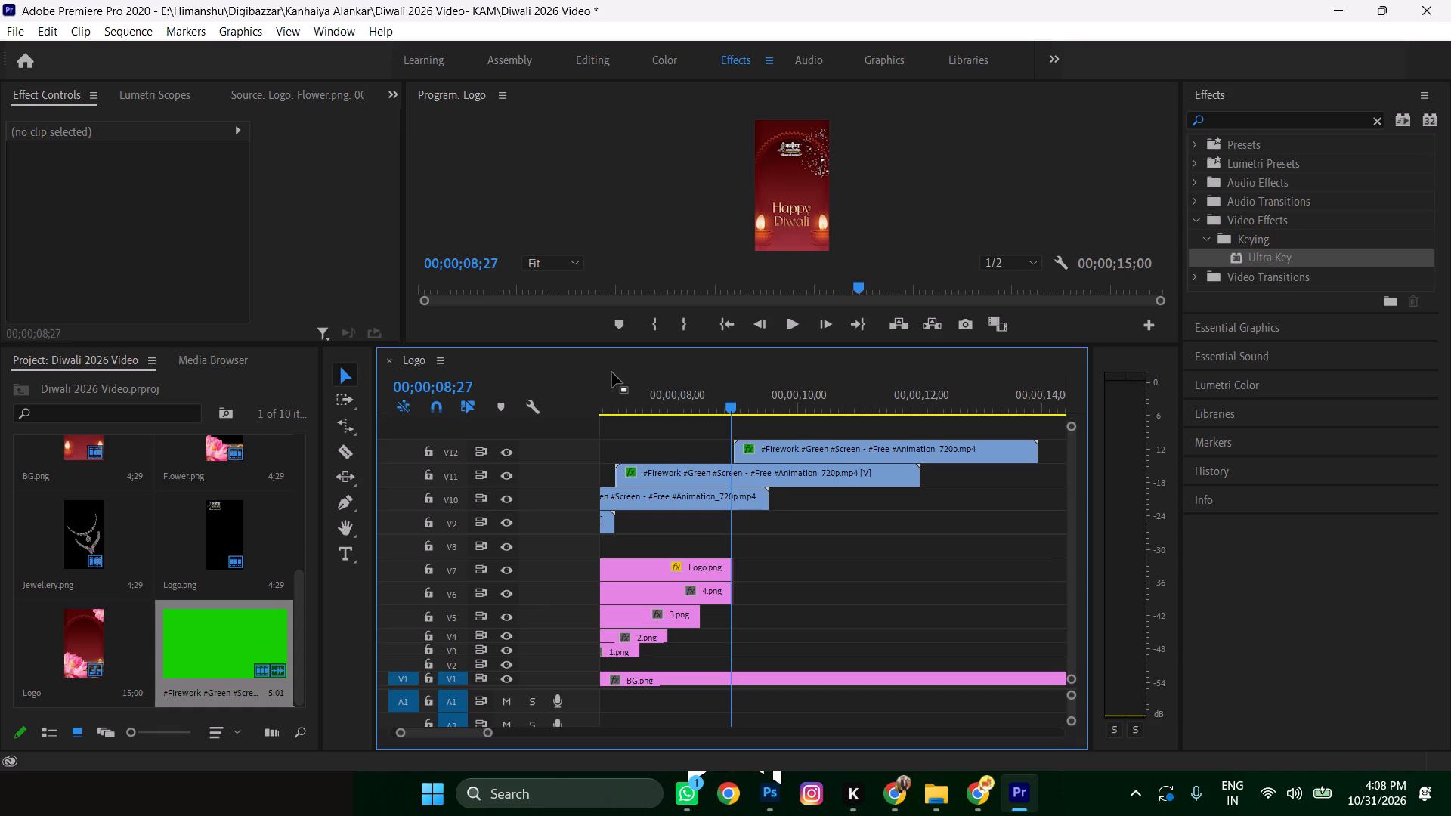
Save the project.
key("ctrl+s")
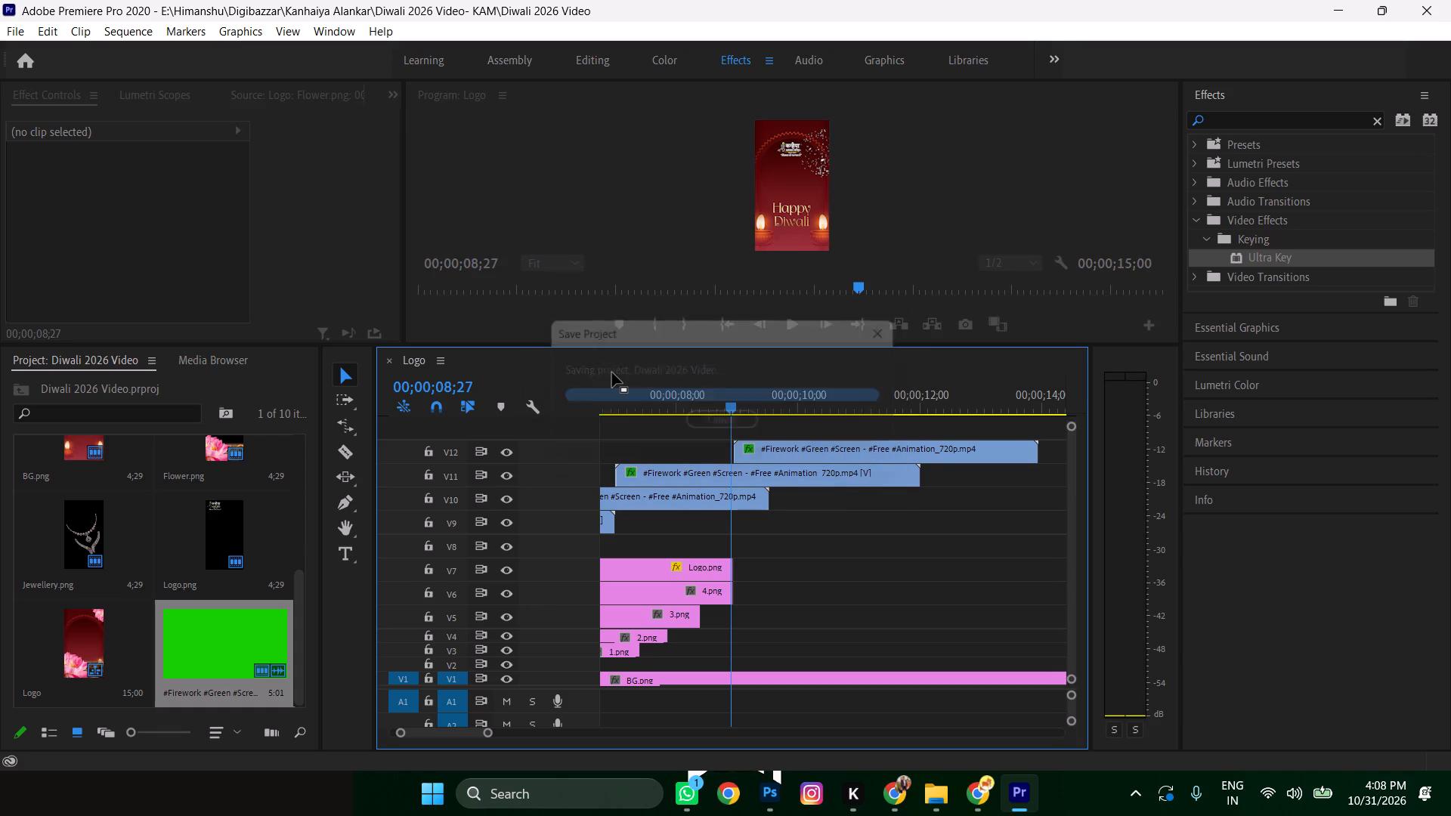
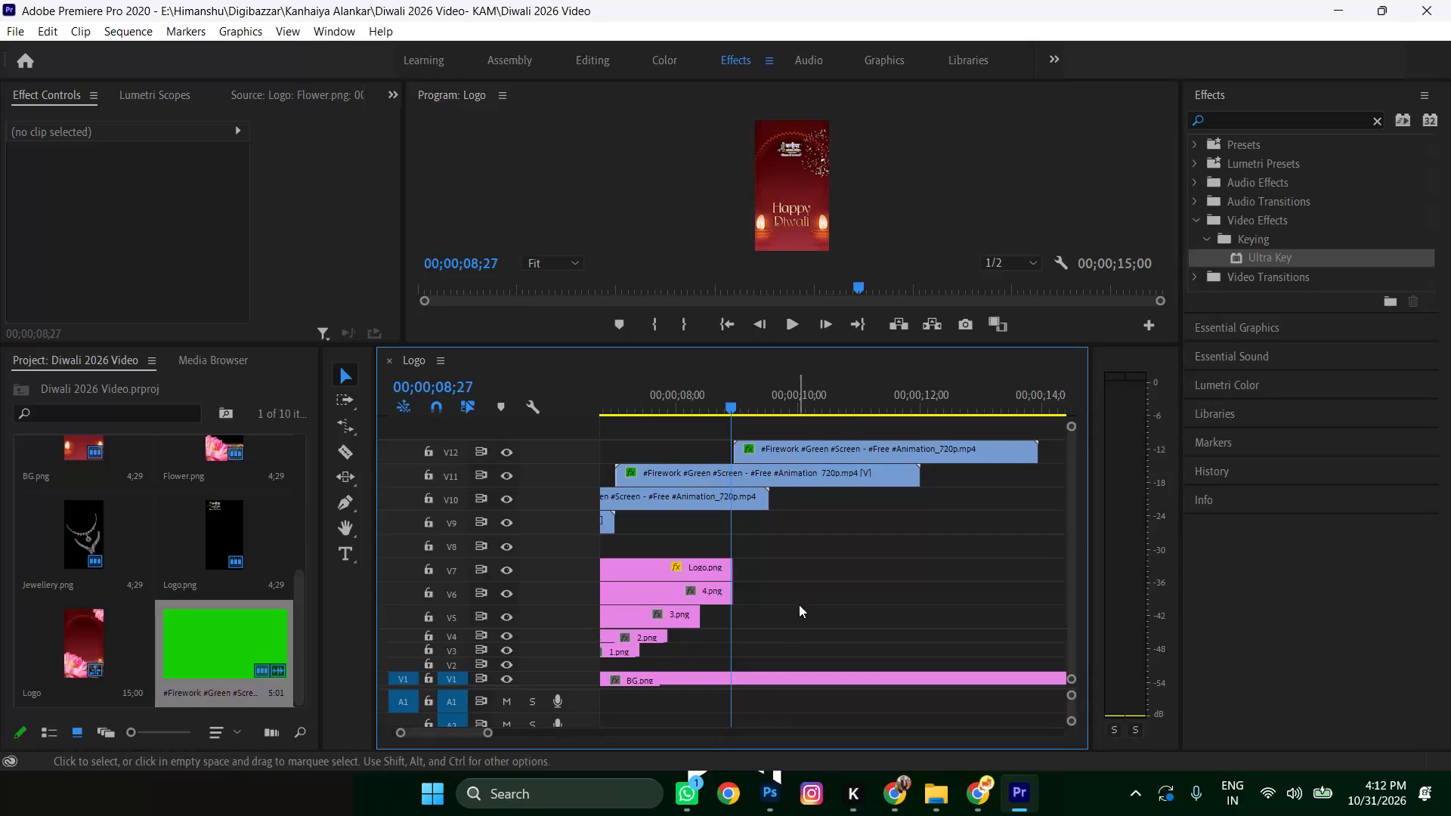
Extend the ends of 3.png, 2.png and 1.png on tracks V5, V4 and V3 to the playhead at 00;00;08;27.
left_click_drag(700, 614, 709, 614)
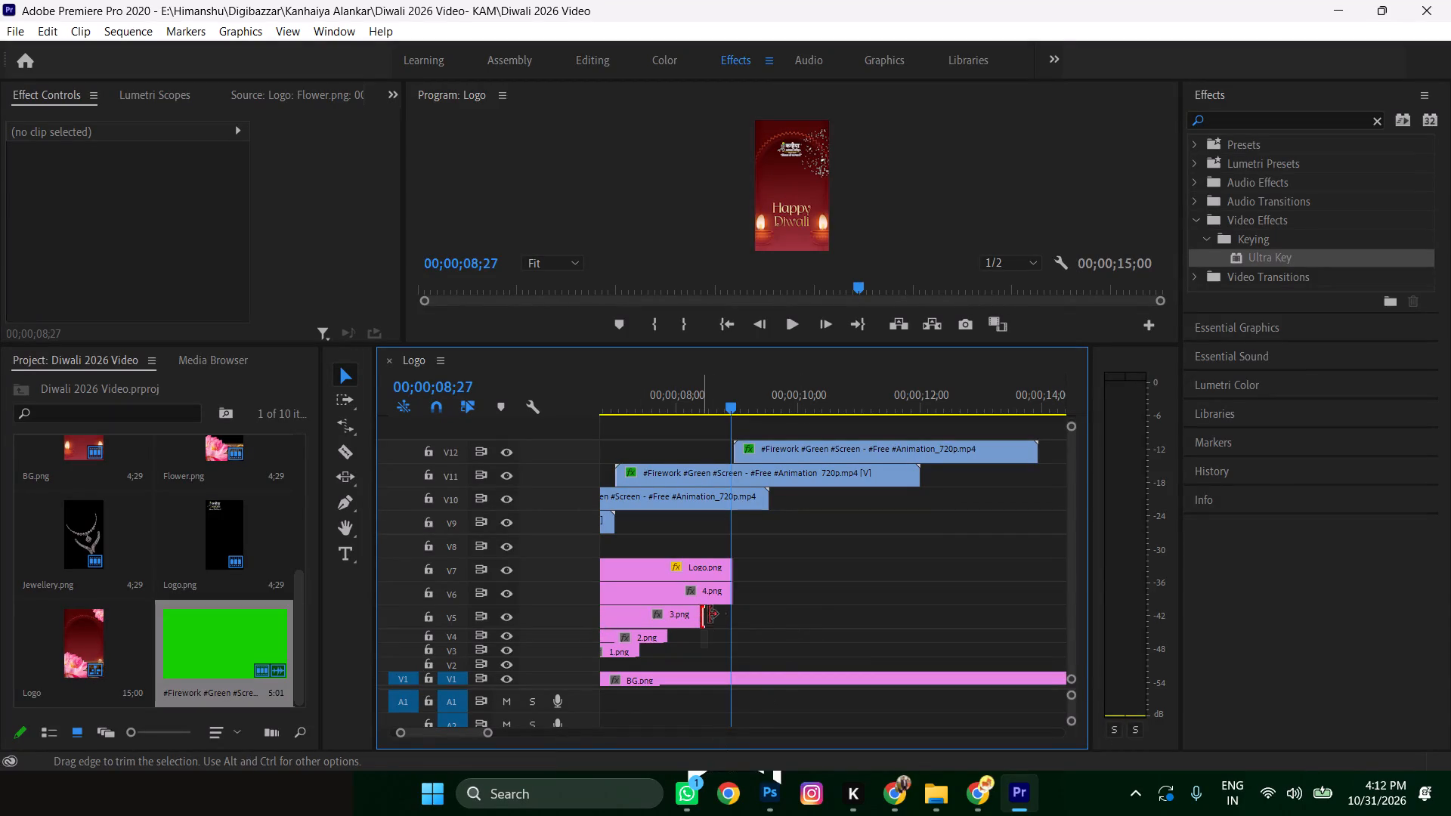
left_click_drag(709, 614, 729, 611)
left_click_drag(667, 634, 728, 627)
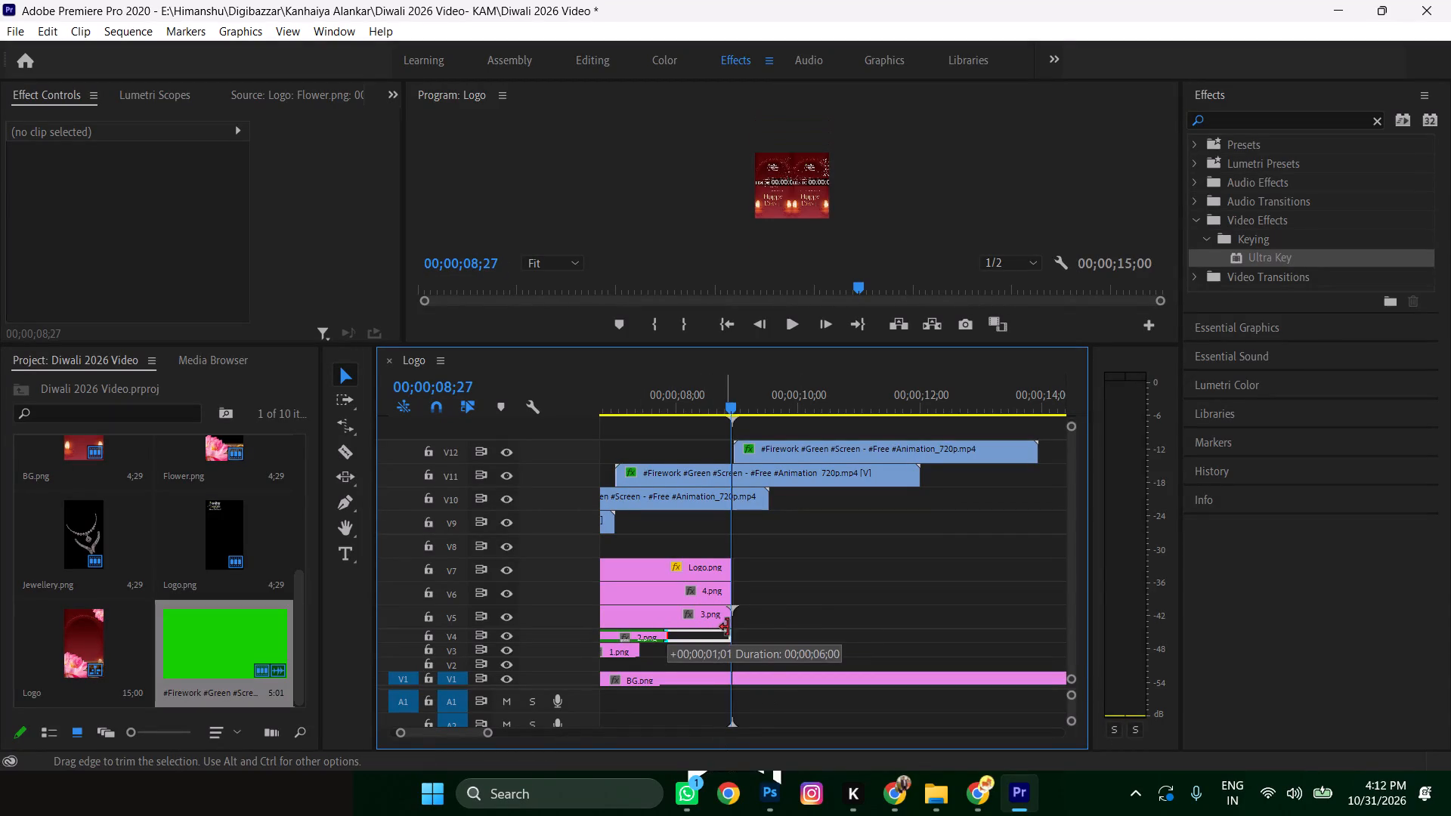
left_click_drag(728, 627, 732, 632)
left_click(733, 635)
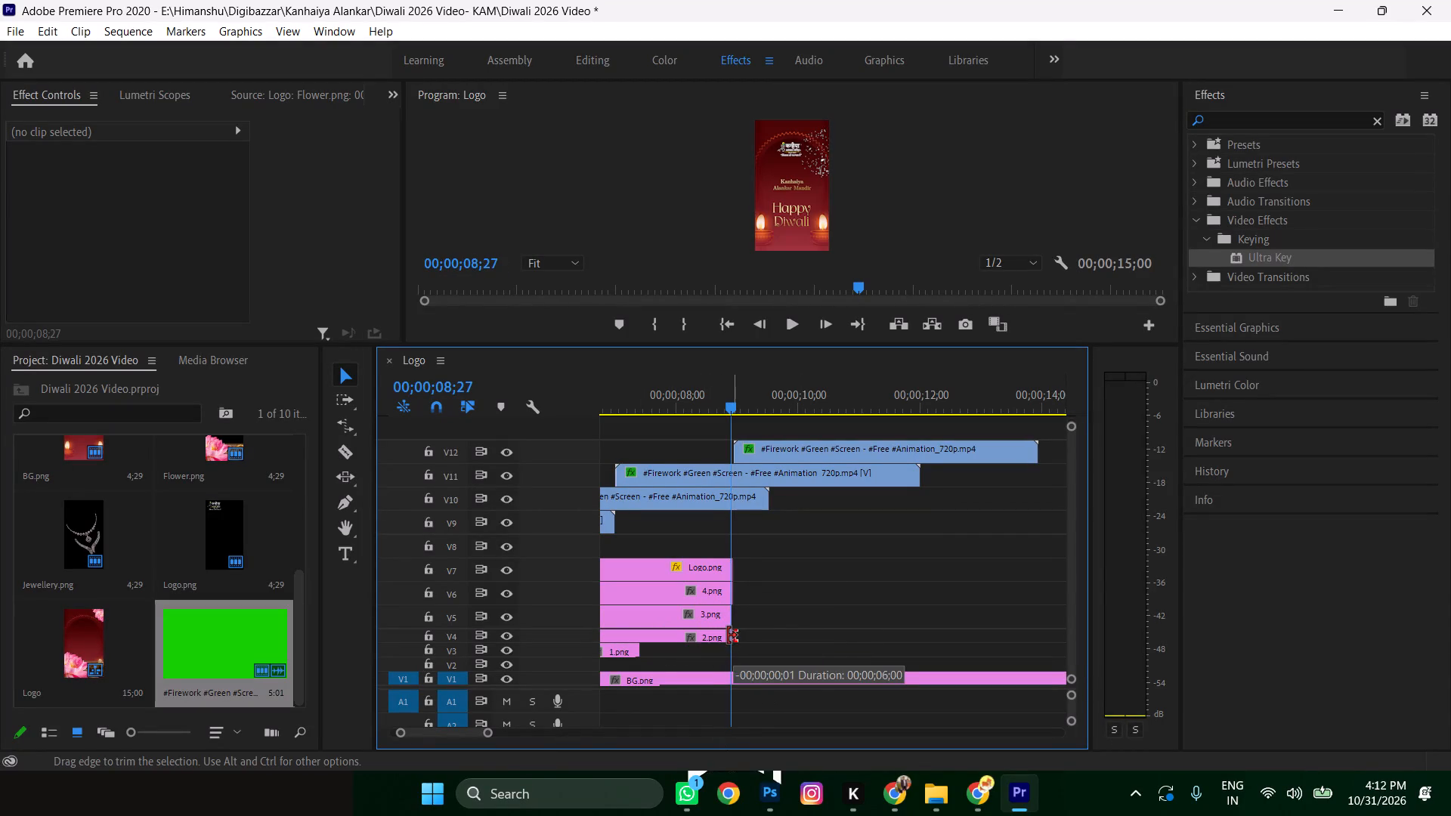
left_click_drag(639, 648, 688, 648)
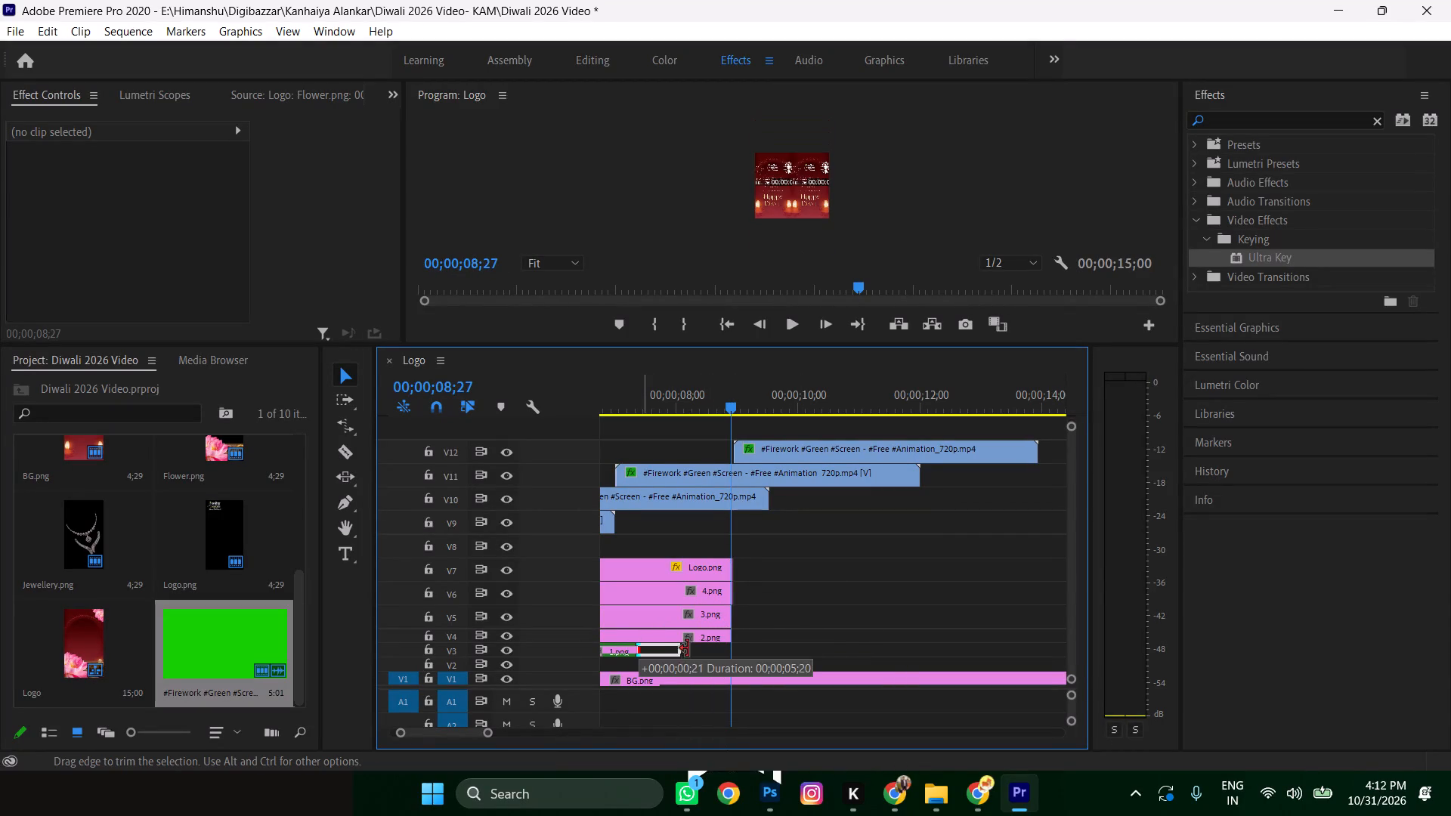
left_click_drag(688, 648, 725, 648)
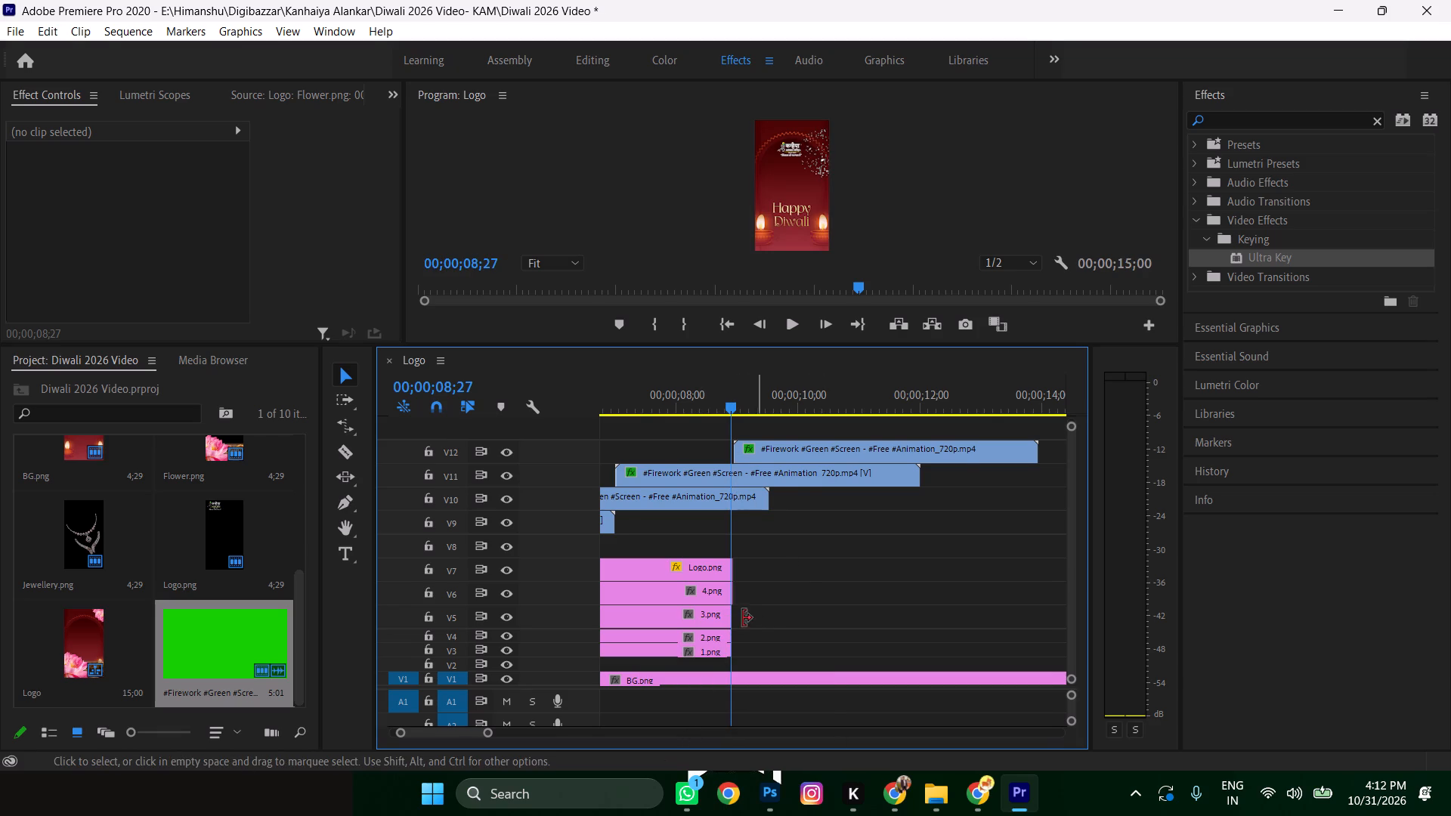
Trim the ends of Logo.png and 4.png back to 00;00;08;27, aligned with the other text clips, and check the frame at 00;00;08;24.
scroll(725, 622, "up", 20, "alt")
scroll(725, 622, "up", 11, "alt")
left_click(707, 585)
left_click_drag(719, 549, 698, 597)
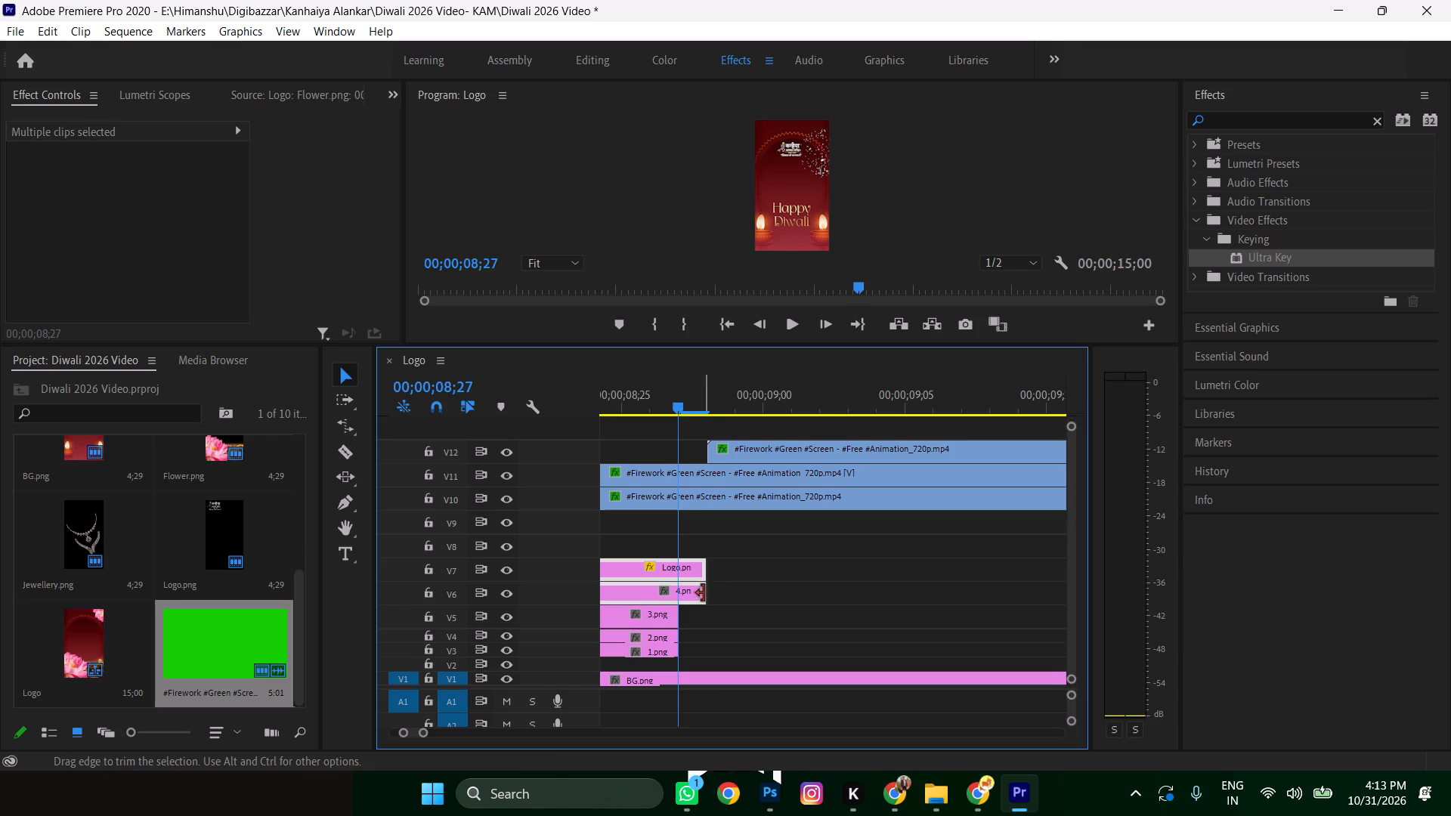
left_click_drag(705, 591, 679, 592)
left_click(735, 573)
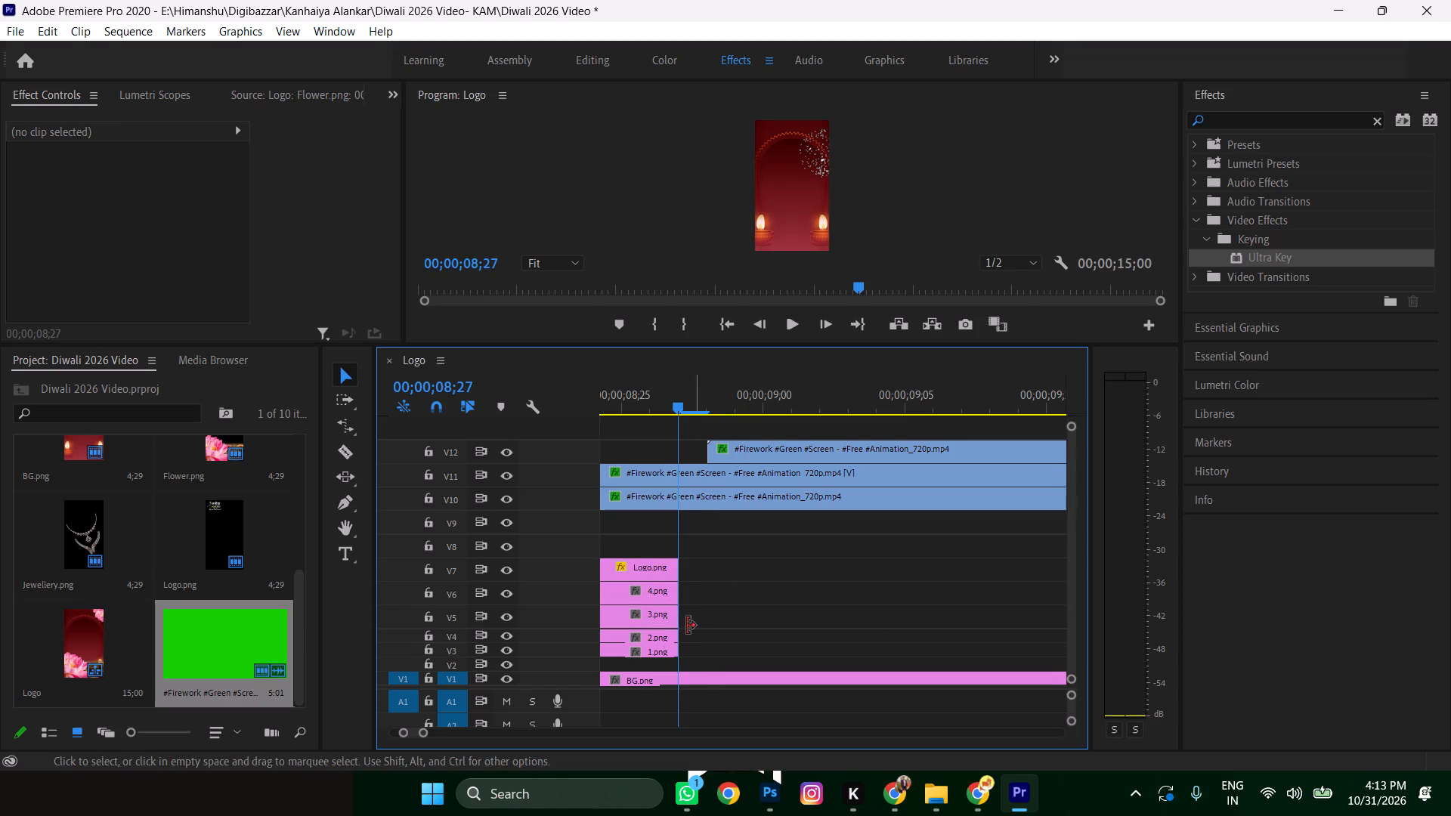
scroll(658, 669, "up", 9, "alt")
scroll(704, 594, "down", 9, "alt")
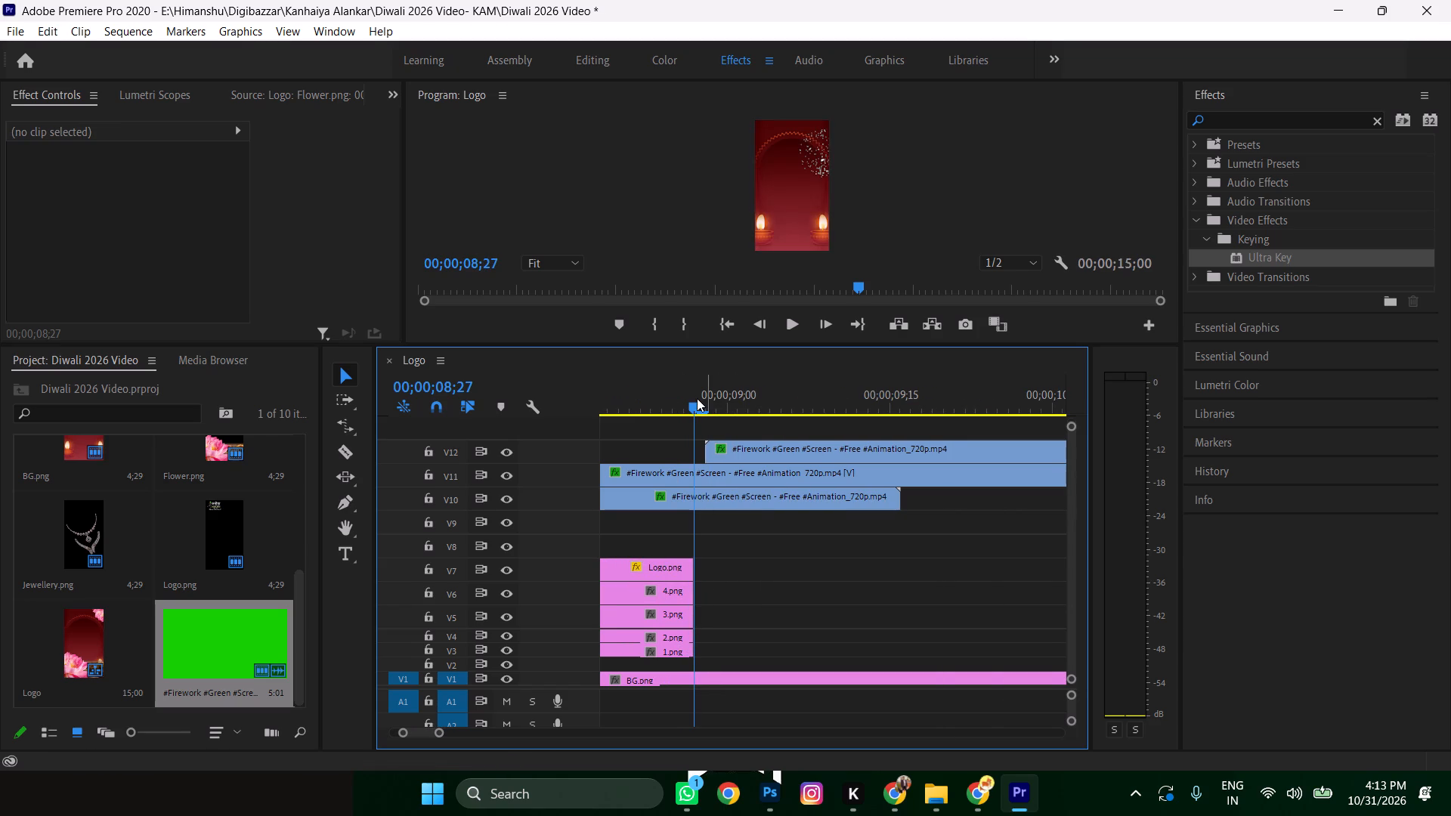
left_click_drag(691, 403, 659, 416)
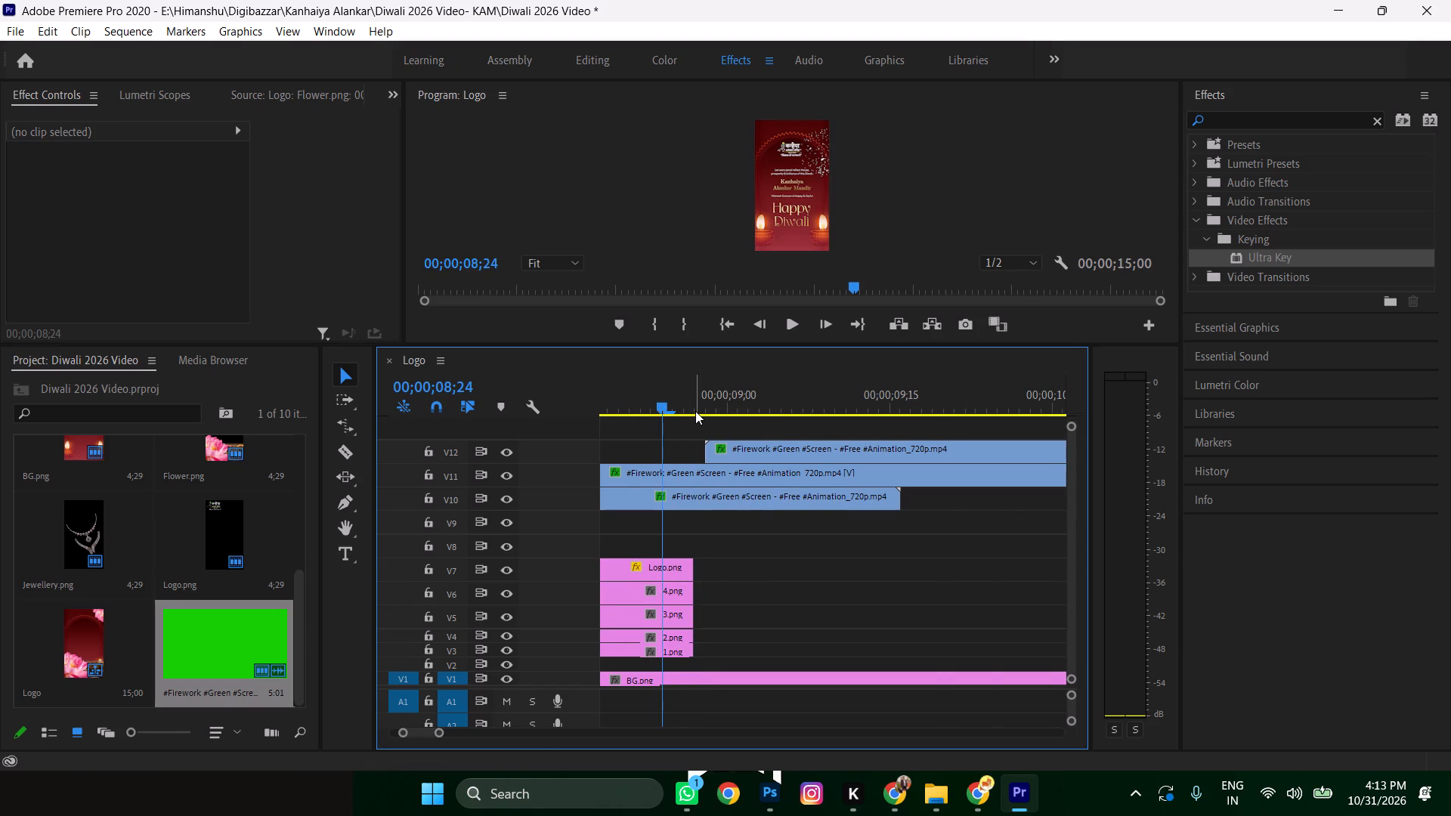
scroll(693, 537, "down", 17, "alt")
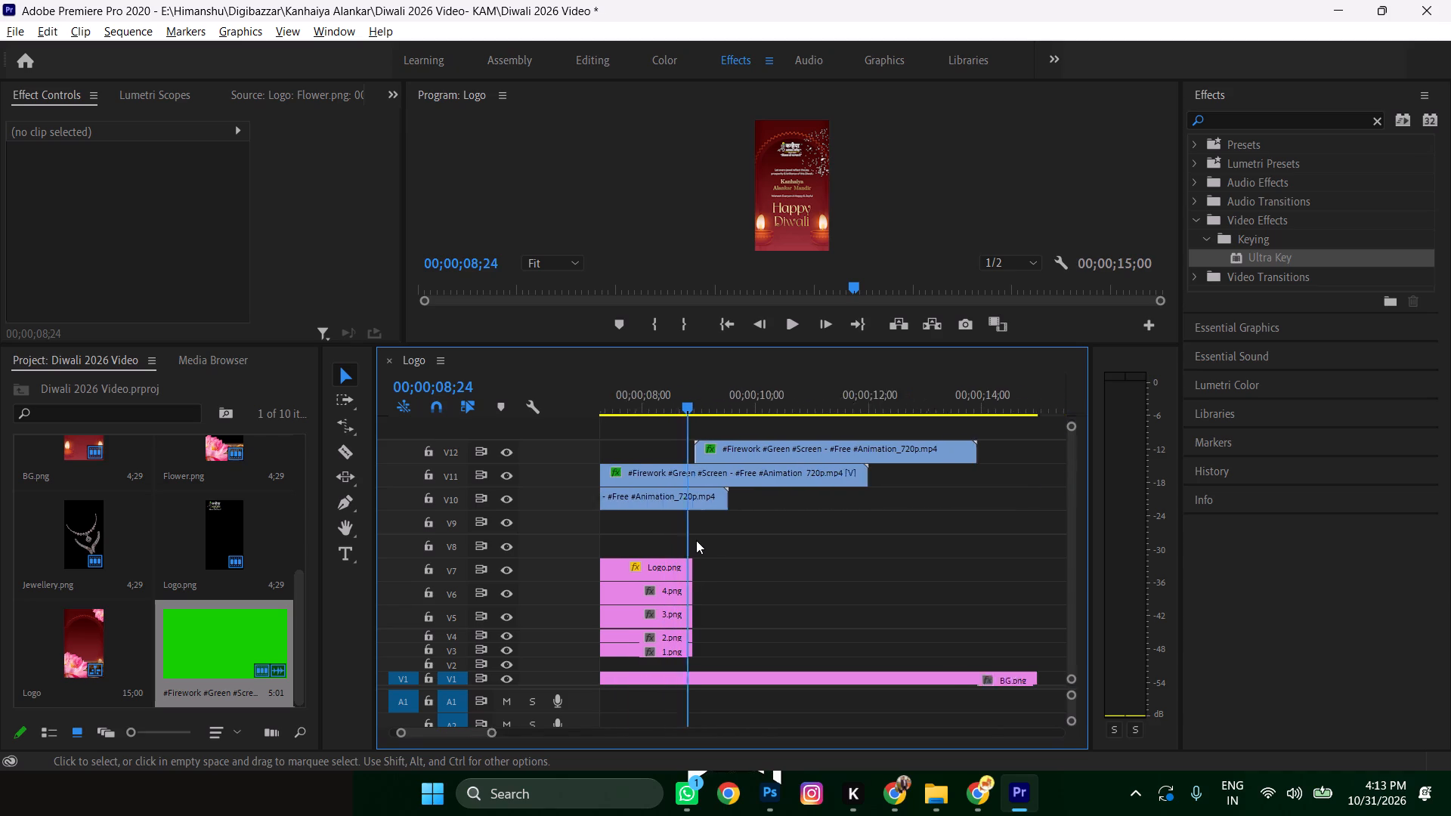
scroll(696, 540, "down", 11, "alt")
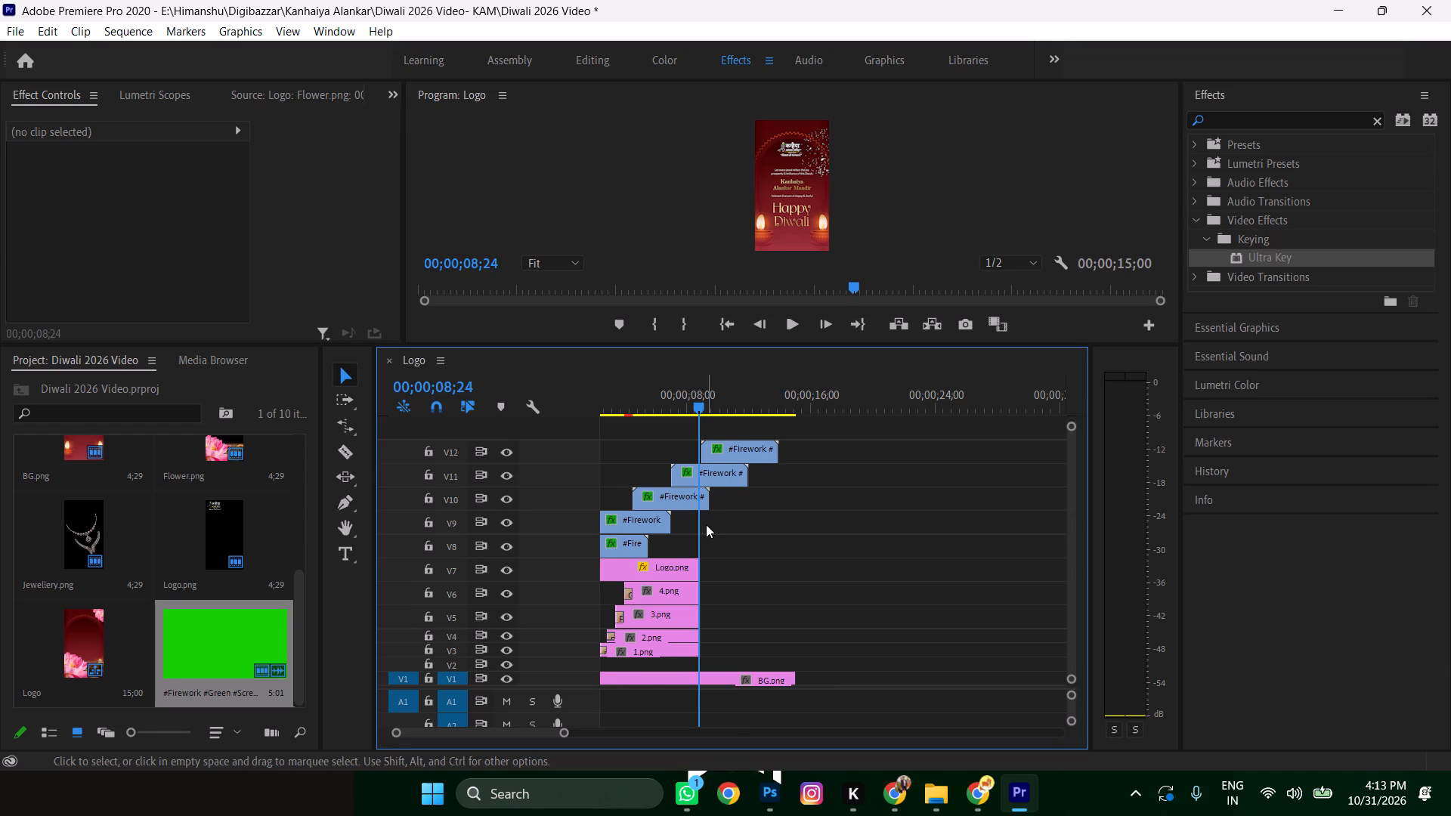
scroll(706, 515, "up", 18)
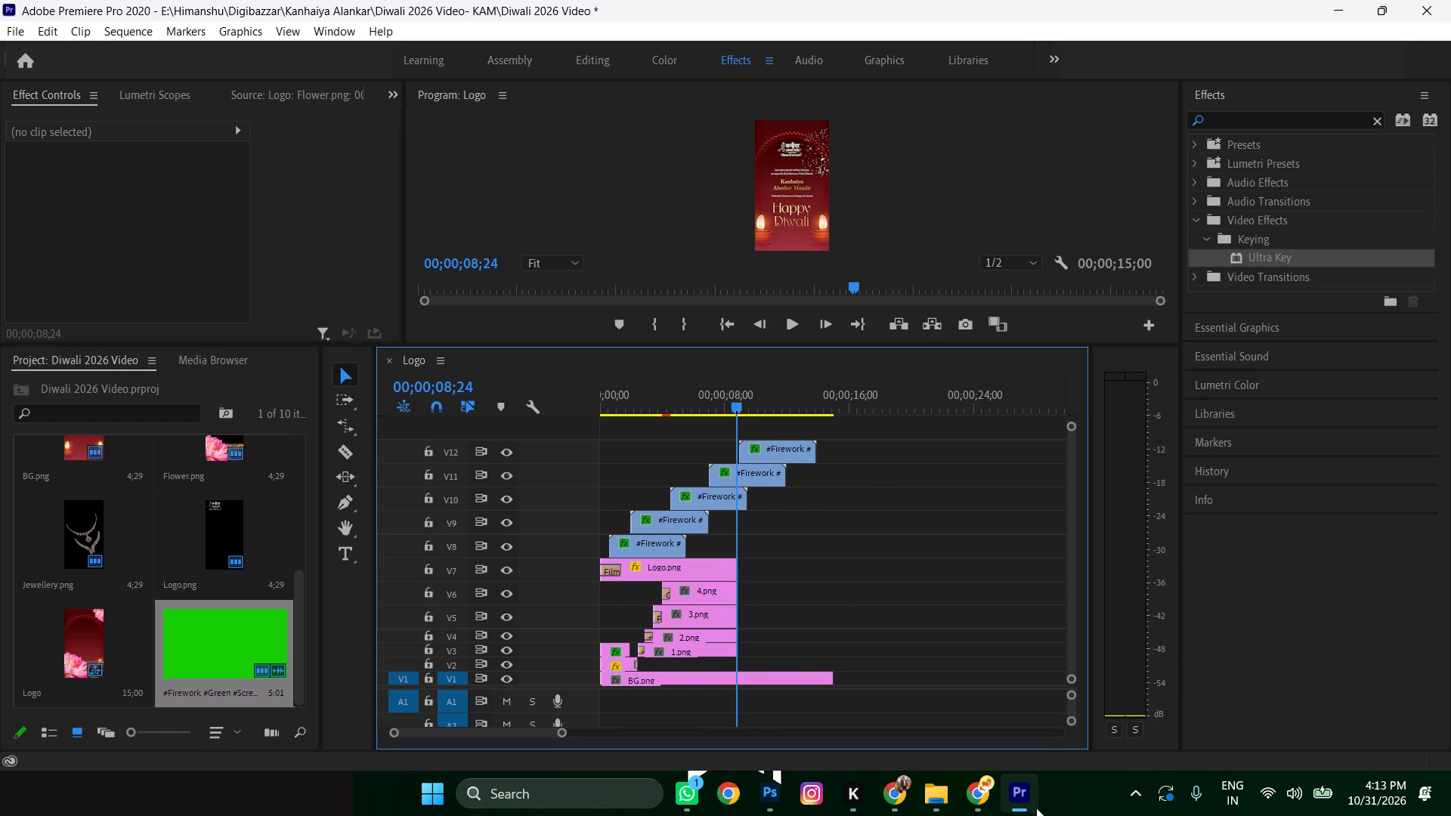
Switch to Chrome, search Google in a new tab for "traditional diwali instrumental bgm", and open Pixabay's Diwali music page.
left_click(897, 782)
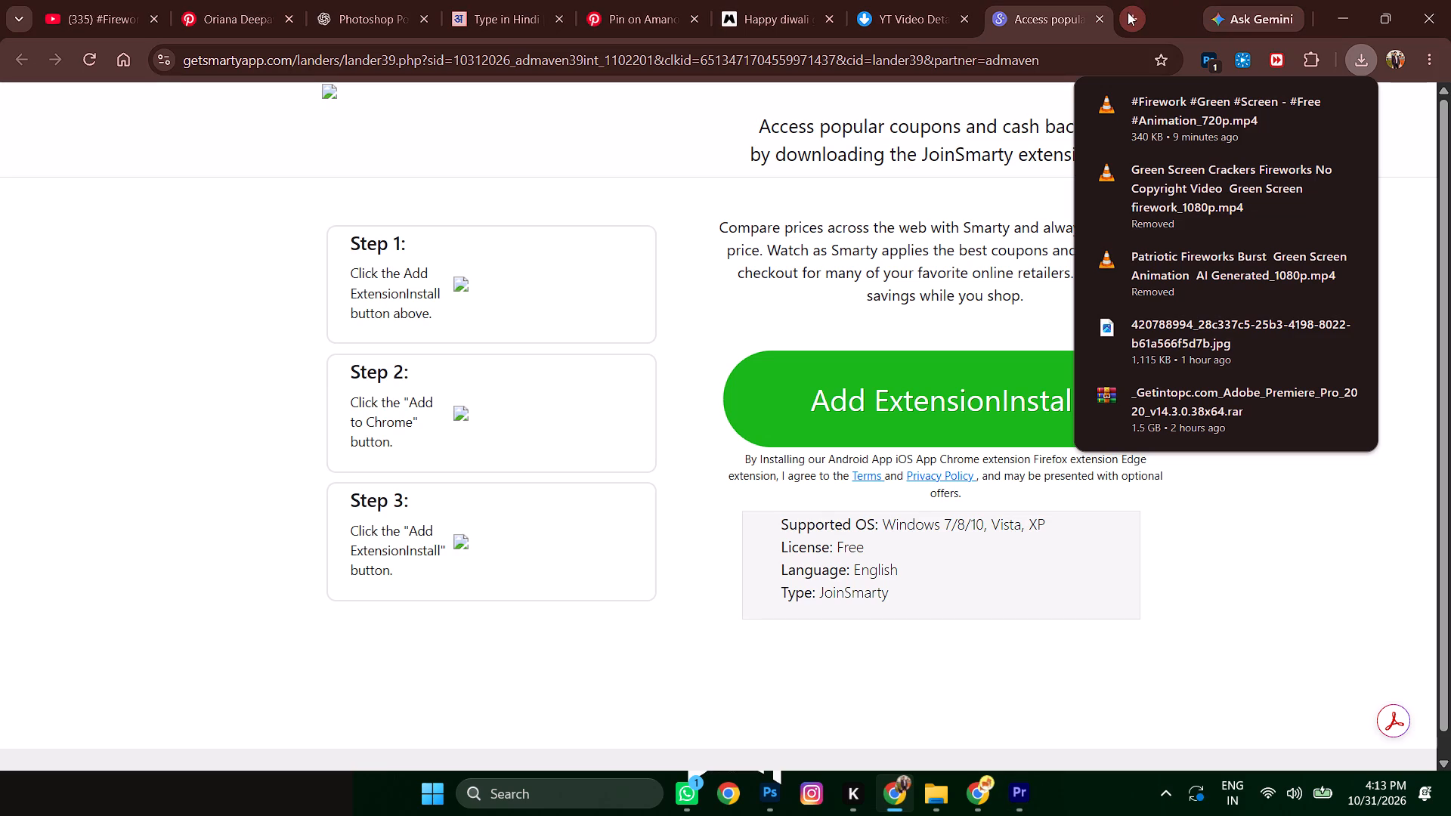
left_click(1128, 12)
left_click(567, 367)
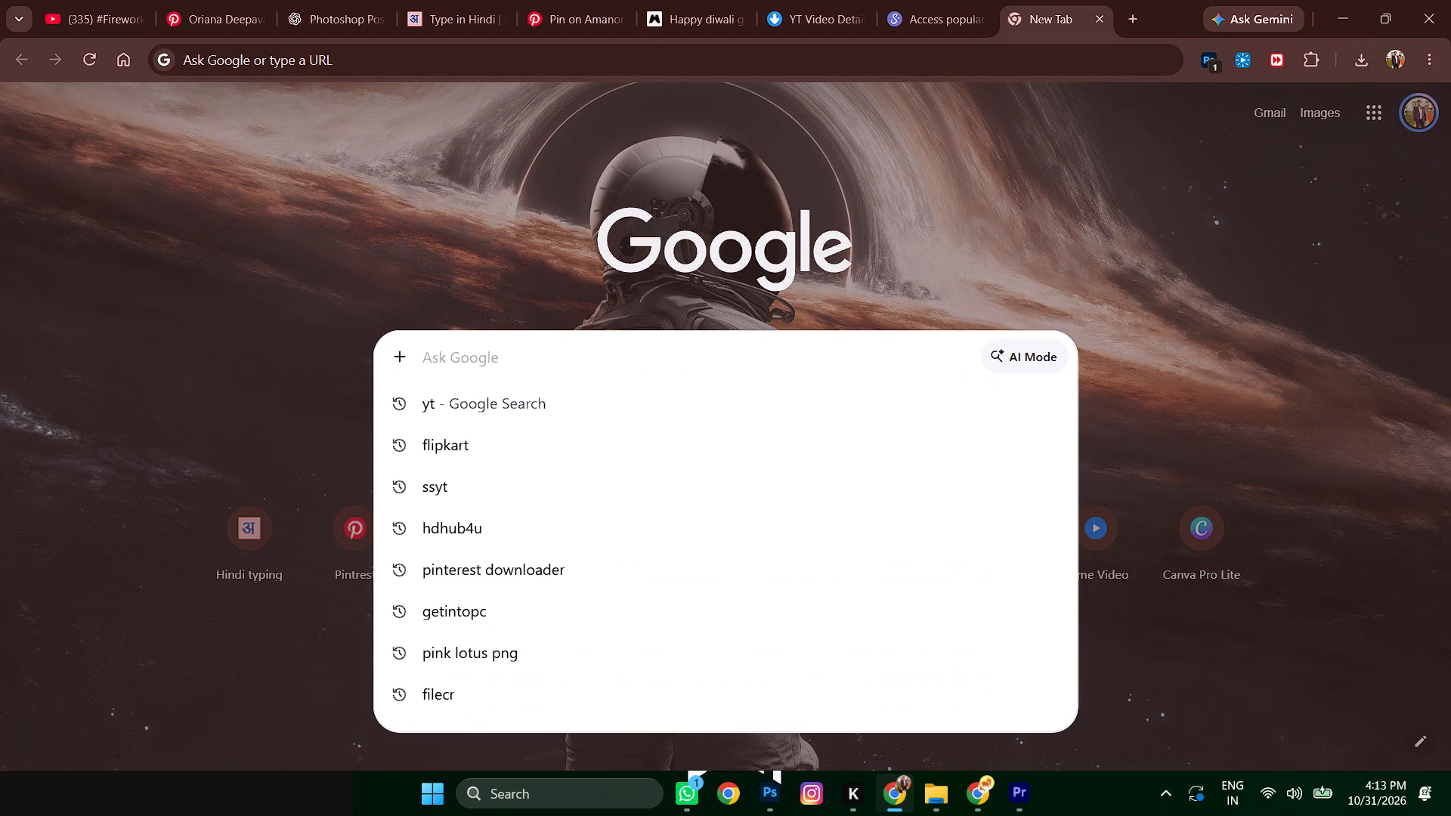
type("traditiona;l")
key("BackSpace")
key("BackSpace")
key("BackSpace")
key("BackSpace")
key("BackSpace")
key("BackSpace")
key("BackSpace")
key("BackSpace")
key("BackSpace")
key("BackSpace")
key("BackSpace")
key("BackSpace")
key("BackSpace")
key("BackSpace")
key("BackSpace")
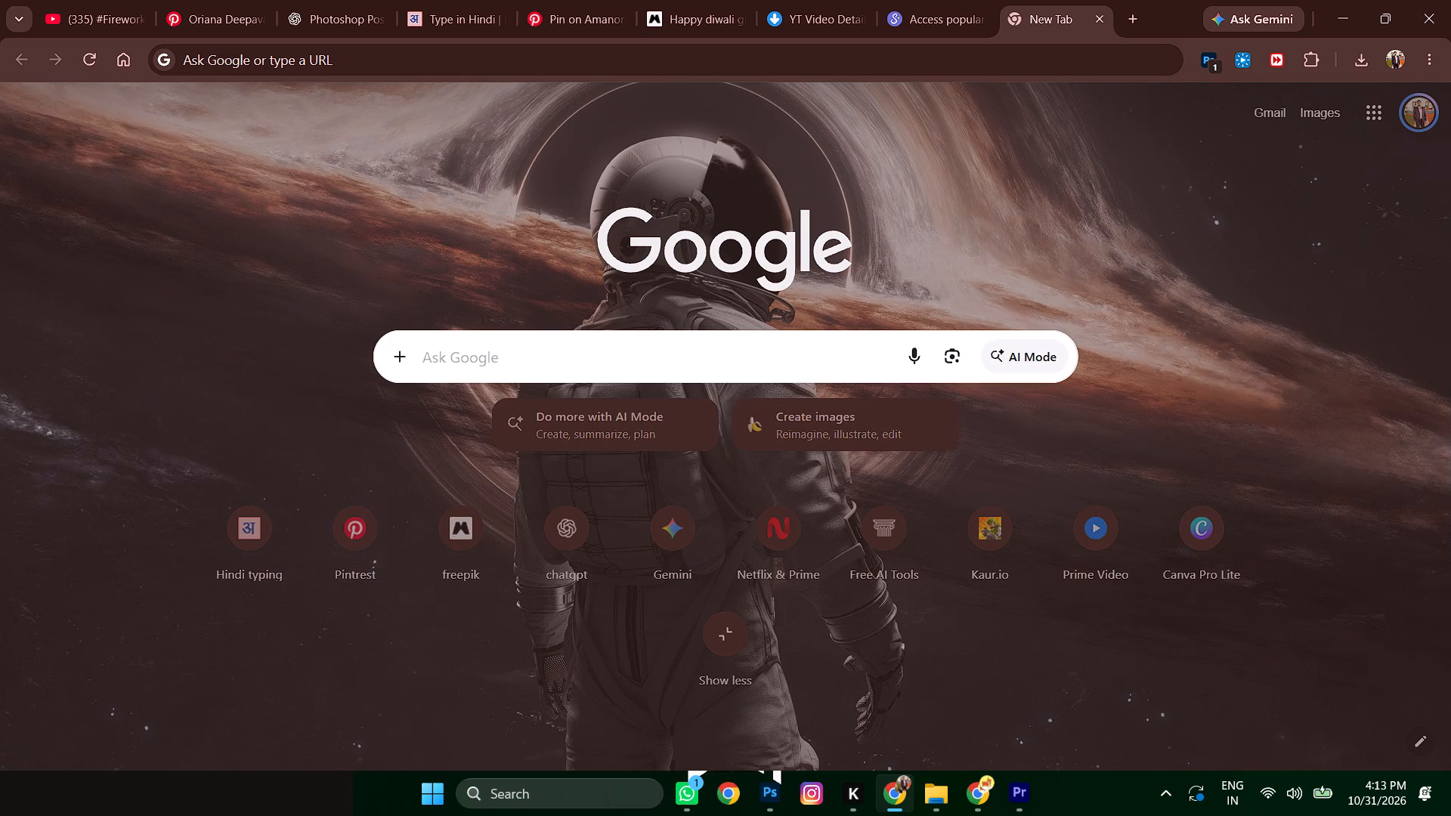
type("traditional diwali instrumental n=")
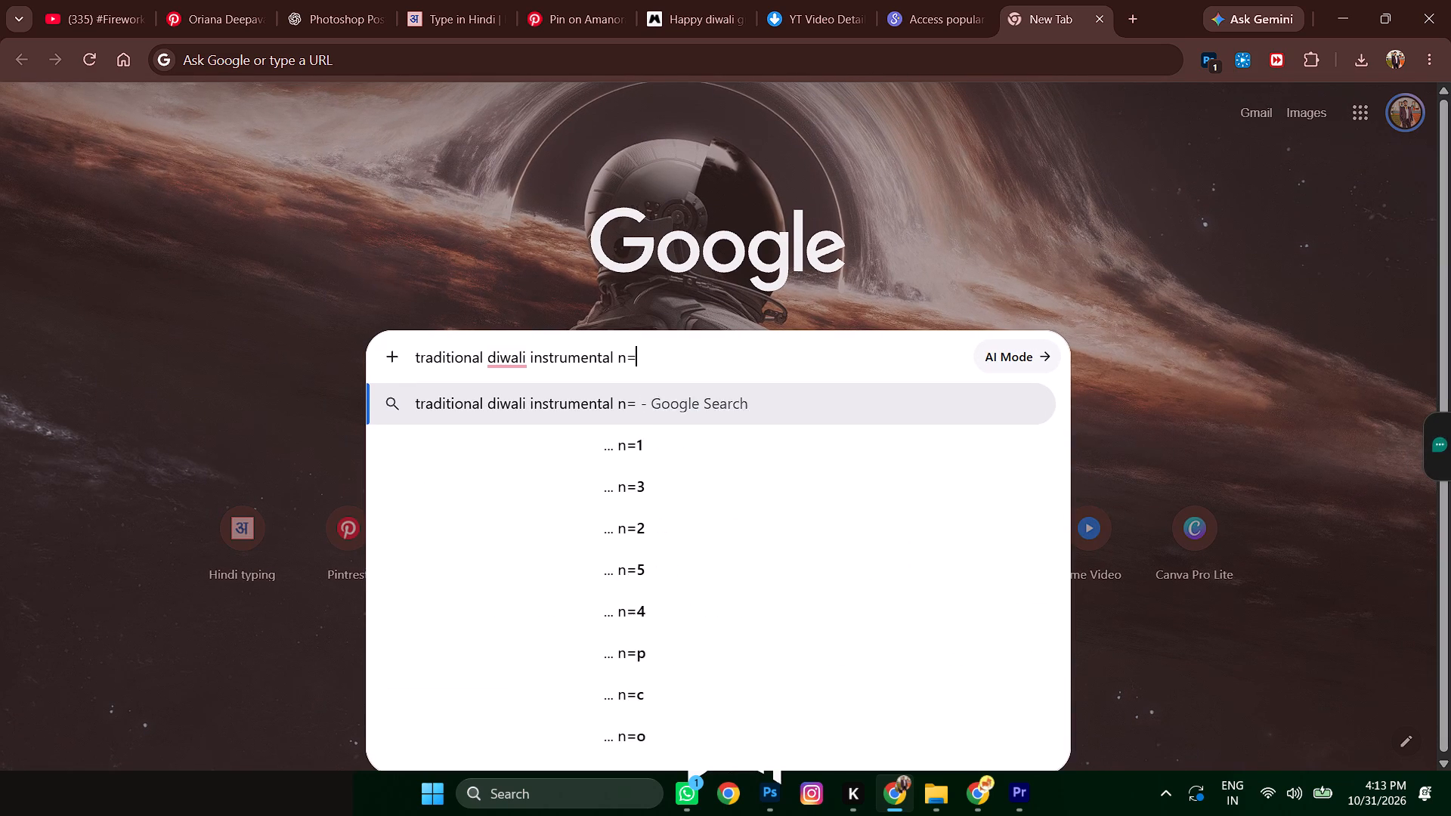
type("bgm")
key("Left")
key("Left")
key("Left")
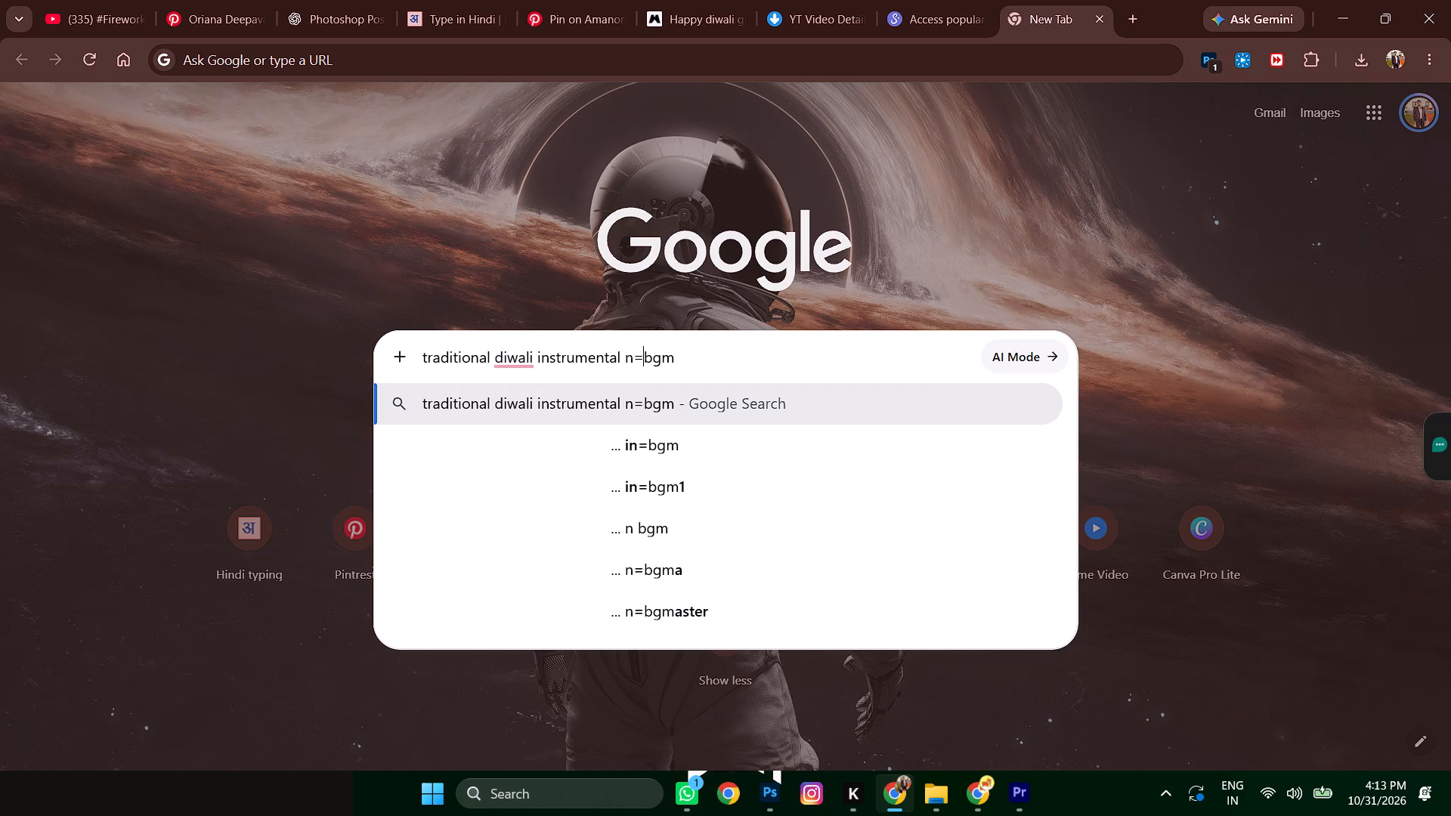
key("Left")
key("Right")
key("BackSpace")
key("BackSpace")
key("Return")
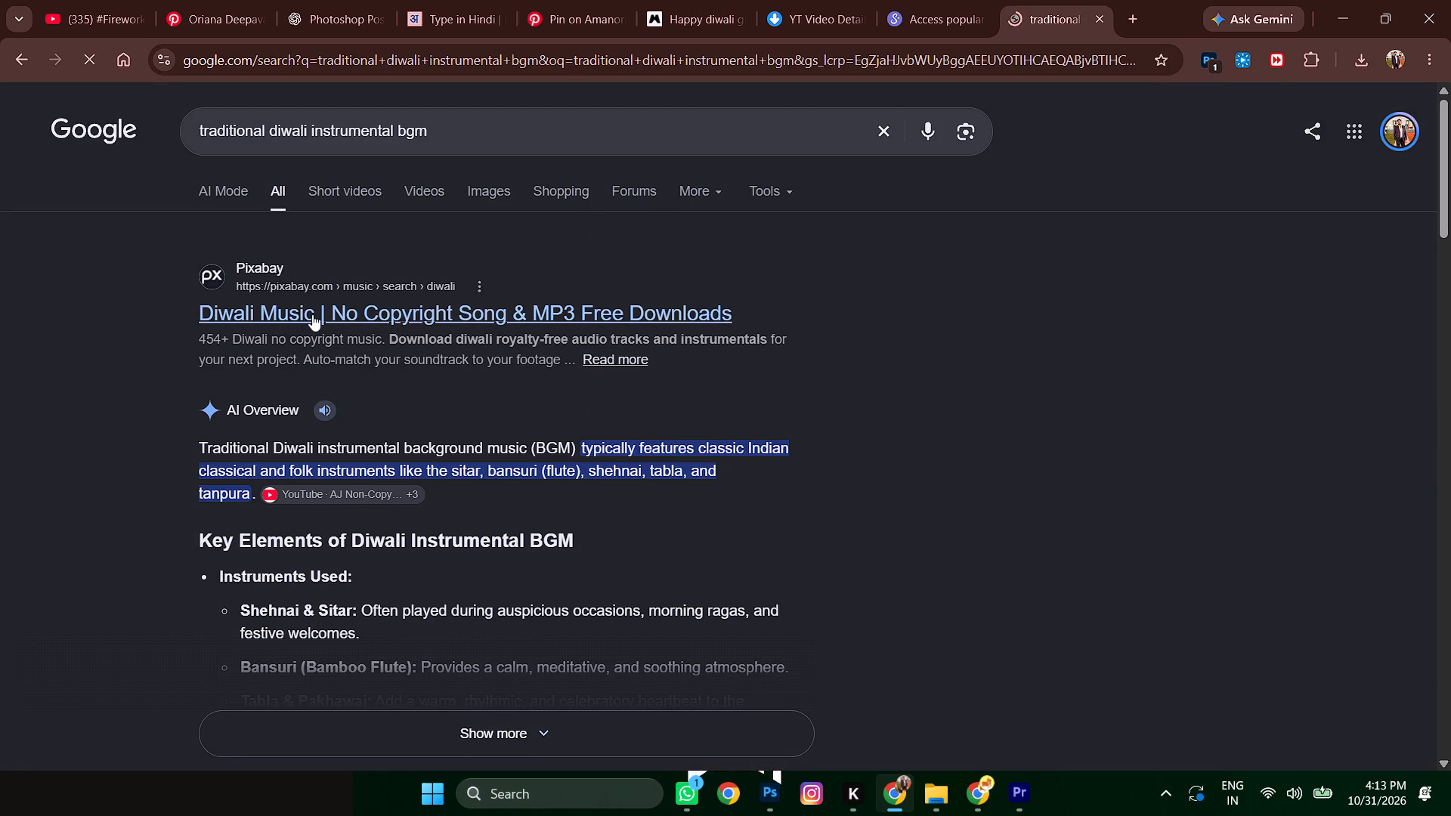
left_click(317, 314)
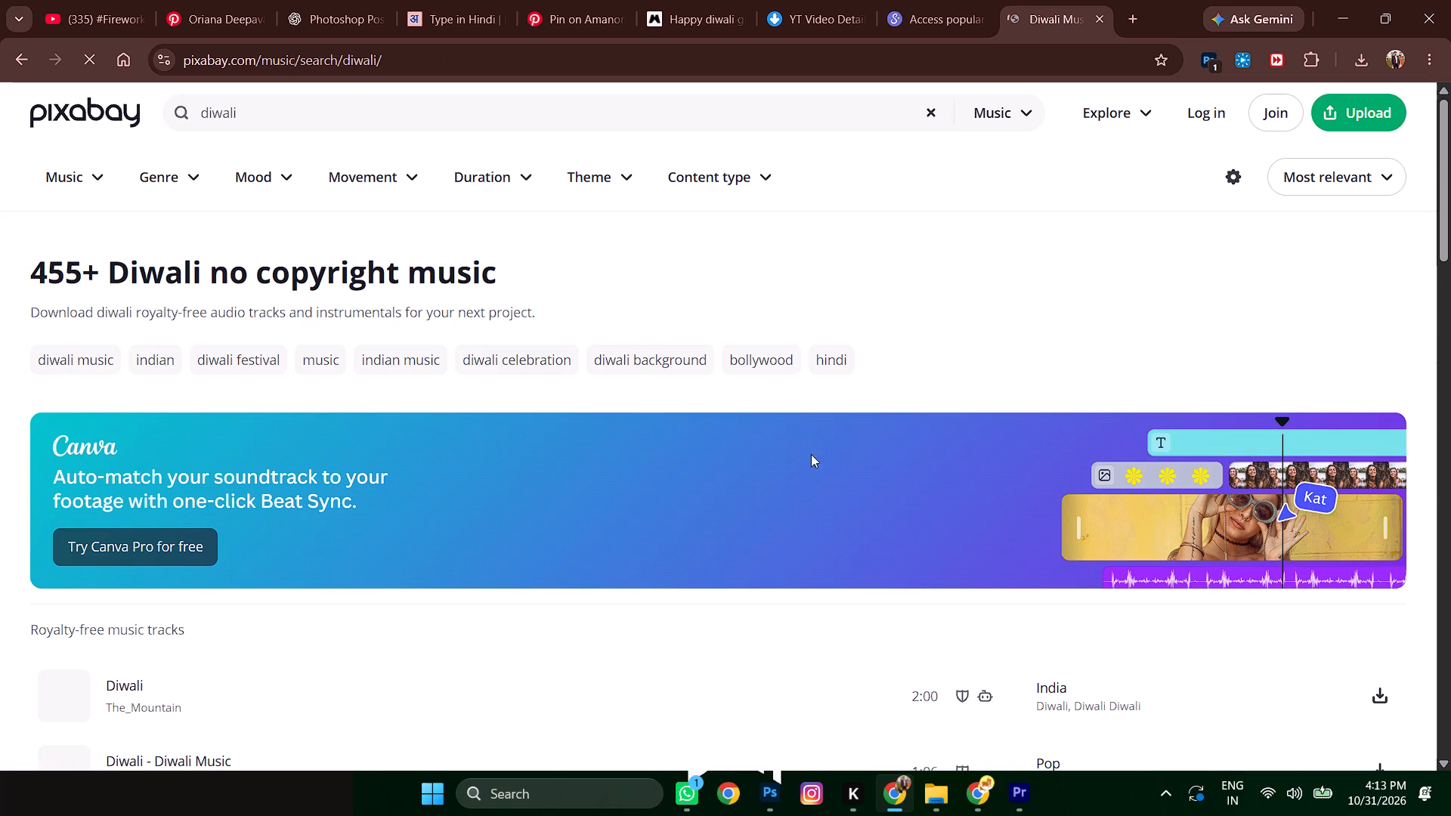
Listen to the Diwali tracks in turn, from "Diwali" through "Indian Diwali Hindu Background Music", to find suitable background music.
scroll(608, 464, "down", 5)
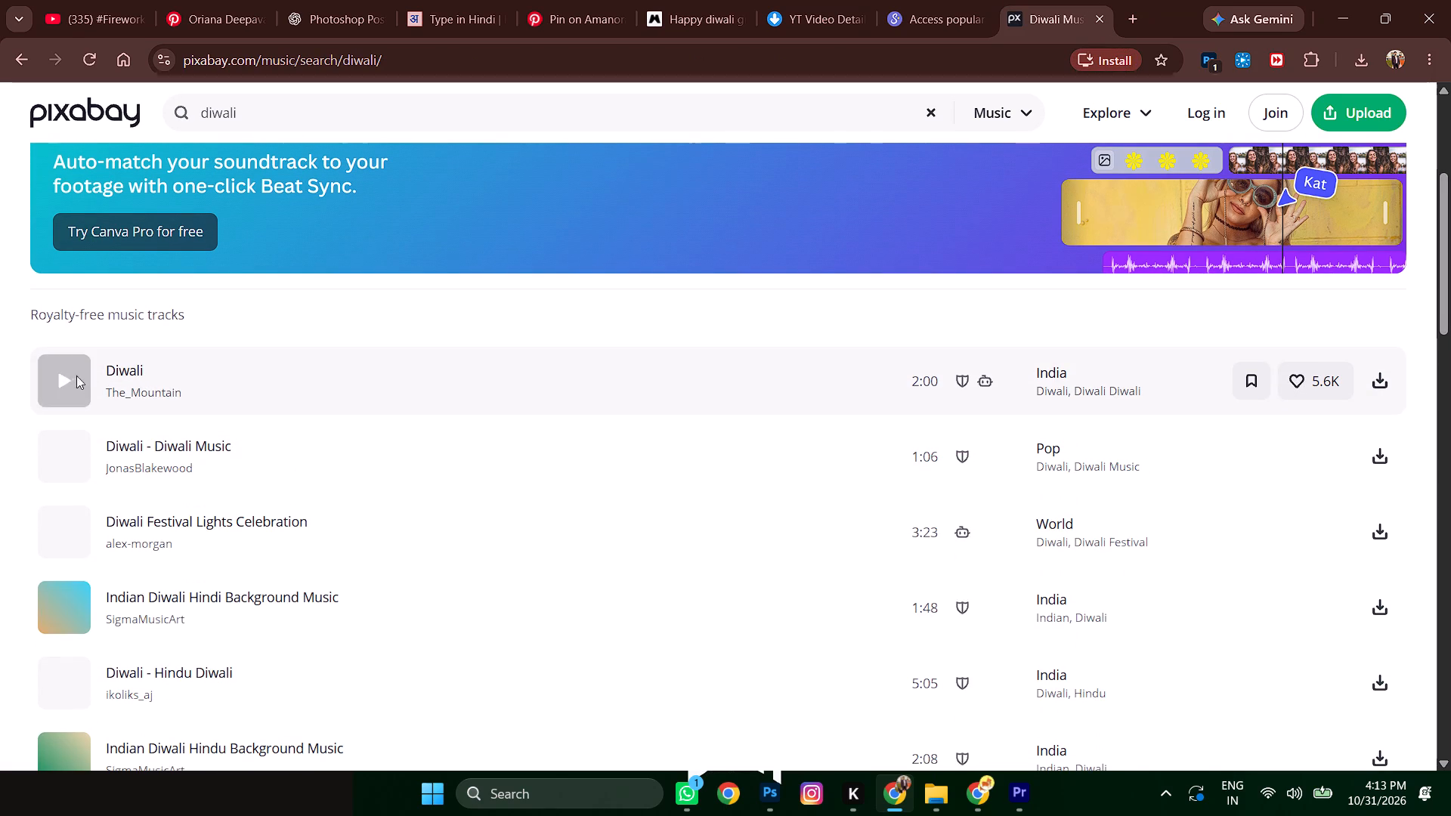
left_click(63, 382)
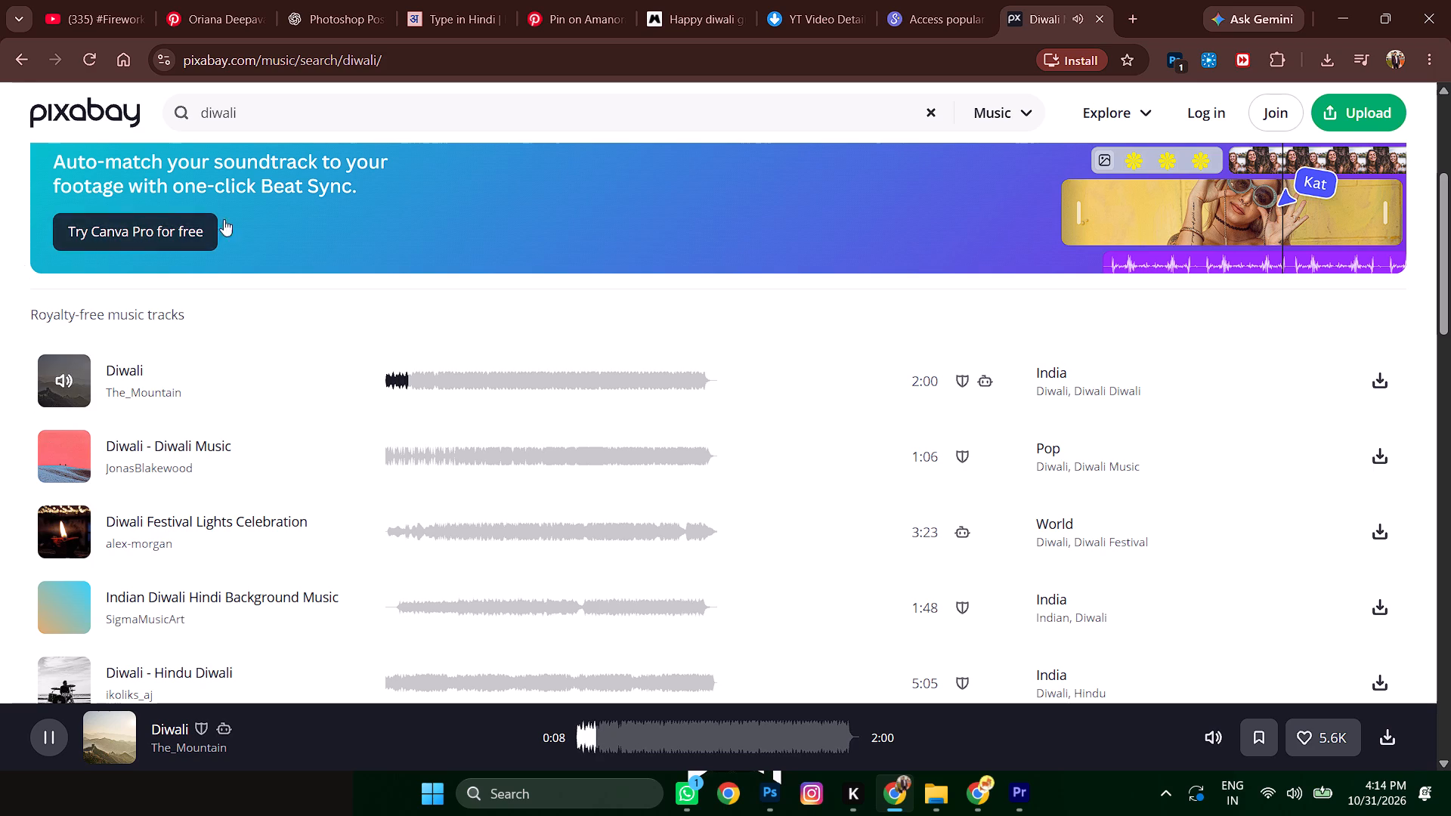
left_click(67, 456)
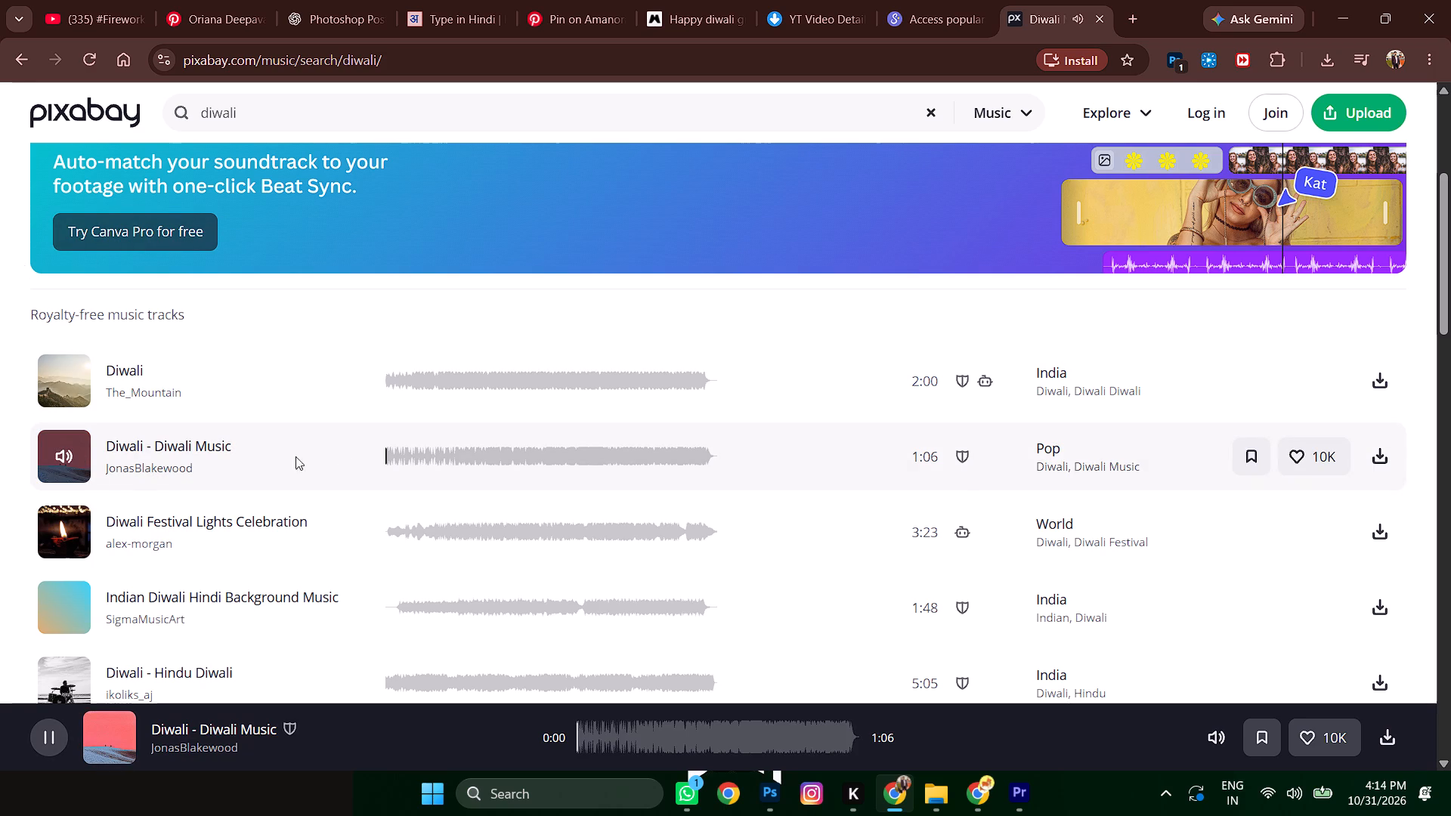
left_click(63, 530)
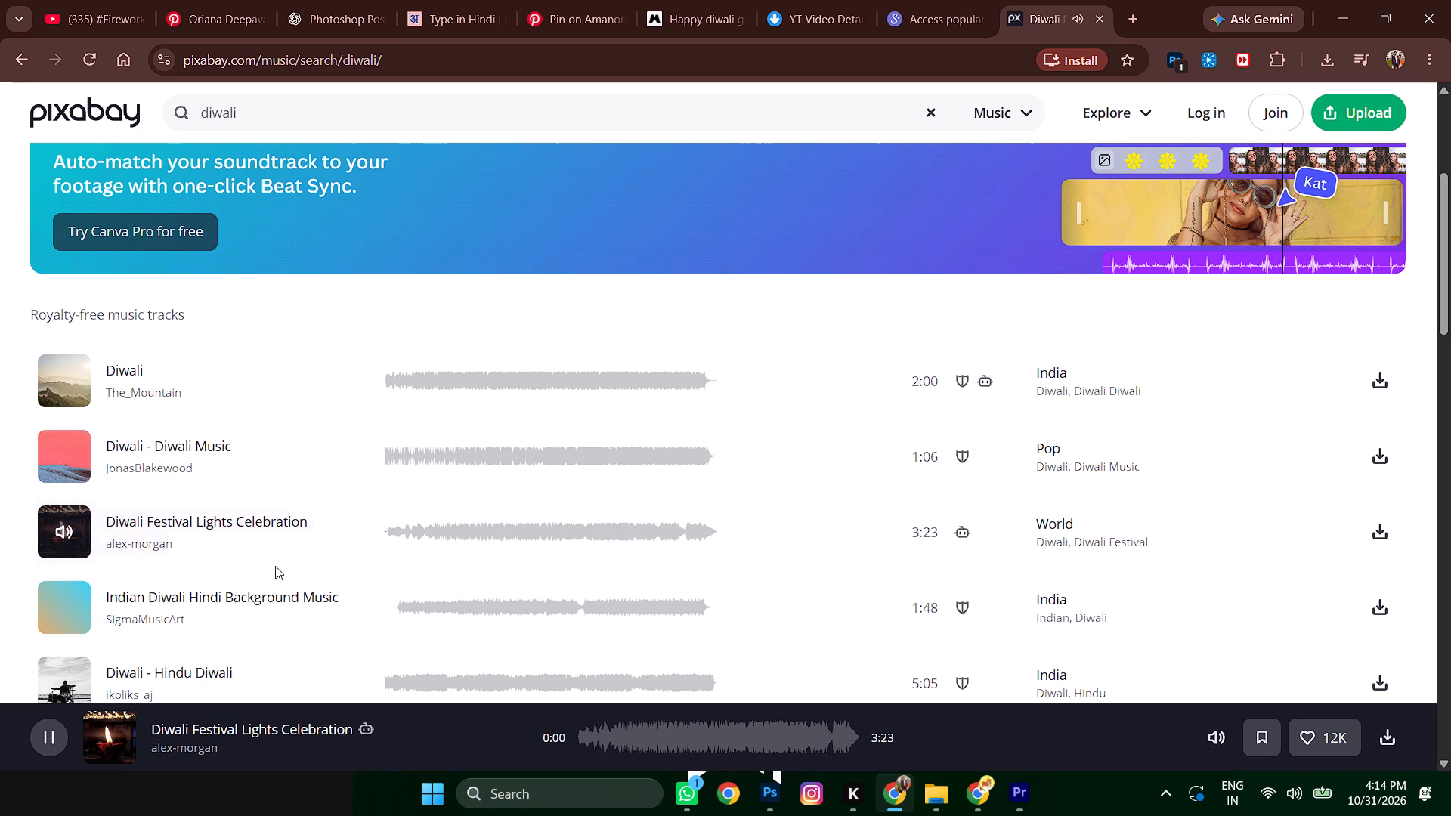
left_click(70, 609)
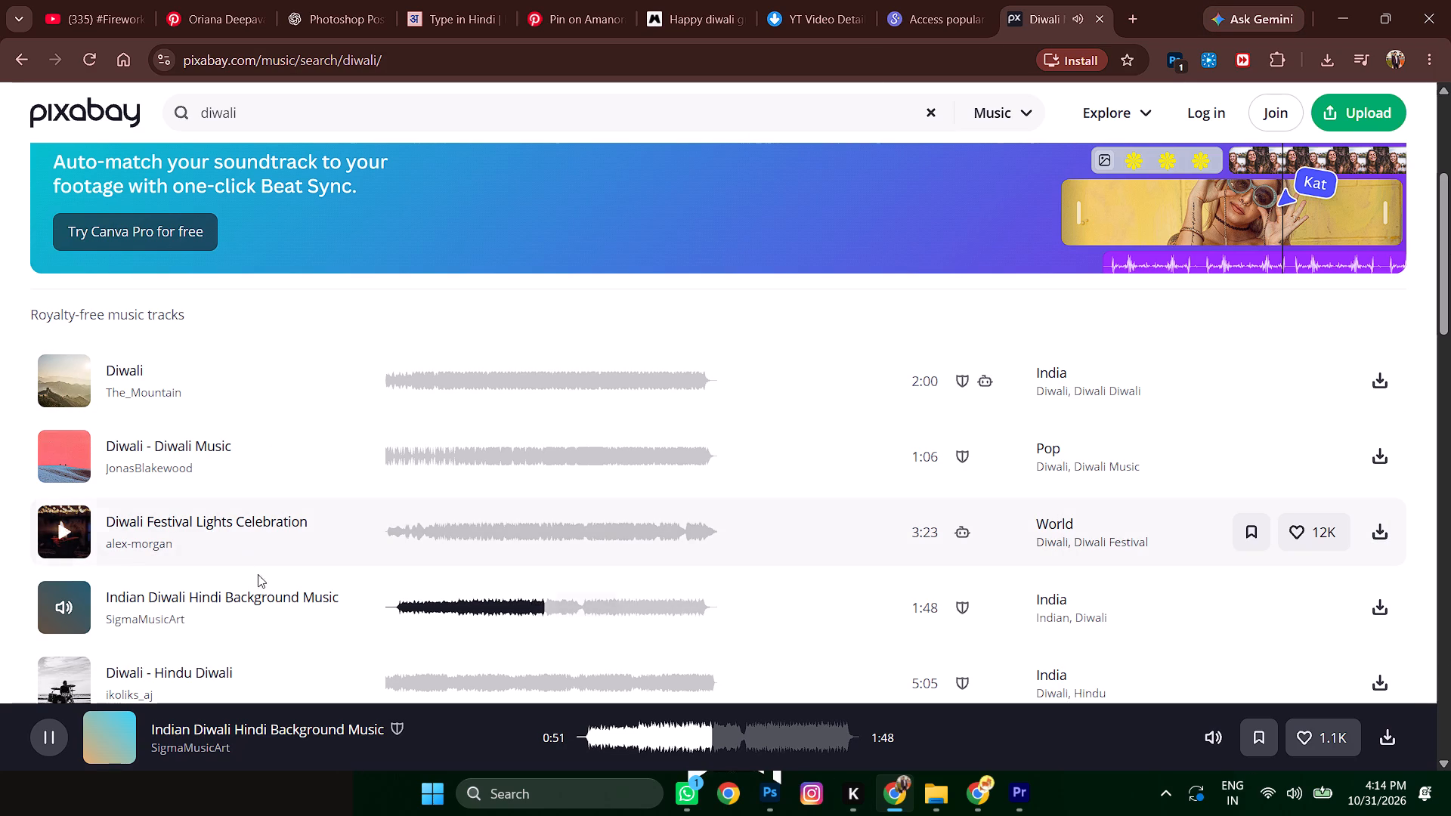
left_click(63, 606)
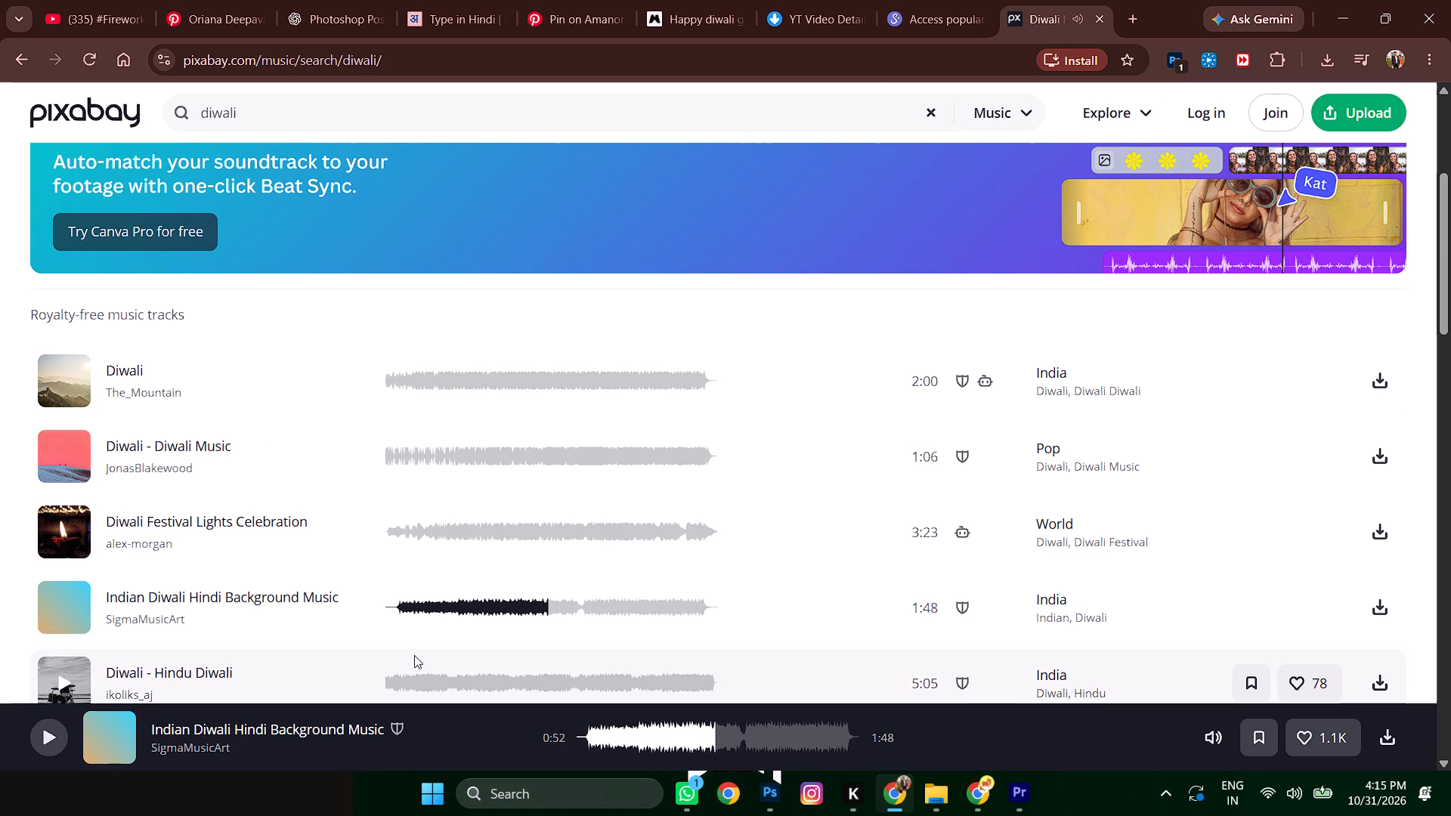
scroll(193, 526, "down", 2)
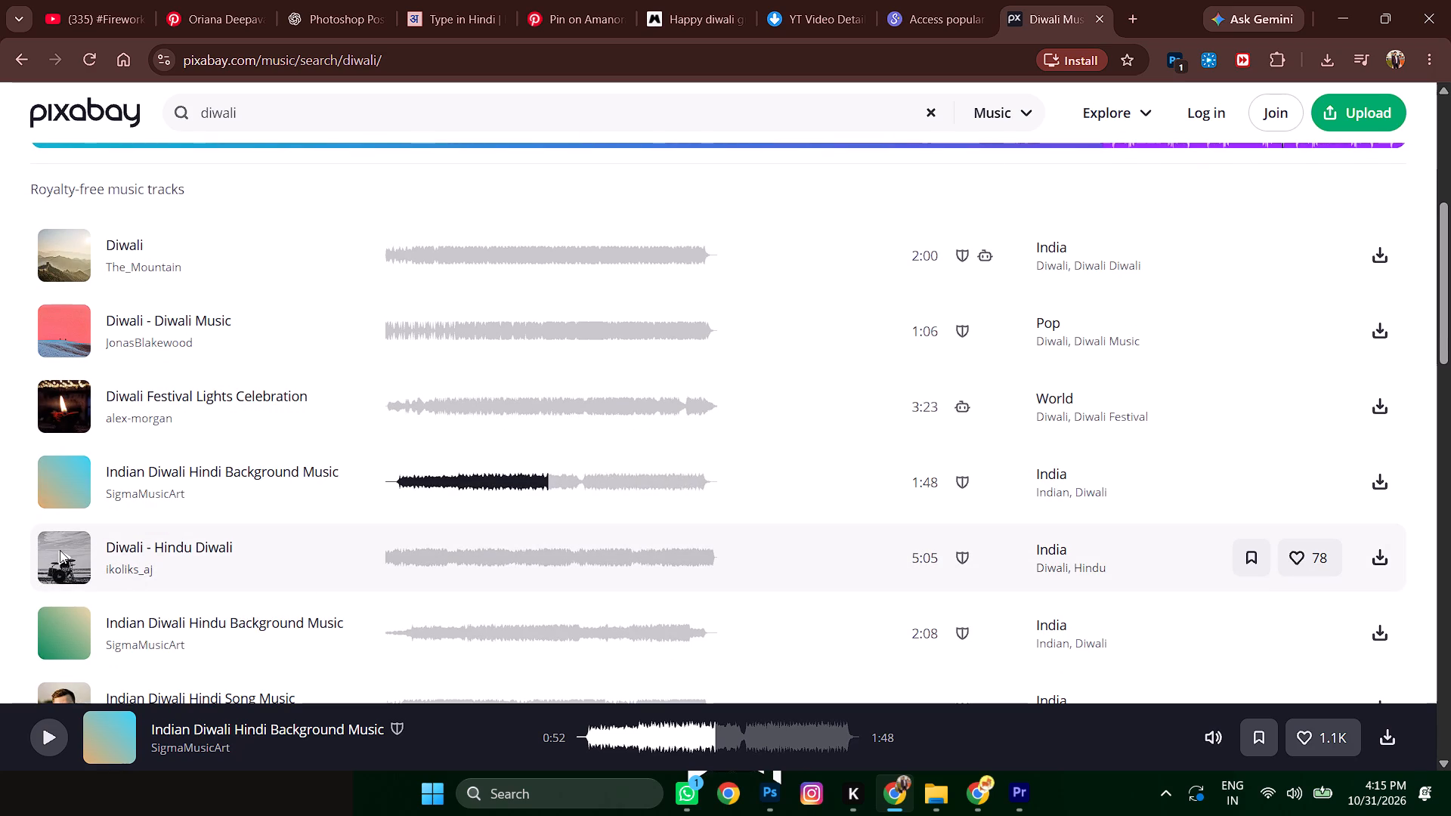
left_click(60, 550)
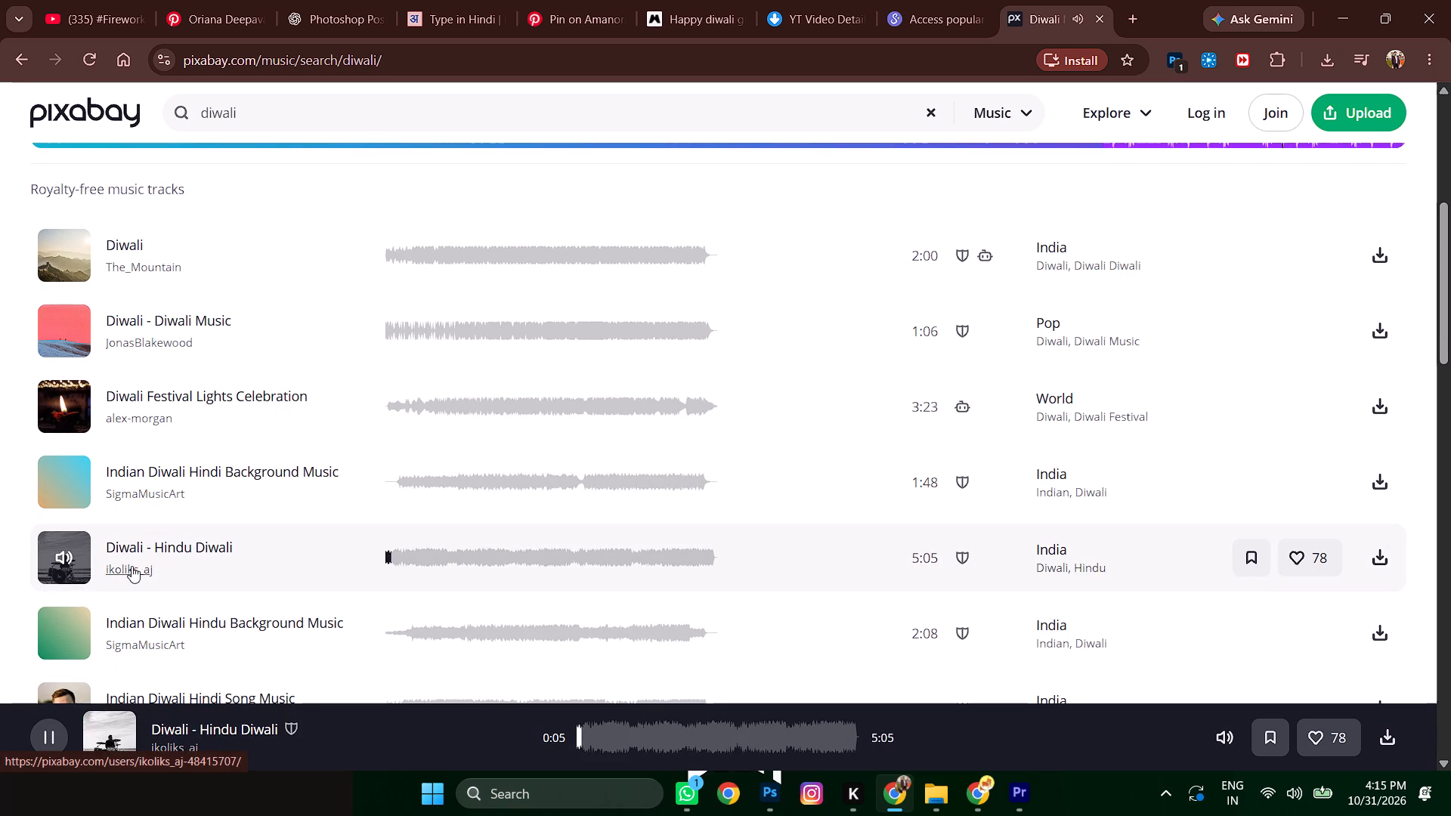
scroll(139, 515, "down", 4)
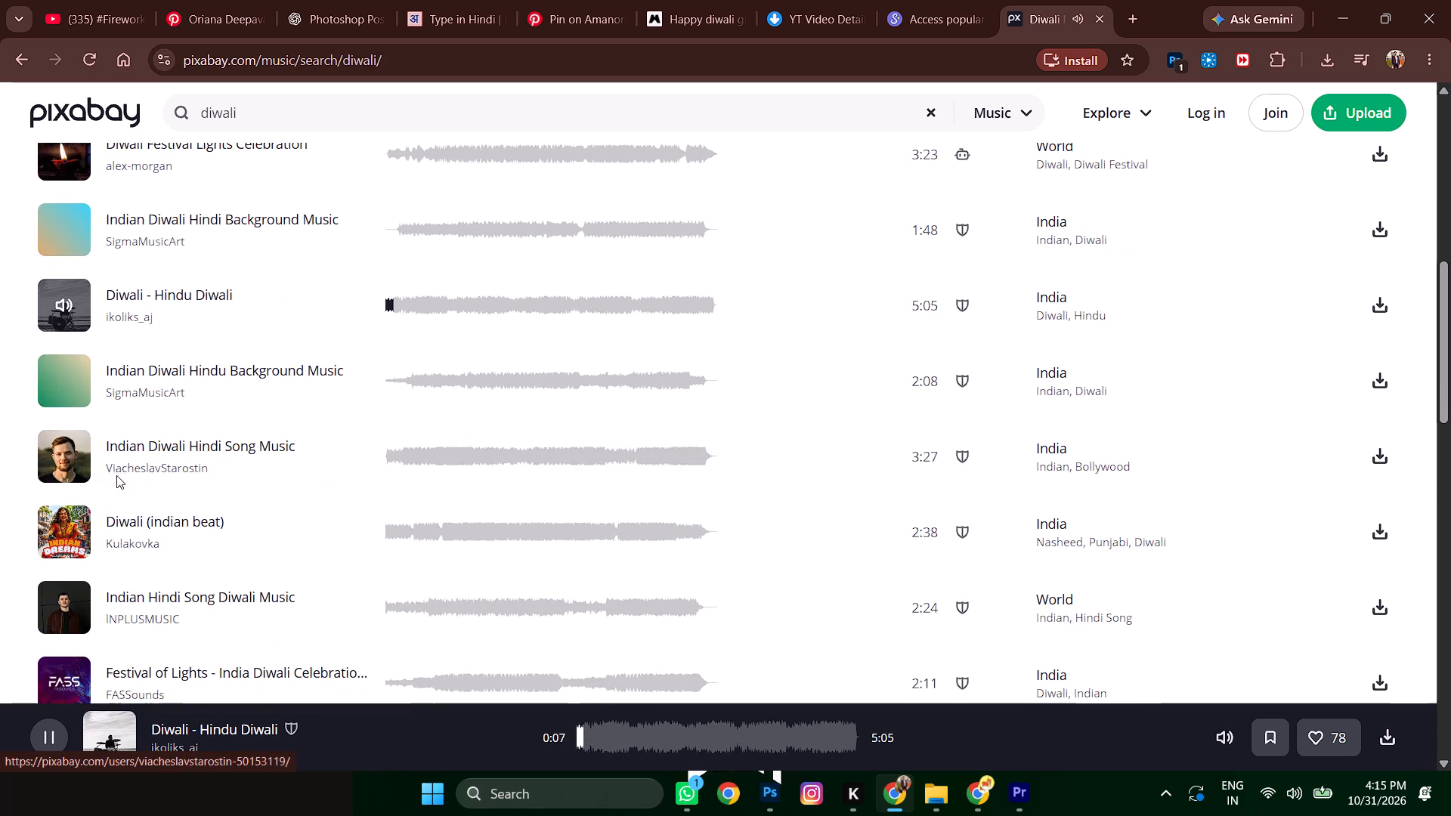
left_click(66, 304)
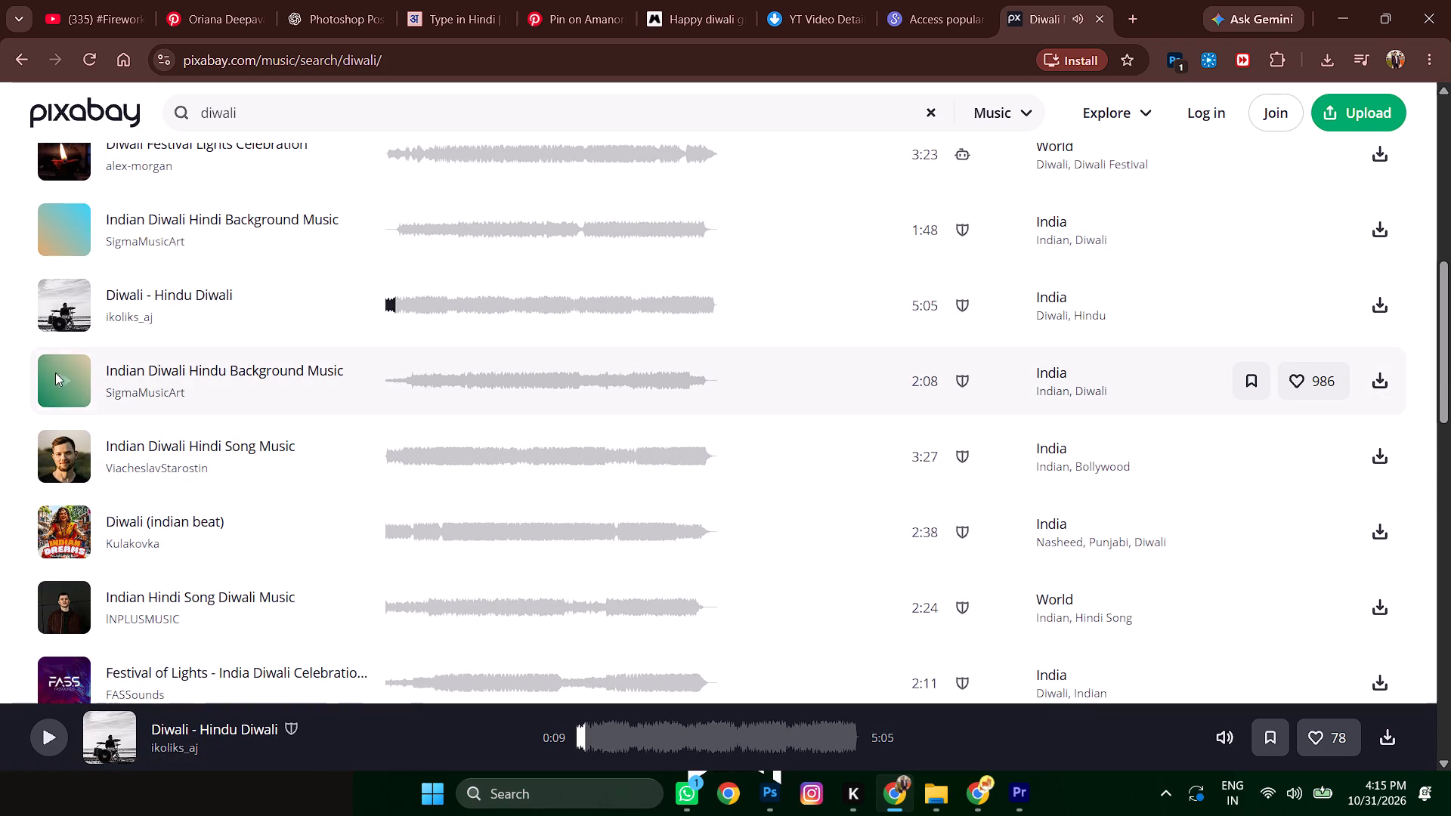
left_click(63, 375)
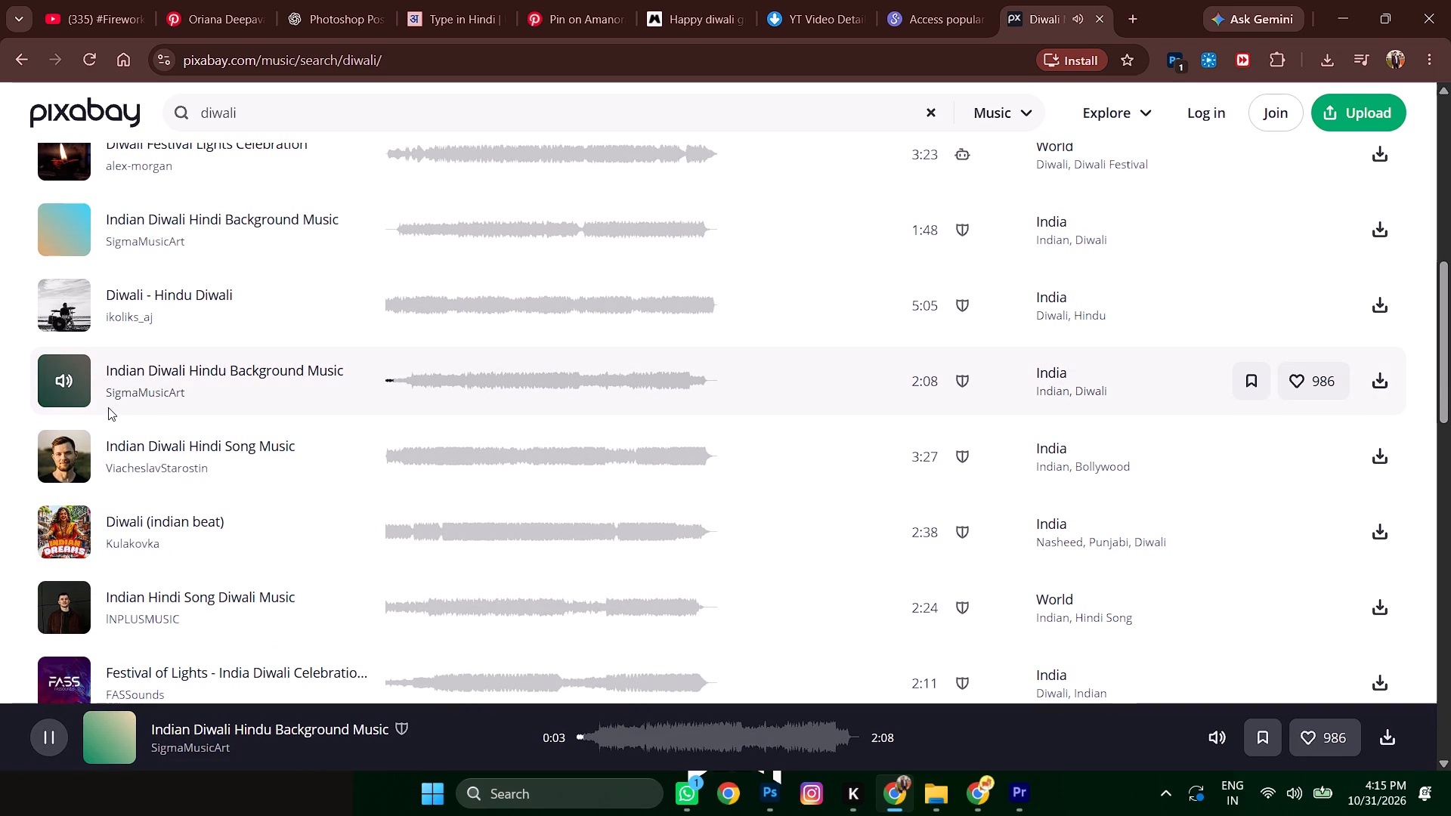
left_click(64, 382)
Preview and download "Indian Diwali Hindi Song Music", briefly sample "Diwali (indian beat)", and close the download thank-you window.
left_click(66, 452)
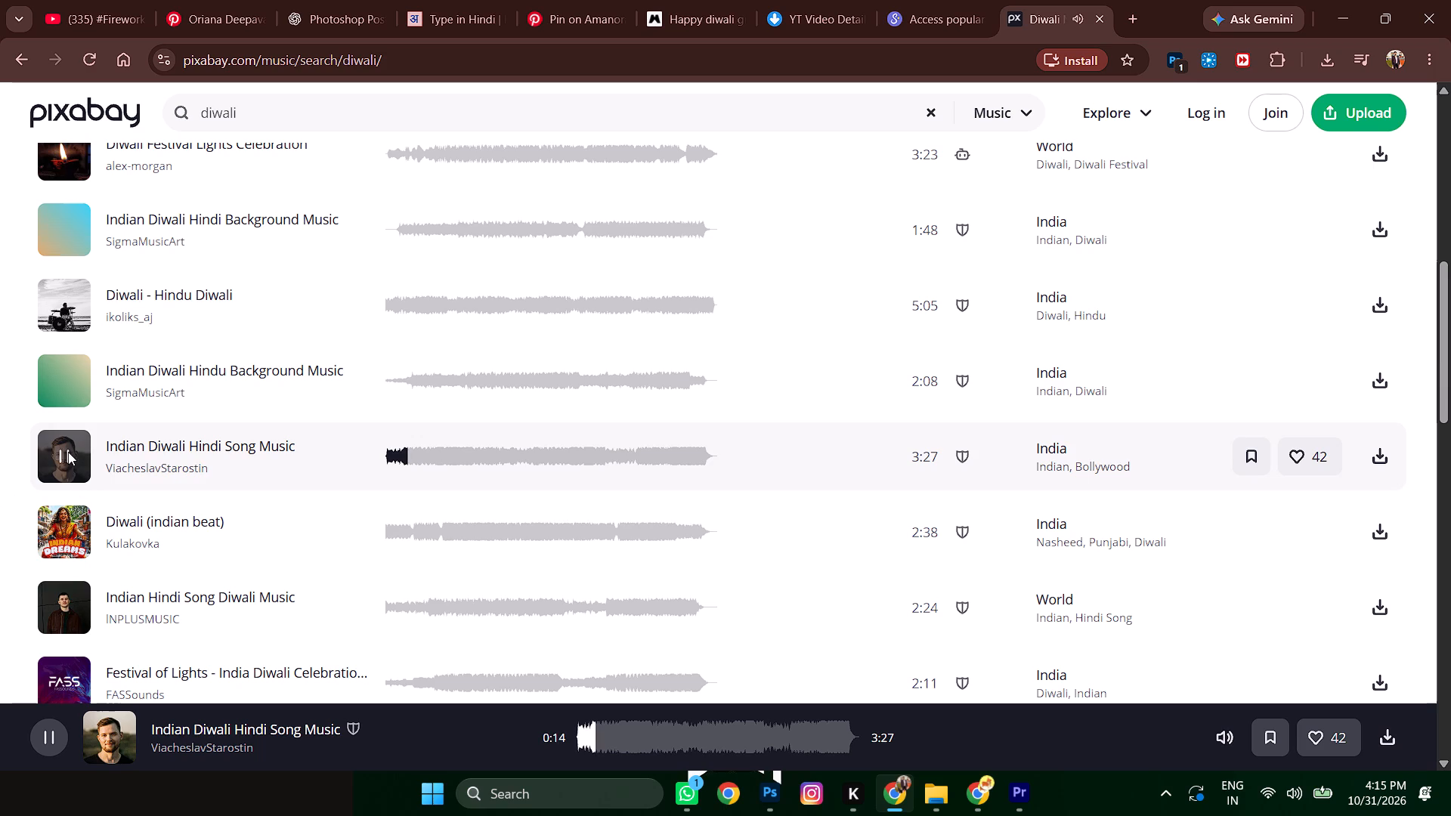
left_click(64, 452)
left_click(1381, 462)
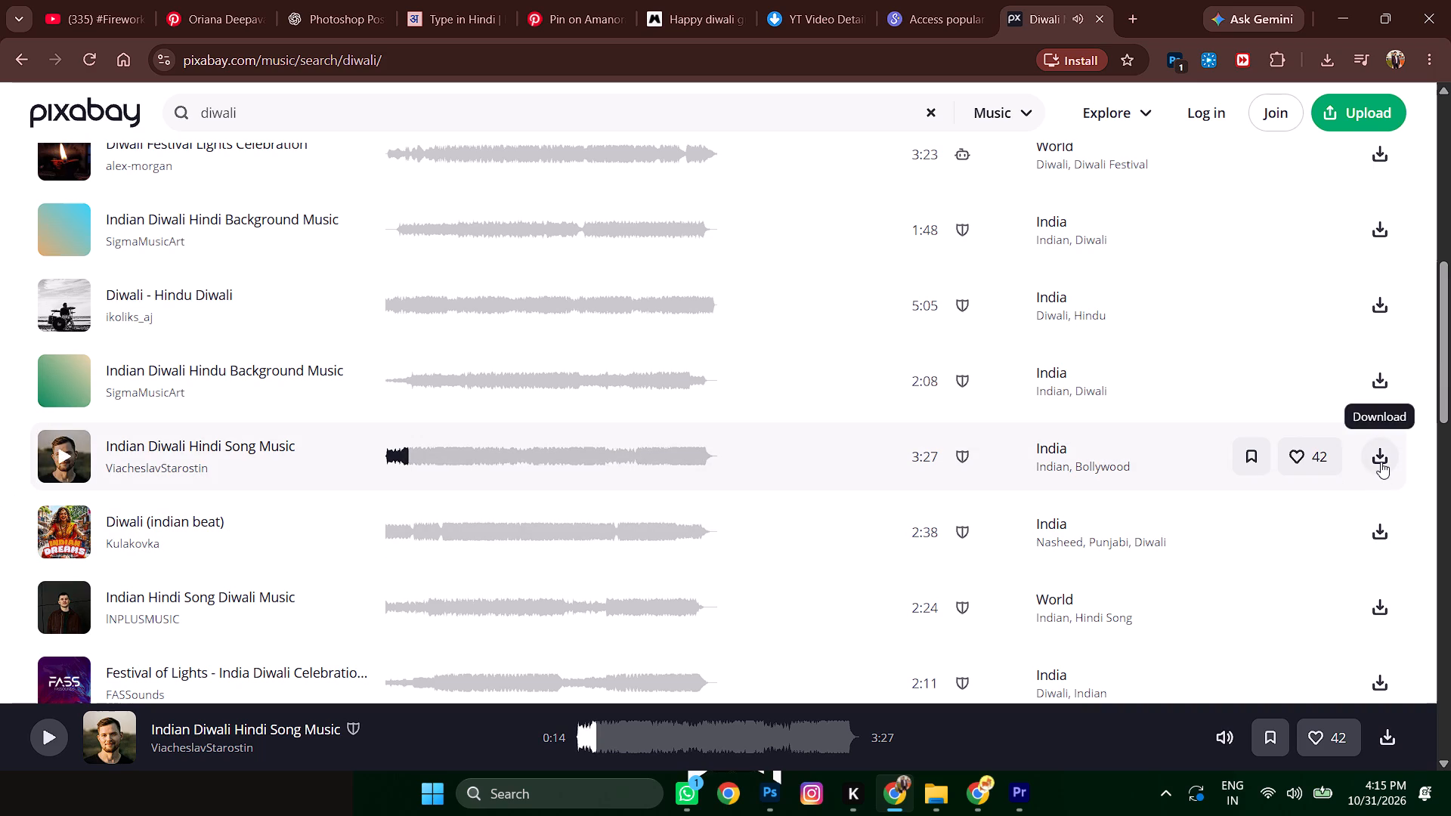
left_click(57, 526)
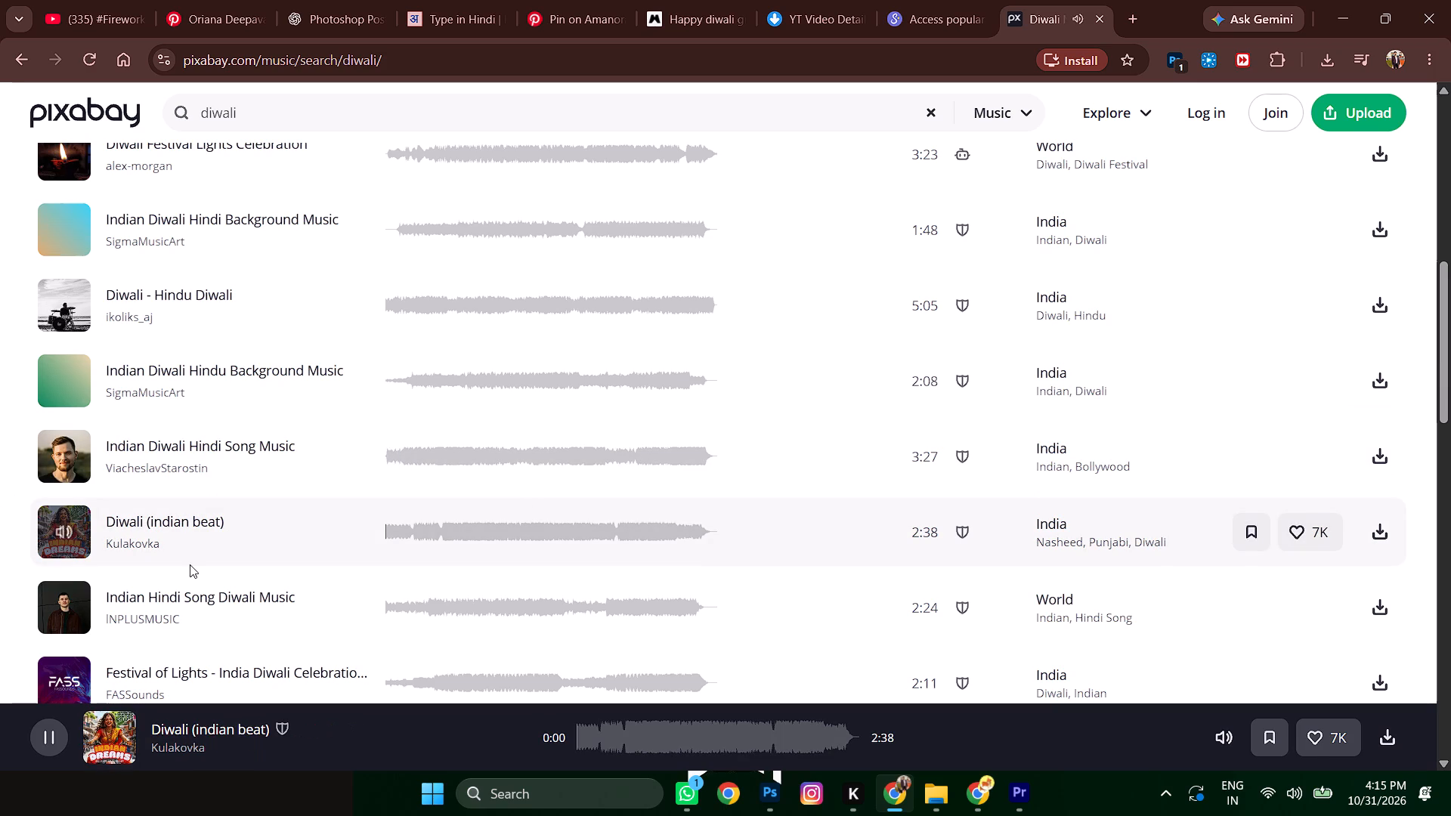
left_click(66, 530)
left_click(63, 604)
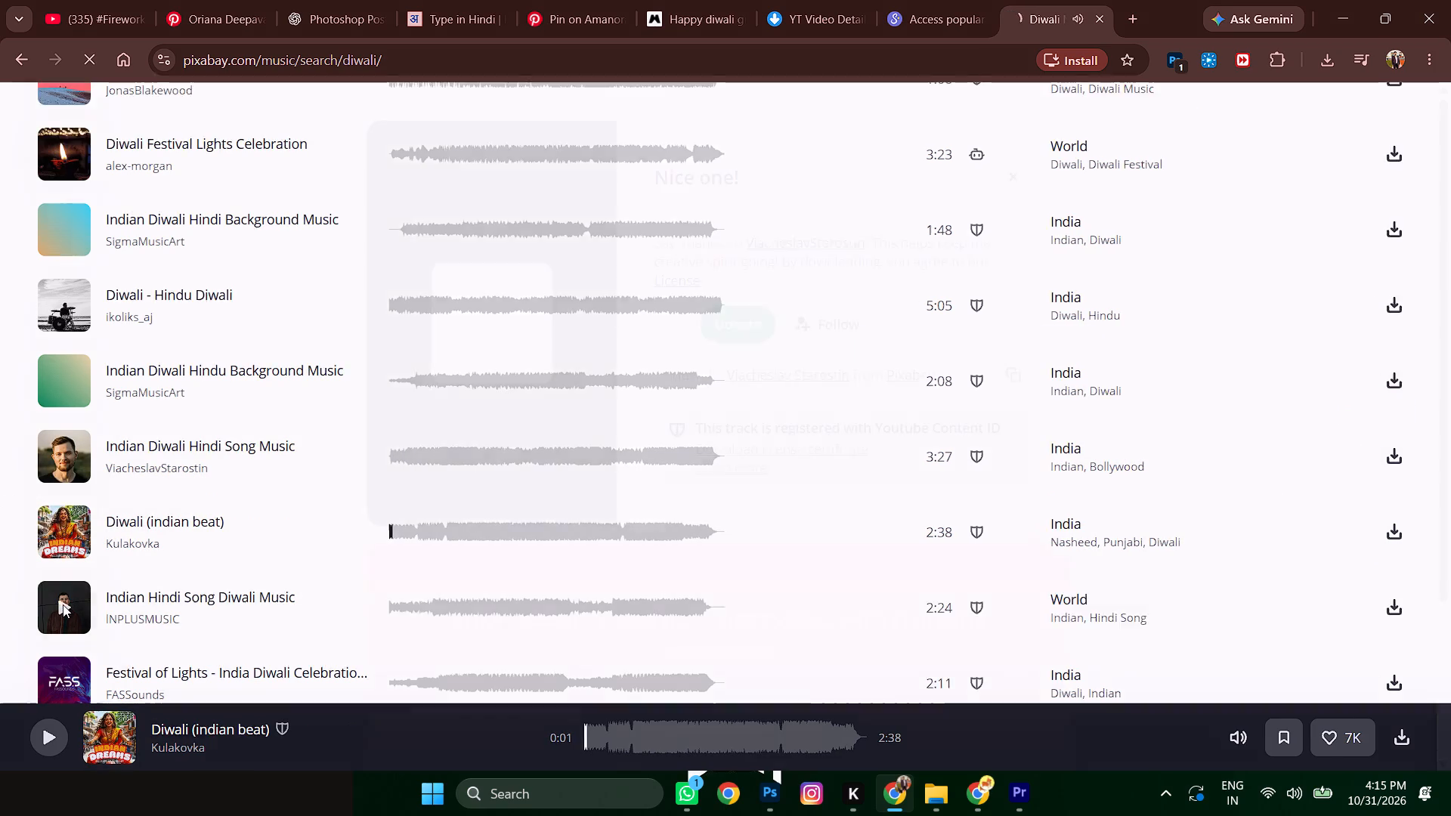
left_click(1011, 176)
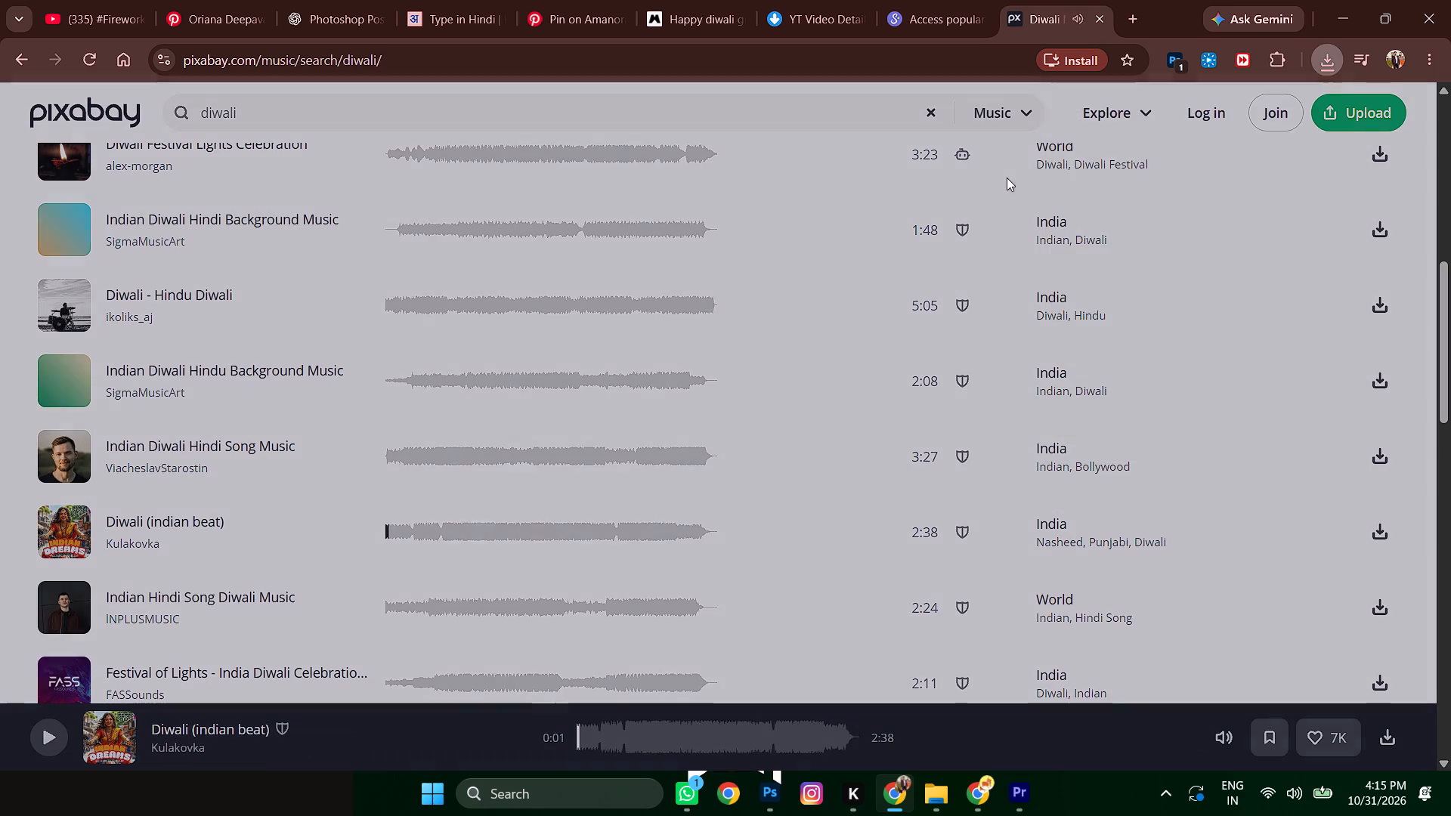
Sample "Diwali (indian beat)", "Indian Hindi Song Diwali Music" and several passages of "Festival of Lights - India Diwali Celebration" on Pixabay.
left_click(61, 528)
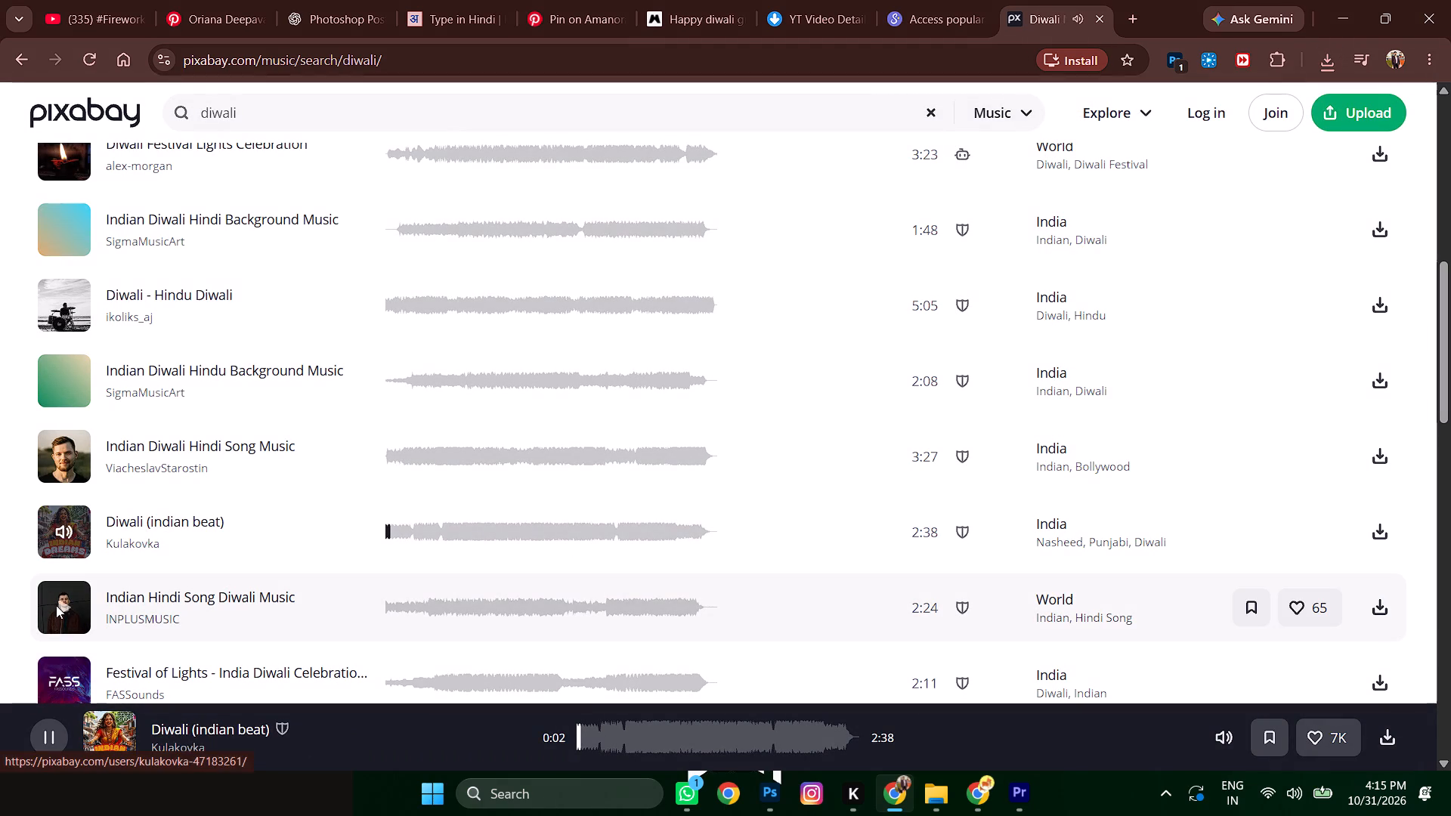
left_click(63, 605)
scroll(192, 543, "down", 2)
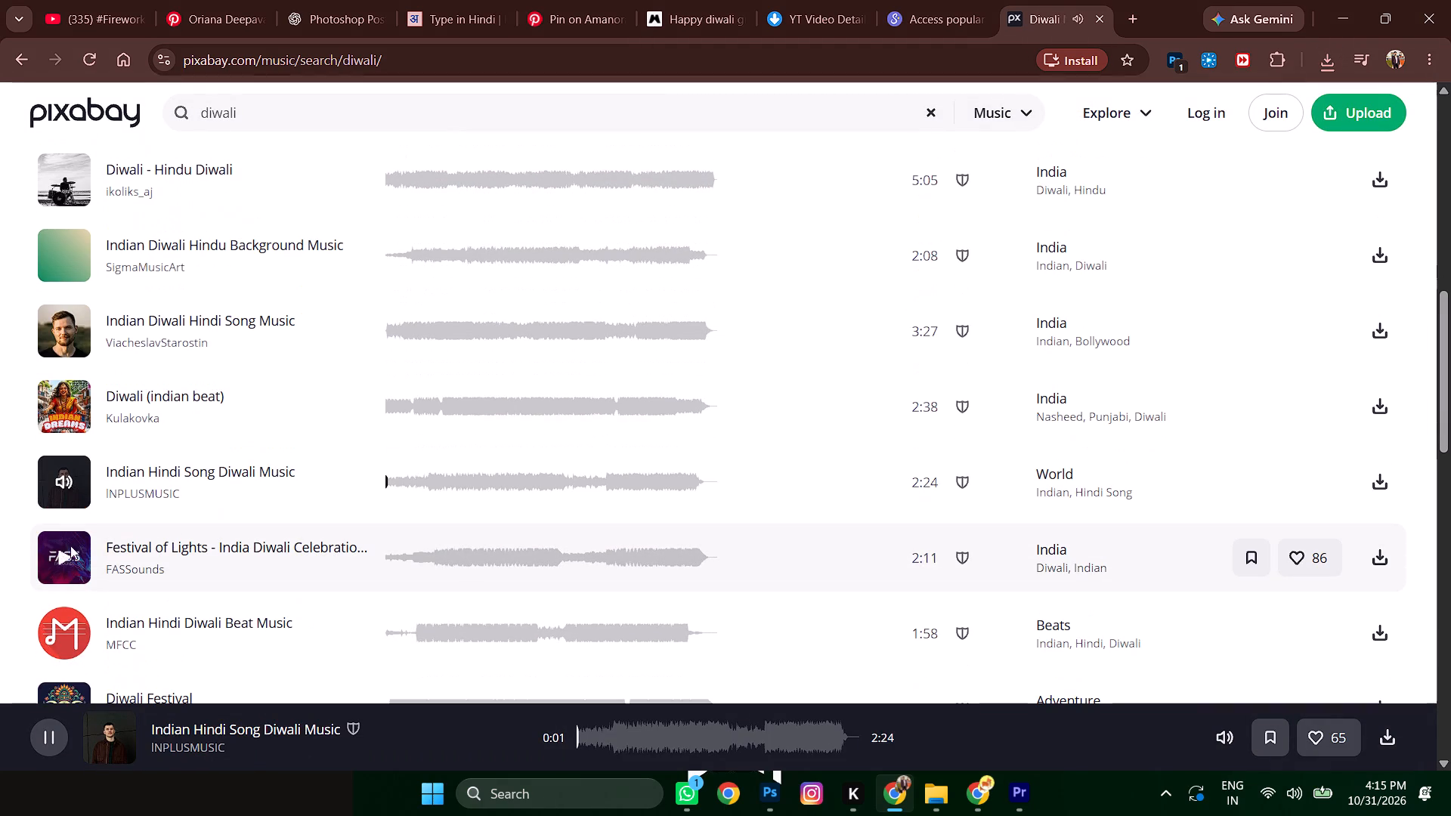
left_click(66, 554)
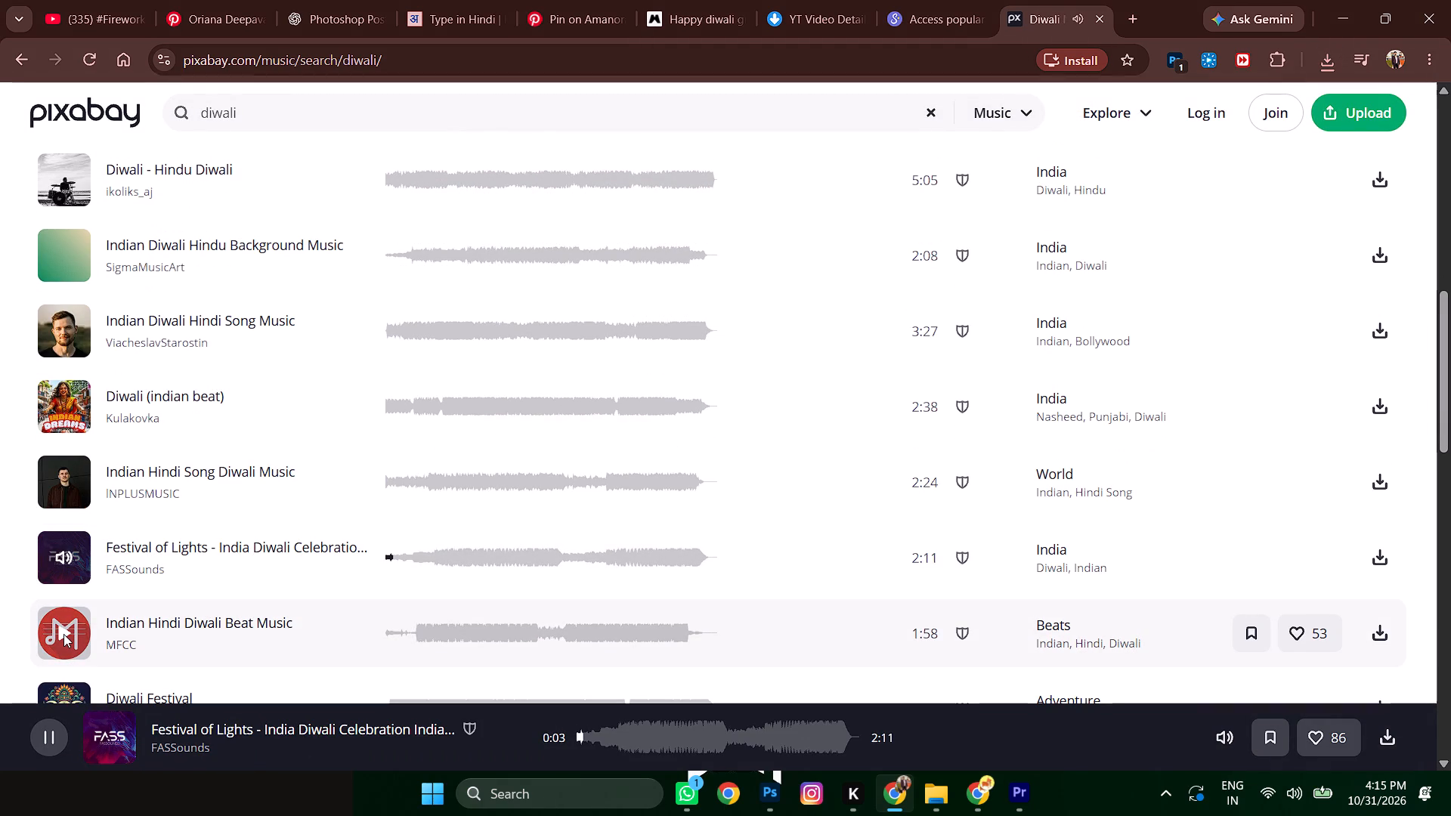
left_click(433, 555)
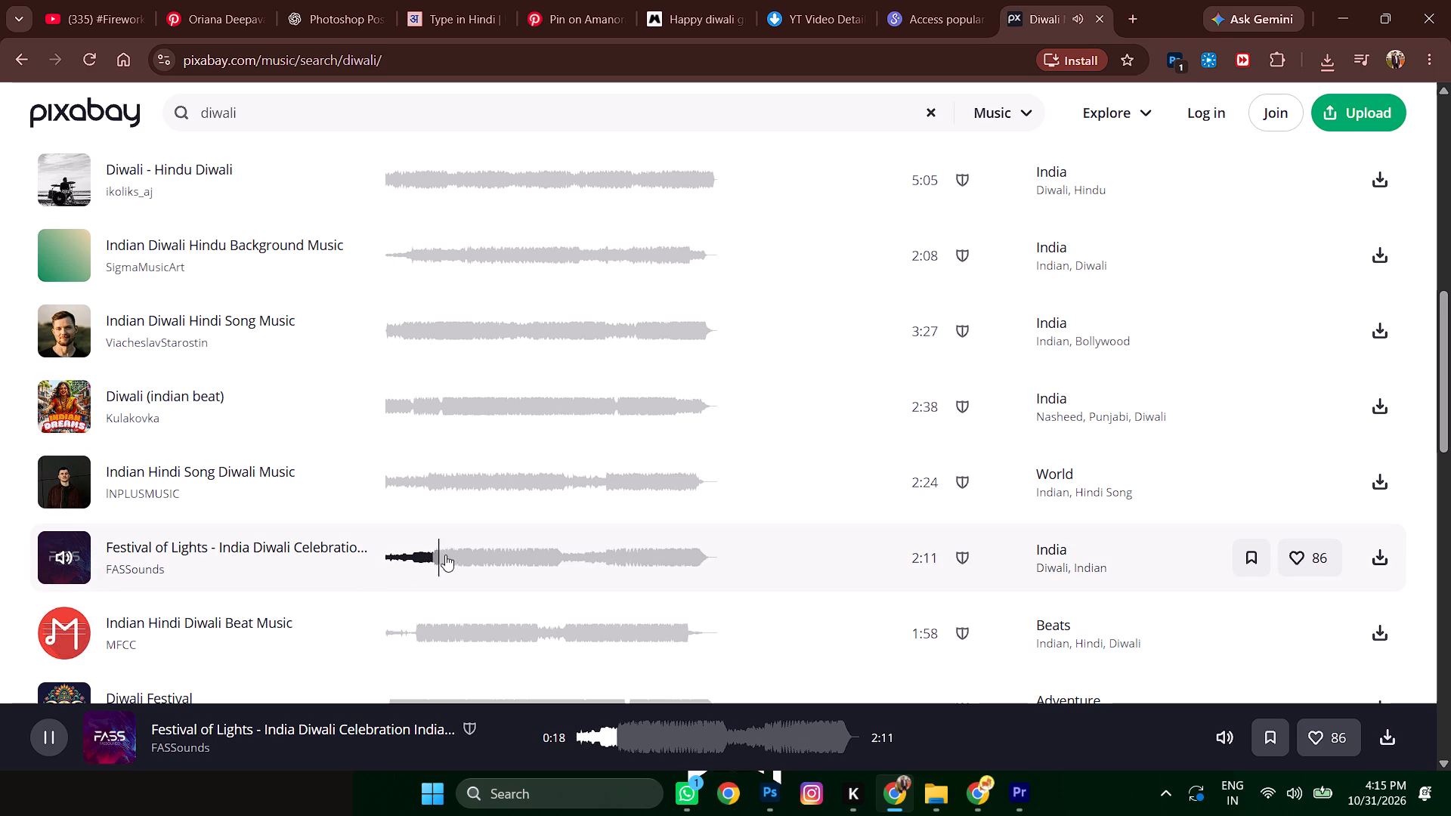
left_click(459, 555)
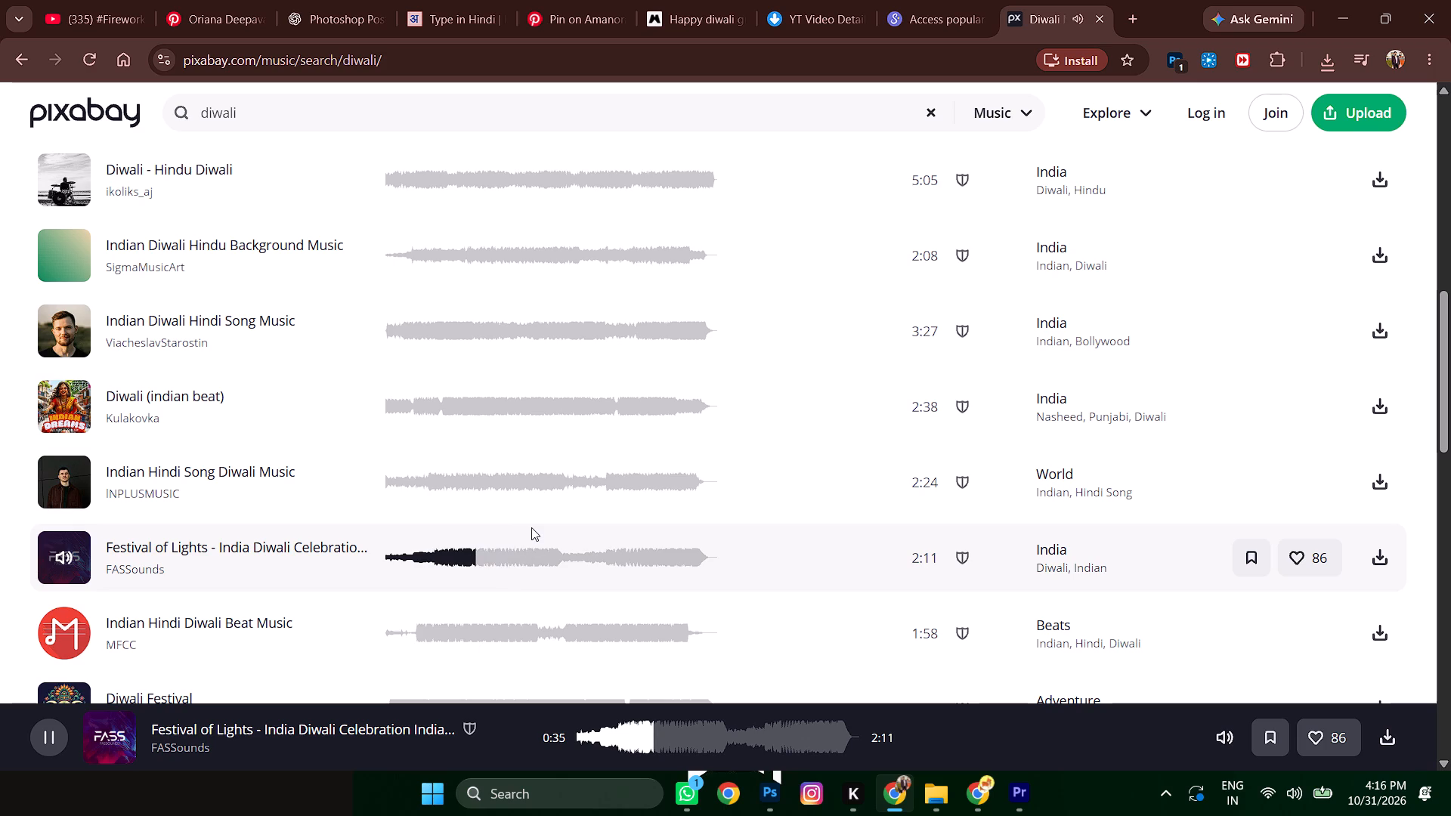
left_click(608, 556)
left_click(624, 555)
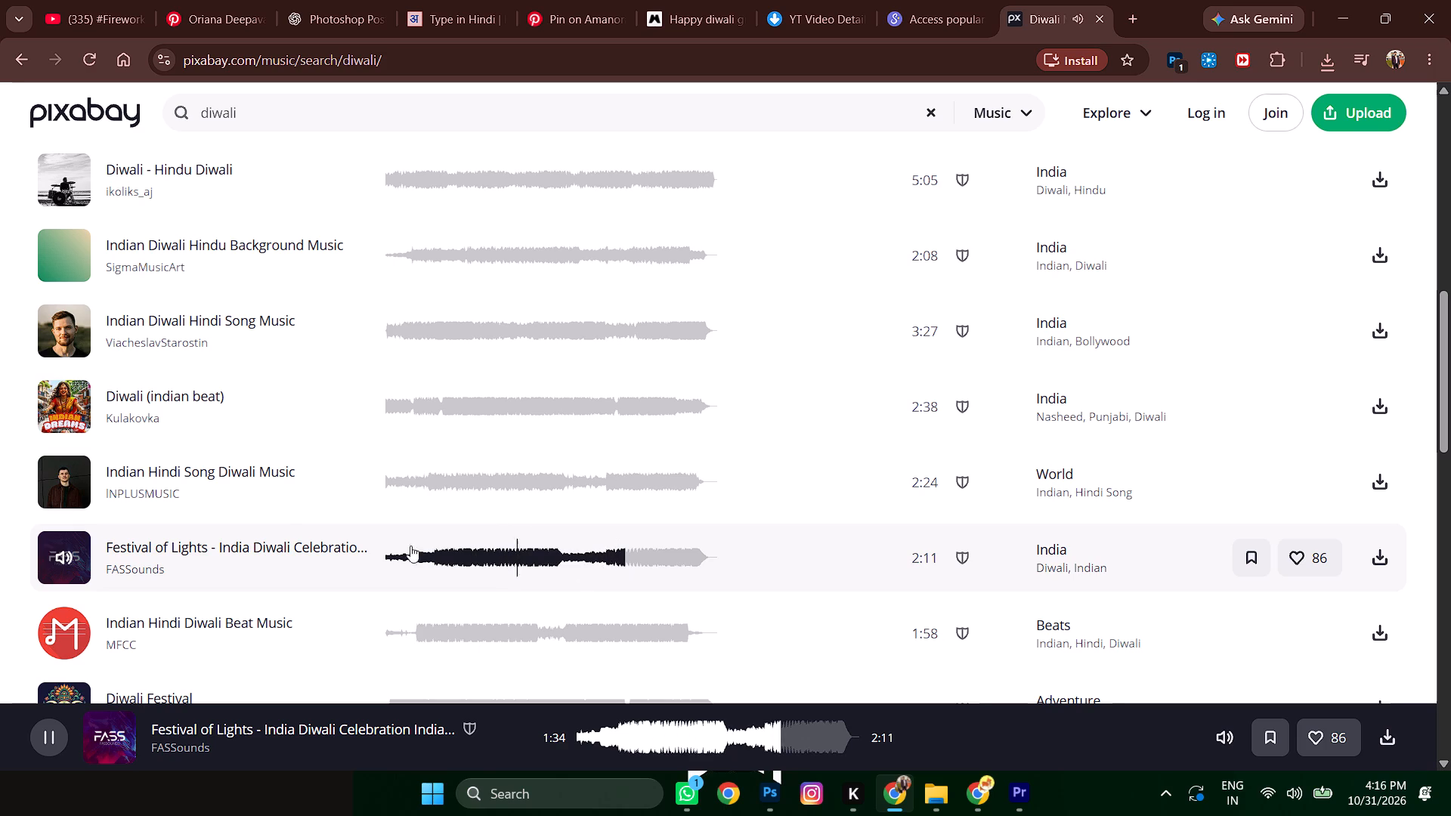
Compare "Indian Hindi Diwali Beat Music" and "Diwali Festival" with "Festival of Lights", replaying the latter before pausing playback.
left_click(67, 631)
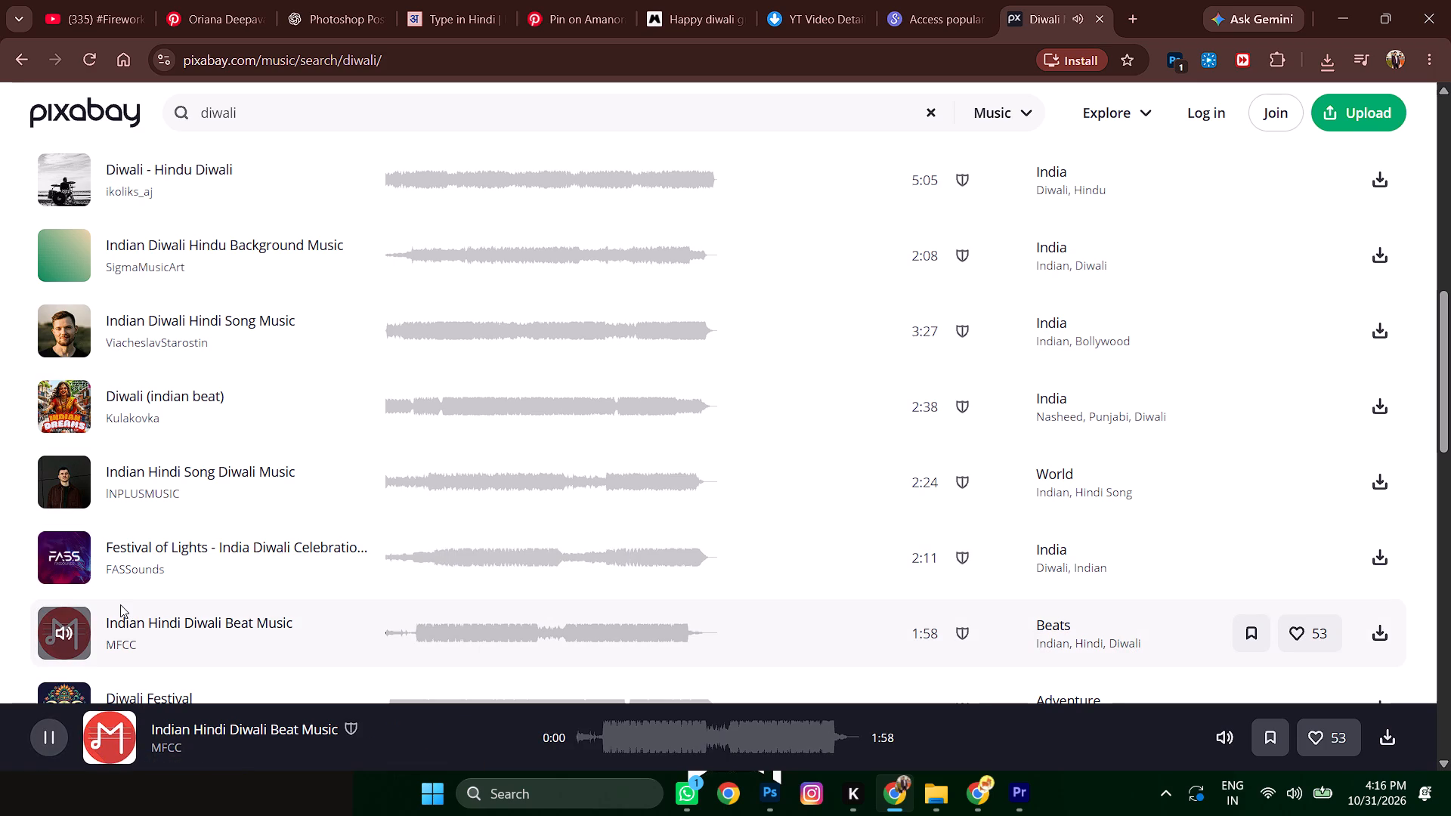
left_click(466, 636)
scroll(418, 607, "down", 2)
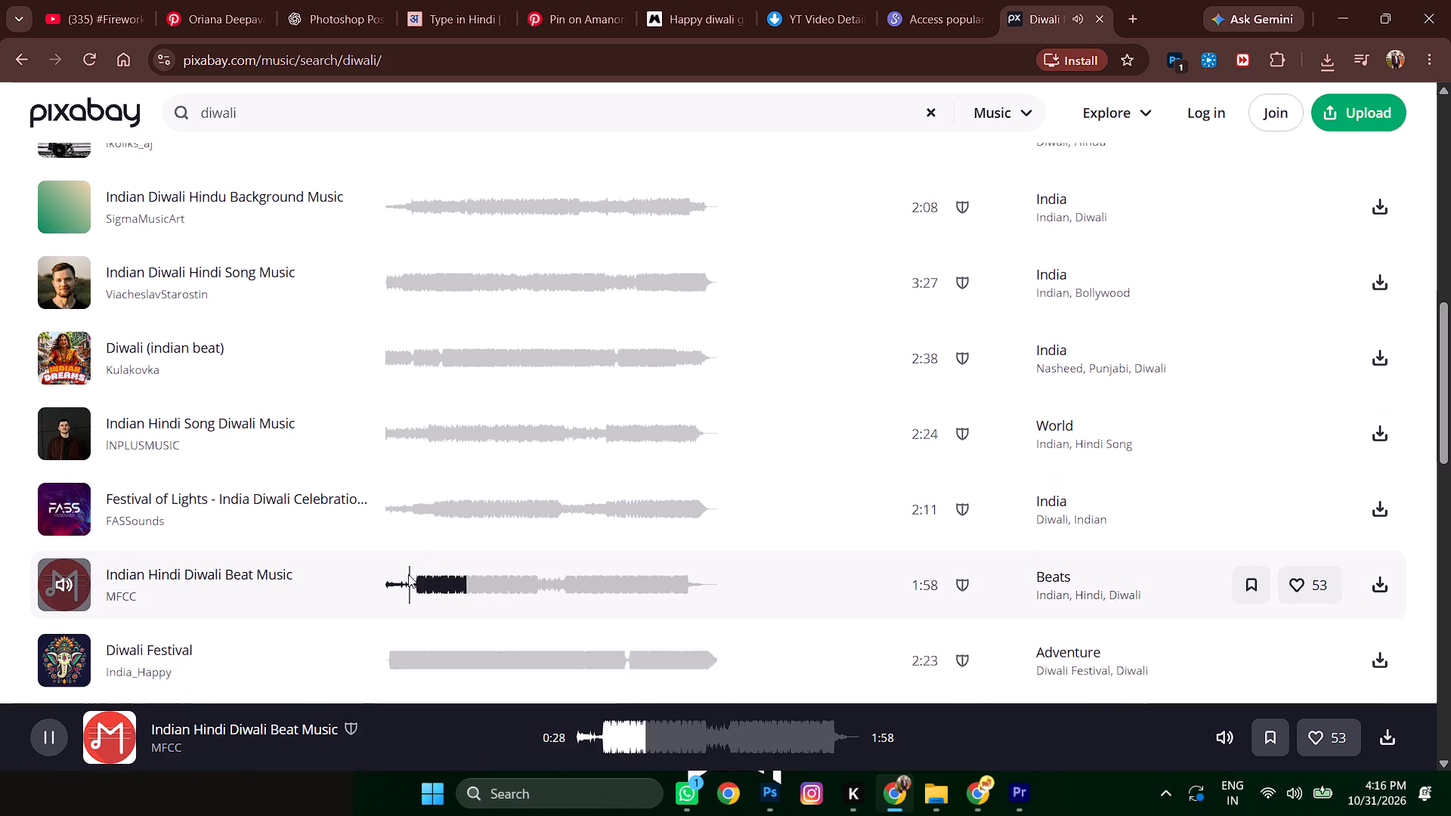
left_click(61, 583)
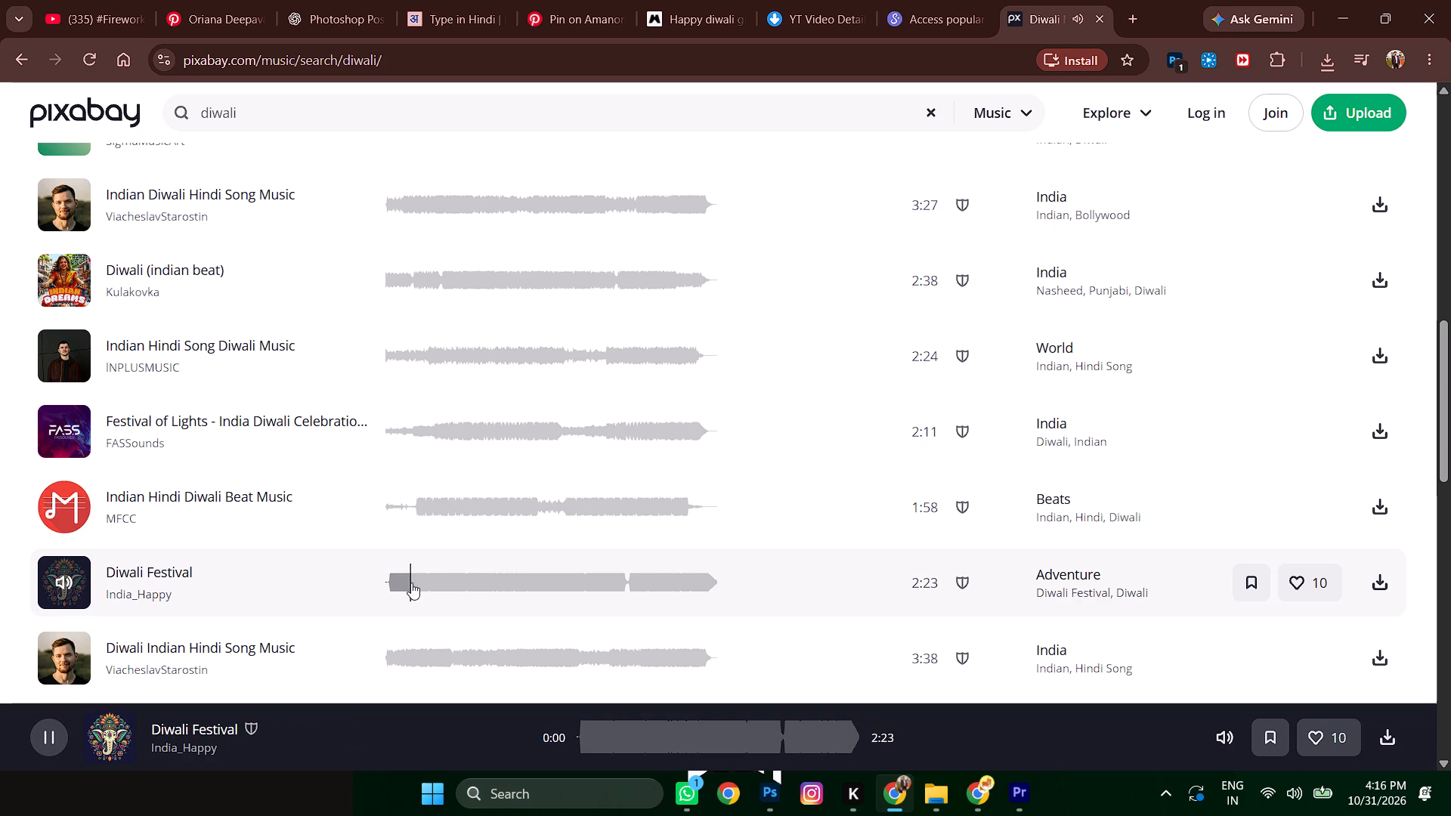
left_click(411, 583)
left_click(62, 431)
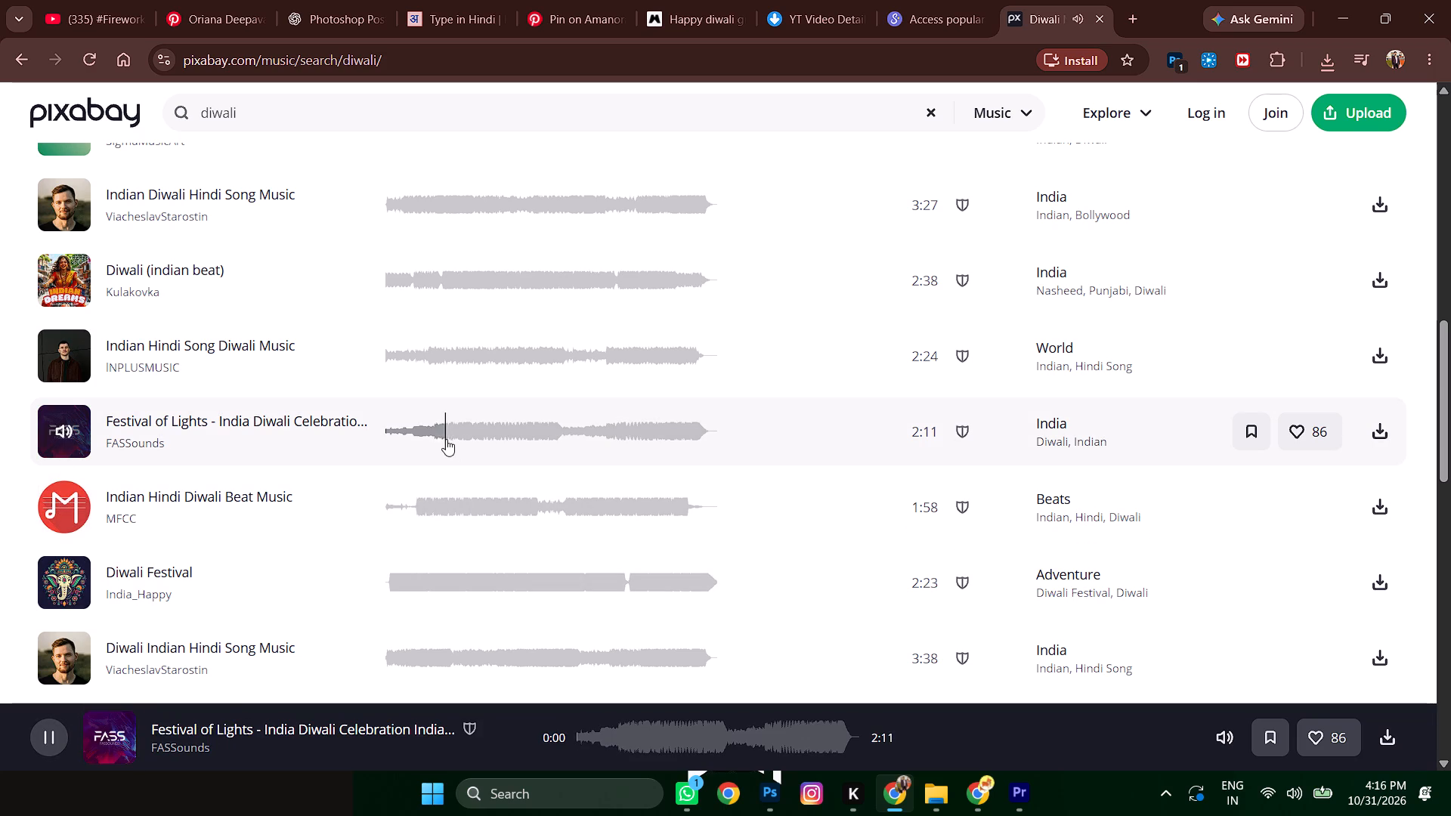
left_click(438, 432)
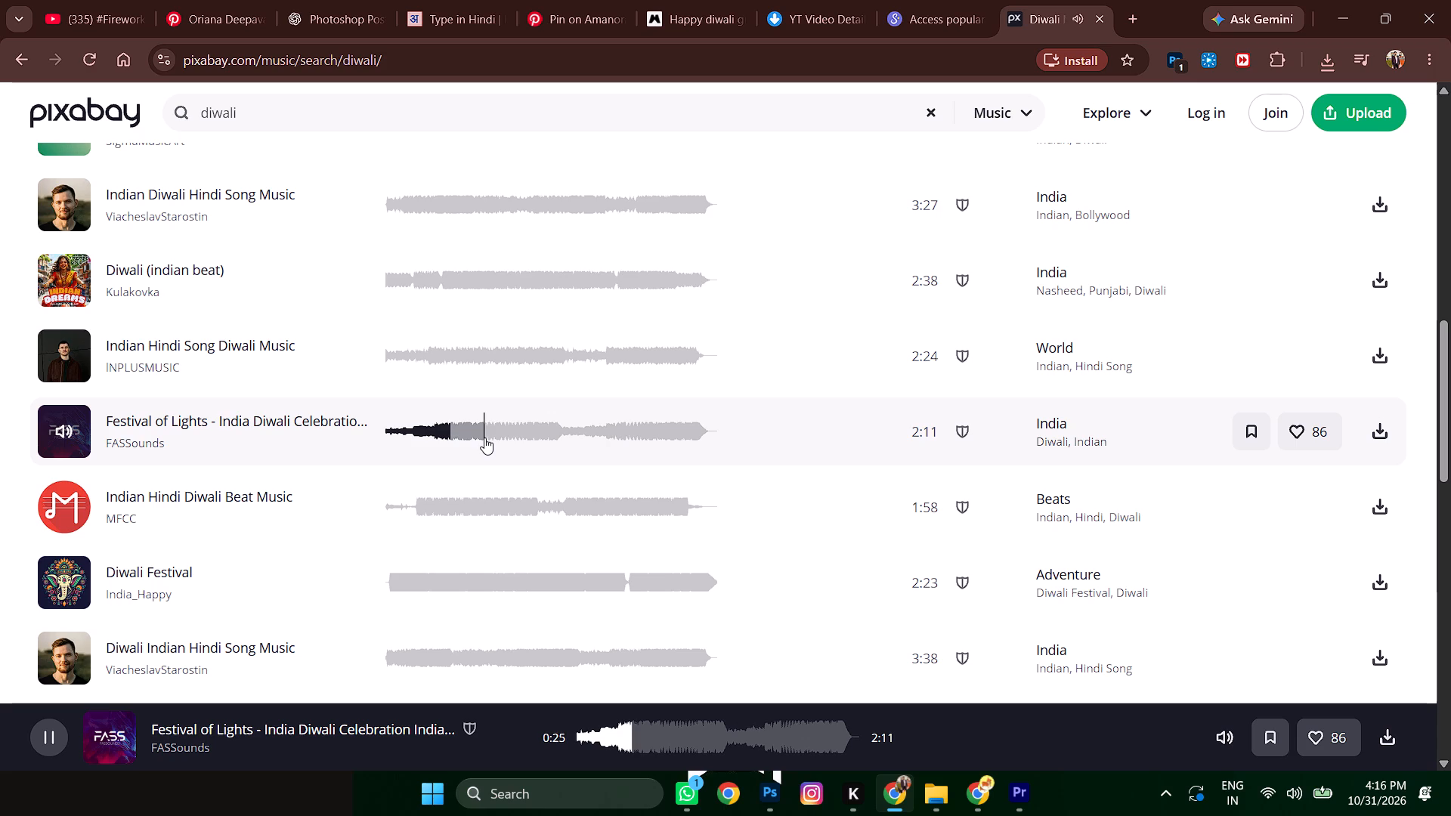
left_click(70, 434)
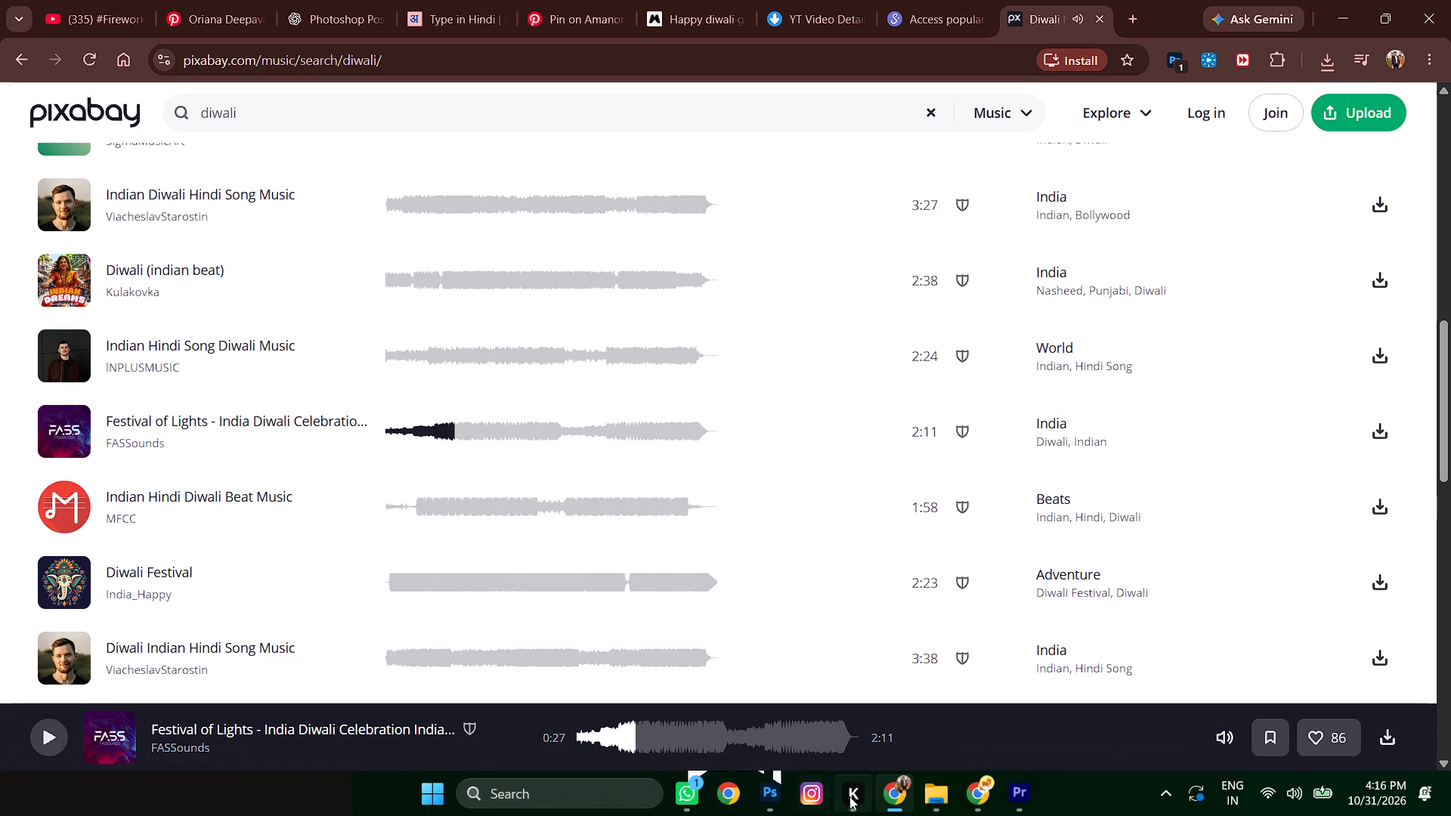
Switch to File Explorer and move the downloaded Indian Diwali Hindi song file from drive D: into the "Diwali 2026 Video- KAM" folder.
left_click(937, 783)
left_click(1035, 679)
left_click(723, 596)
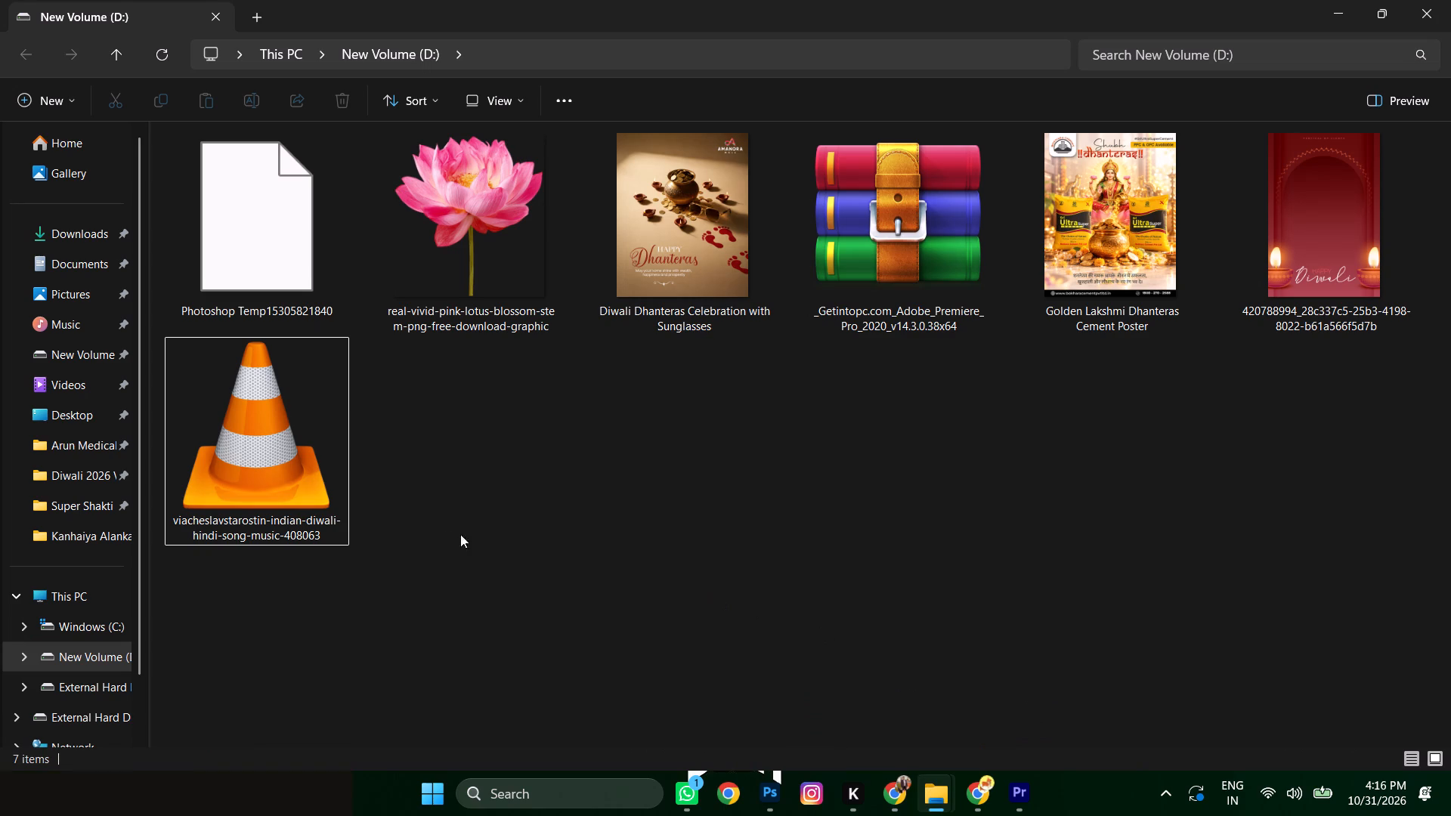
left_click(277, 450)
key("ctrl+x")
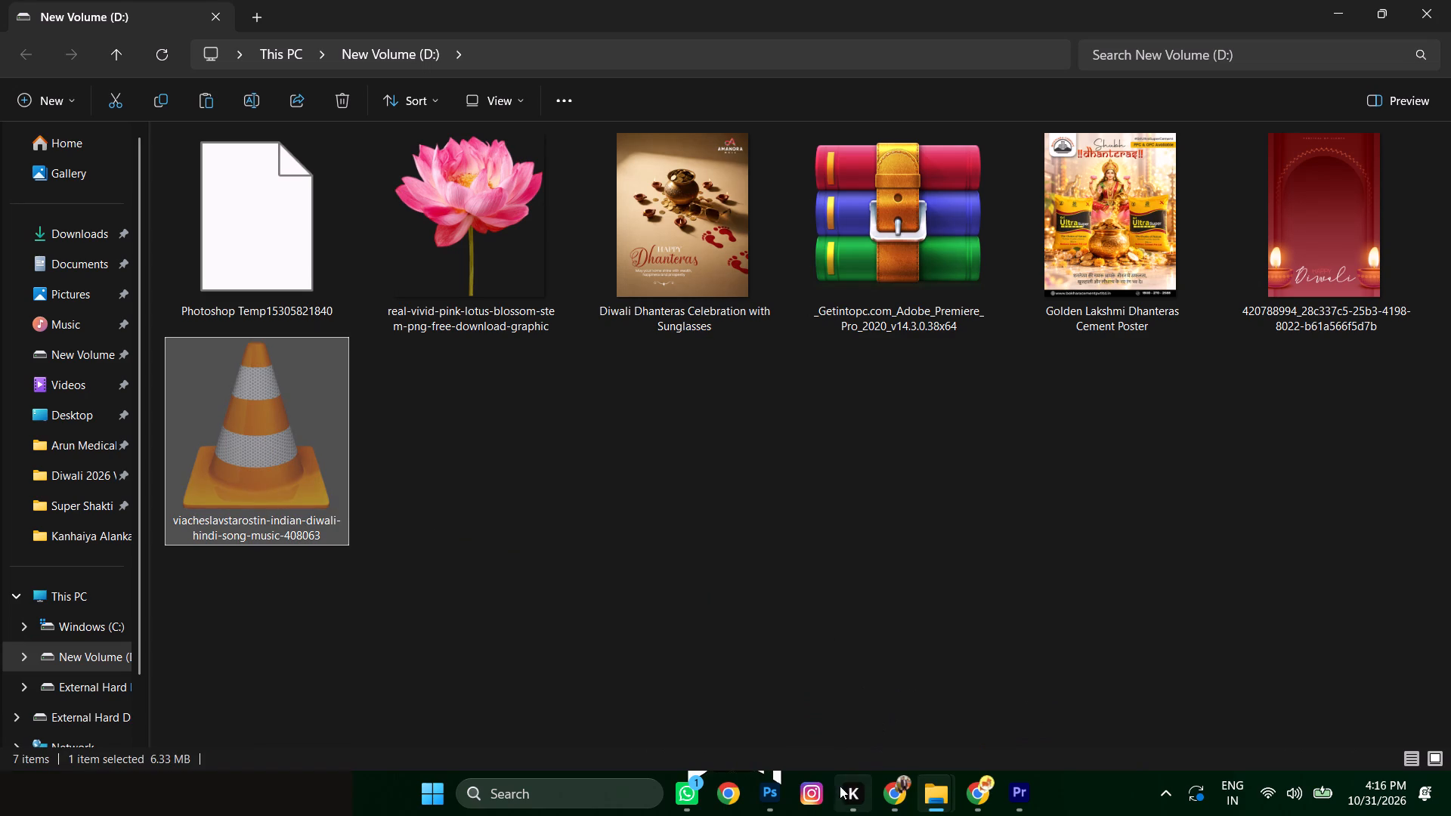
left_click(933, 794)
left_click(828, 687)
left_click(567, 506)
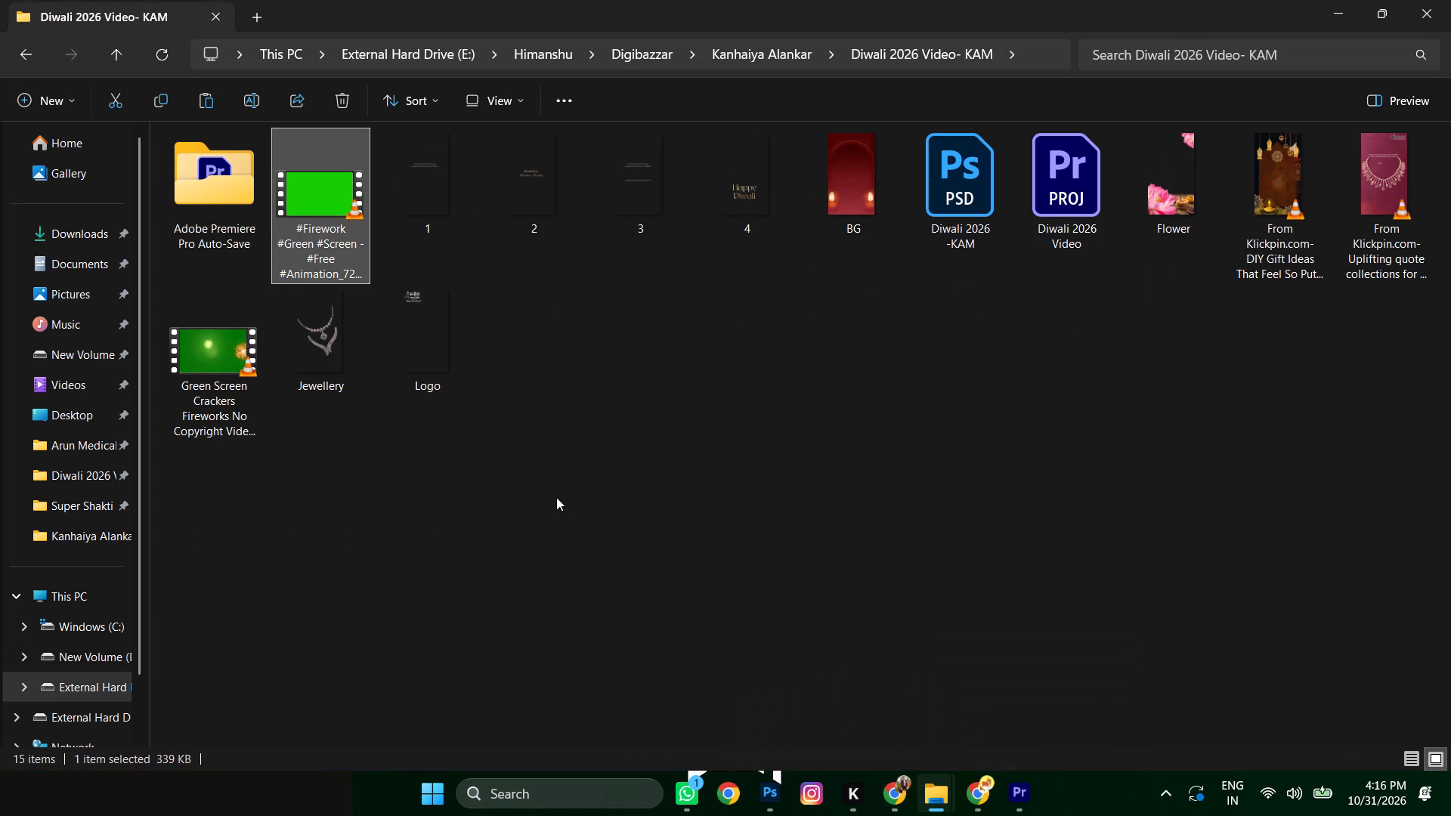
key("ctrl+v")
left_click(745, 447)
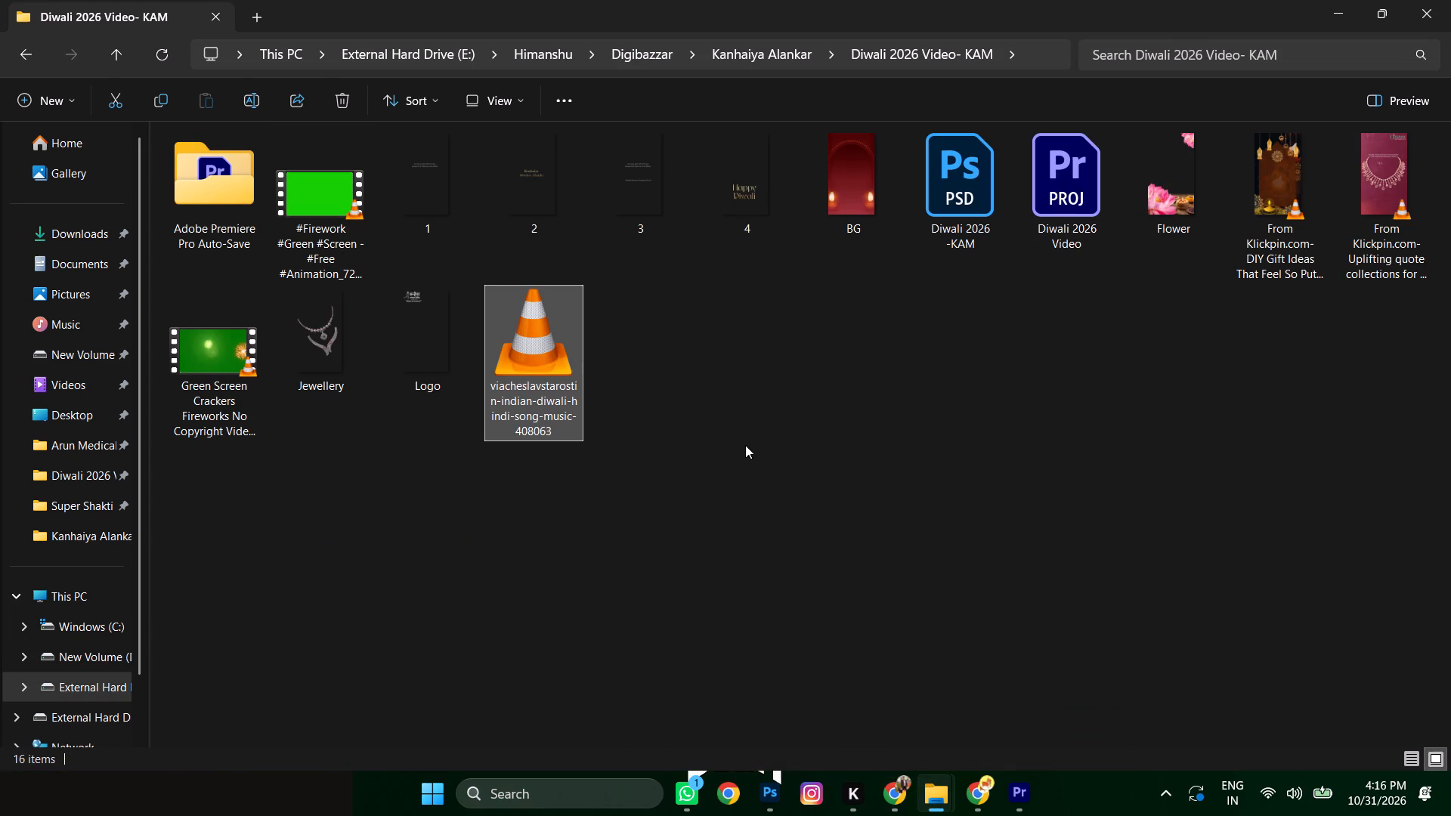
left_click(986, 496)
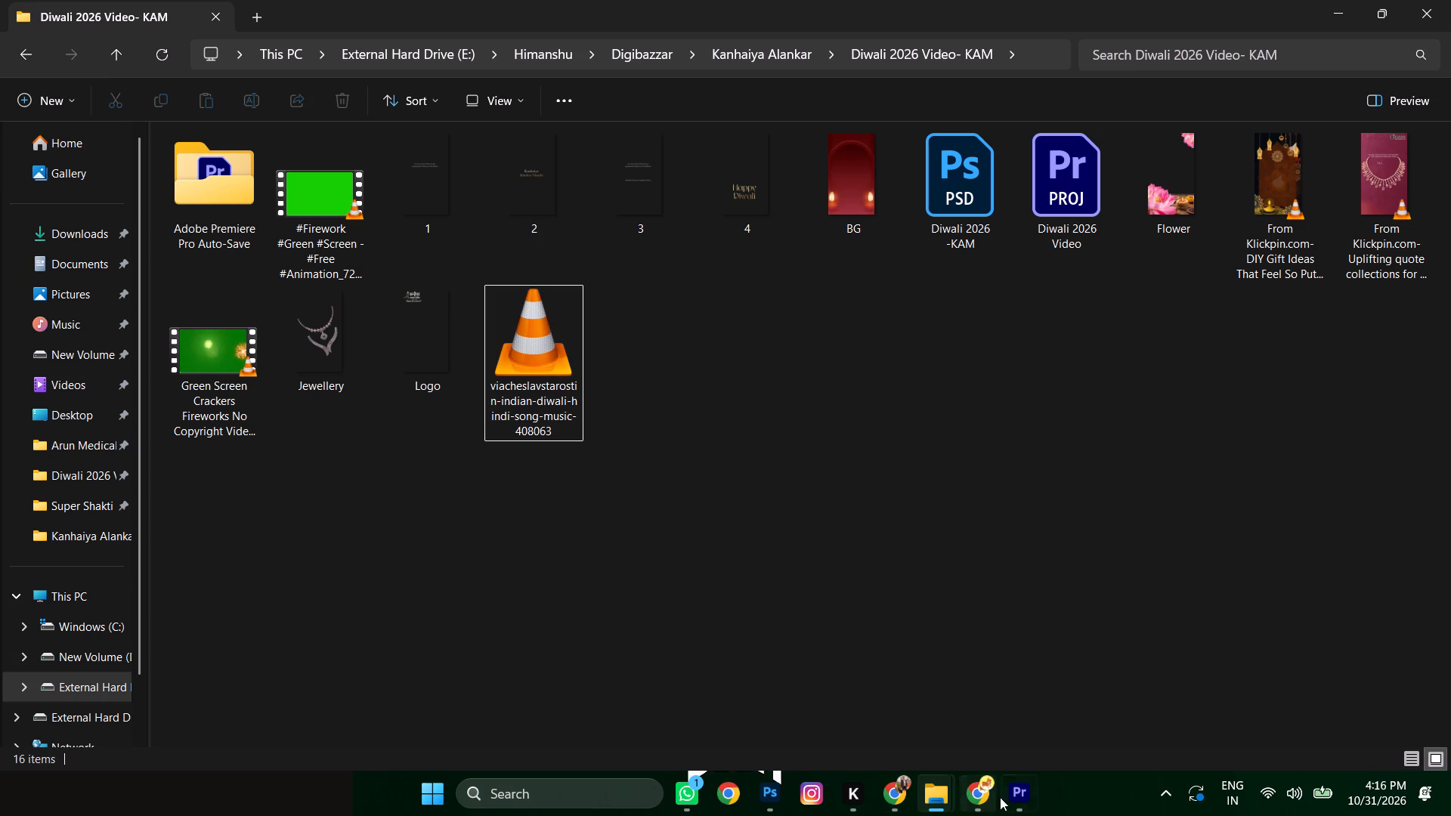
Switch to Premiere Pro, import the Indian Diwali Hindi song file and place it on track A1 at the sequence start.
left_click(1016, 793)
scroll(276, 623, "down", 6)
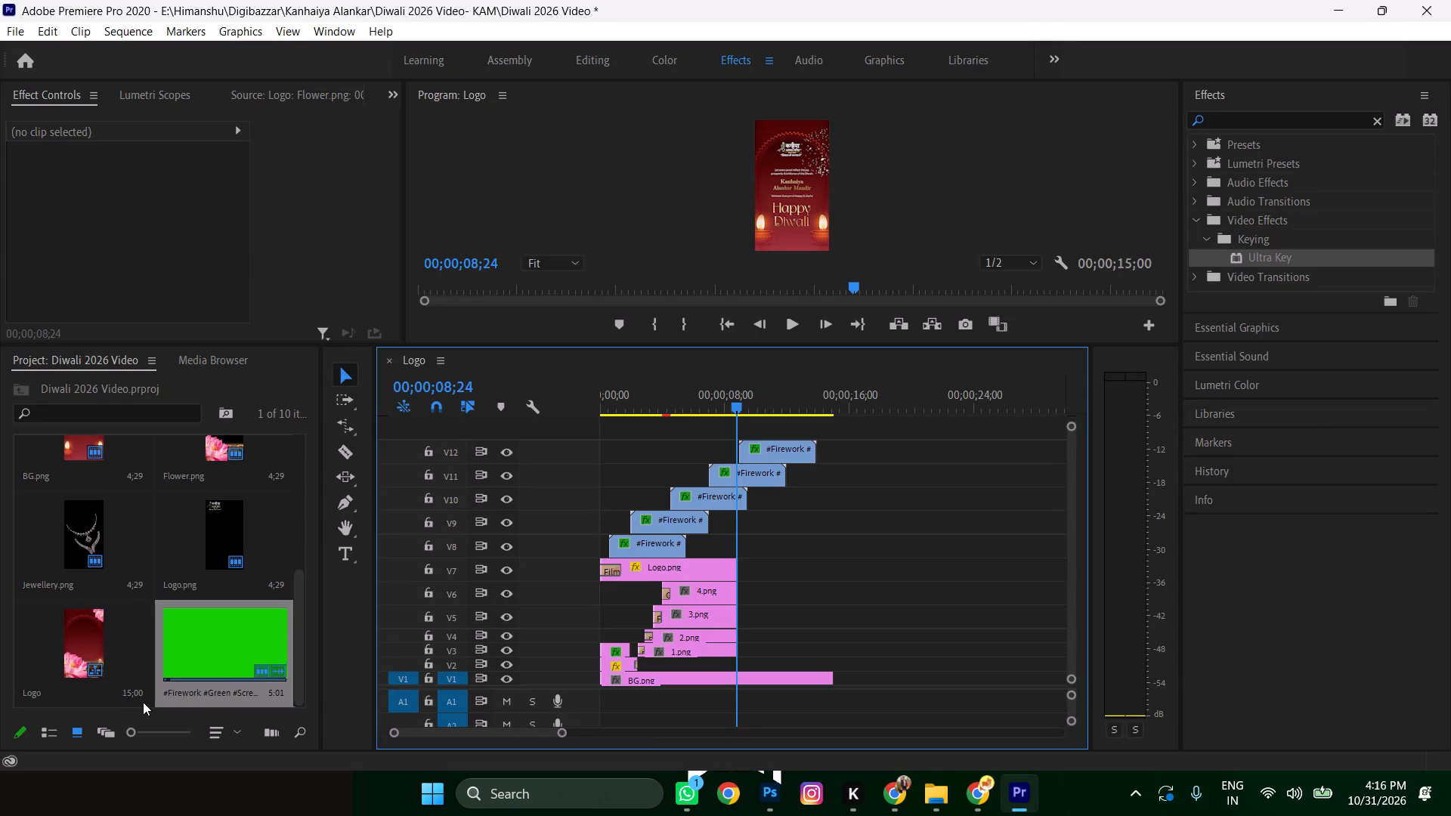
left_click(143, 702)
double_click(144, 702)
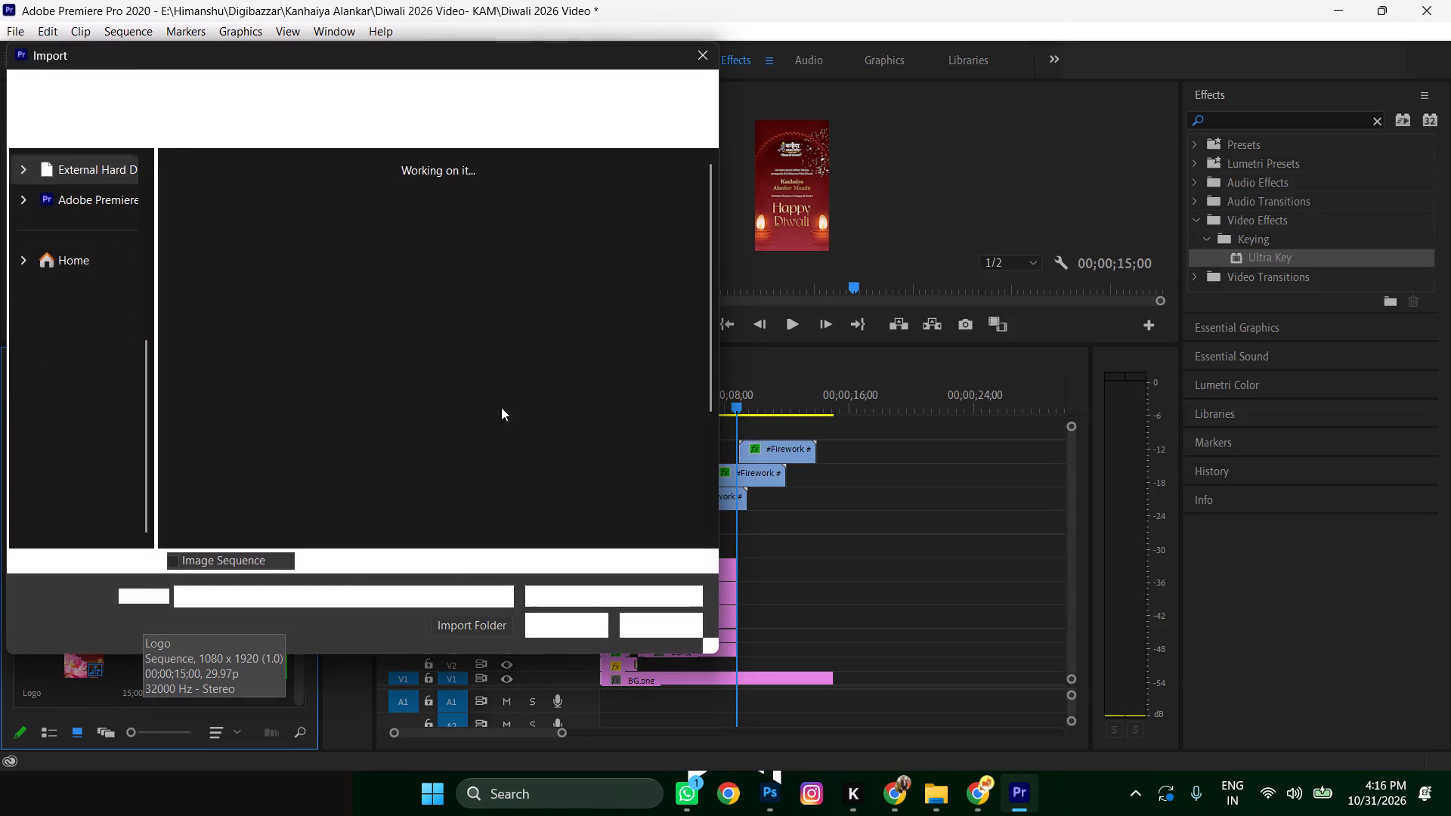
scroll(507, 395, "down", 4)
left_click(216, 439)
left_click(562, 626)
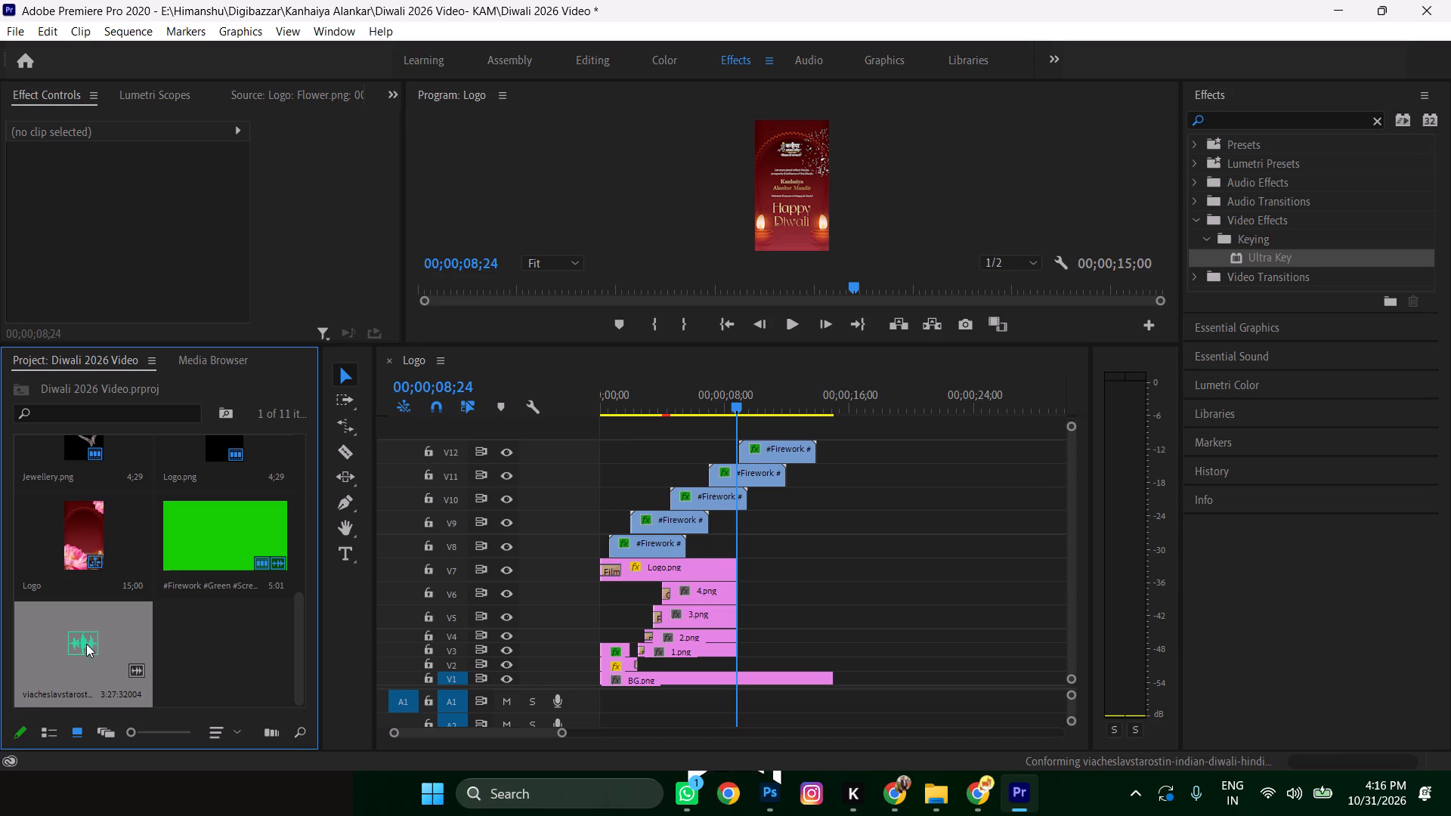
left_click_drag(82, 641, 600, 697)
Play the sequence repeatedly with the music to judge where the video should end, stopping the playhead at 00;00;11;15.
left_click_drag(736, 408, 418, 445)
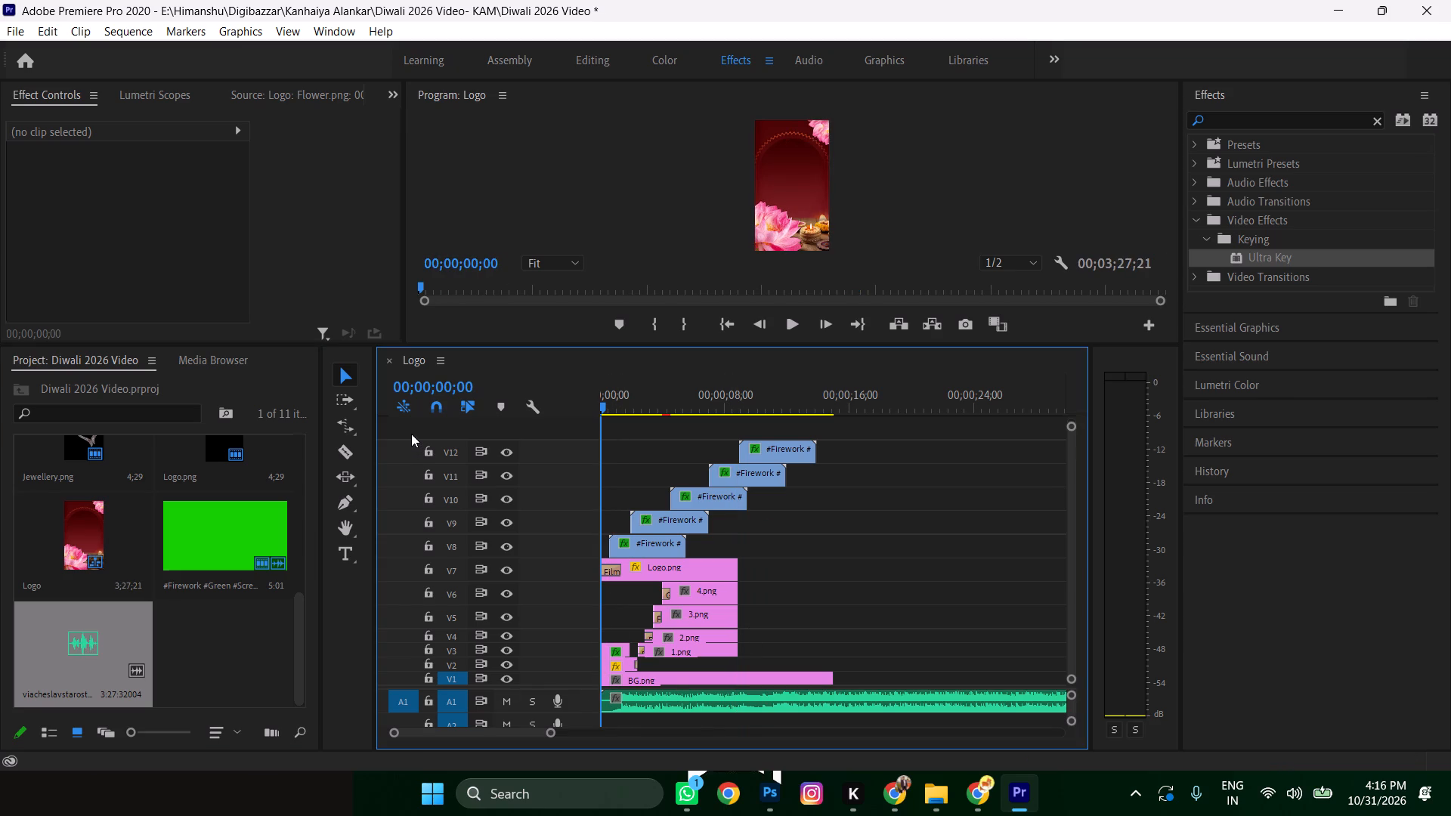
key("space")
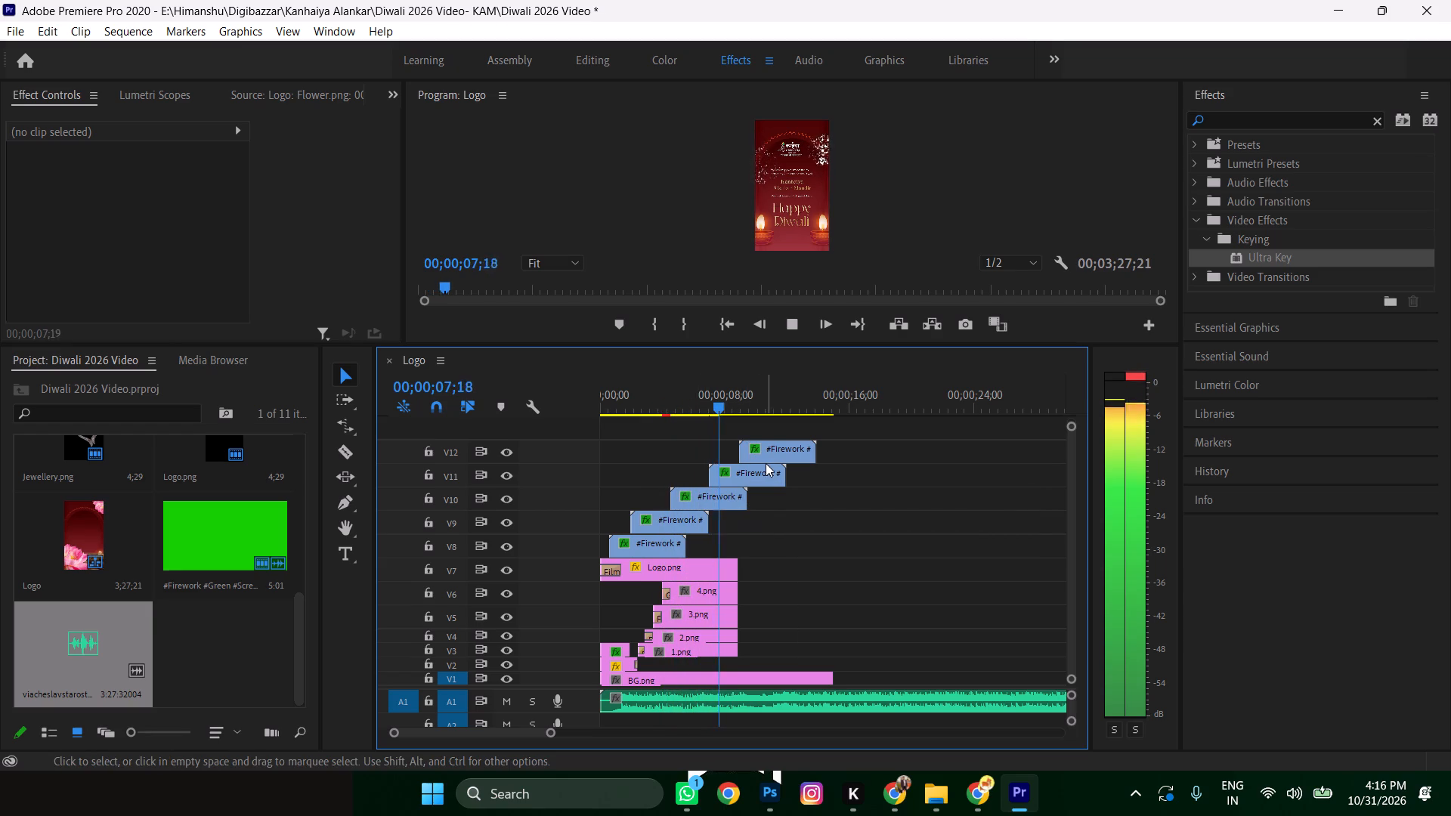
key("space")
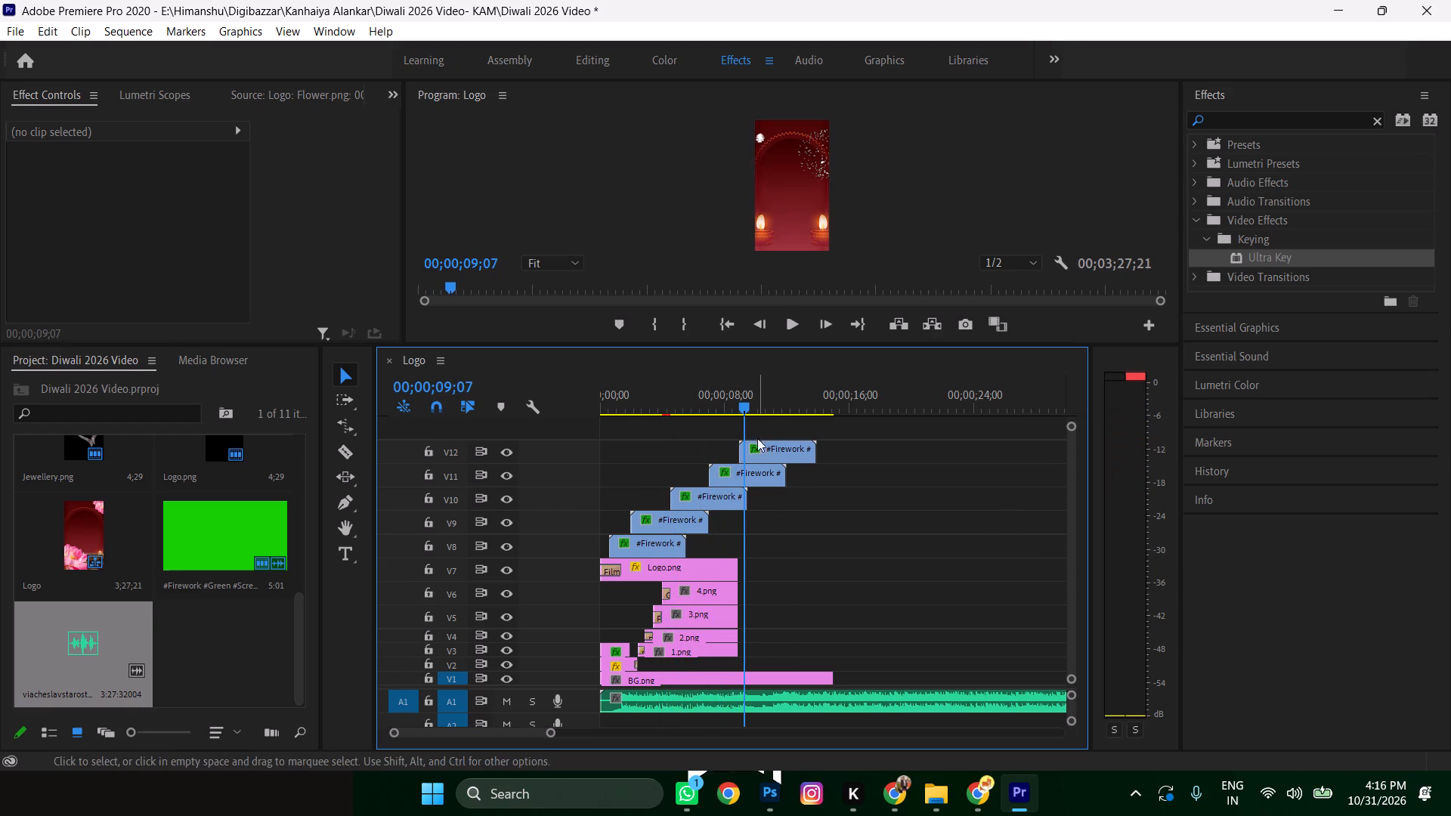
left_click_drag(743, 405, 485, 420)
key("space")
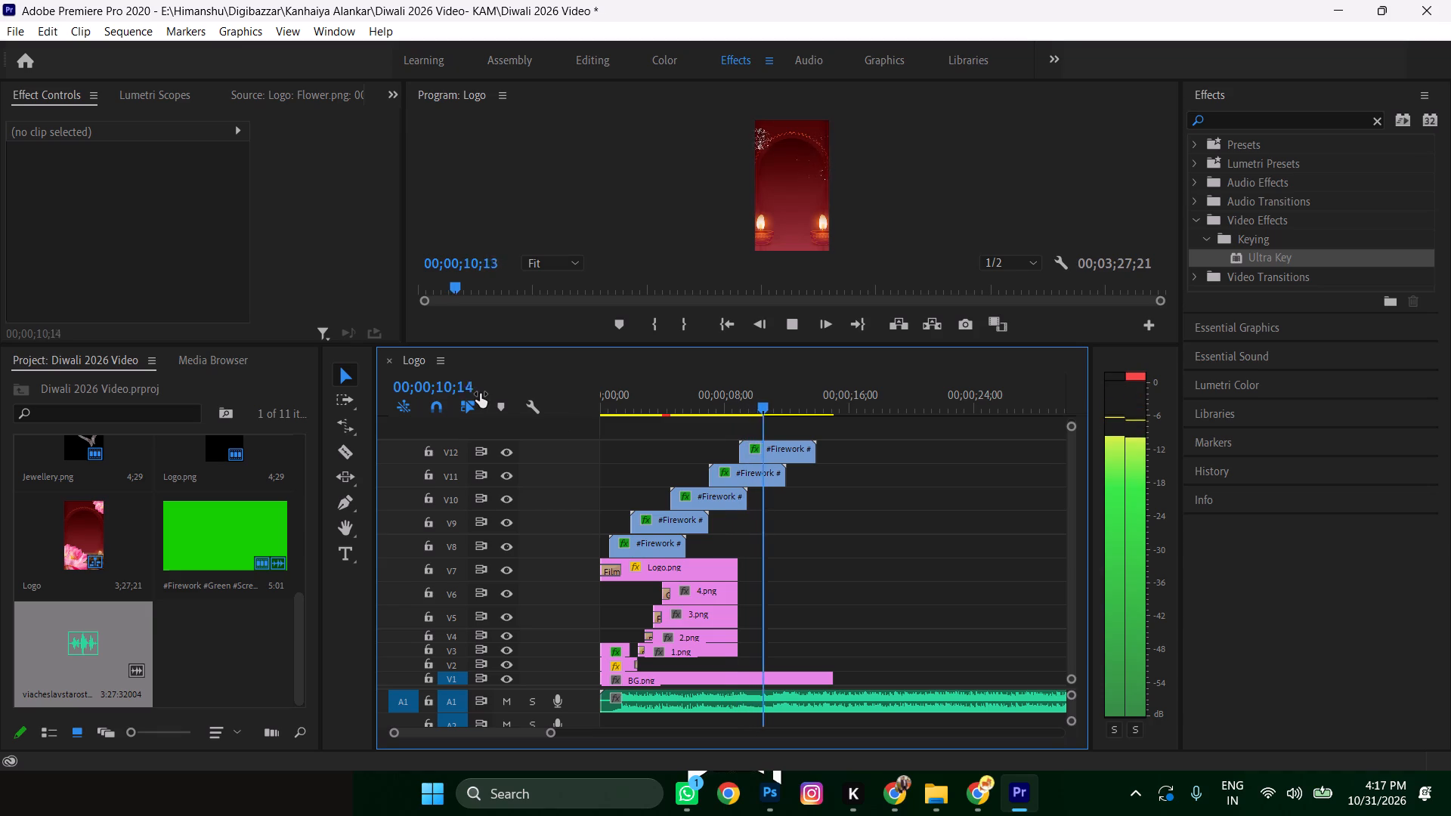
key("space")
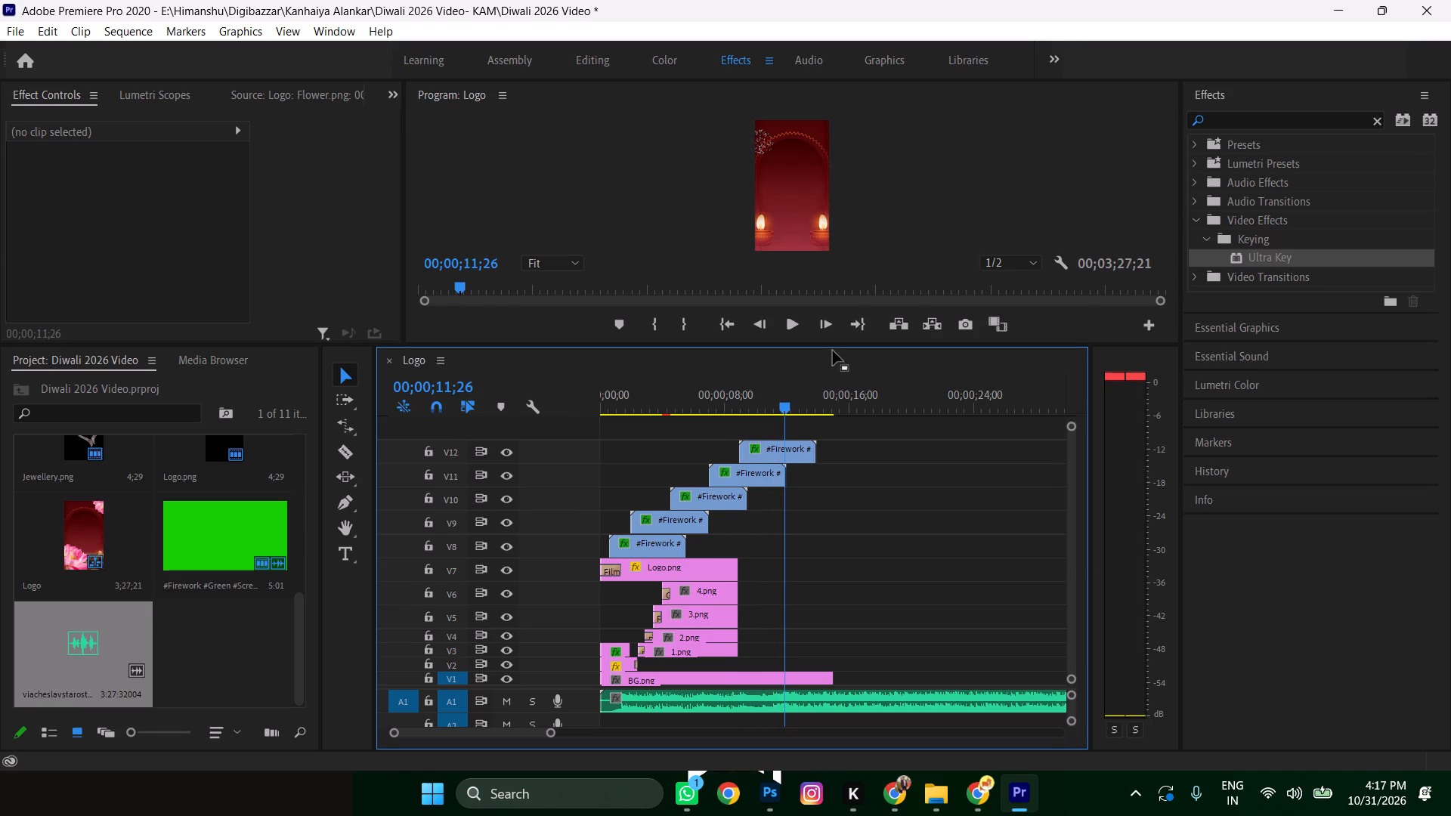
left_click_drag(783, 403, 518, 457)
key("space")
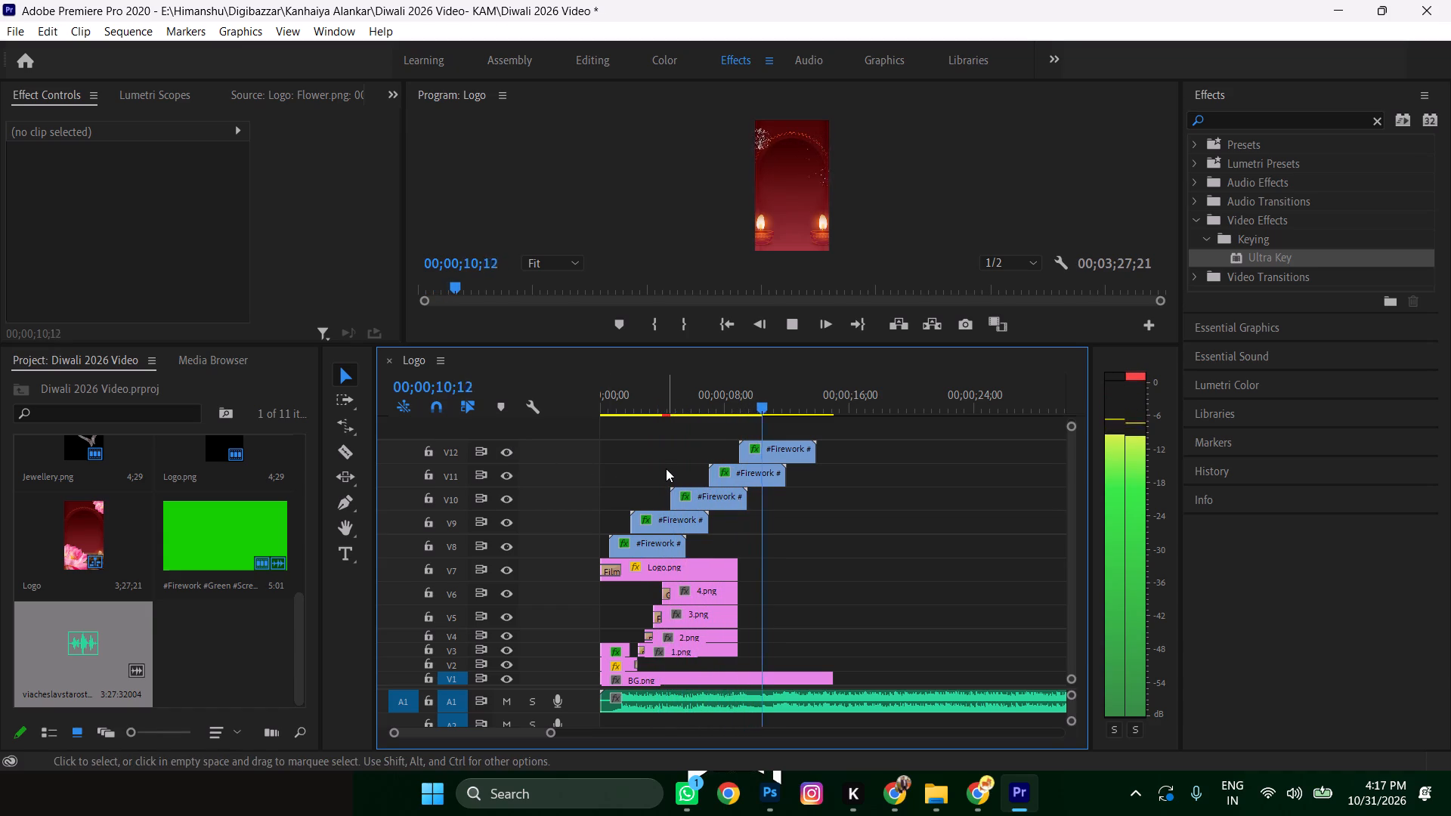
key("space")
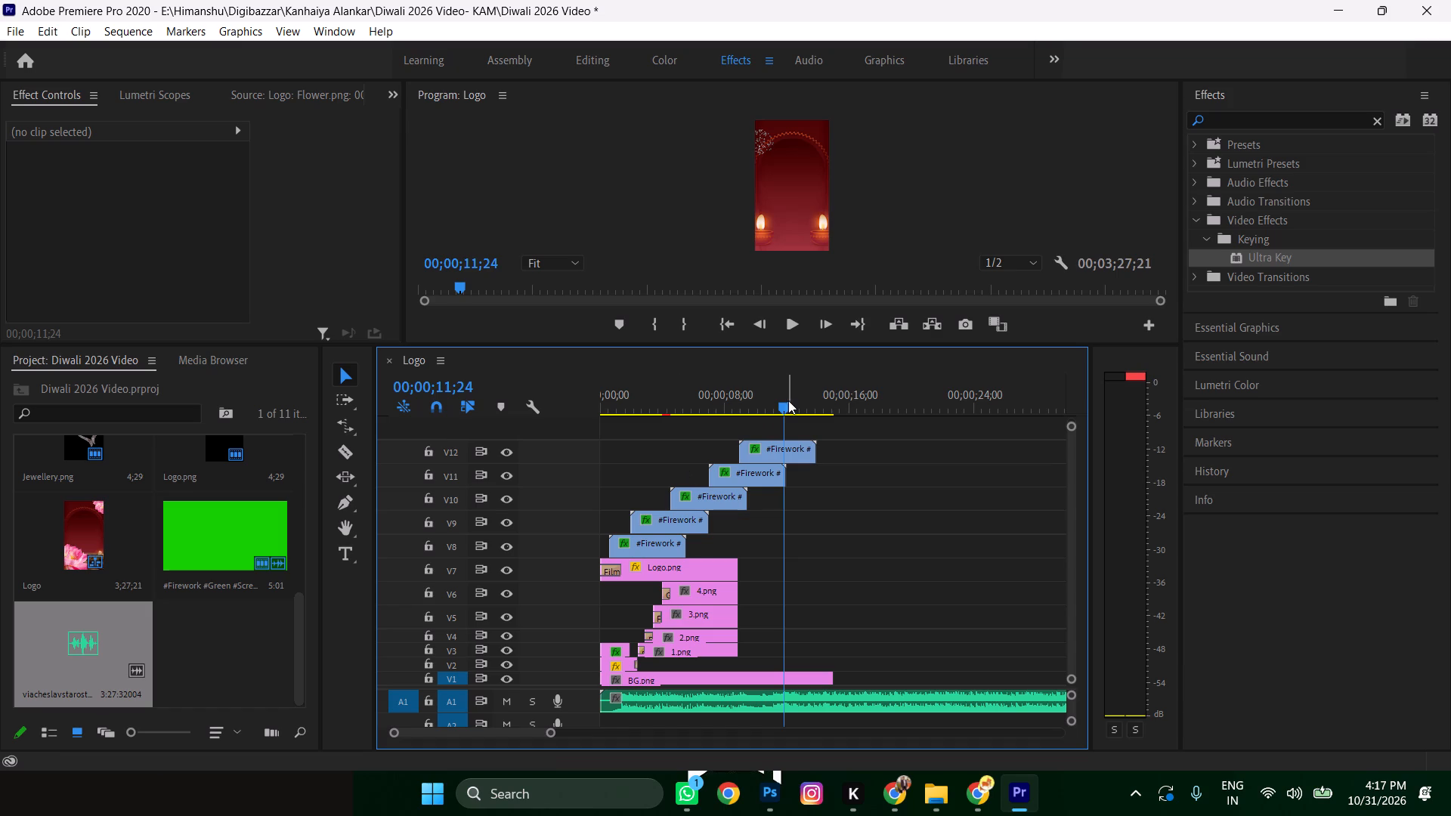
left_click_drag(784, 404, 730, 422)
key("space")
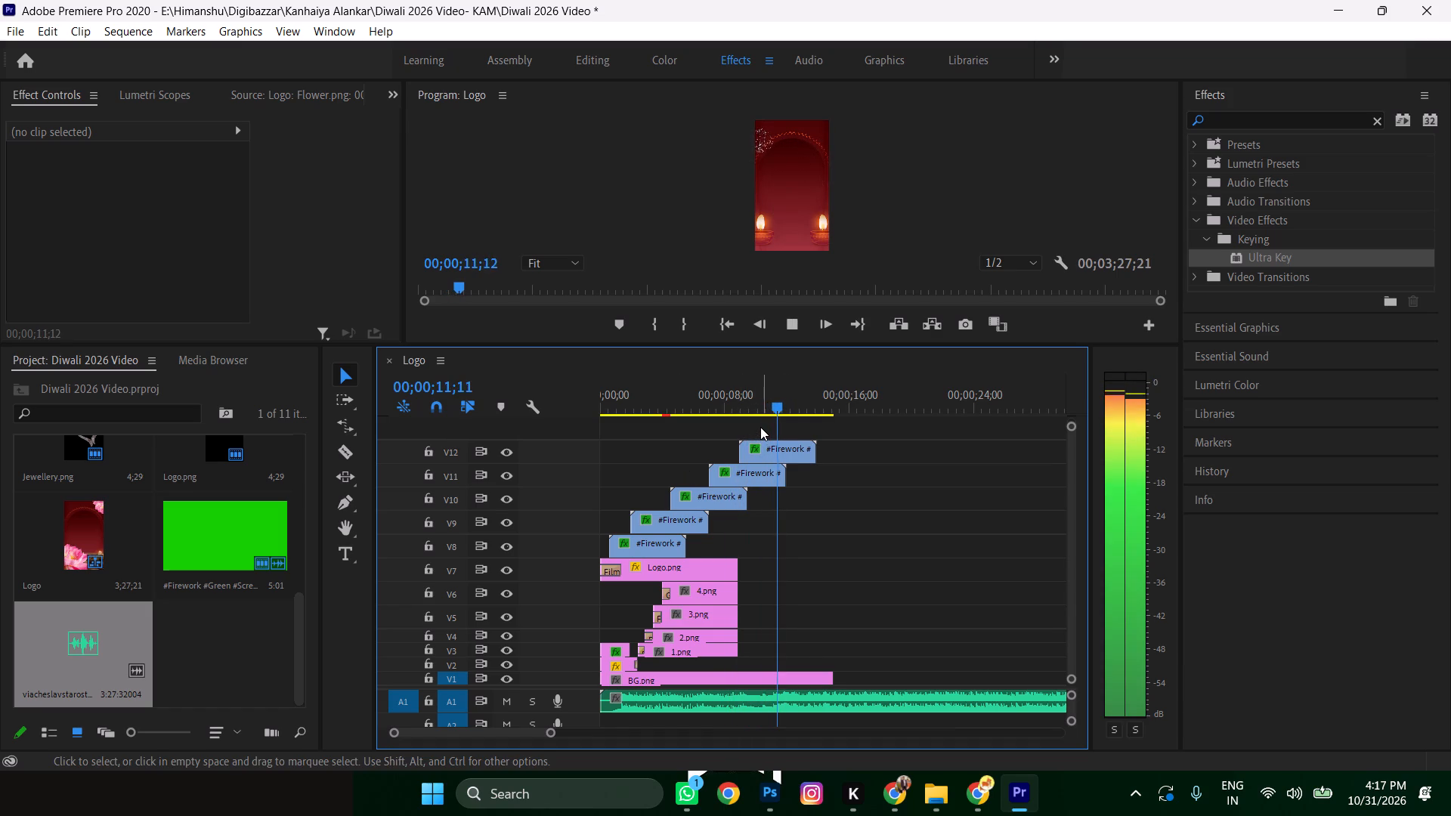
key("space")
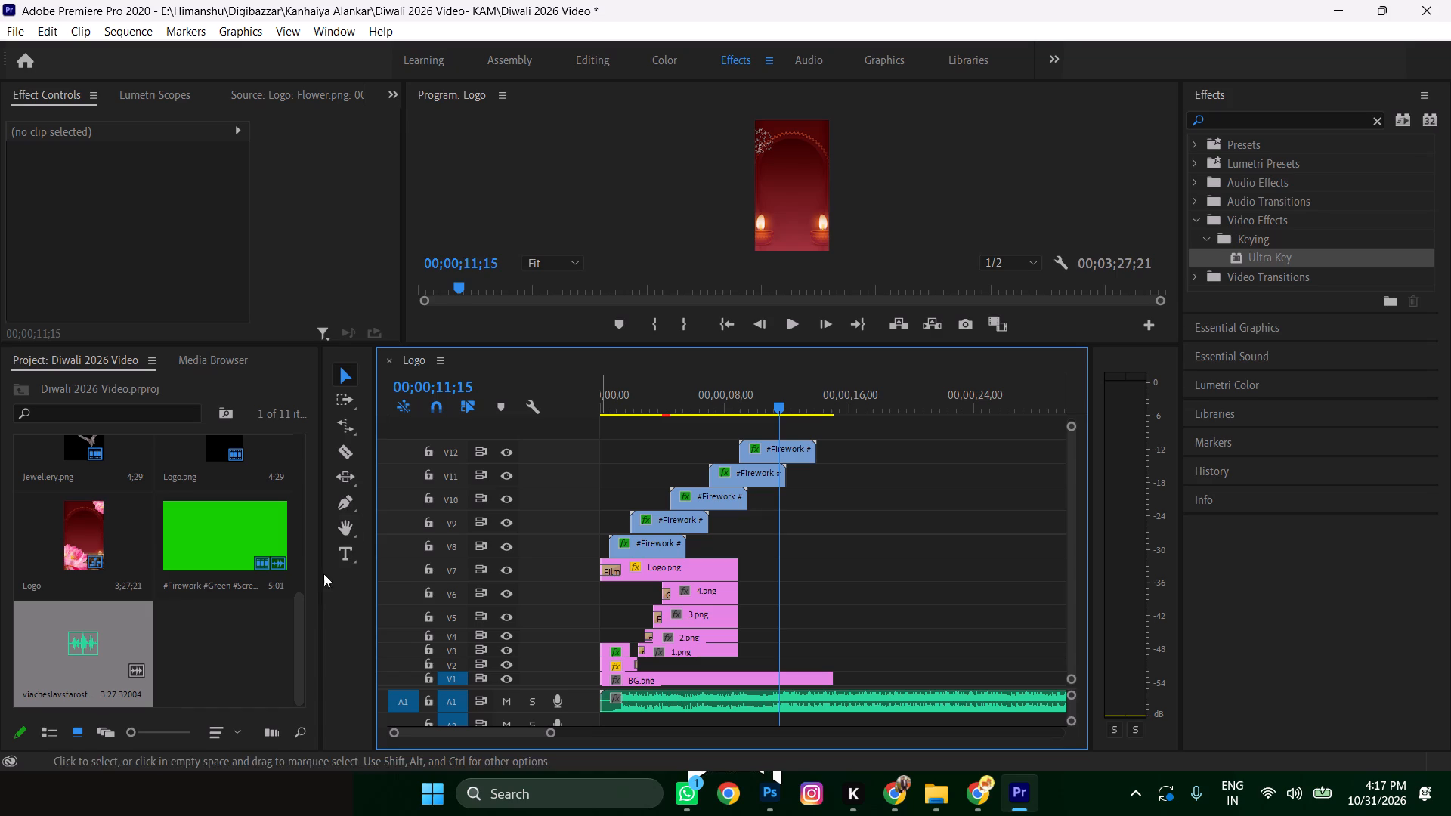
Split the clips on all tracks at 00;00;11;15 with the Razor tool and delete everything after that point, including the music.
left_click(348, 451)
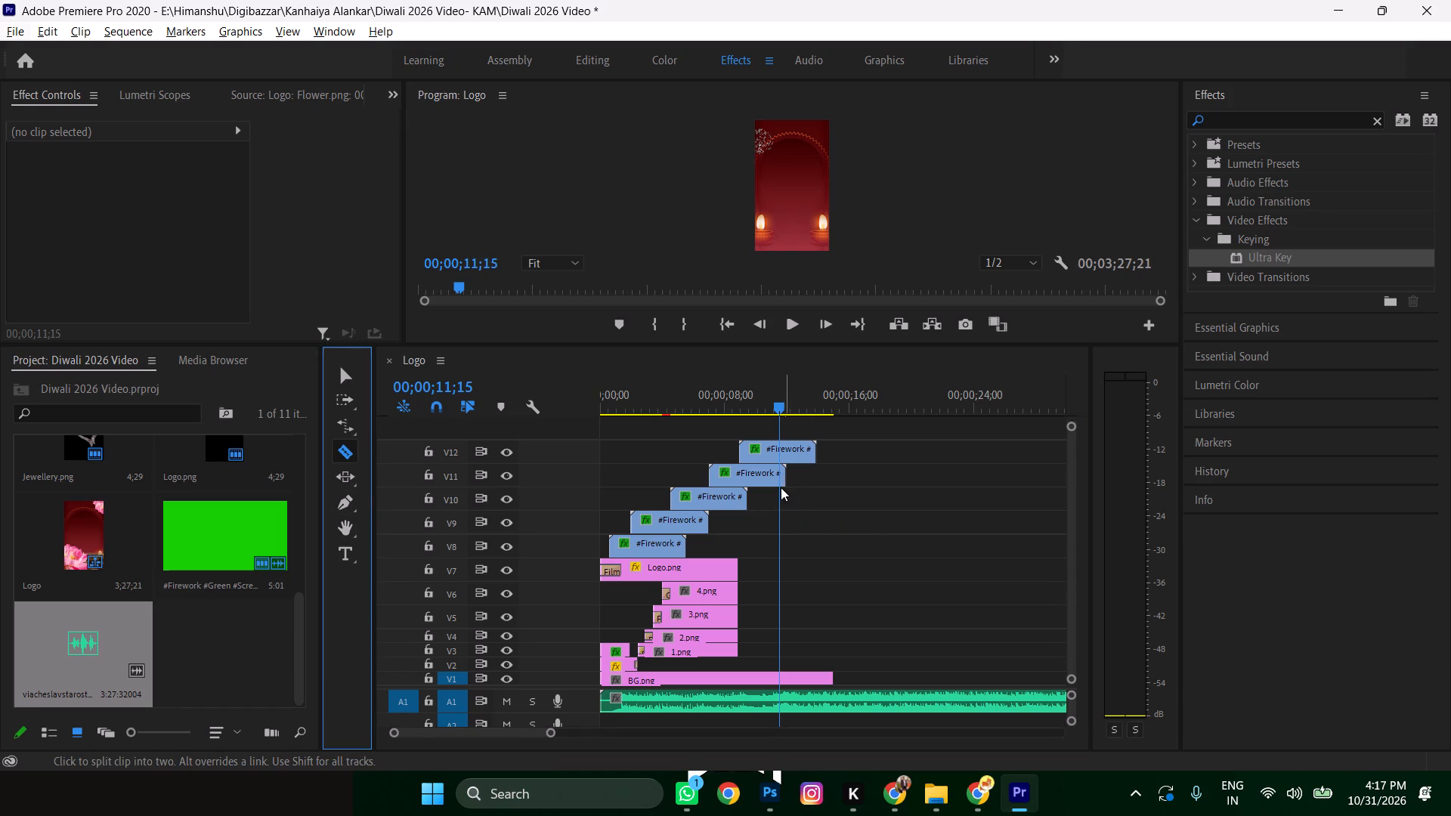
left_click(342, 452)
left_click(782, 478, "alt")
key("ctrl+z")
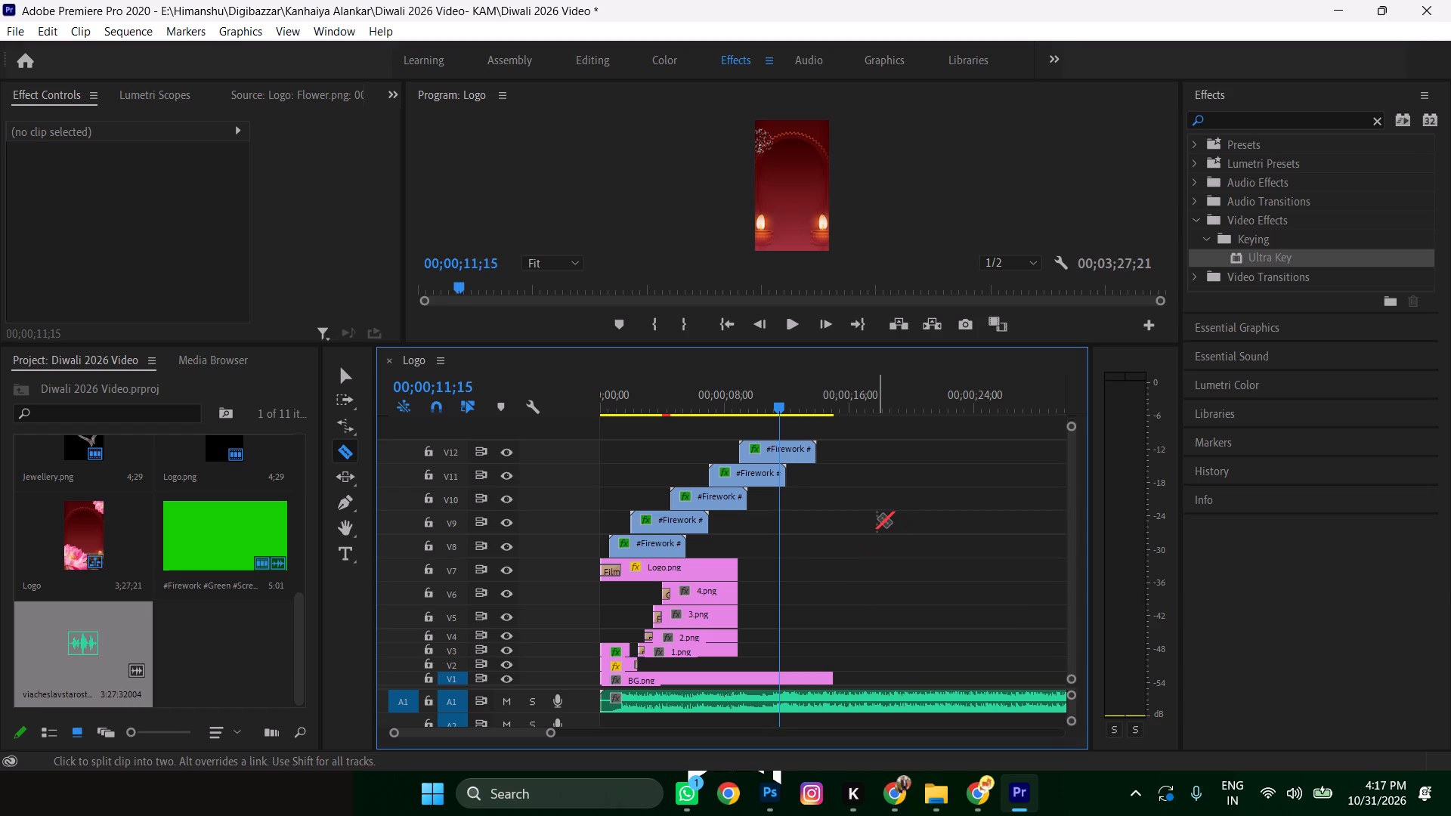
left_click(781, 474, "shift")
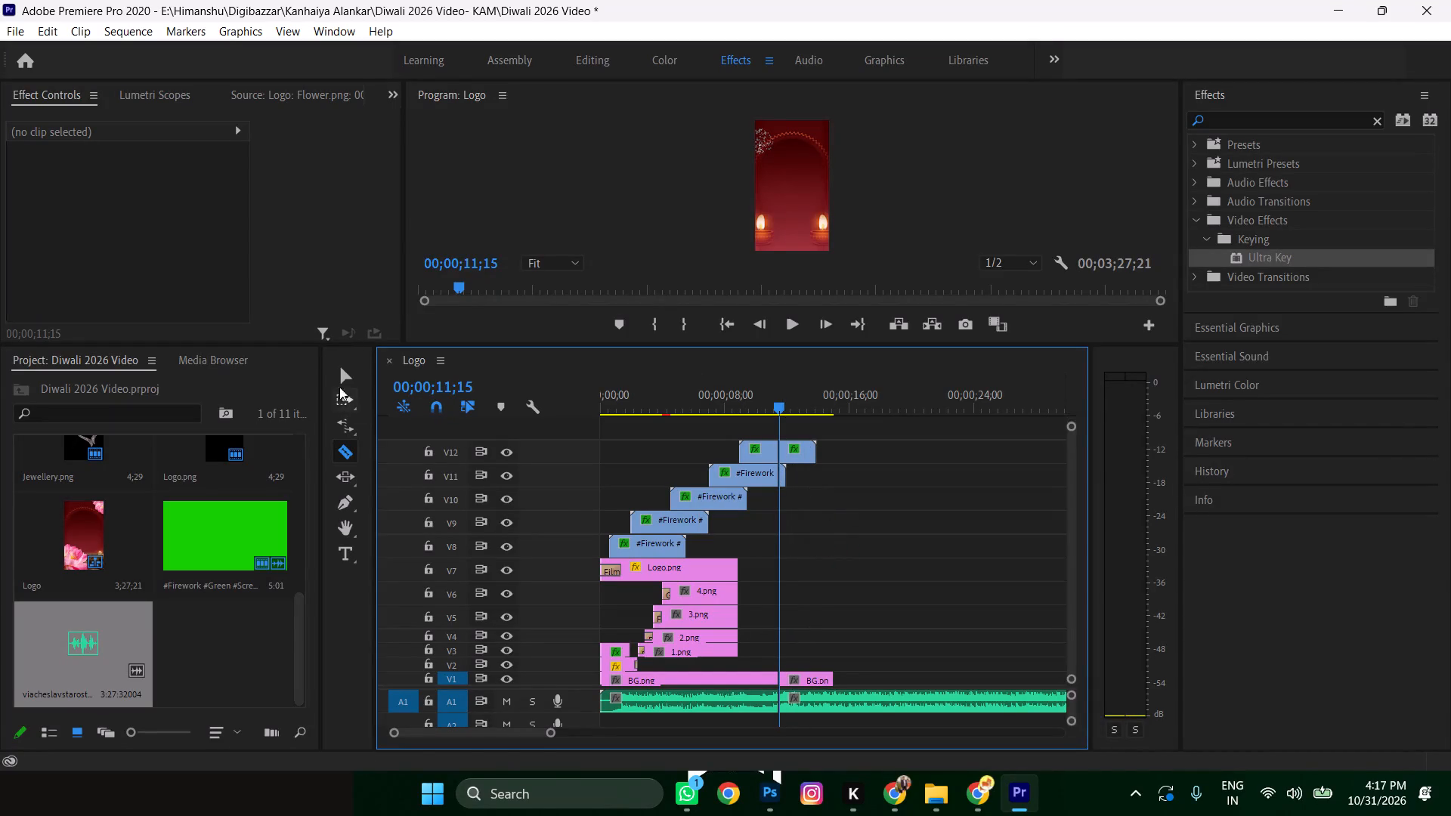
left_click(346, 375)
left_click_drag(893, 443, 785, 701)
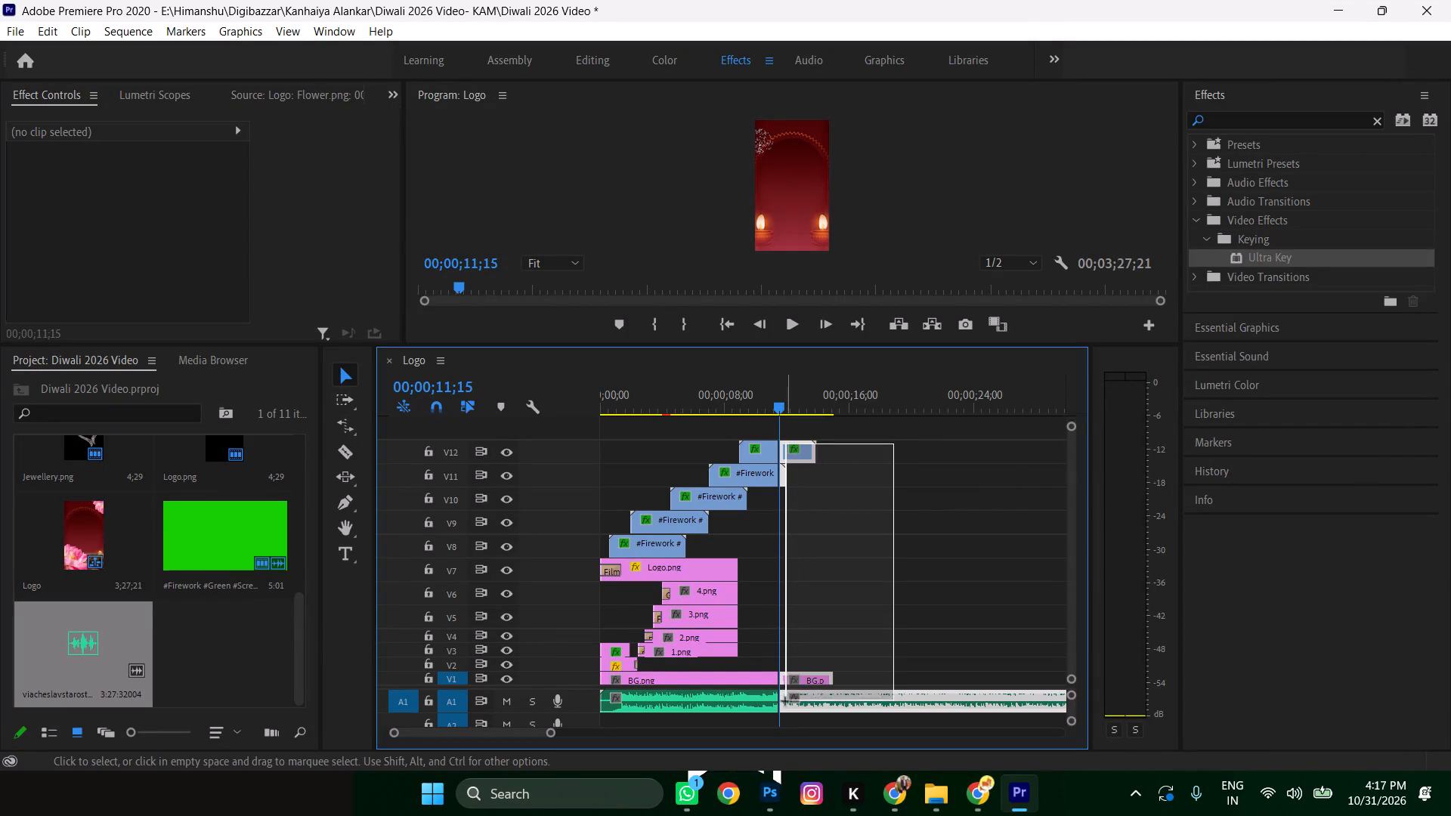
left_click_drag(785, 701, 784, 712)
key("Delete")
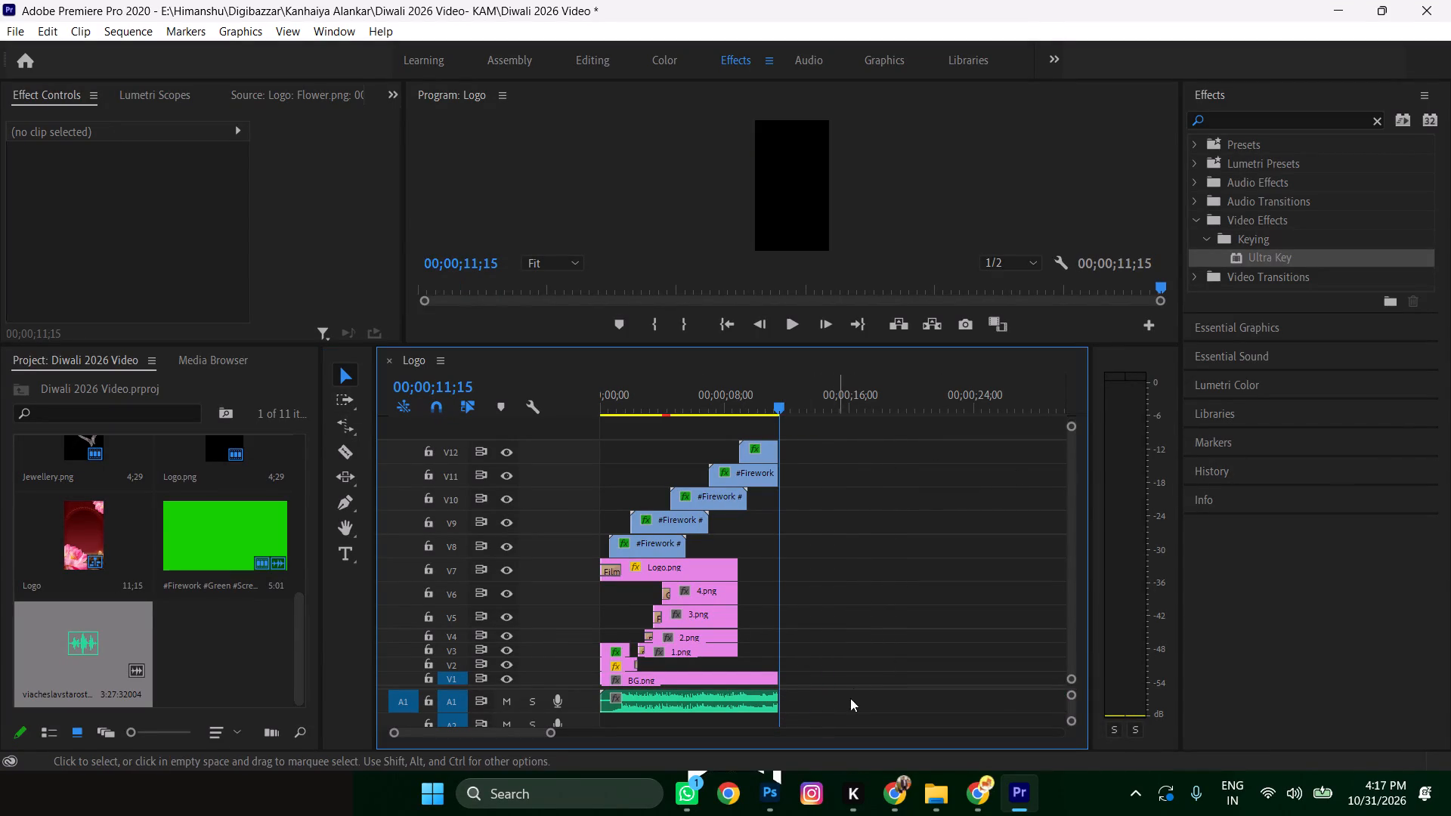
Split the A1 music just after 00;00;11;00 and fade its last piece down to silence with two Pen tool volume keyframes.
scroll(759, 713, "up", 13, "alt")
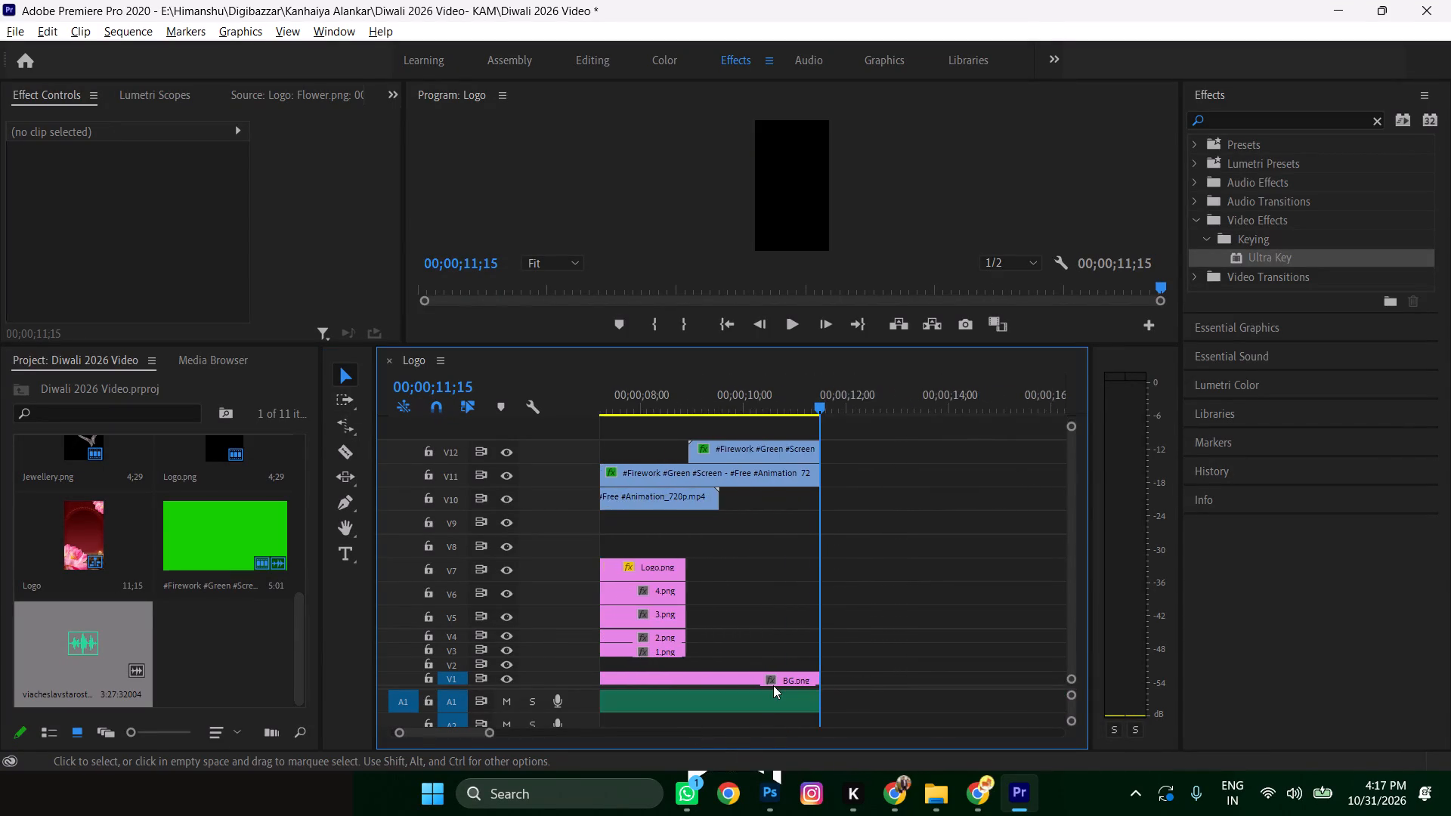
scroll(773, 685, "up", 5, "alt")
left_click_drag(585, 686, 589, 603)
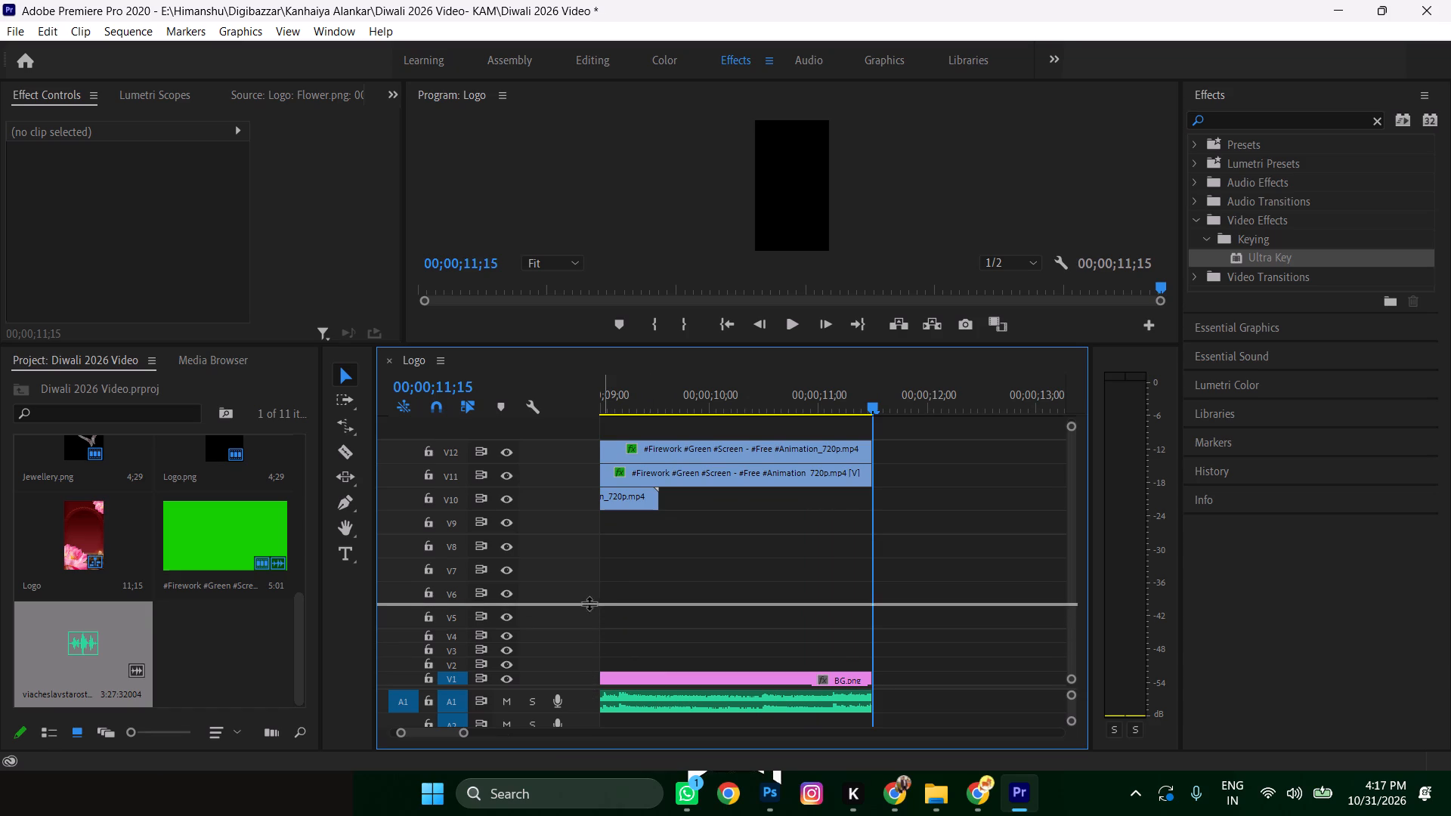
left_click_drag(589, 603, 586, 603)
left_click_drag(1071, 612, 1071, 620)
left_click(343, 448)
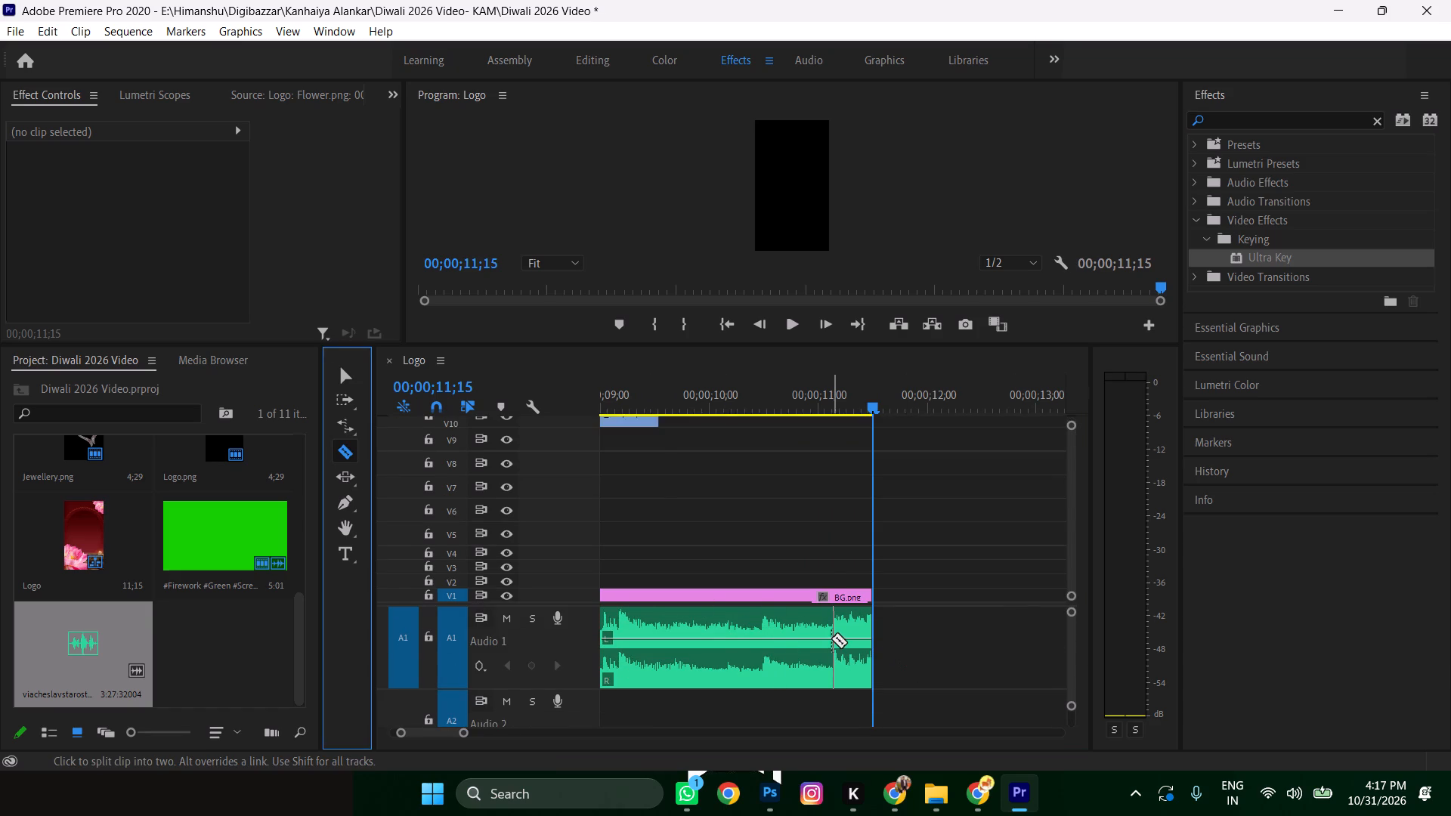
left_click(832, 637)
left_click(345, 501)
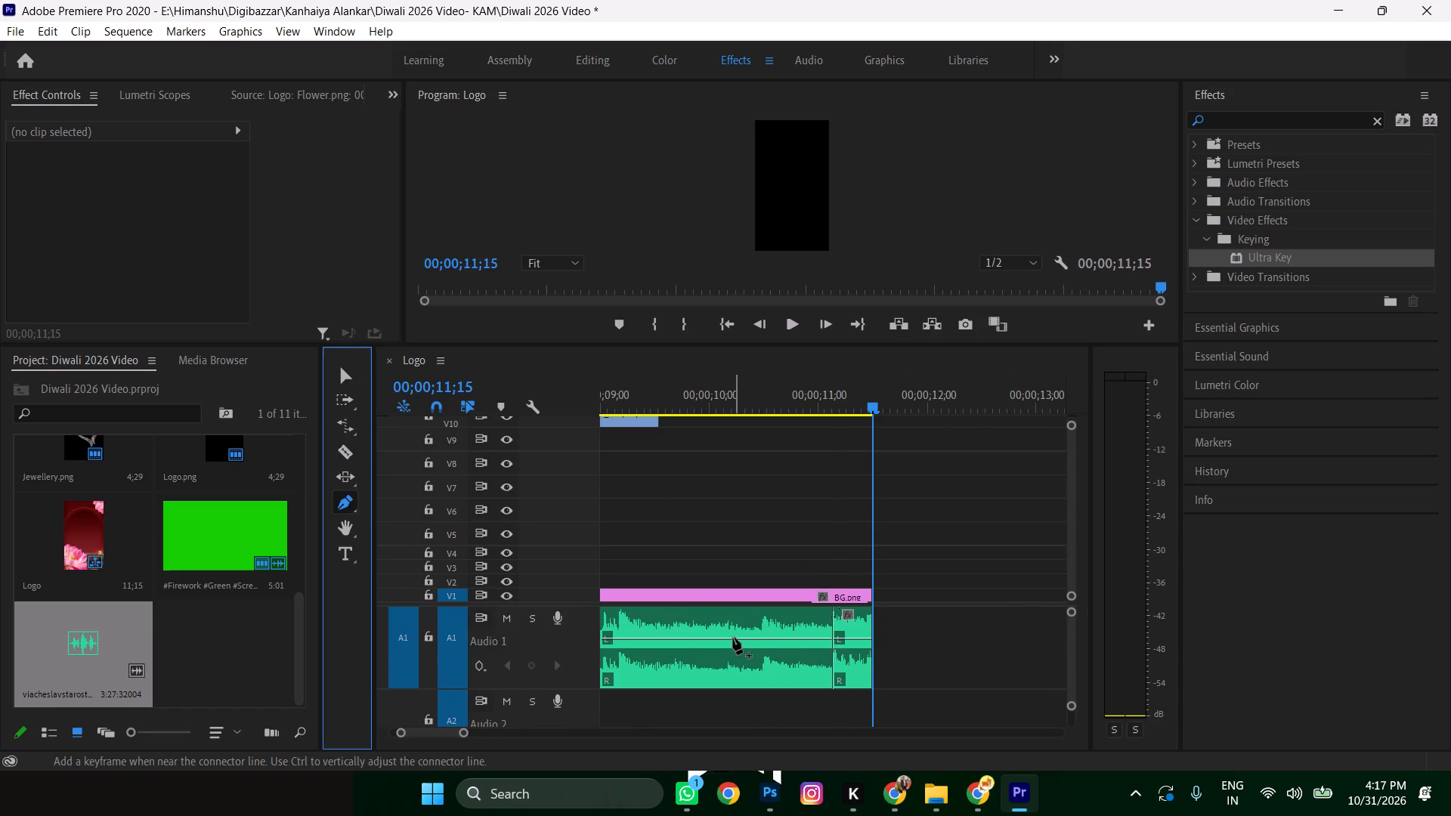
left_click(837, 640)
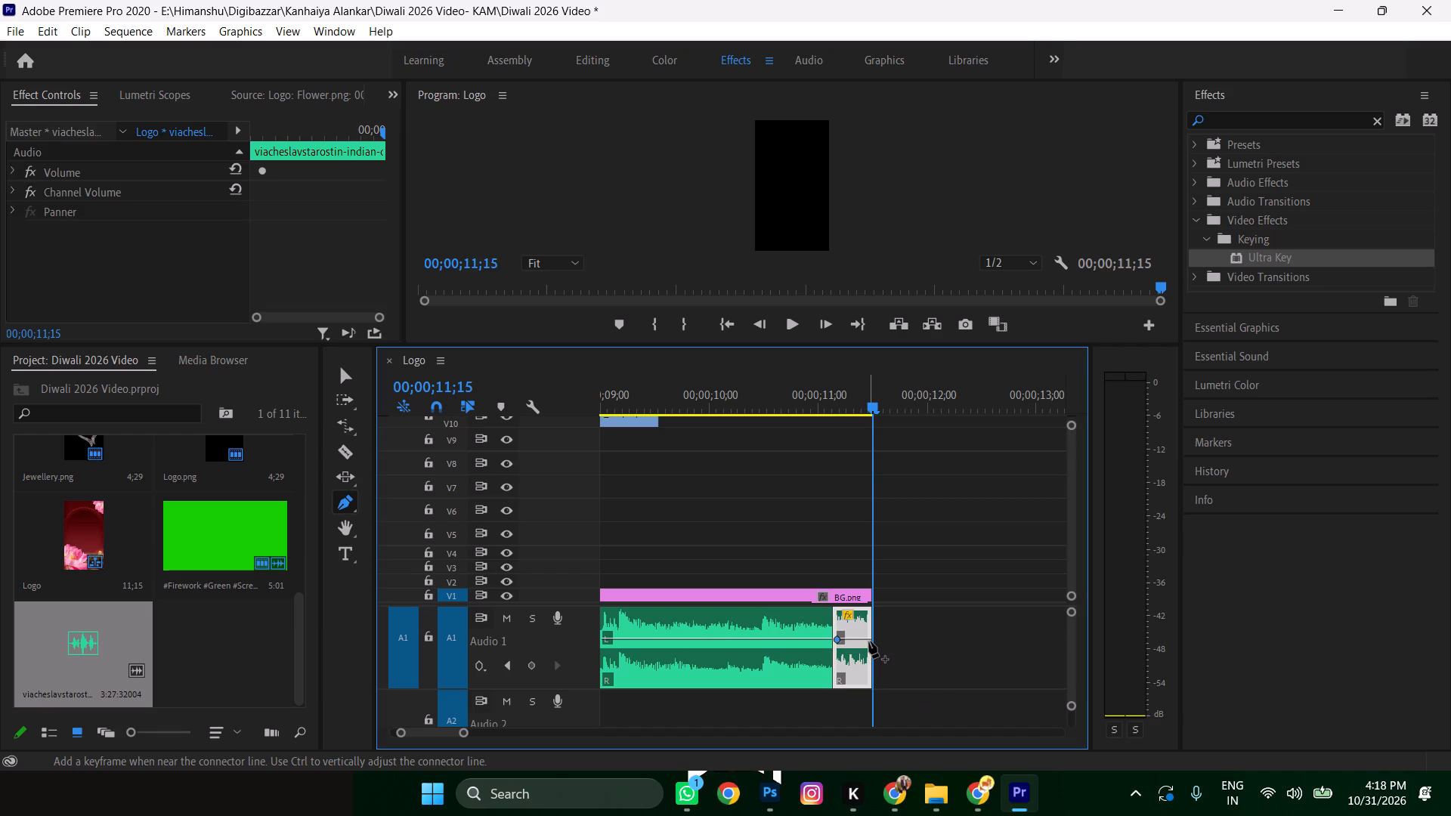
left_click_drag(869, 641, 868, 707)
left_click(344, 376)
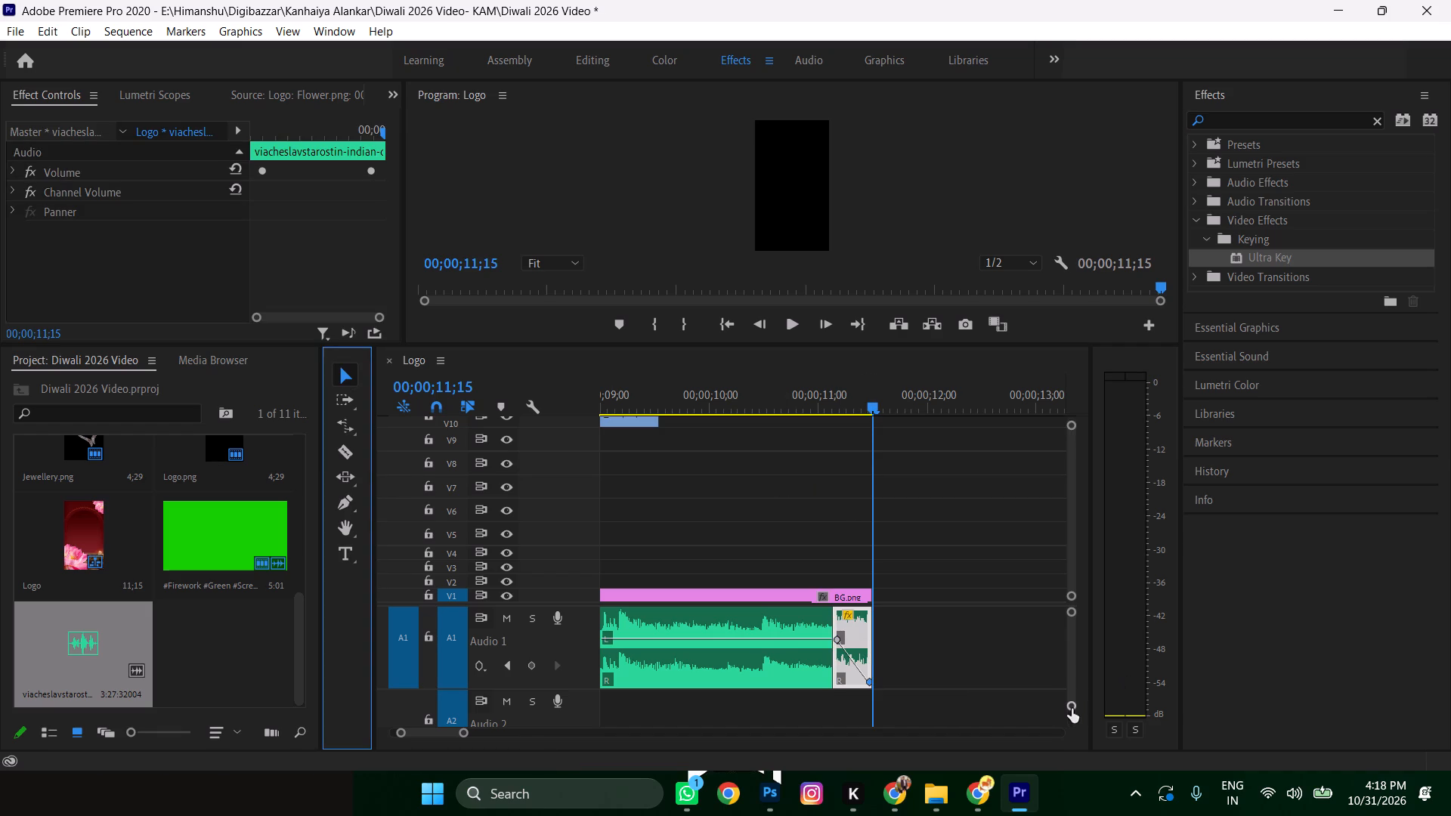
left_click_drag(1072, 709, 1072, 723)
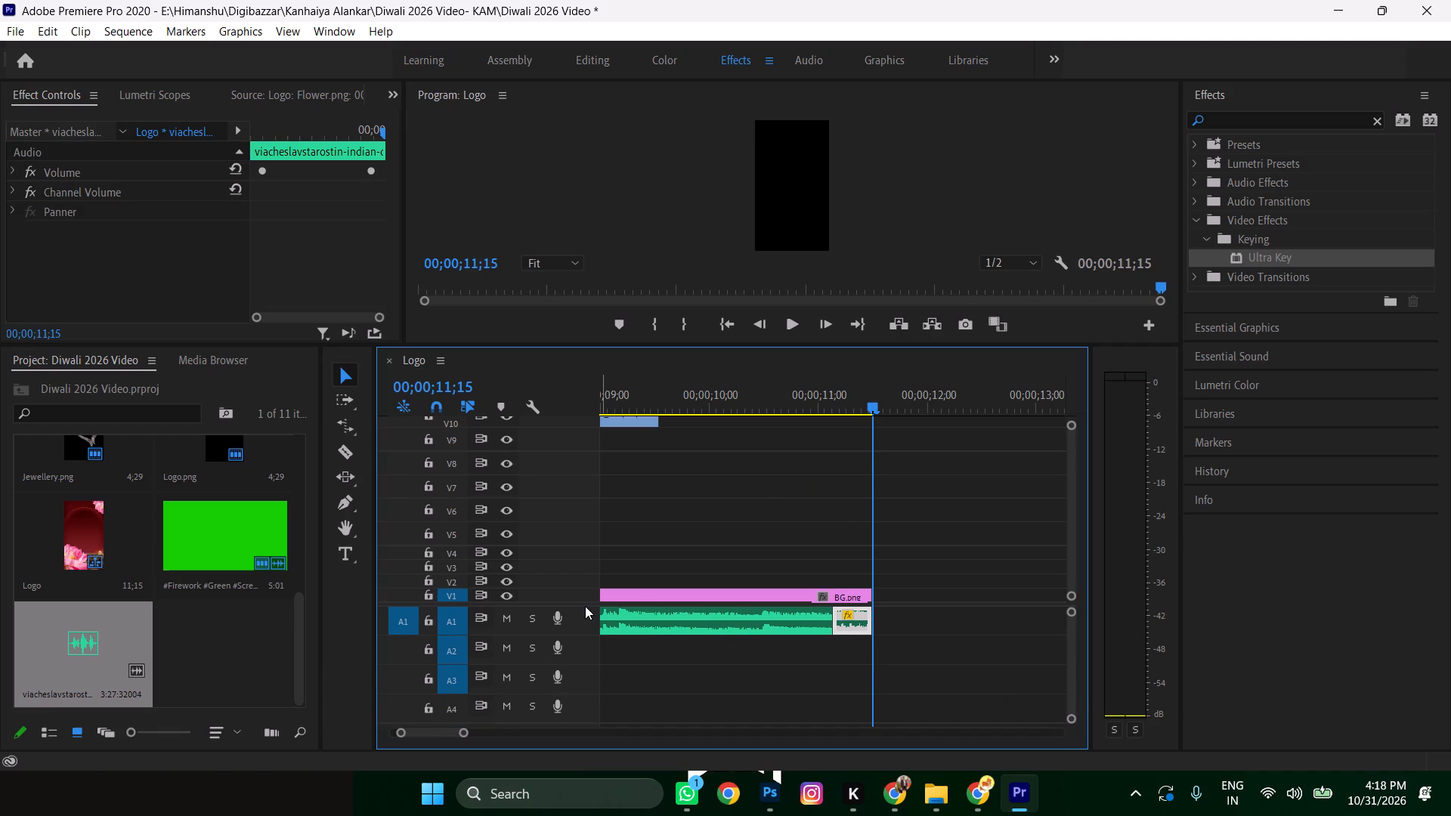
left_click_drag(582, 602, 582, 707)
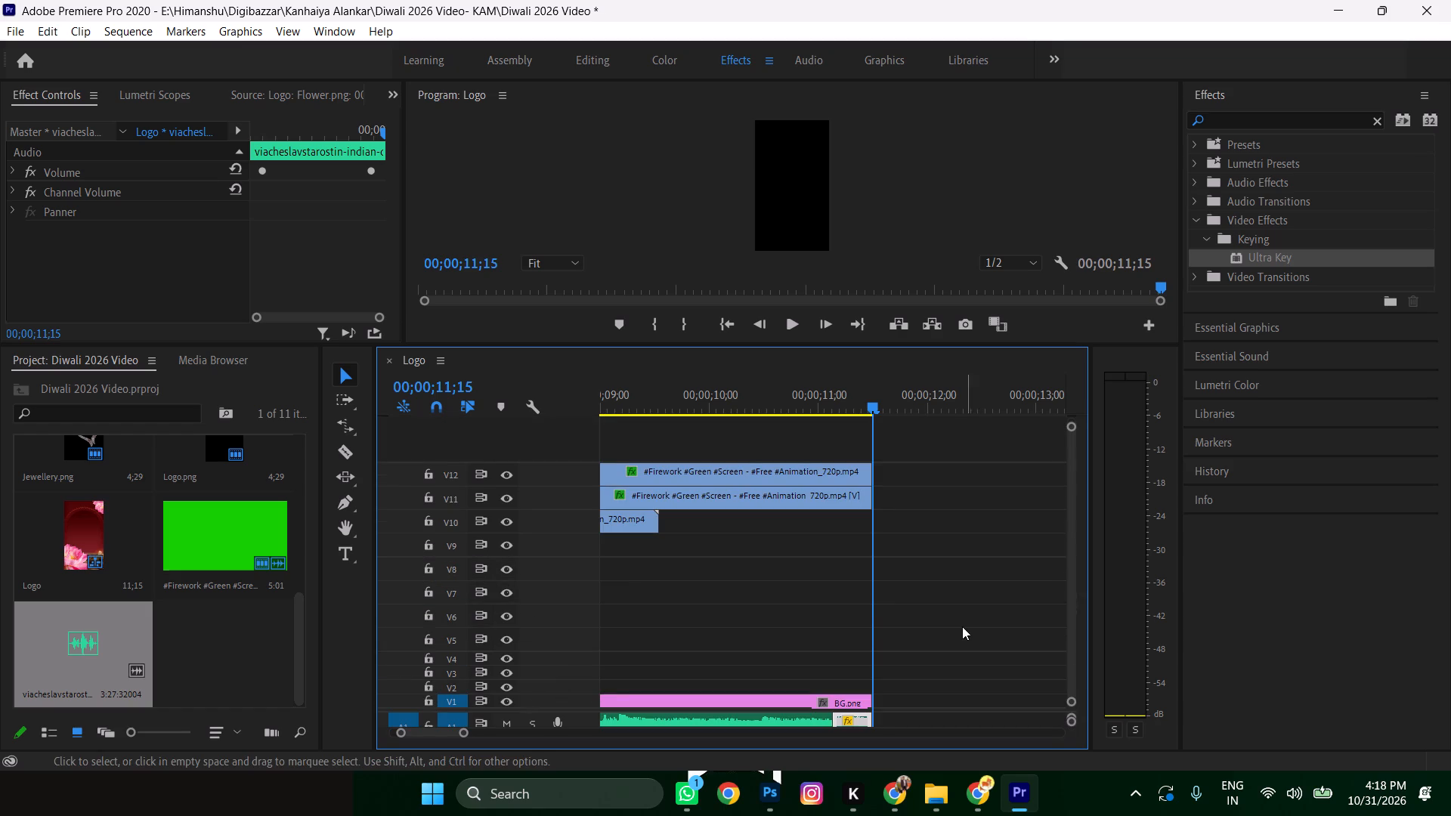
Play the sequence from the start to review how the visuals run with the music.
left_click_drag(873, 404, 616, 462)
key("space")
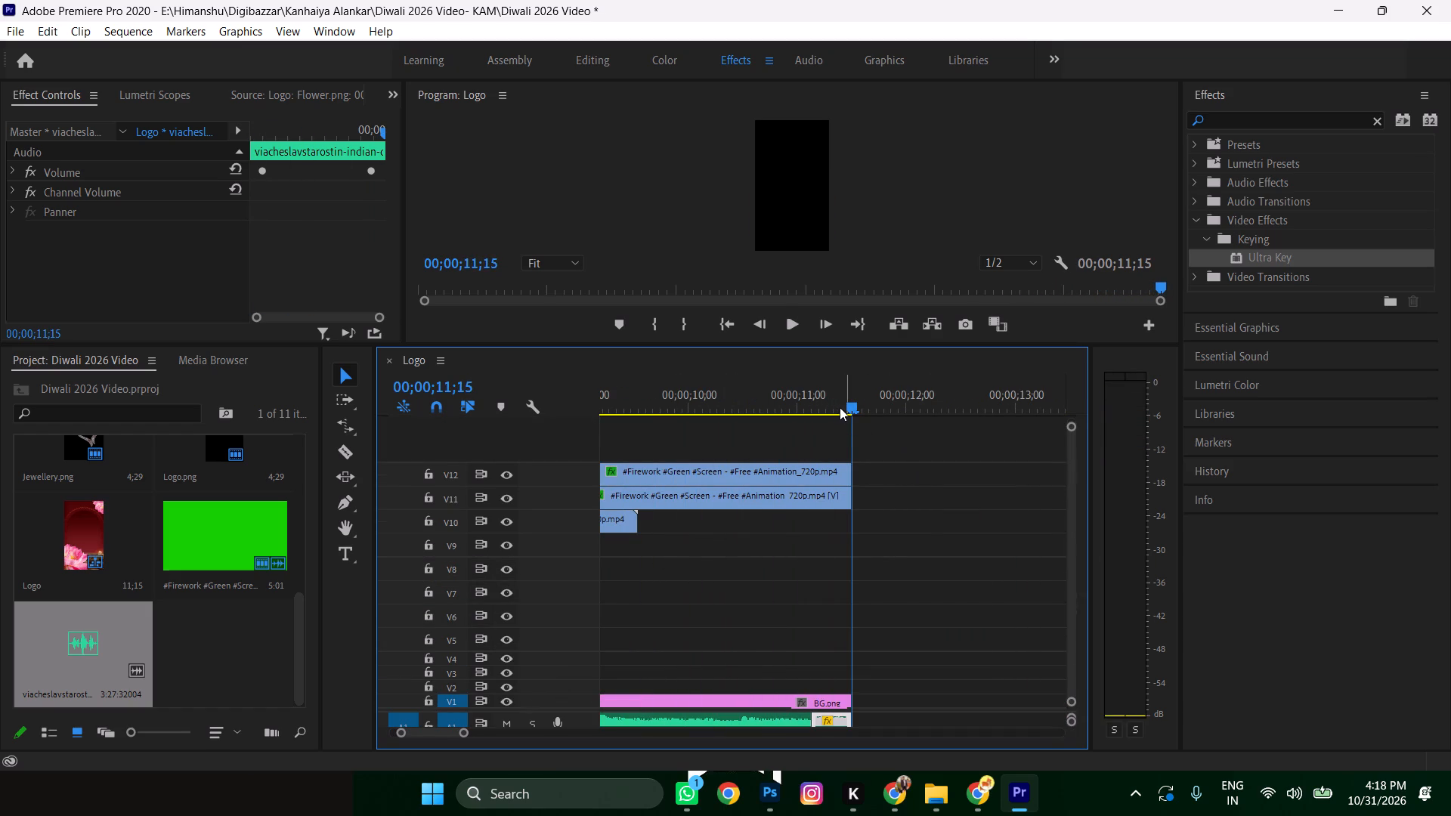
left_click_drag(850, 400, 299, 462)
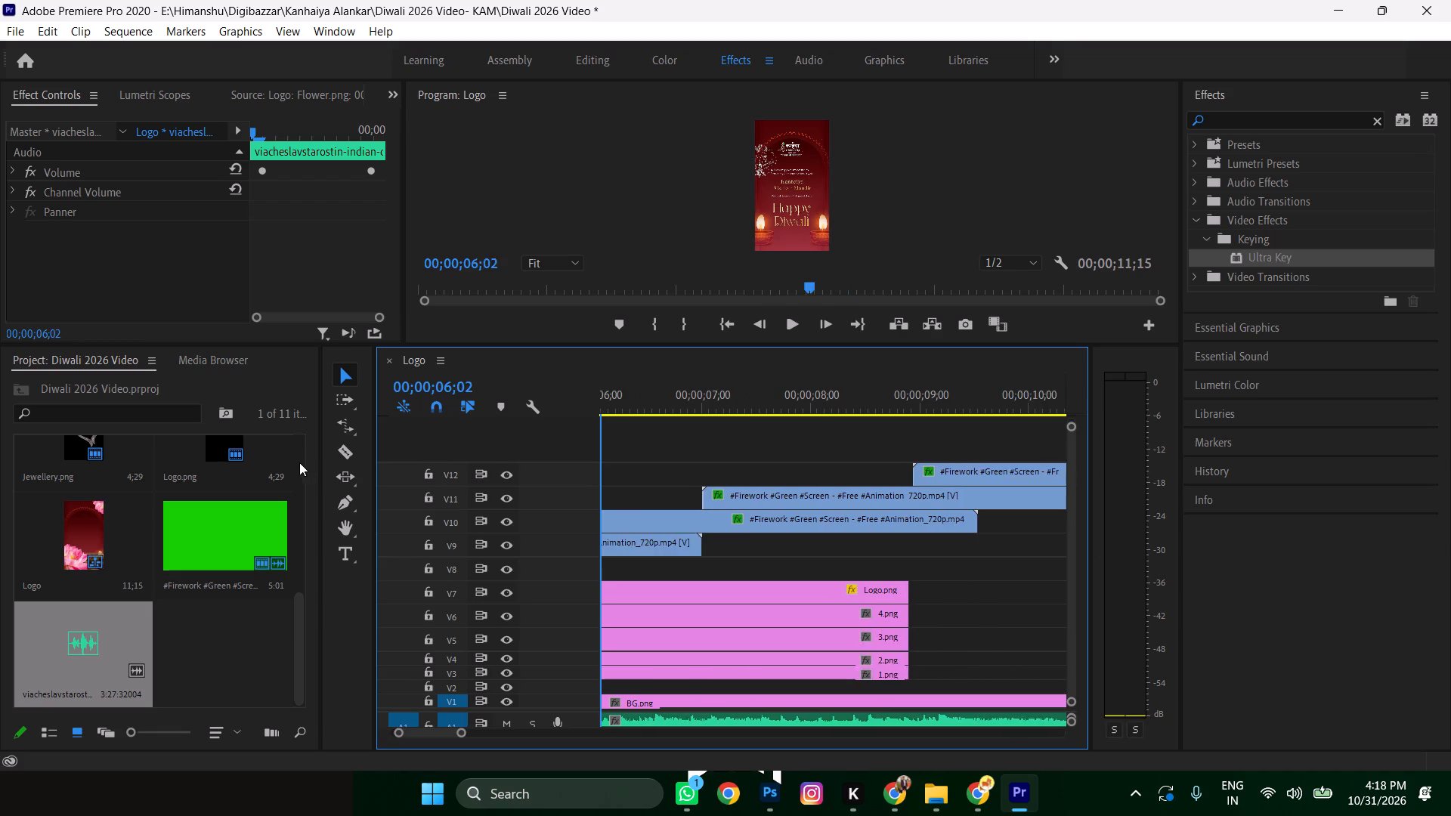
left_click_drag(299, 462, 291, 464)
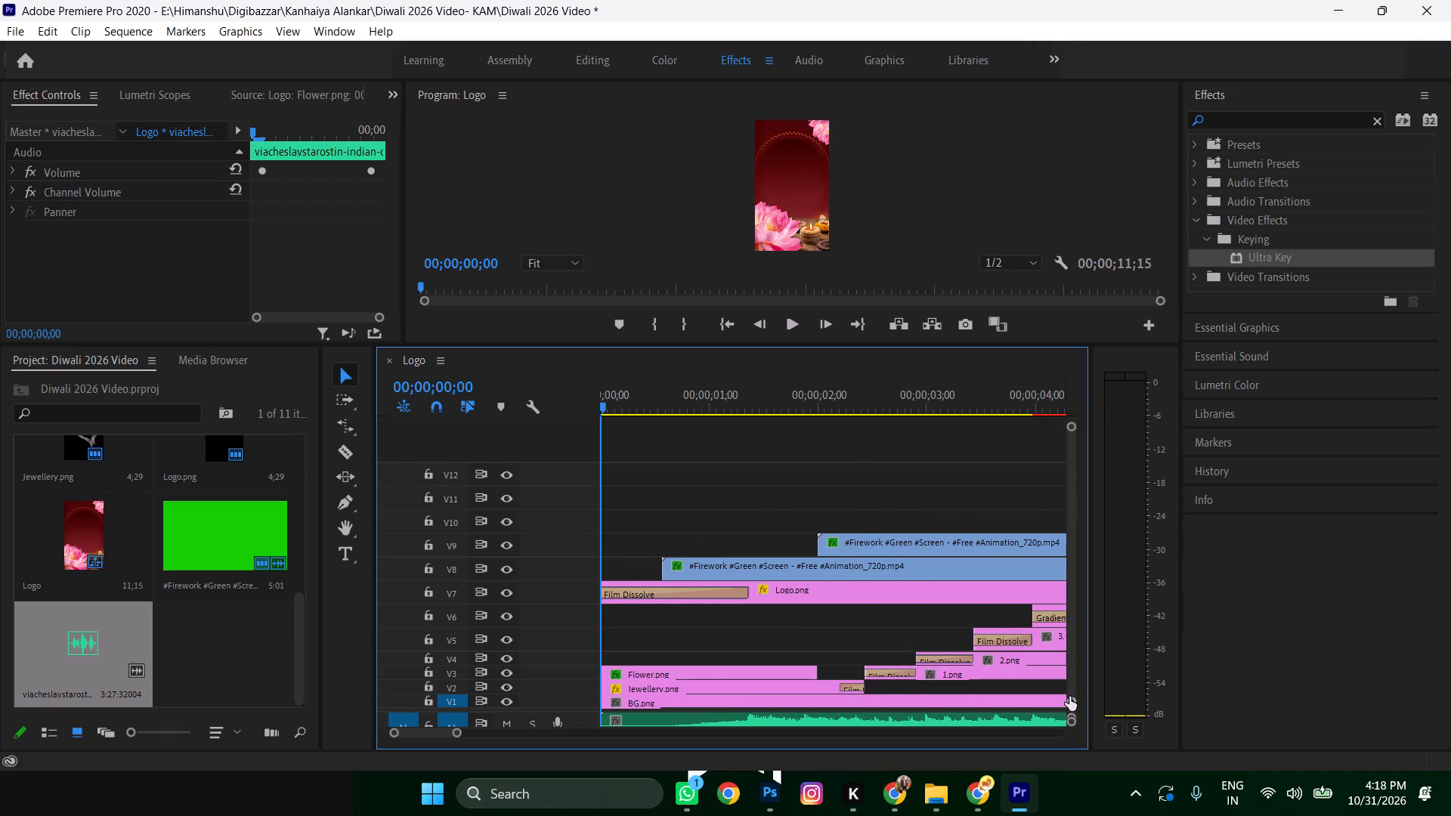
left_click_drag(1069, 697, 1069, 694)
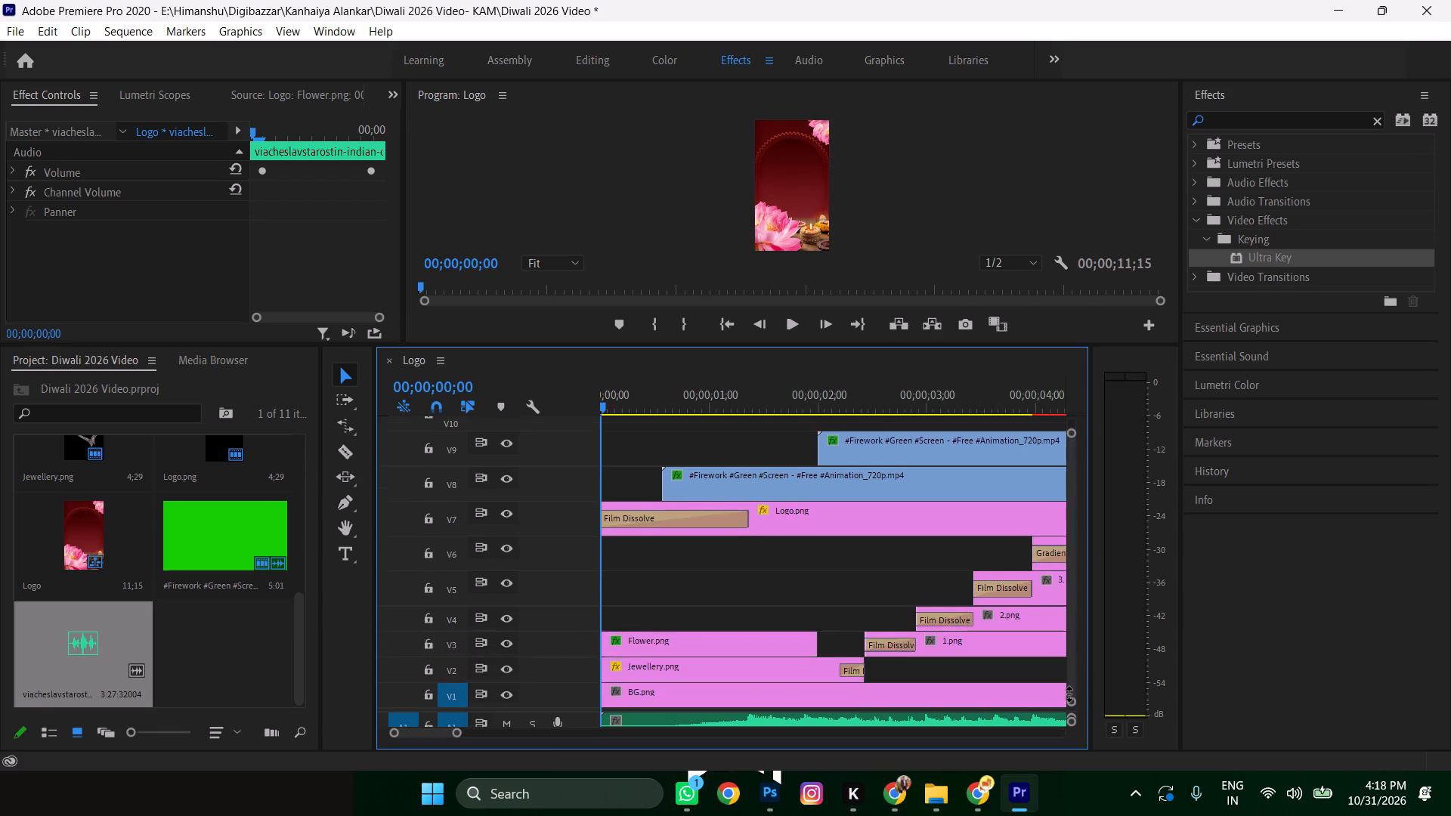
left_click_drag(1069, 694, 1069, 709)
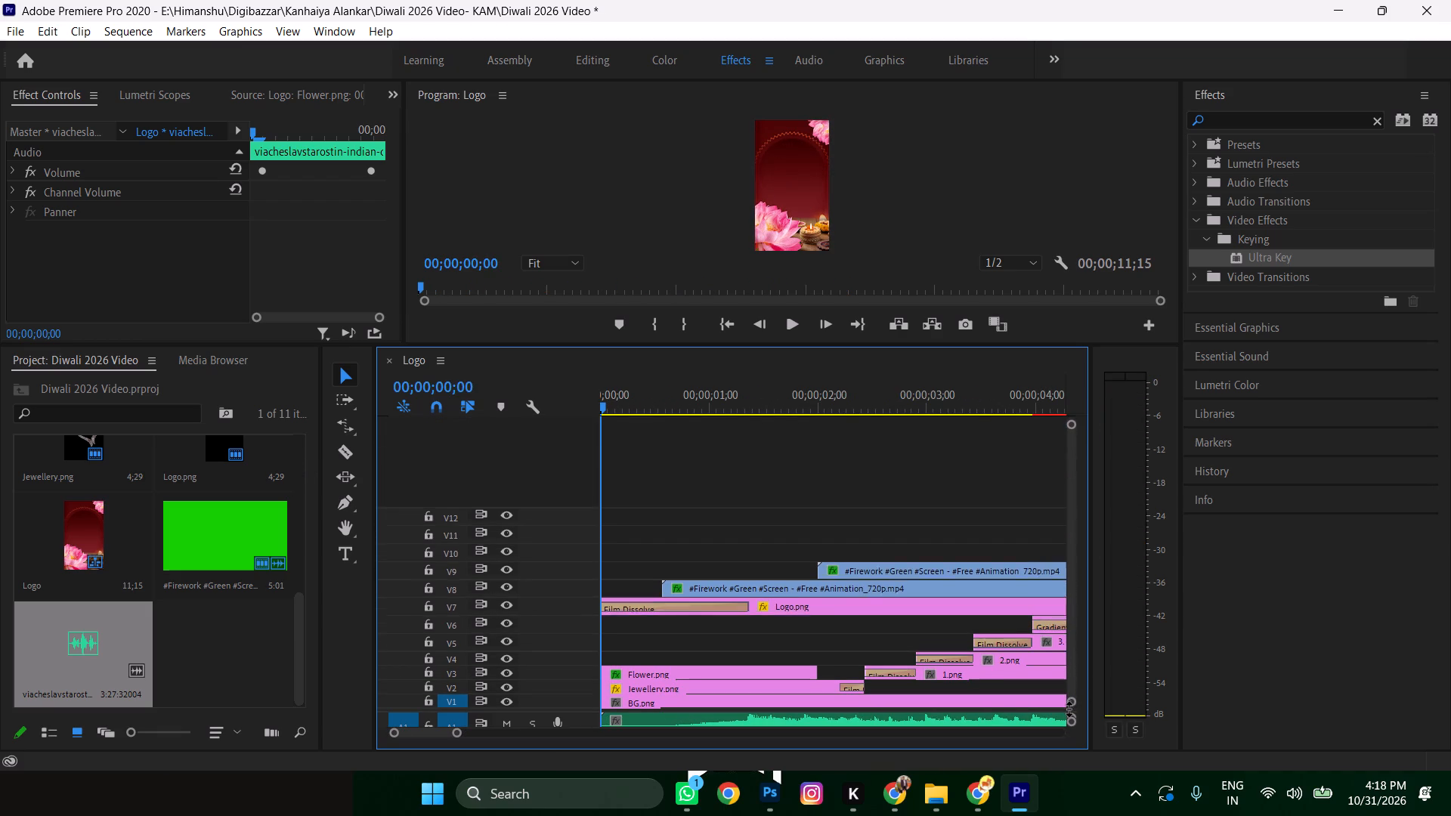
left_click_drag(1069, 709, 1069, 712)
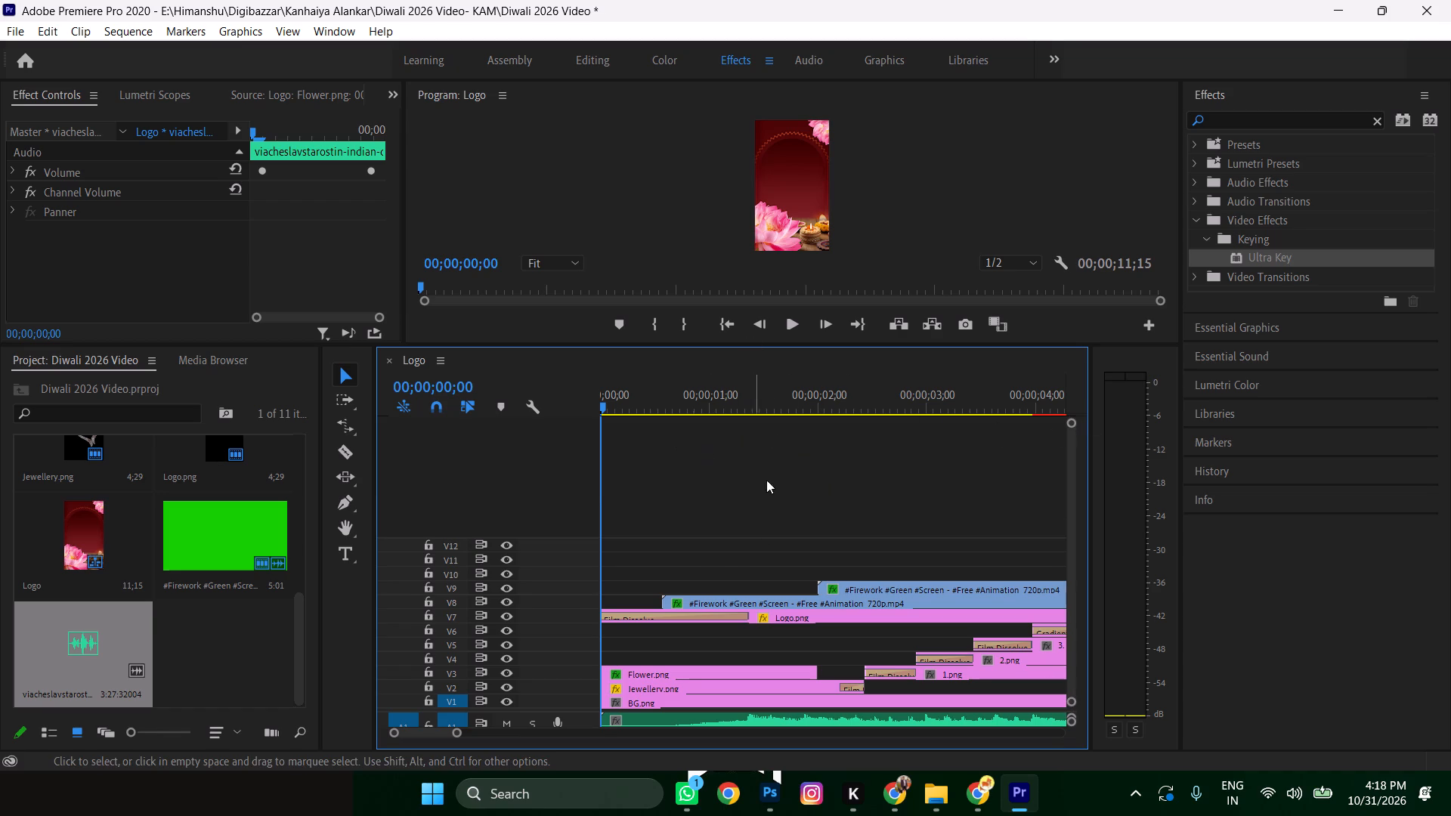
key("space")
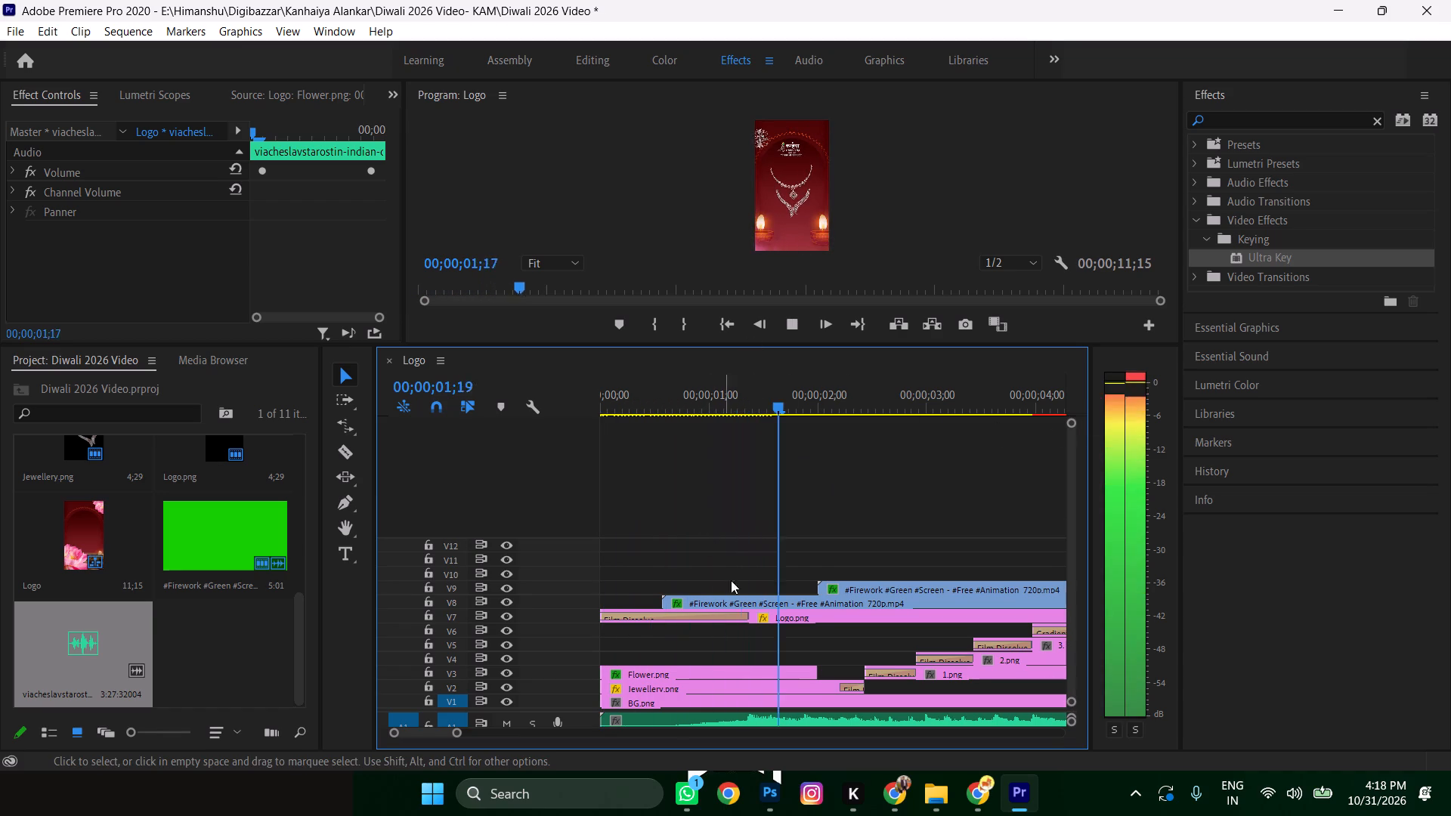
key("space")
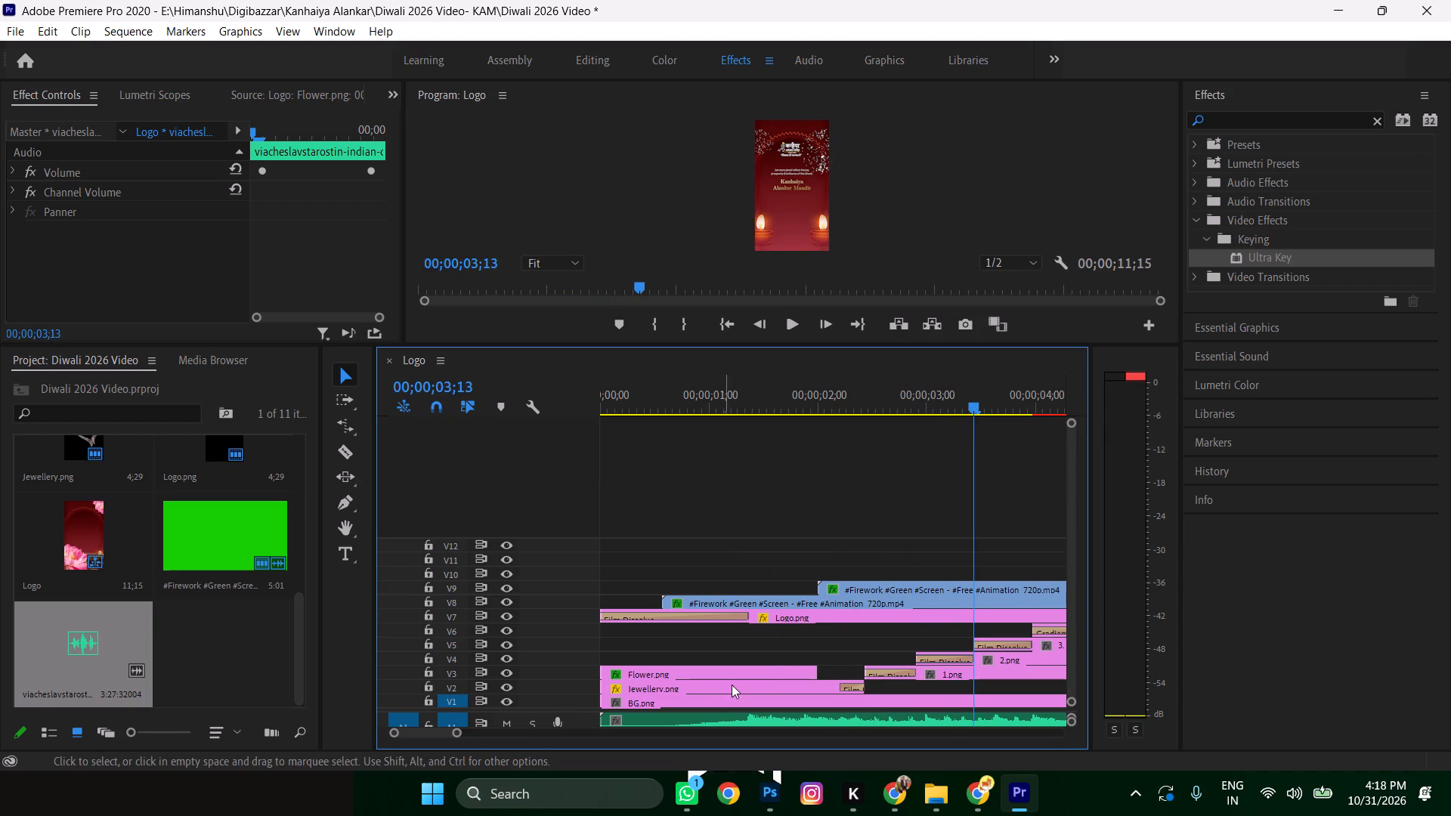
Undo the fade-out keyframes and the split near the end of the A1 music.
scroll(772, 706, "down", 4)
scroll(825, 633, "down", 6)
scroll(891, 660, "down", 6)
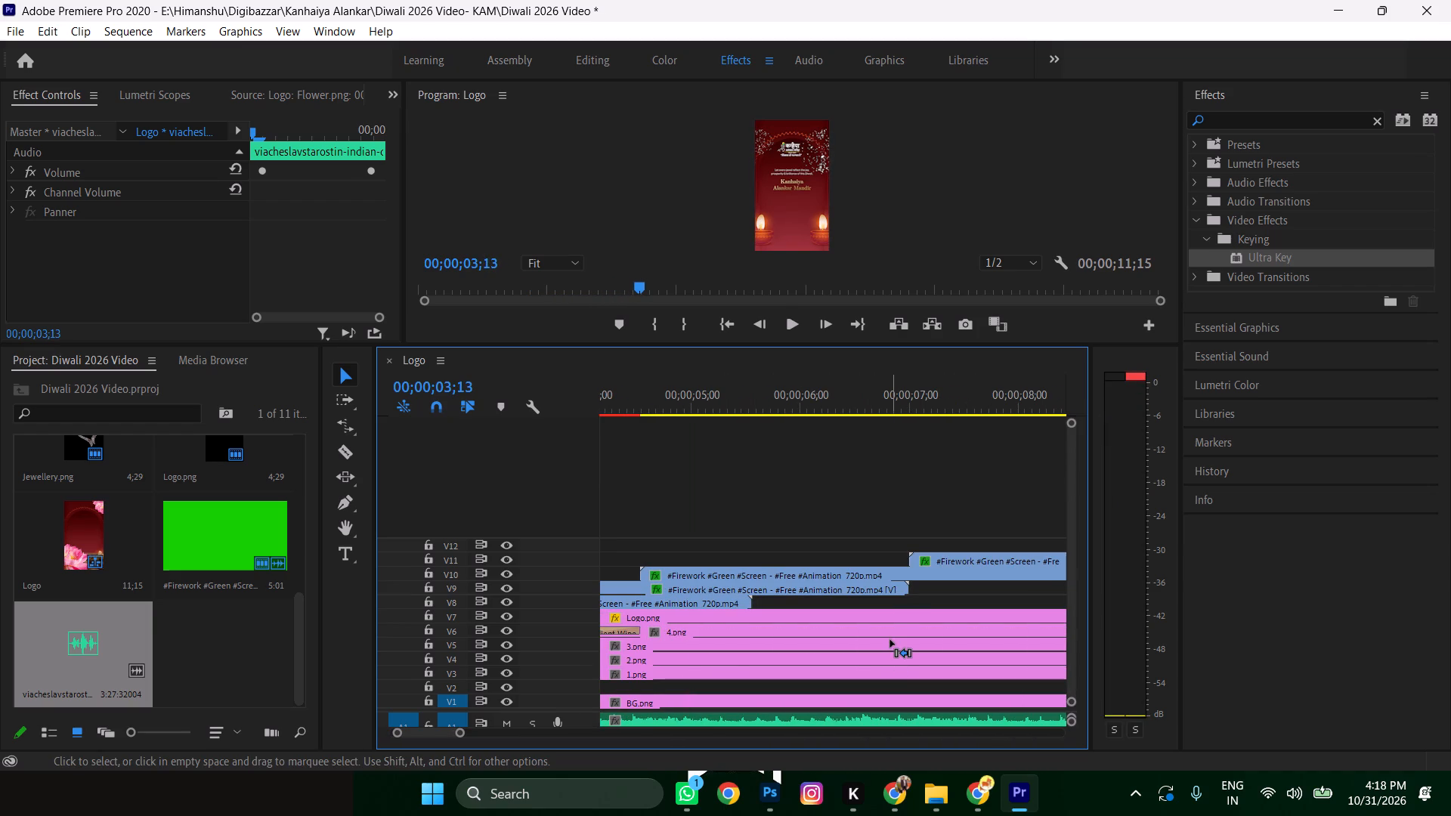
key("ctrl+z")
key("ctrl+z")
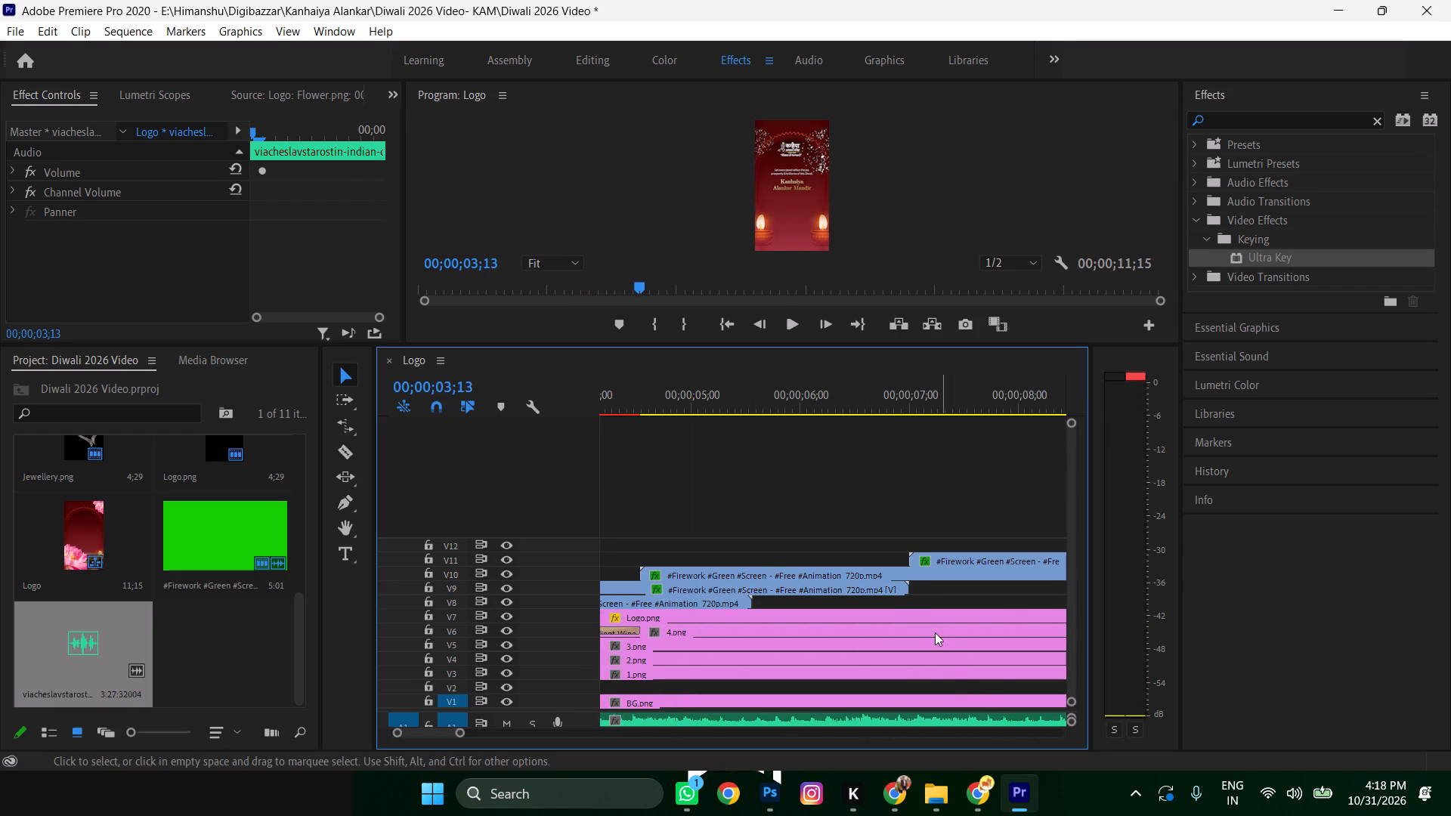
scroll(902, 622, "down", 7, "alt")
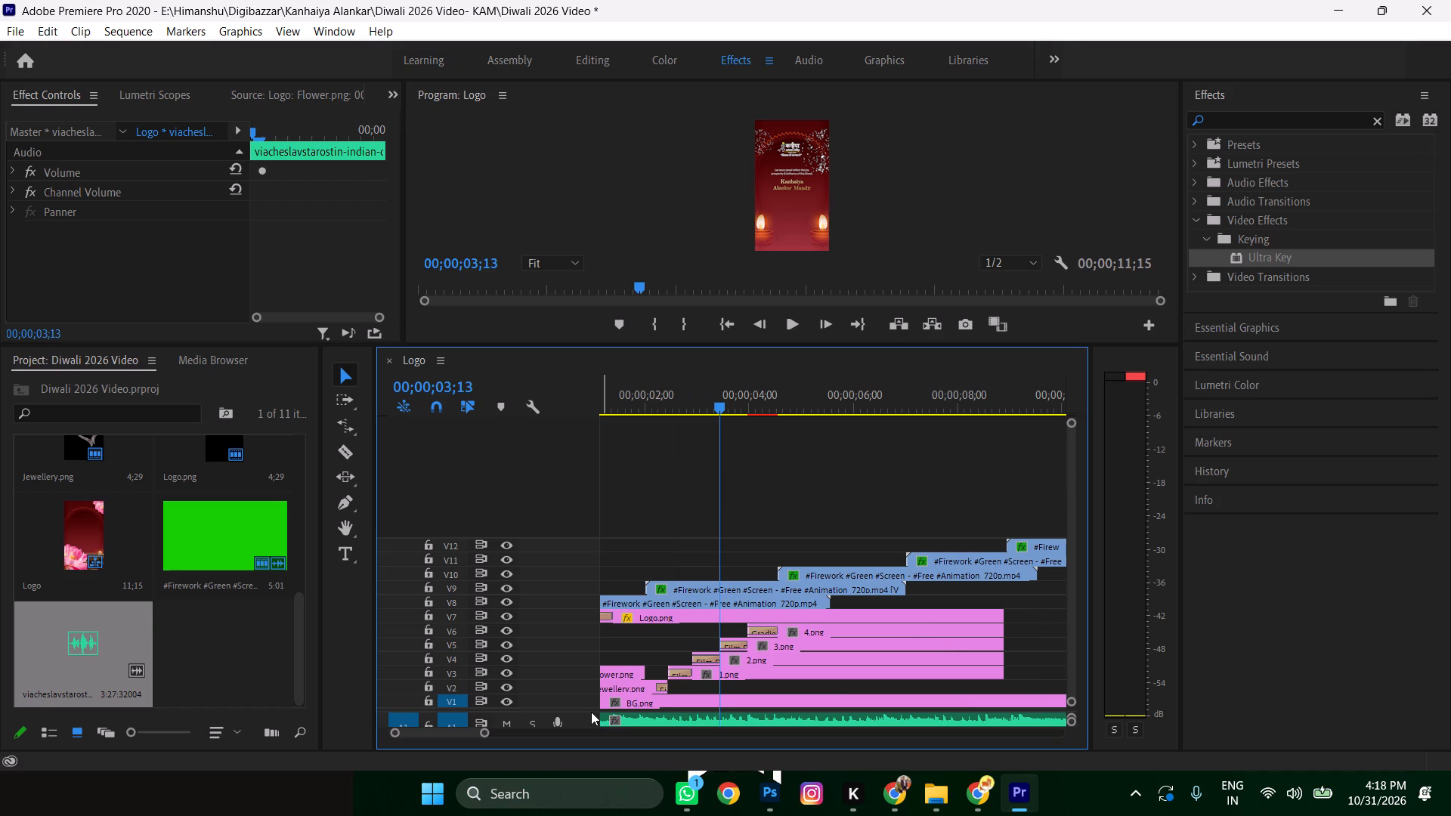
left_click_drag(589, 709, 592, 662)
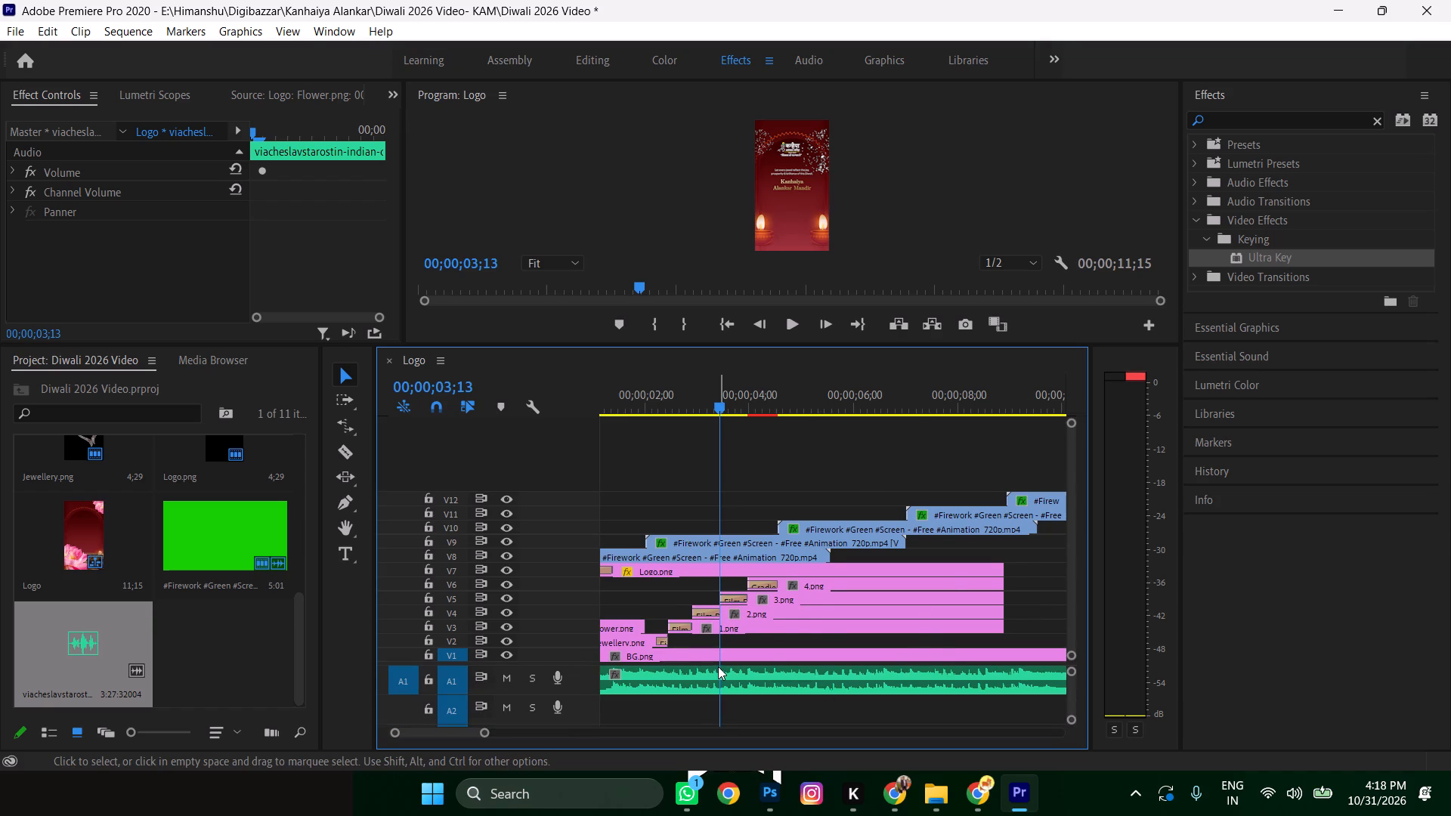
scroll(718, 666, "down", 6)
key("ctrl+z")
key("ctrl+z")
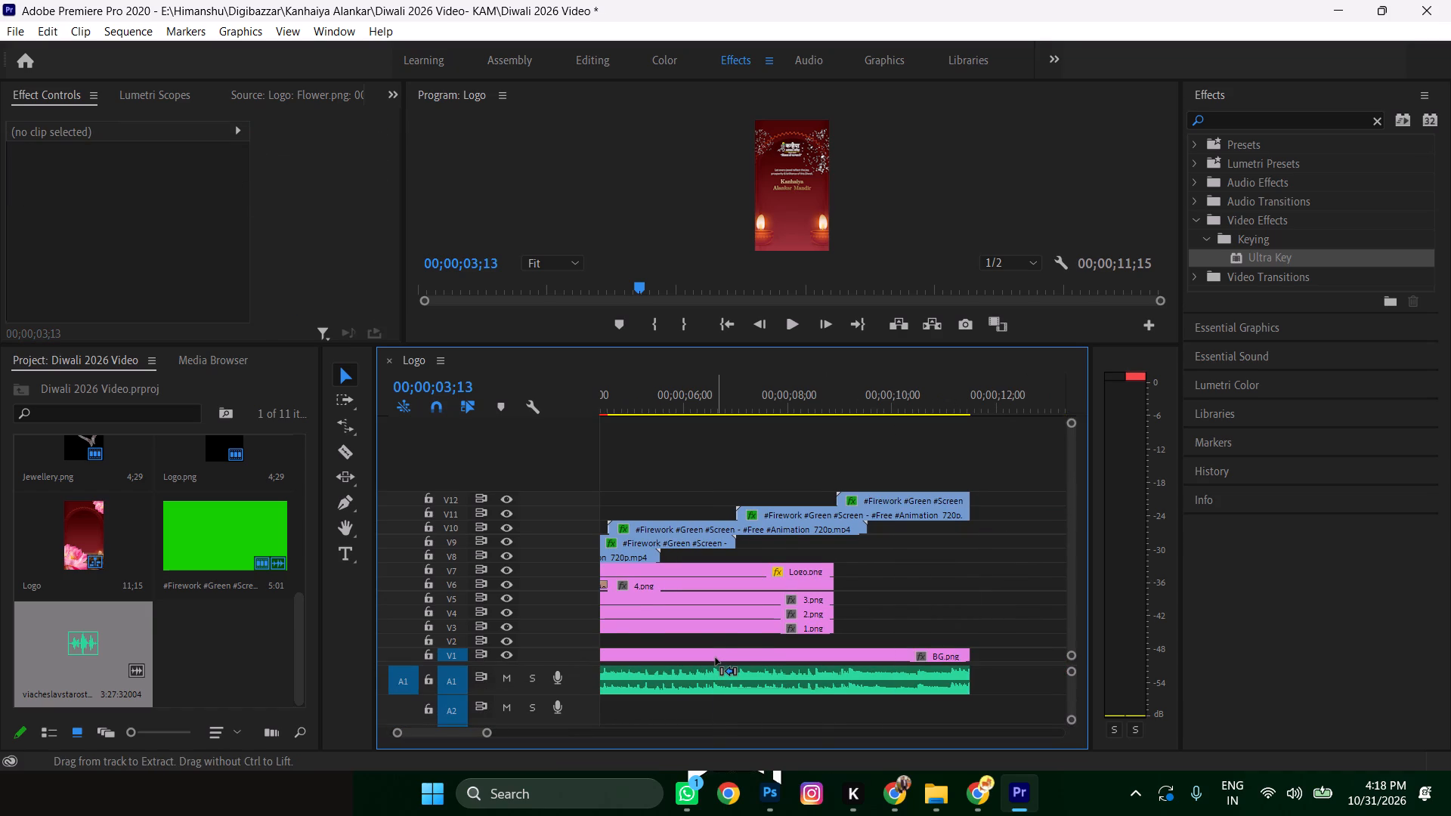
Undo the cut at 00;00;11;15 and the deletion of everything after it on all tracks.
key("ctrl+z")
key("ctrl+z")
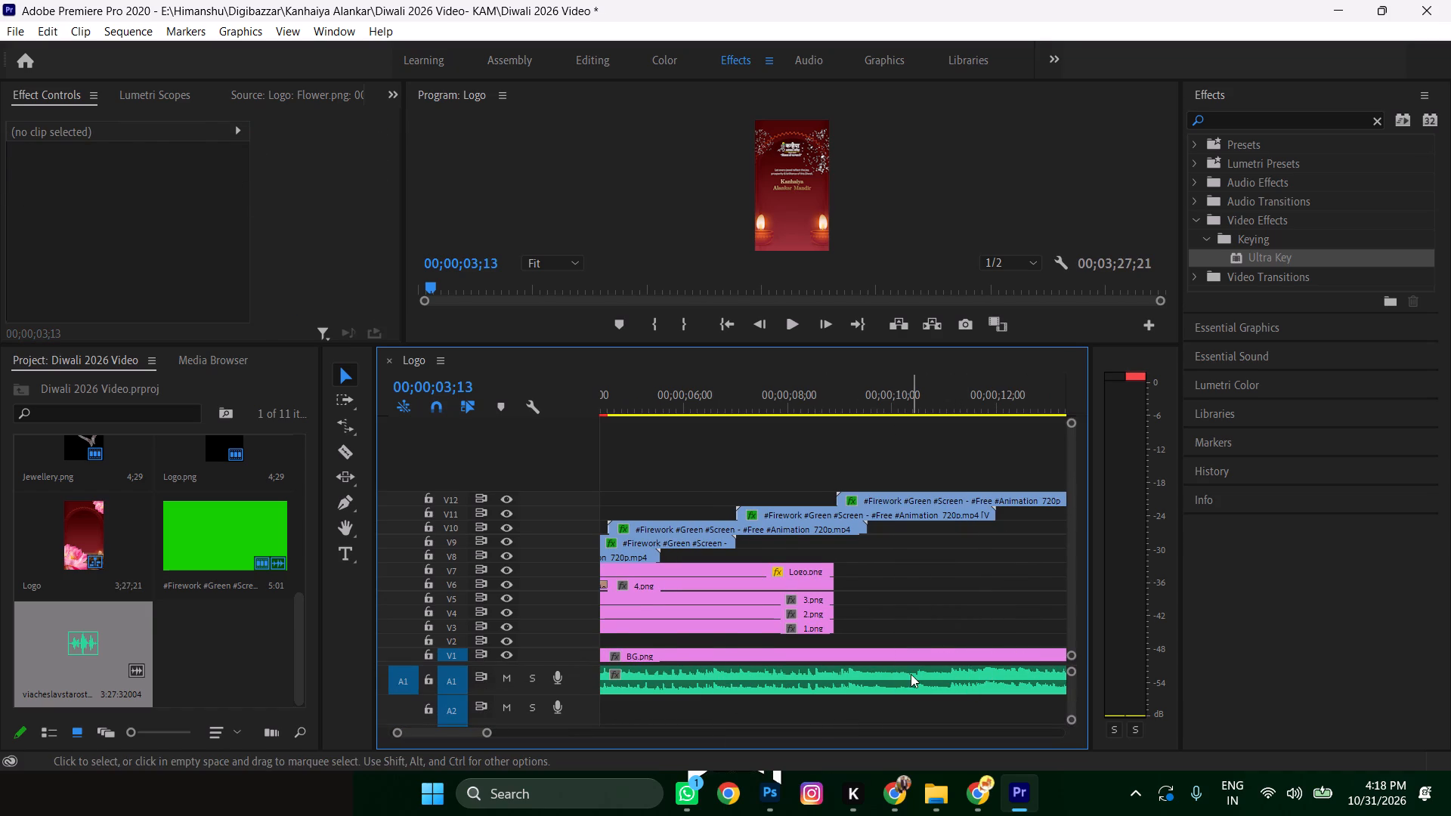
Cut the music's quiet intro at 00;00;01;11 with the Razor tool, delete it, and move the remaining music to the start of A1.
left_click(911, 674)
scroll(638, 688, "up", 11)
left_click_drag(773, 404, 410, 428)
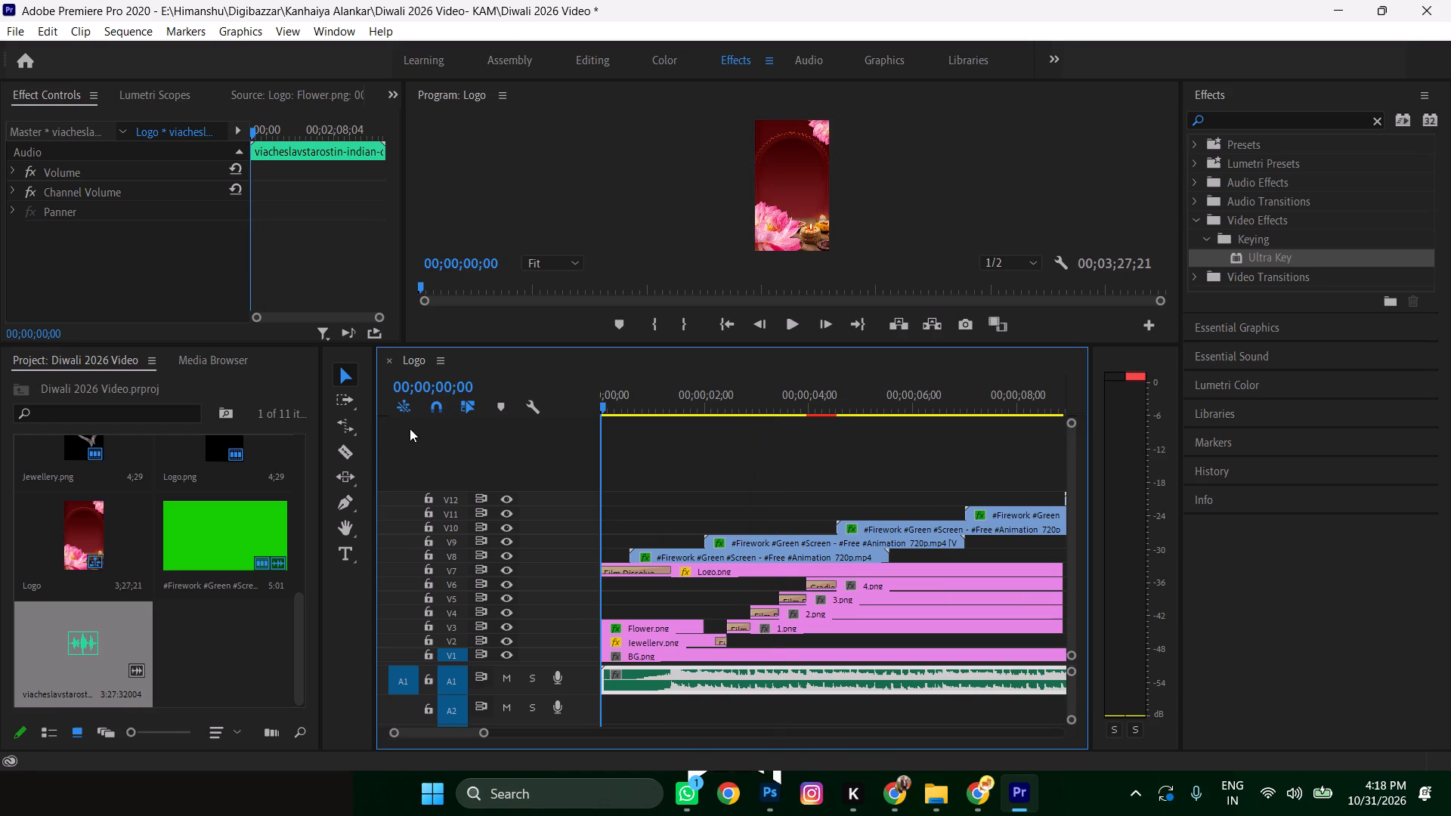
left_click_drag(410, 428, 371, 434)
key("space")
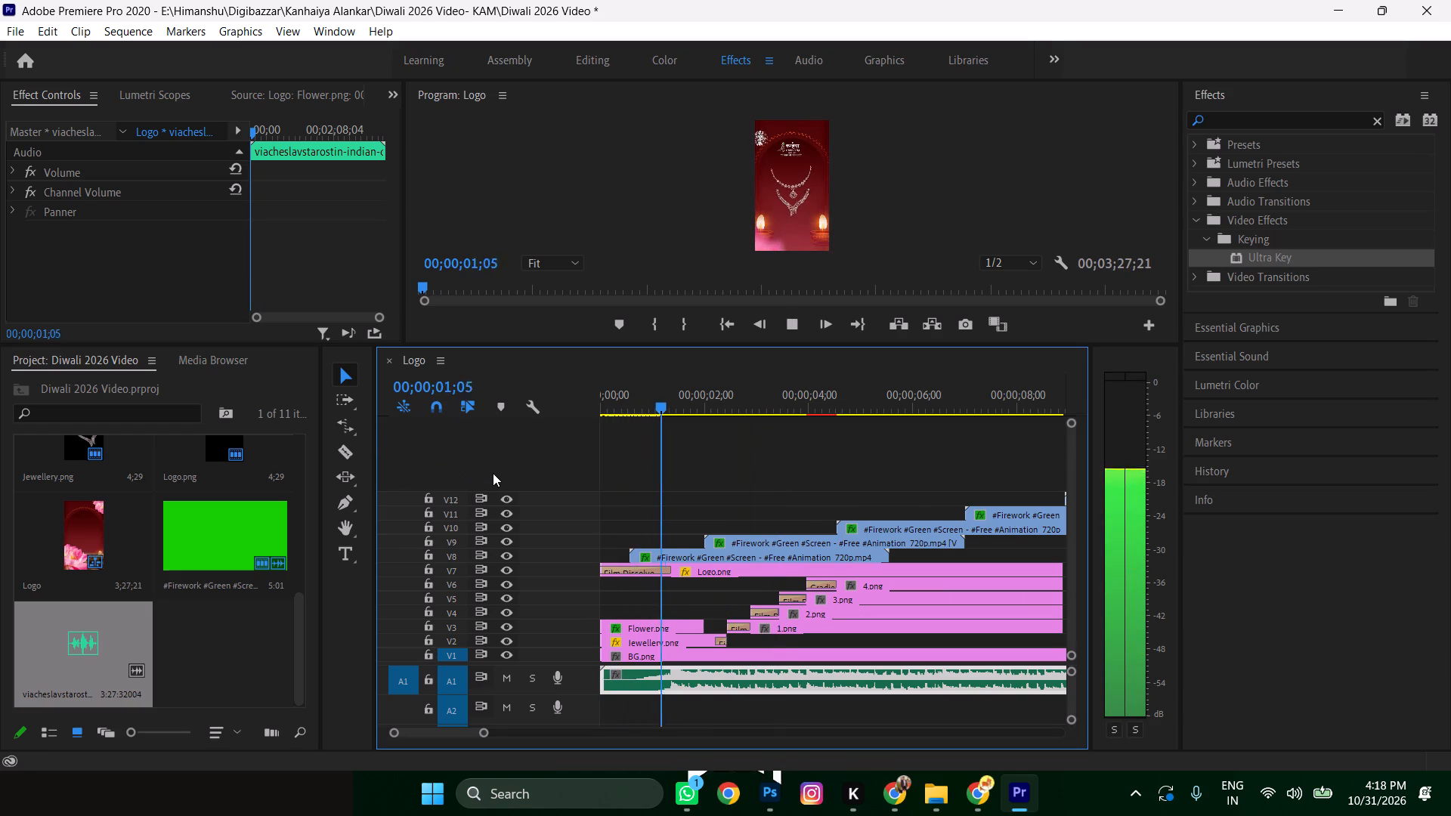
key("space")
left_click(347, 458)
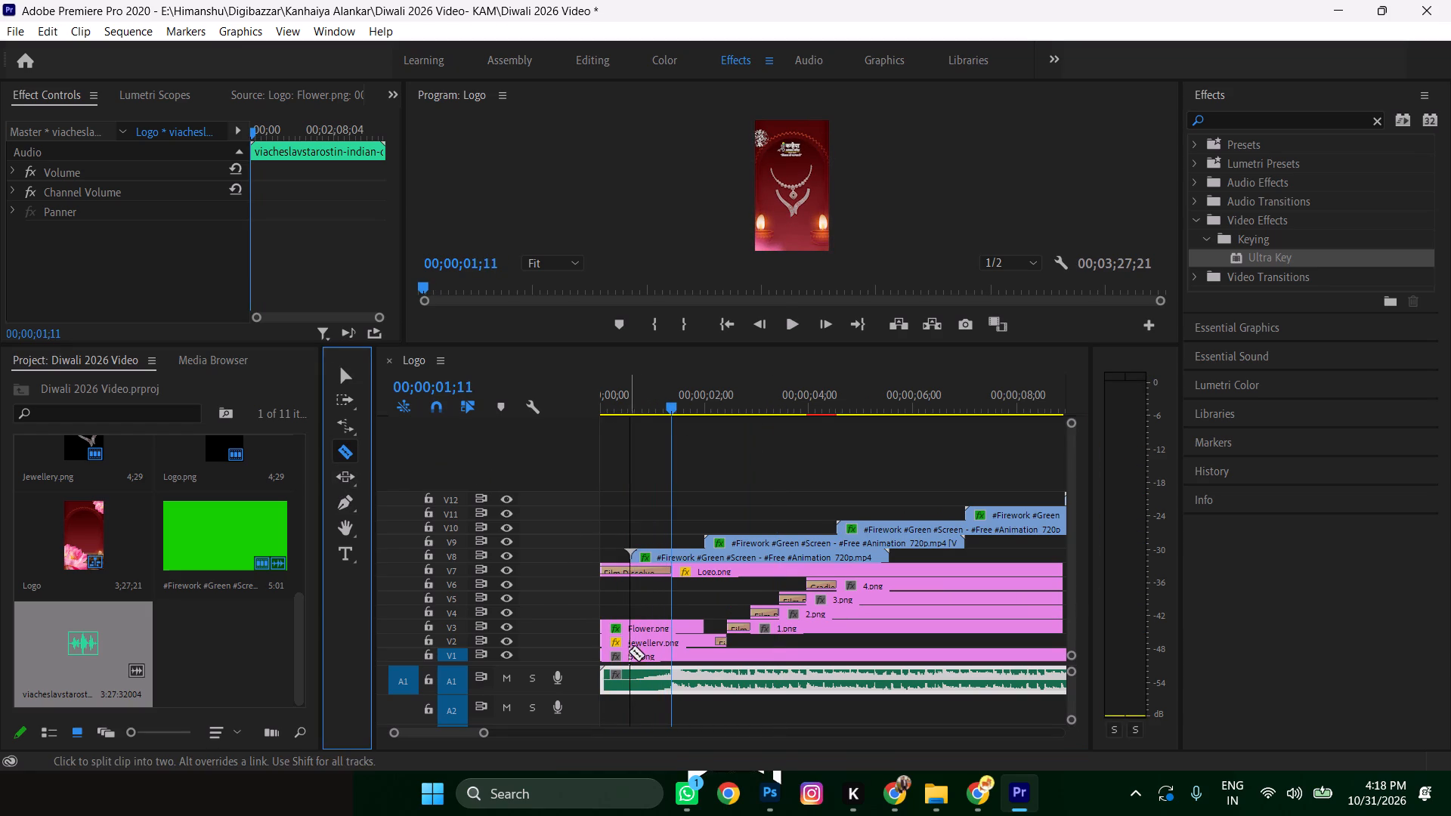
left_click(670, 680)
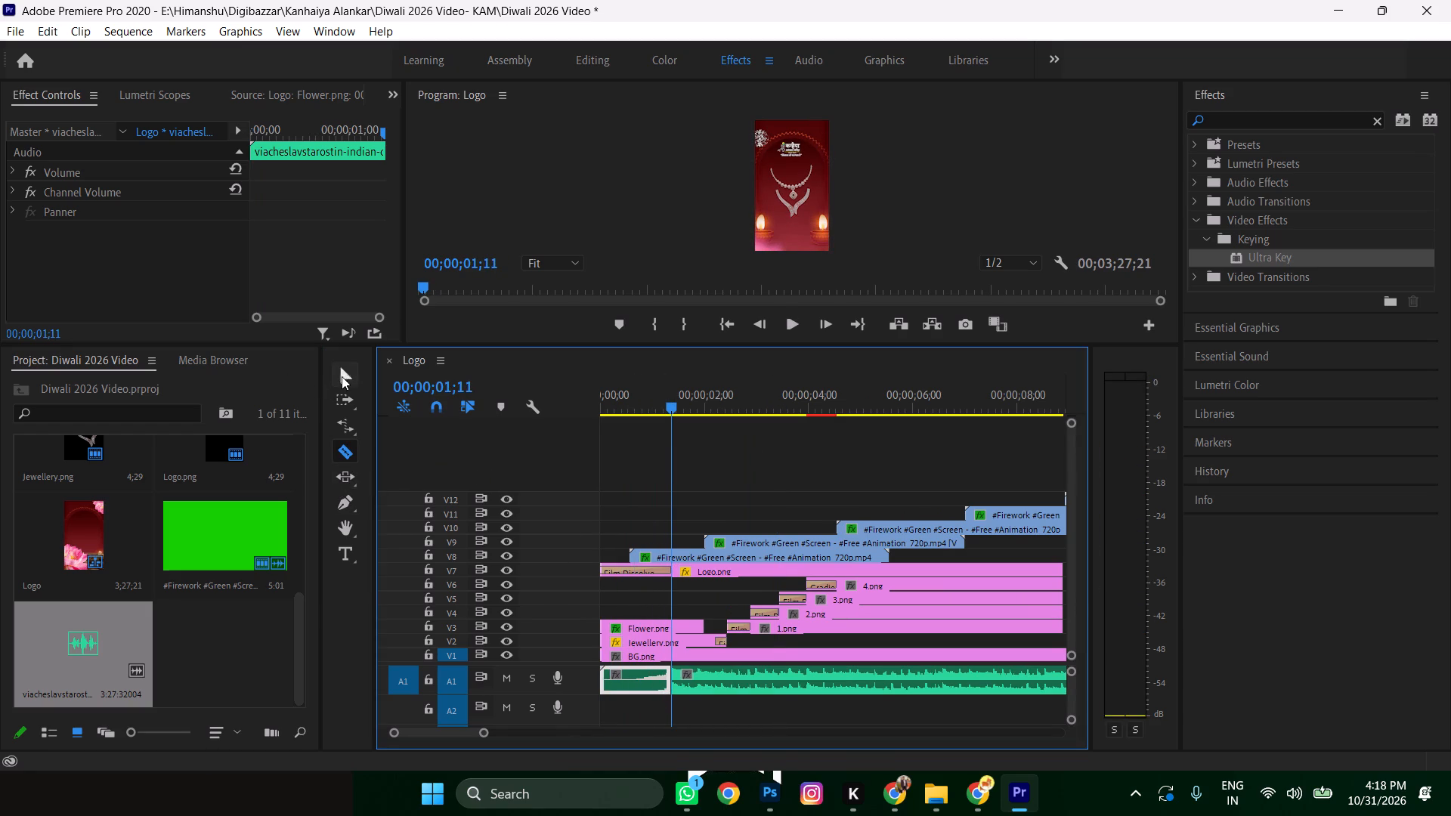
left_click(343, 376)
left_click_drag(628, 700, 616, 681)
key("Delete")
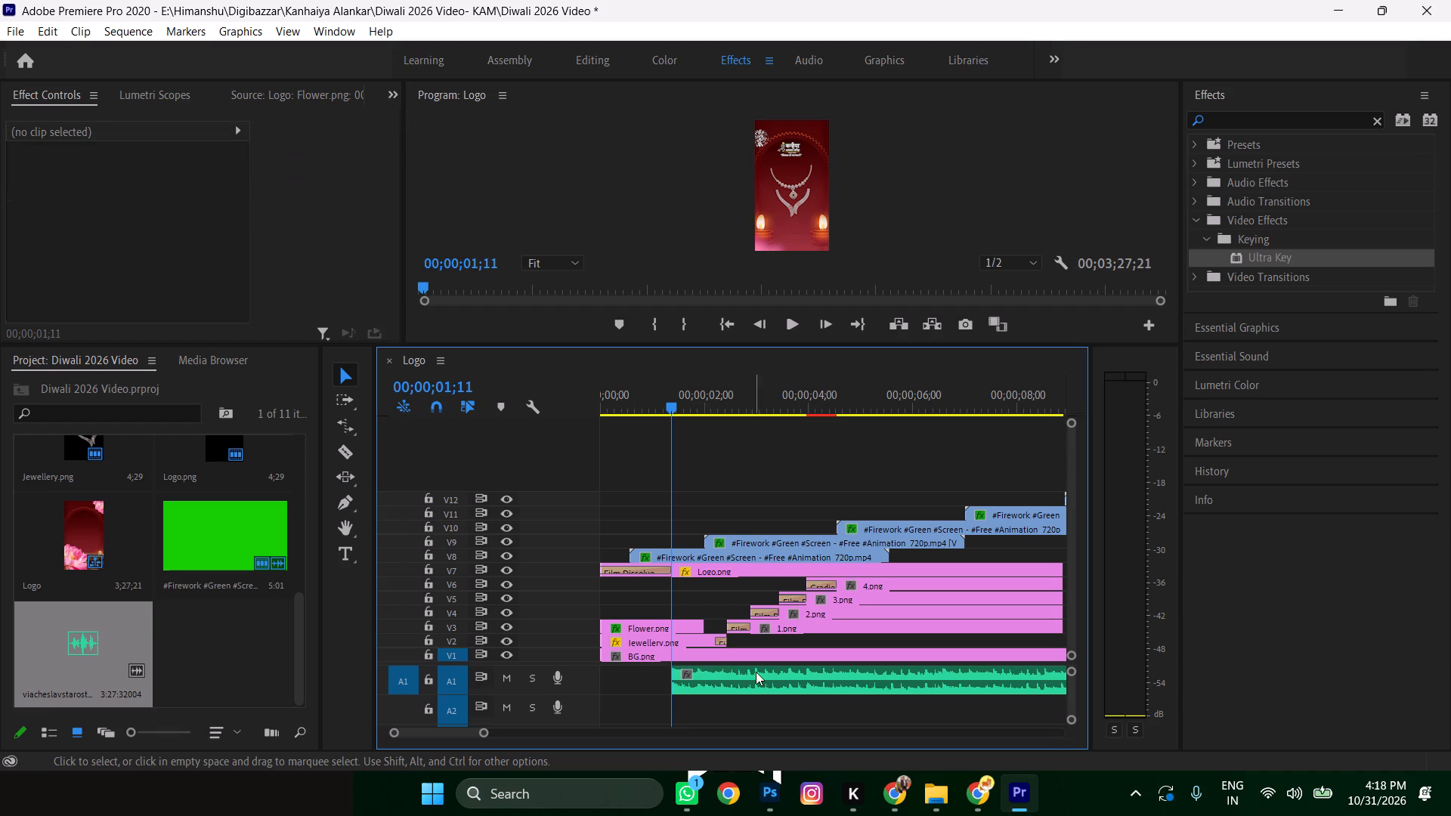
left_click_drag(746, 678, 648, 674)
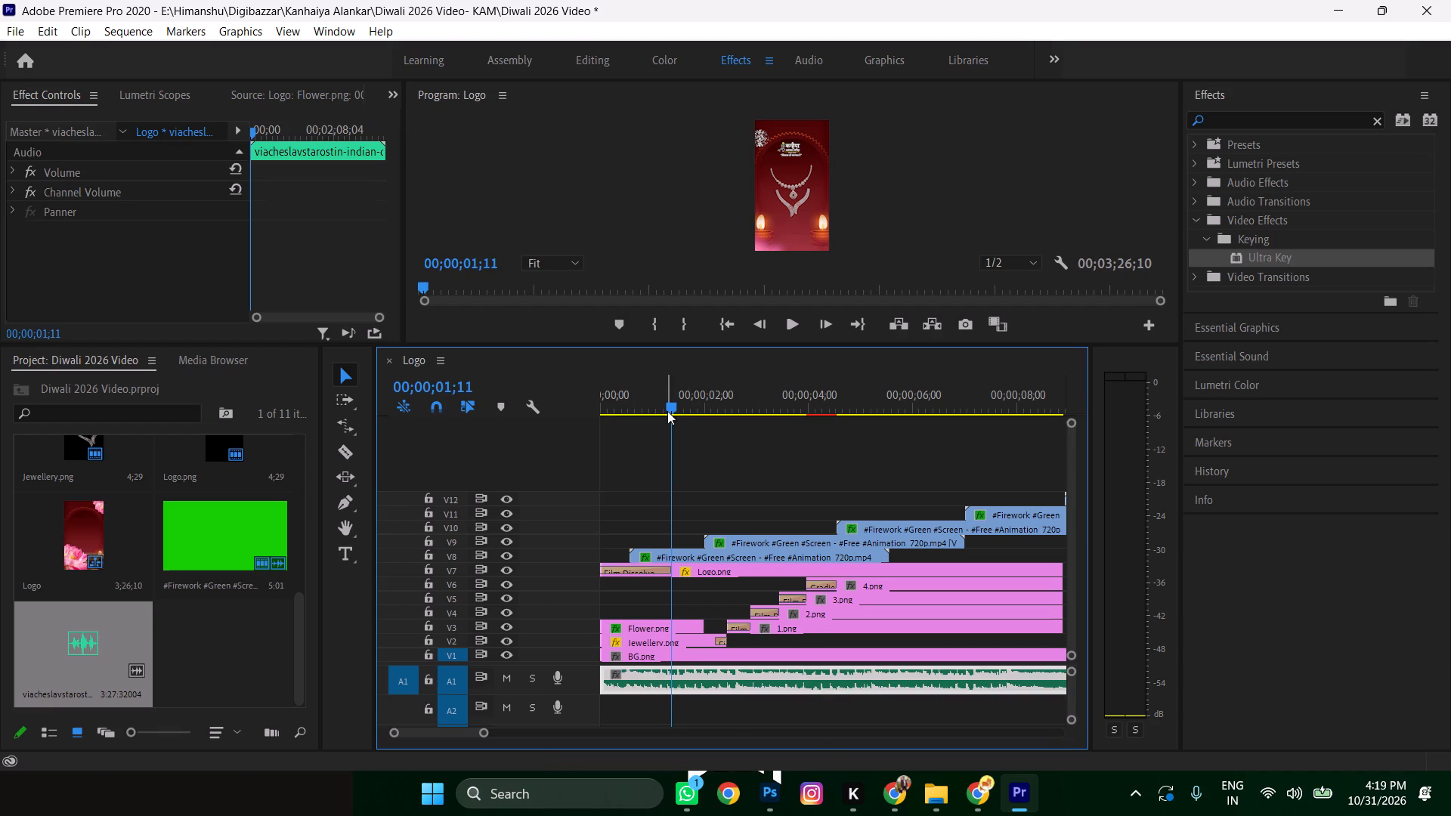
Enlarge track A1 and split the music less than a second after its start with the Razor tool.
left_click_drag(671, 406, 398, 434)
key("space")
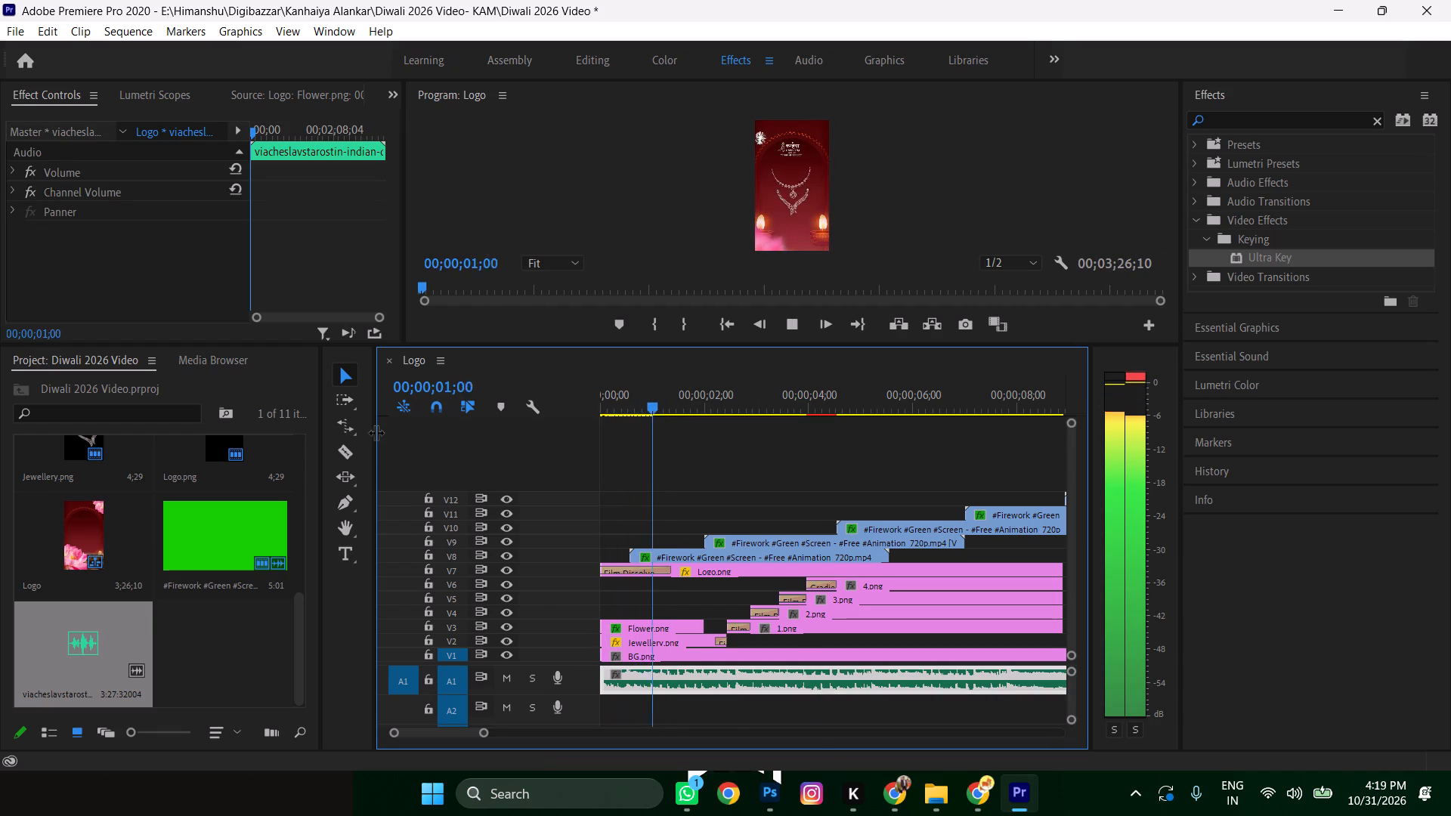
key("space")
left_click(633, 678)
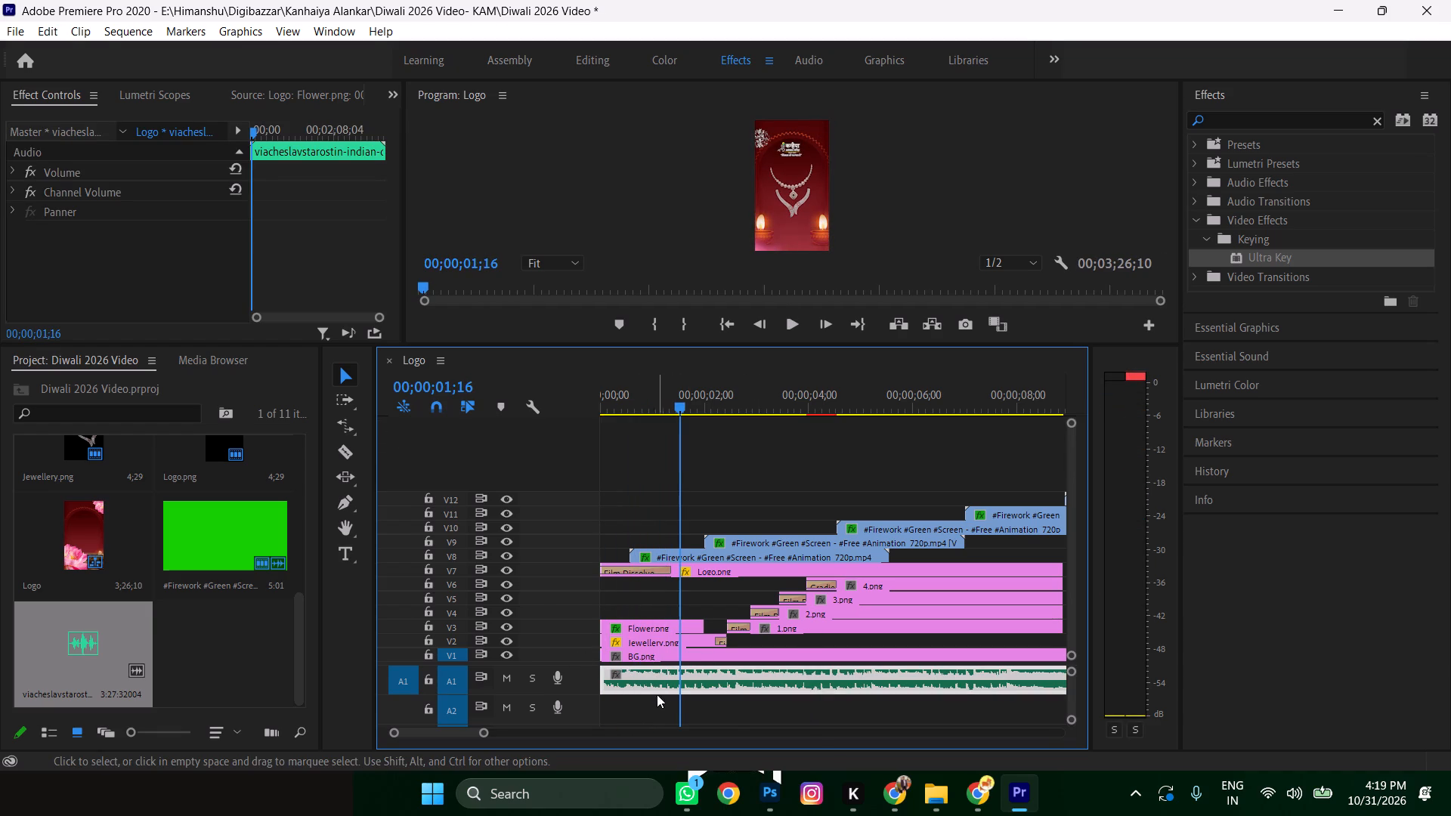
left_click(1071, 720)
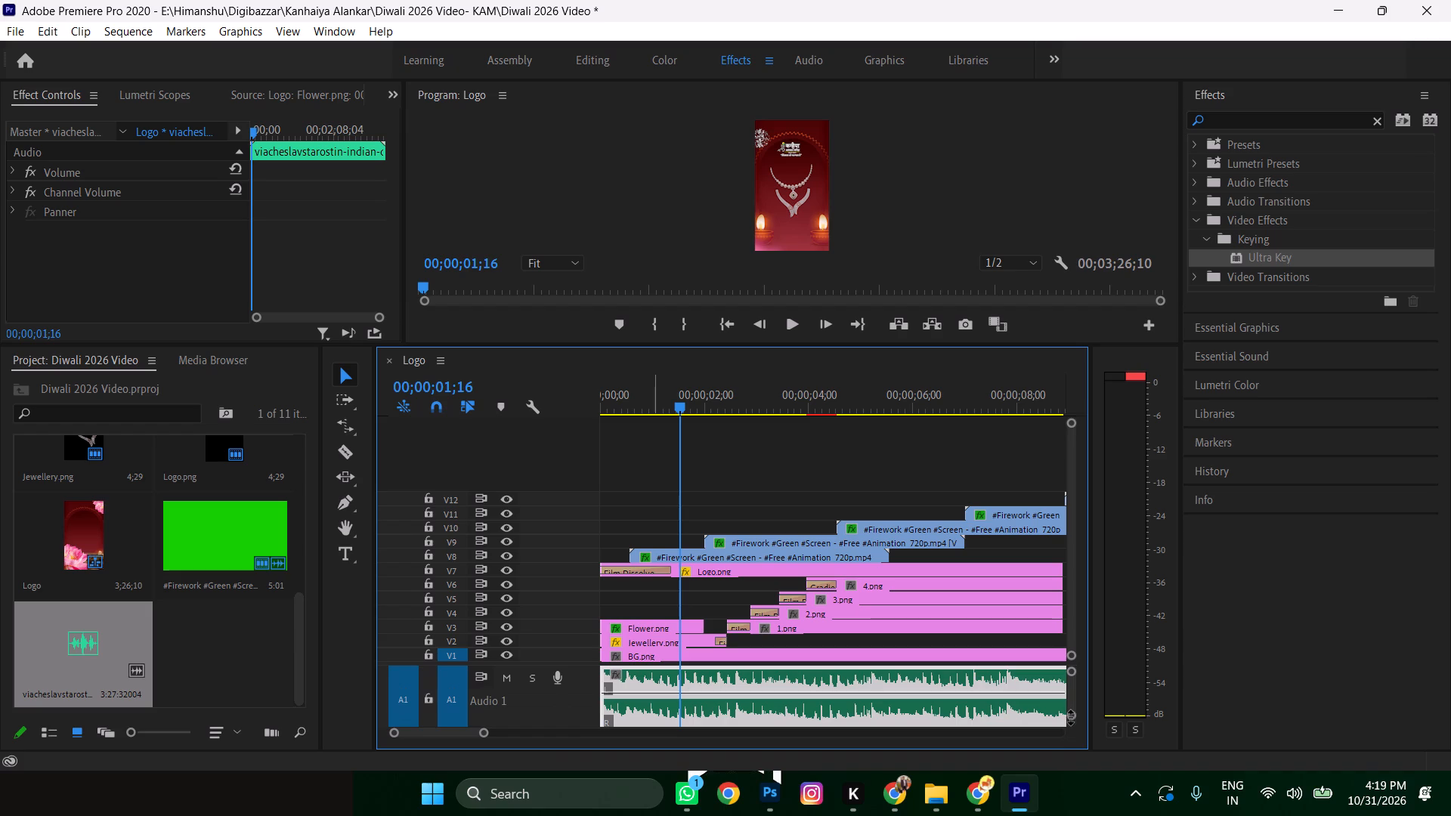
left_click(341, 457)
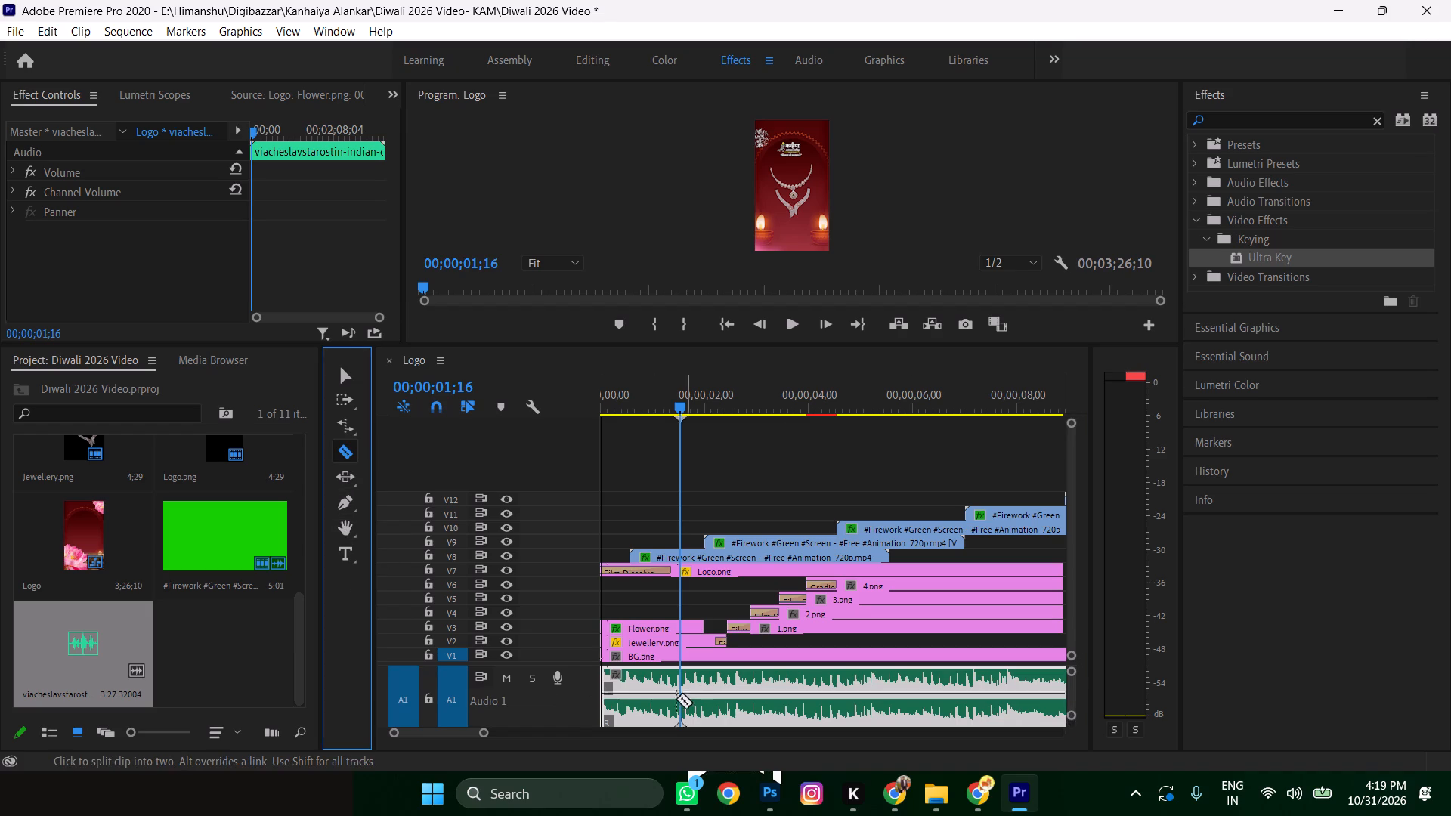
left_click(639, 690)
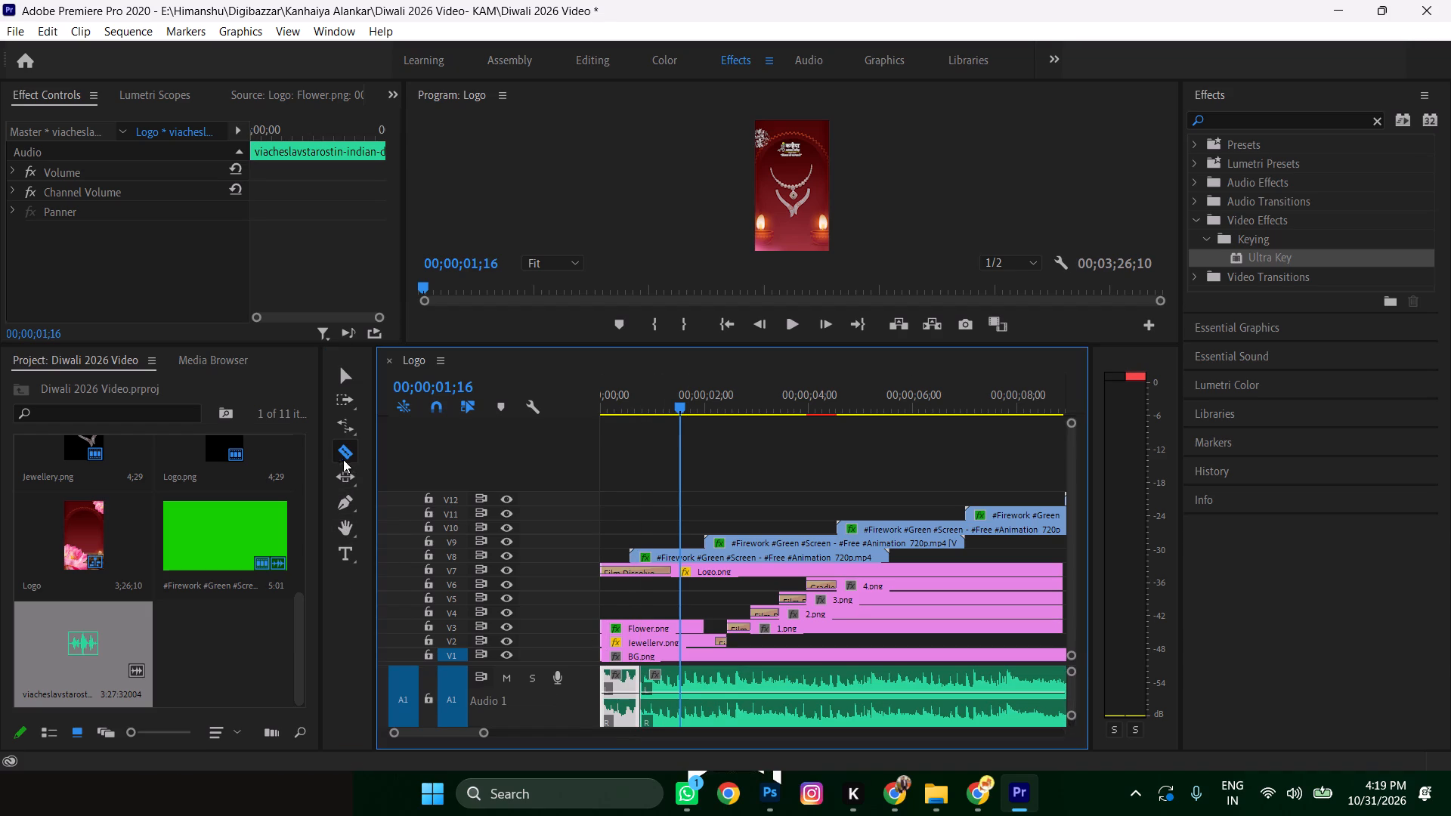
Fade in the short opening piece of A1 music with Pen tool volume keyframes, lowering its start to silence and keeping the level at the cut.
left_click(345, 505)
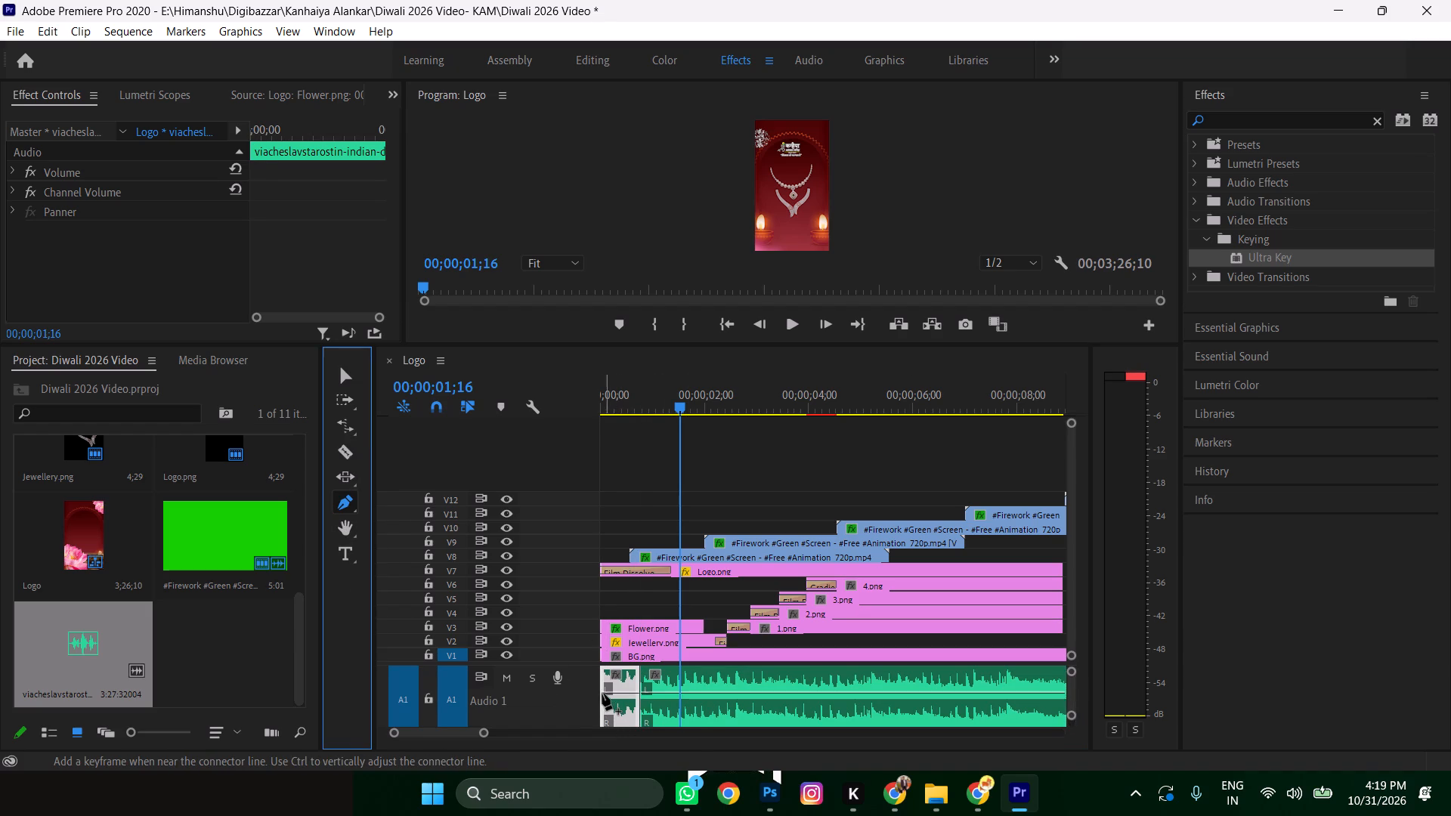
left_click_drag(602, 694, 604, 711)
key("ctrl+z")
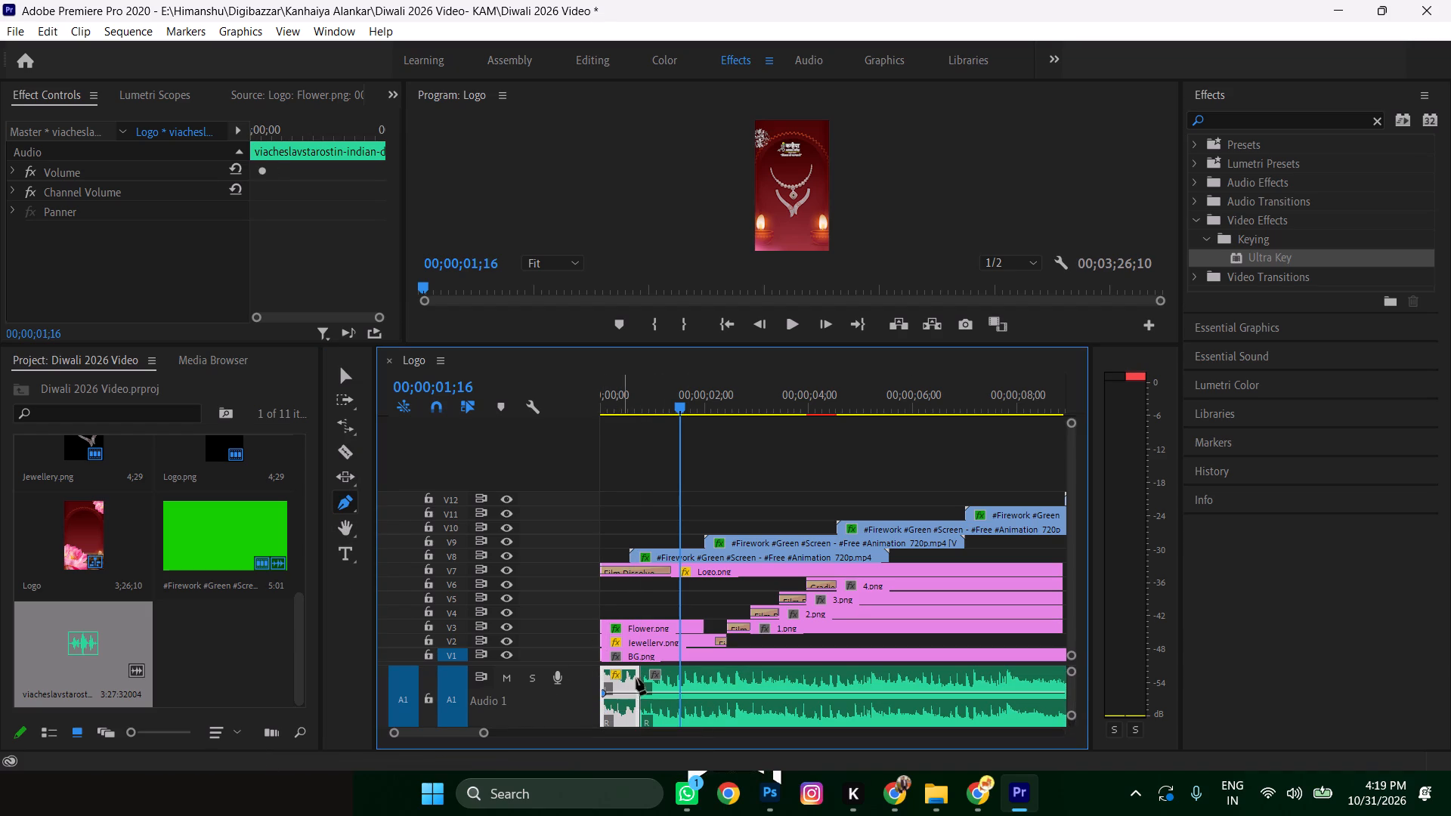
left_click(638, 693)
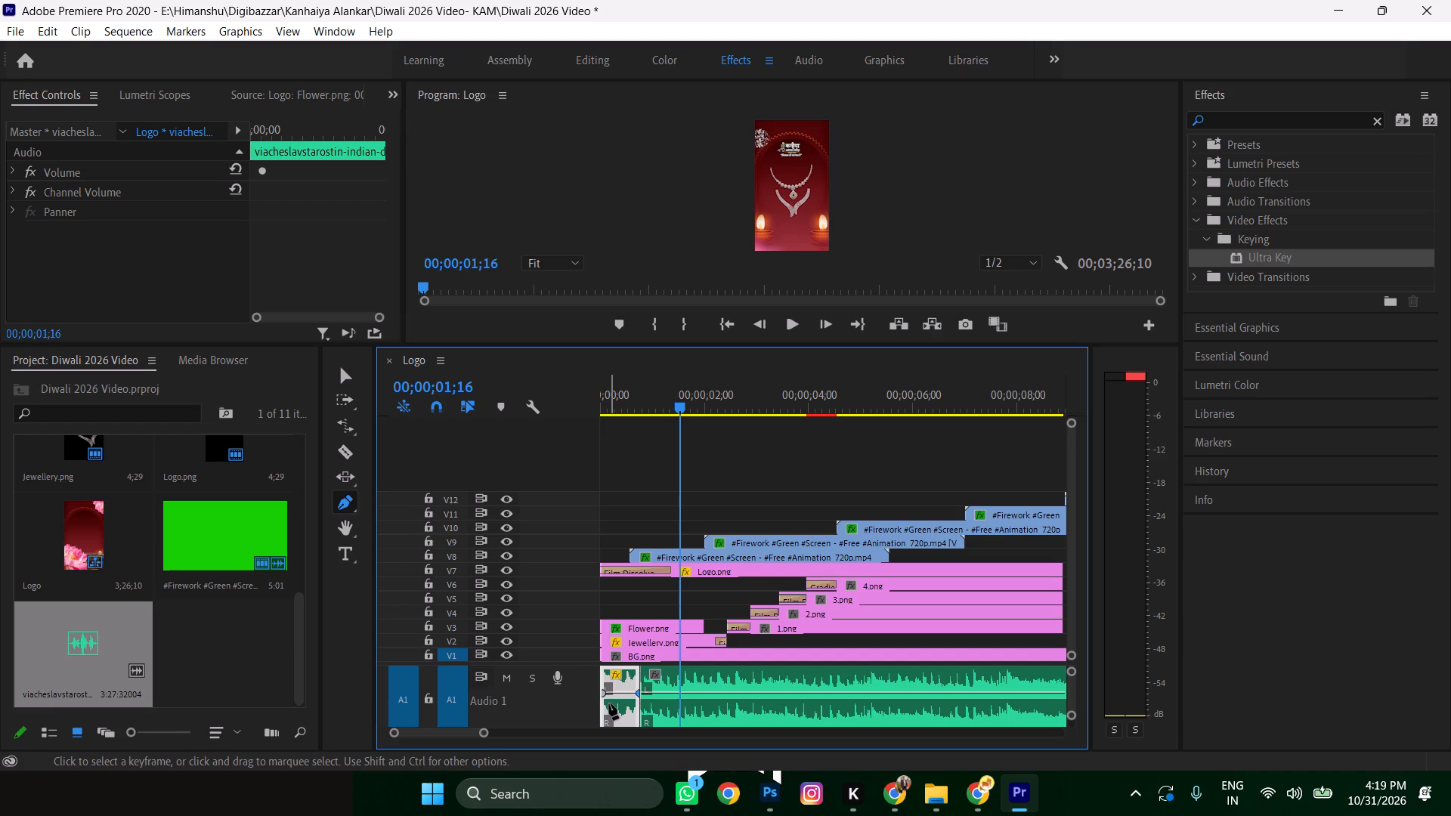
left_click_drag(602, 694, 596, 738)
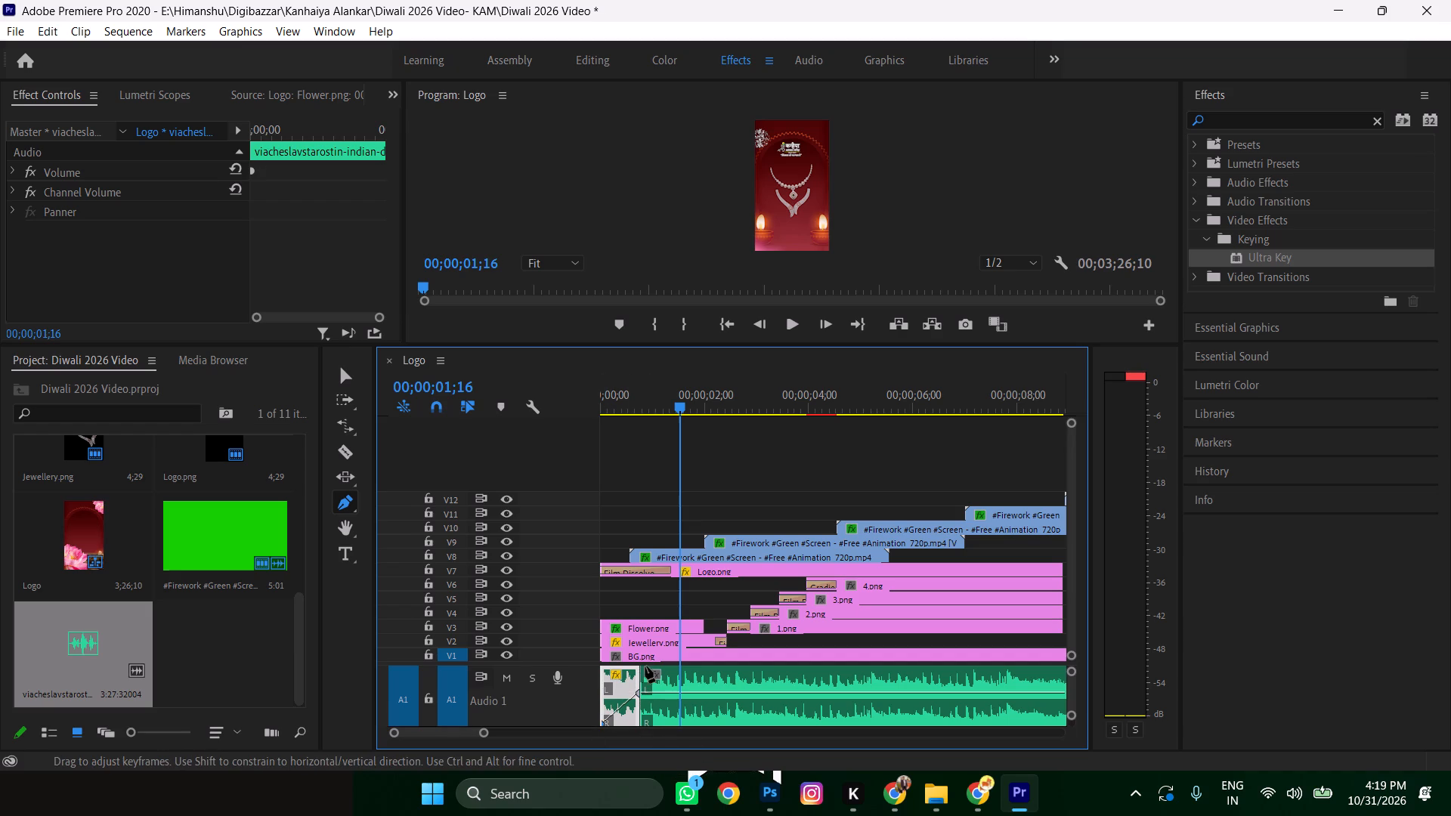
Play the sequence from the start to review the music's fade-in and how the fireworks run to the end.
left_click_drag(679, 405, 351, 432)
key("space")
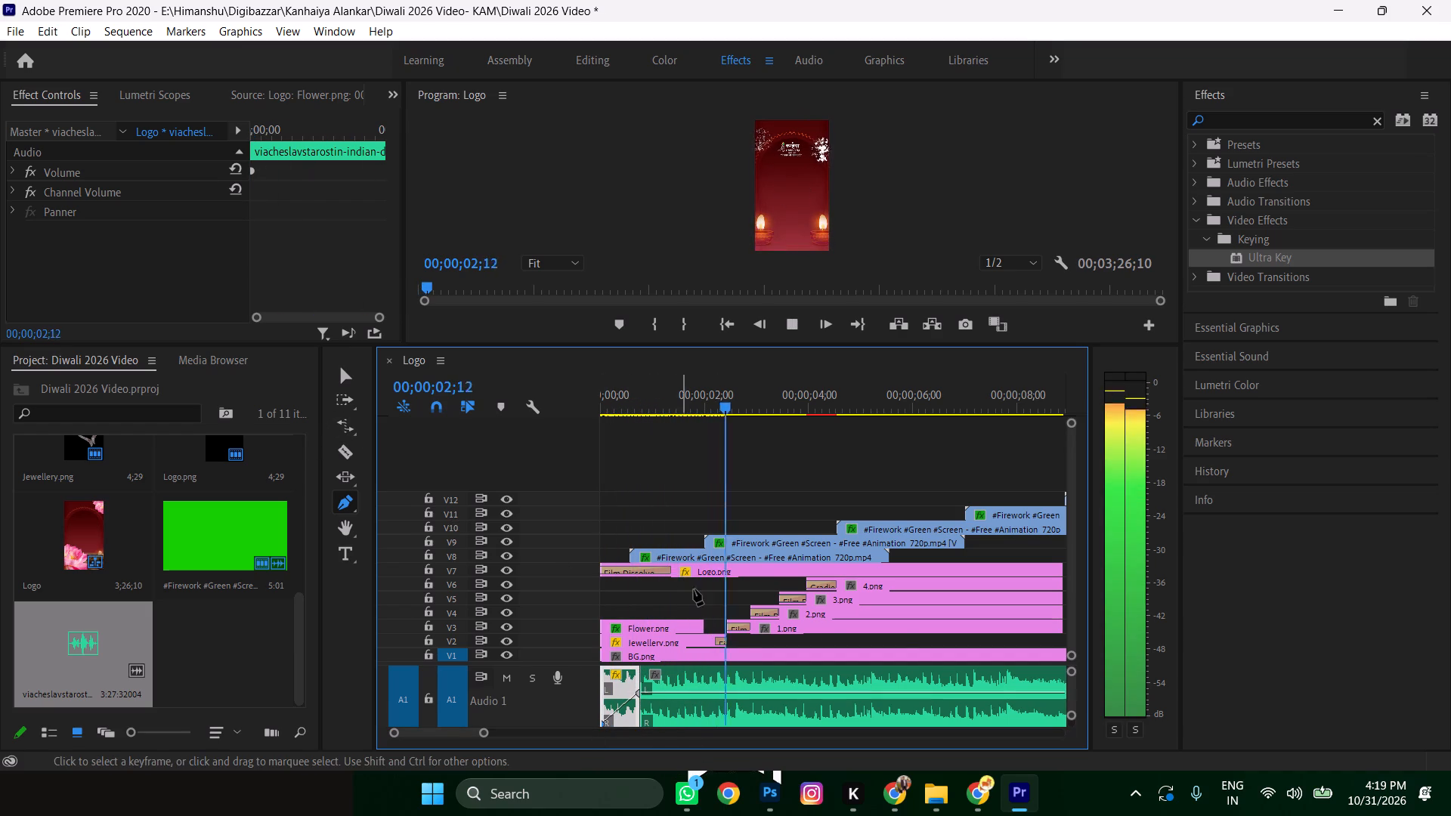
scroll(896, 617, "down", 11)
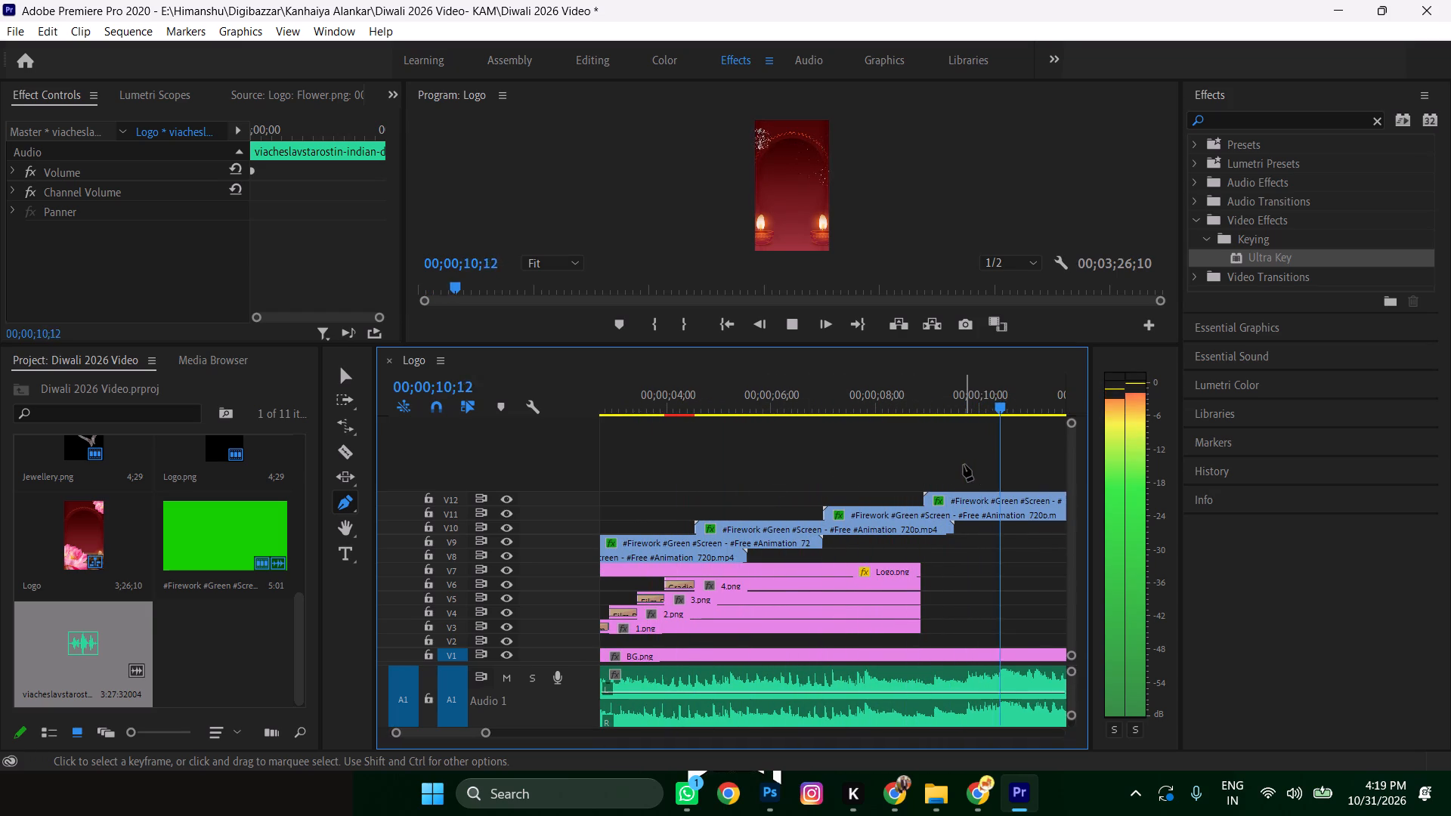
key("space")
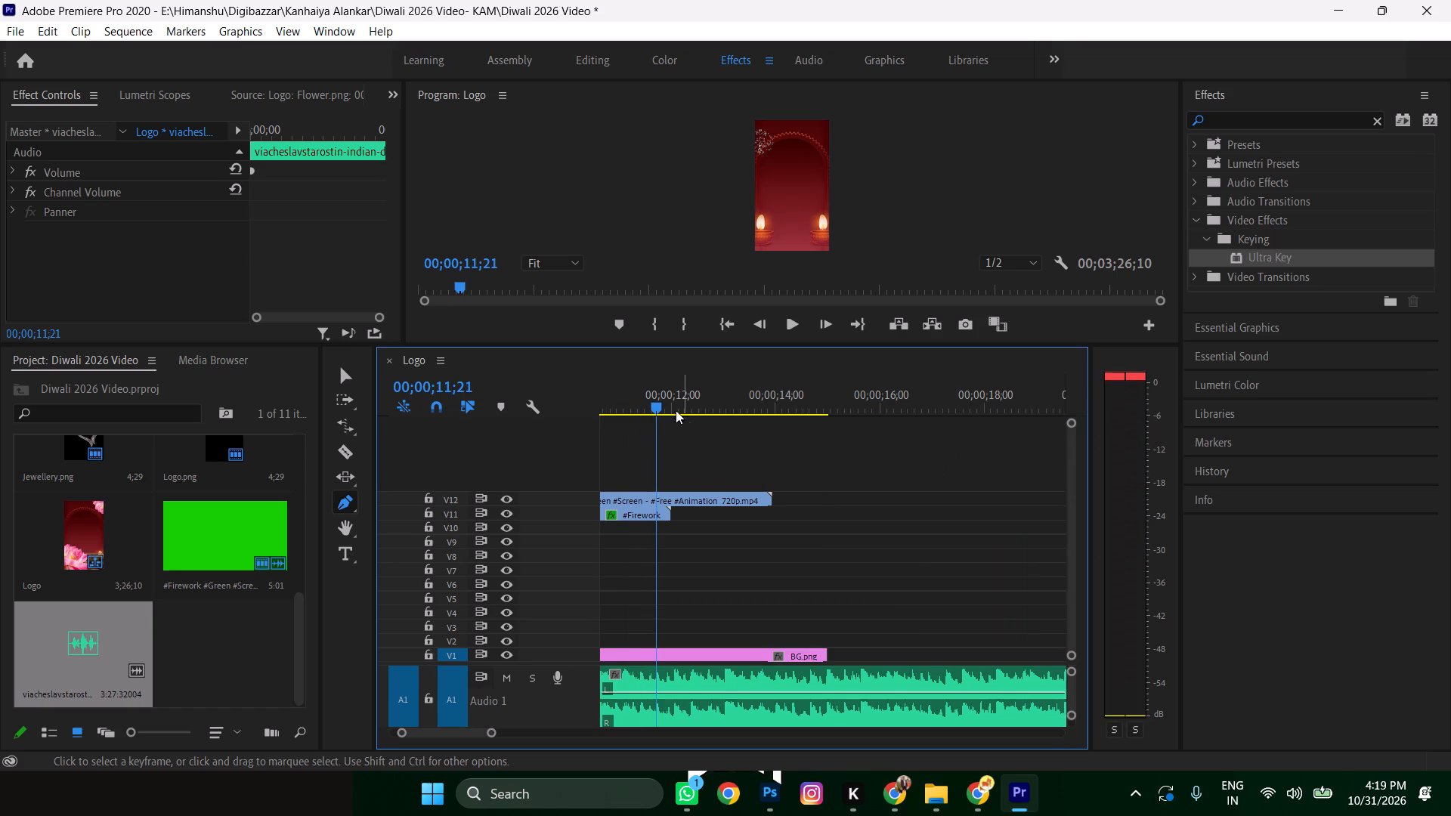
left_click_drag(655, 404, 379, 440)
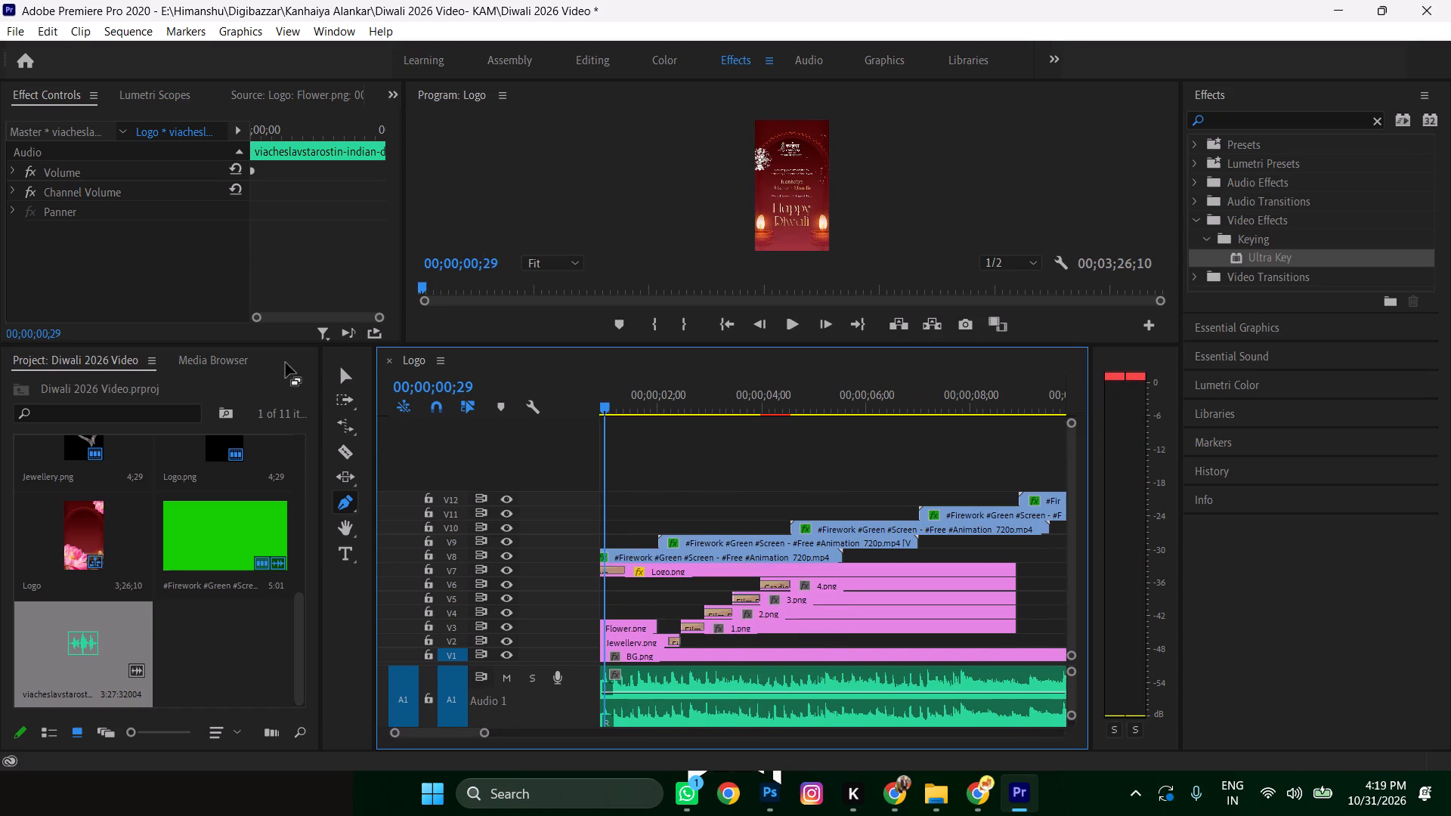
left_click(339, 375)
scroll(639, 465, "up", 9)
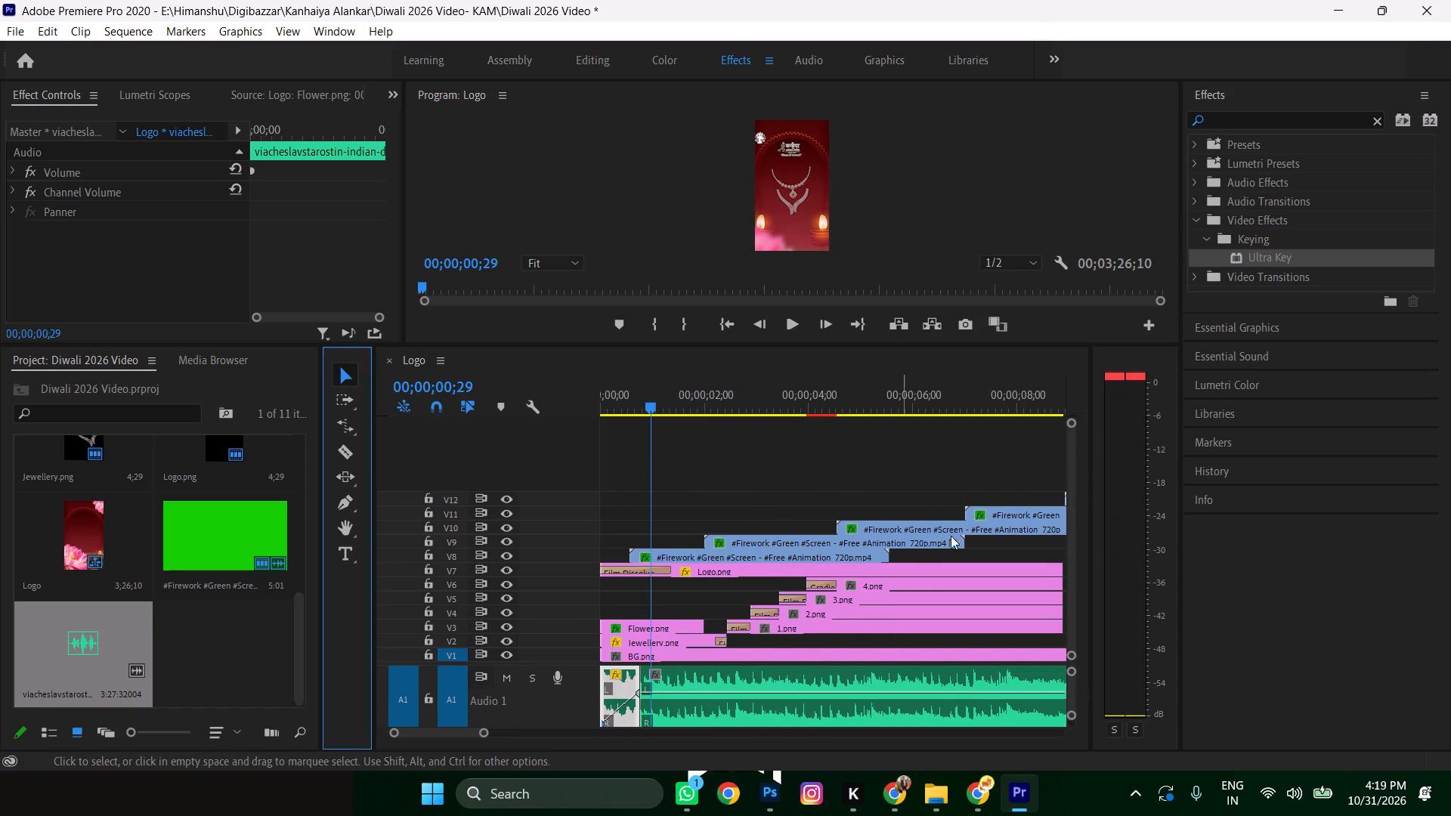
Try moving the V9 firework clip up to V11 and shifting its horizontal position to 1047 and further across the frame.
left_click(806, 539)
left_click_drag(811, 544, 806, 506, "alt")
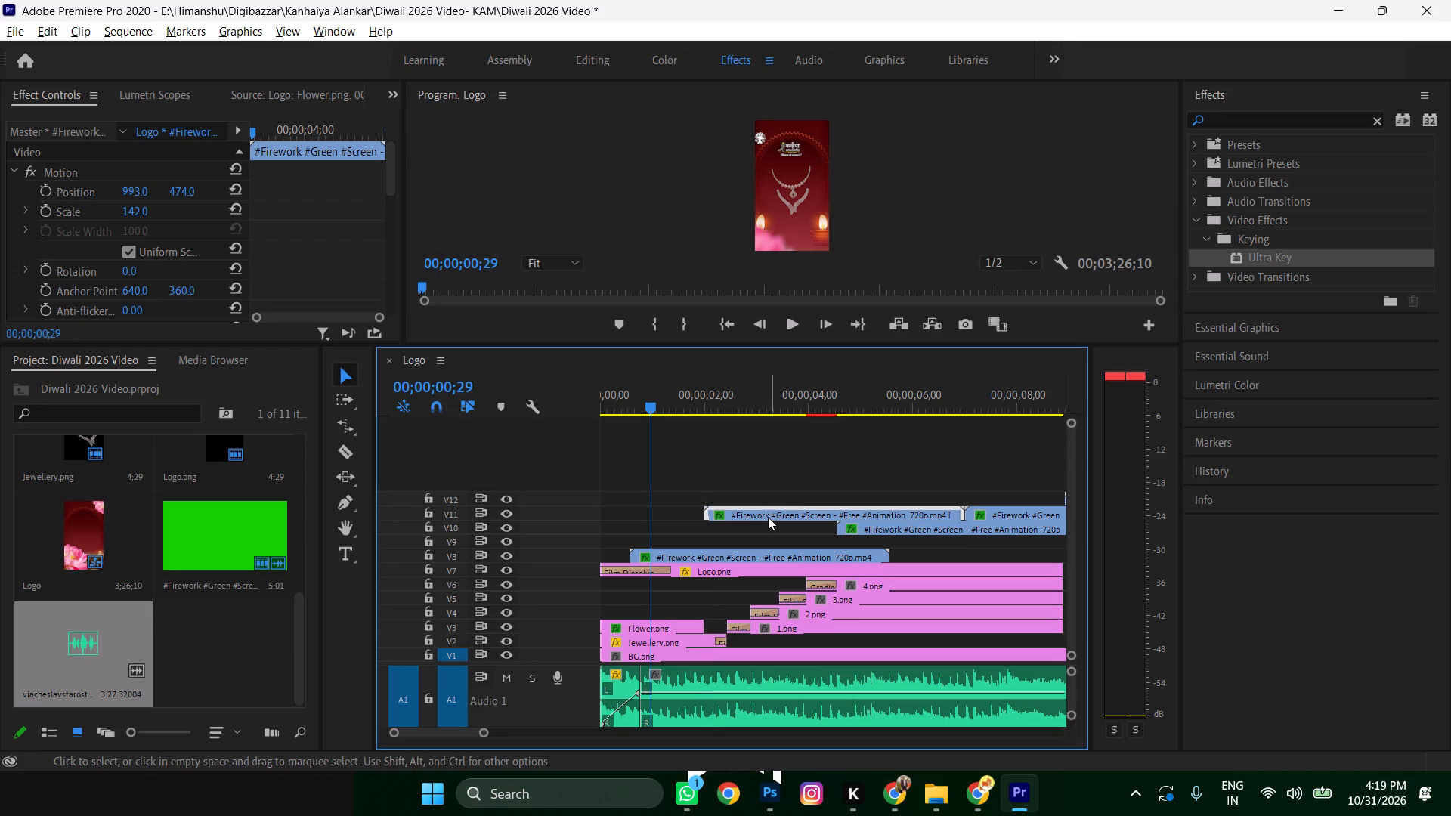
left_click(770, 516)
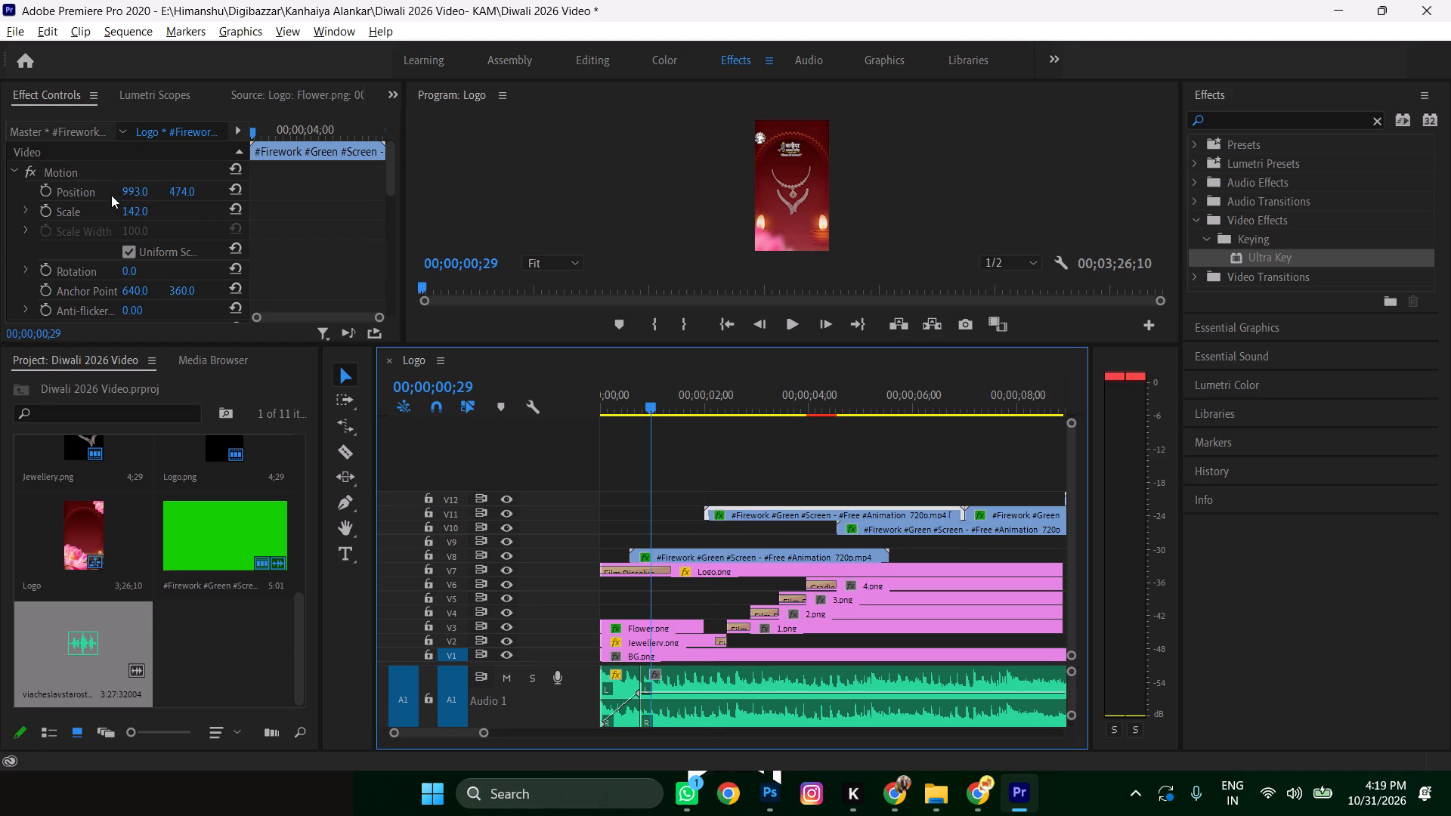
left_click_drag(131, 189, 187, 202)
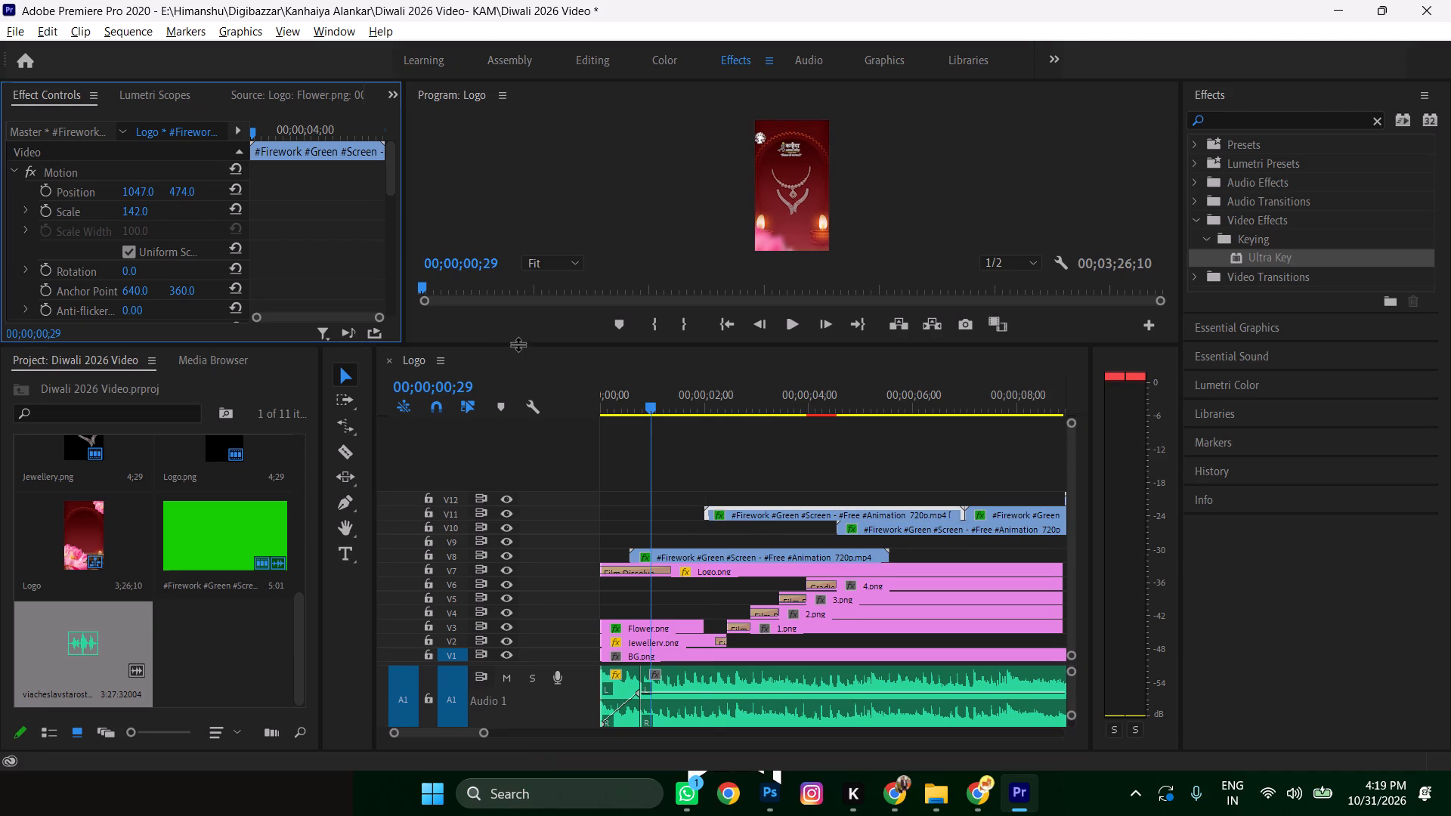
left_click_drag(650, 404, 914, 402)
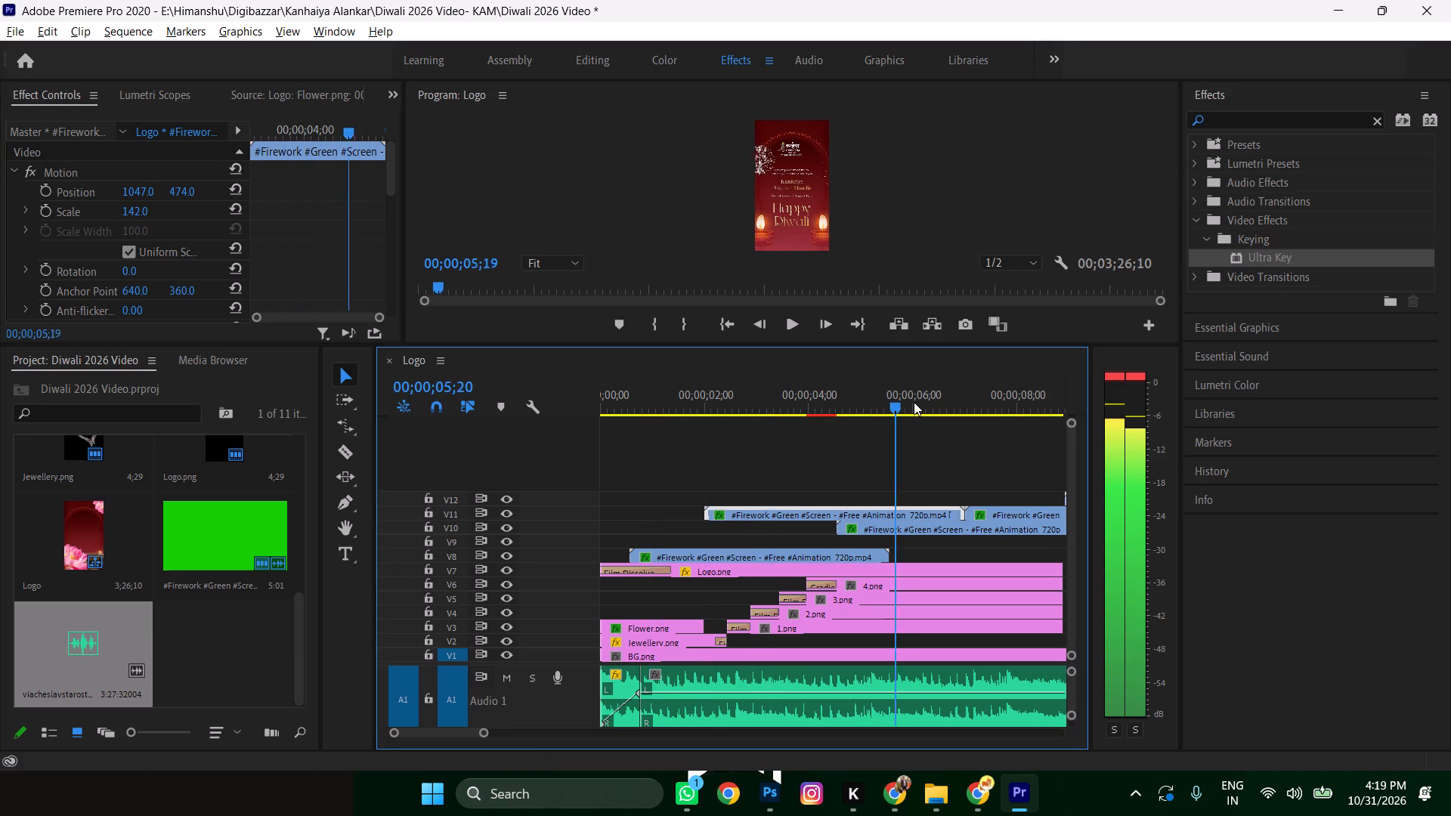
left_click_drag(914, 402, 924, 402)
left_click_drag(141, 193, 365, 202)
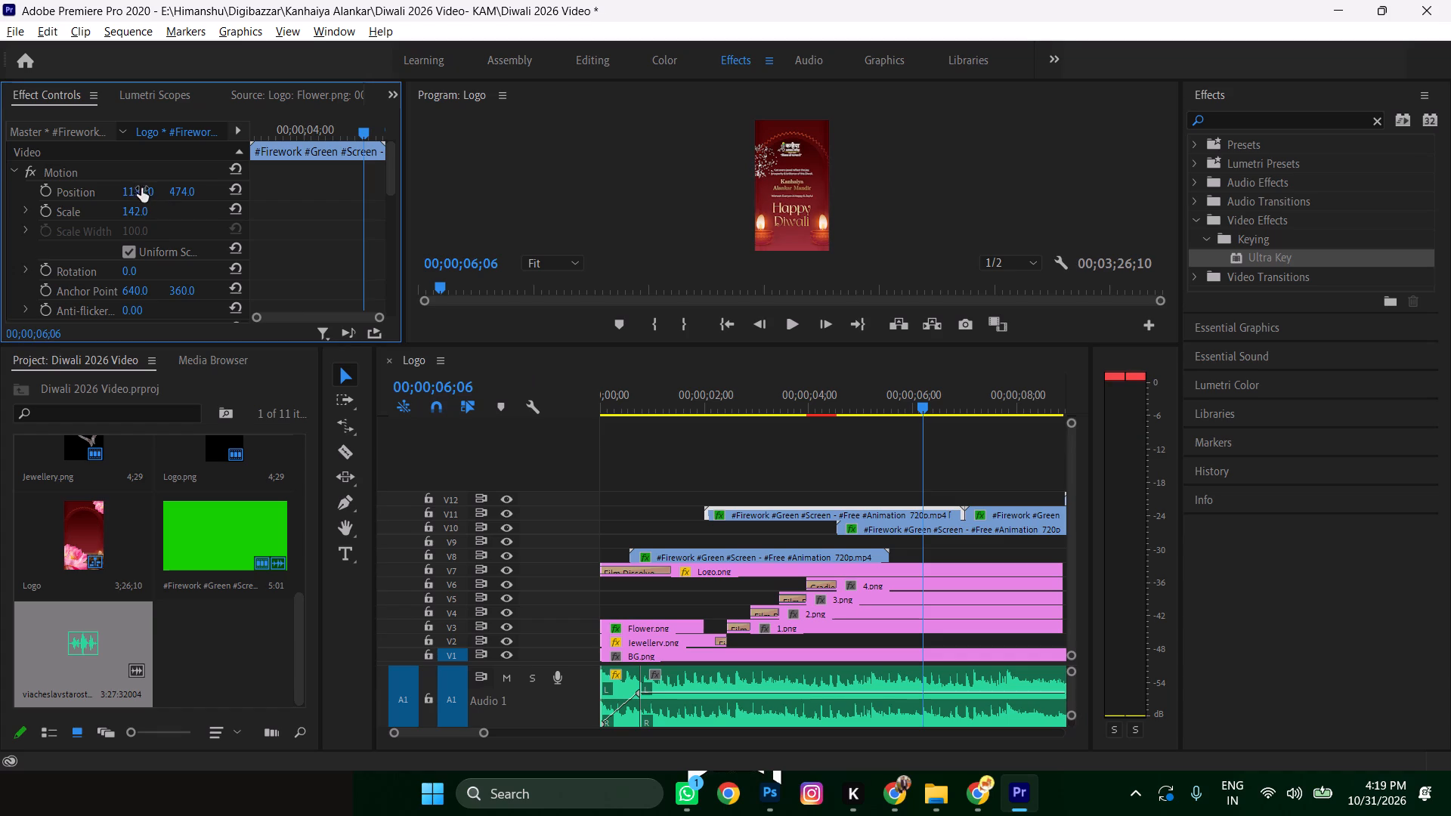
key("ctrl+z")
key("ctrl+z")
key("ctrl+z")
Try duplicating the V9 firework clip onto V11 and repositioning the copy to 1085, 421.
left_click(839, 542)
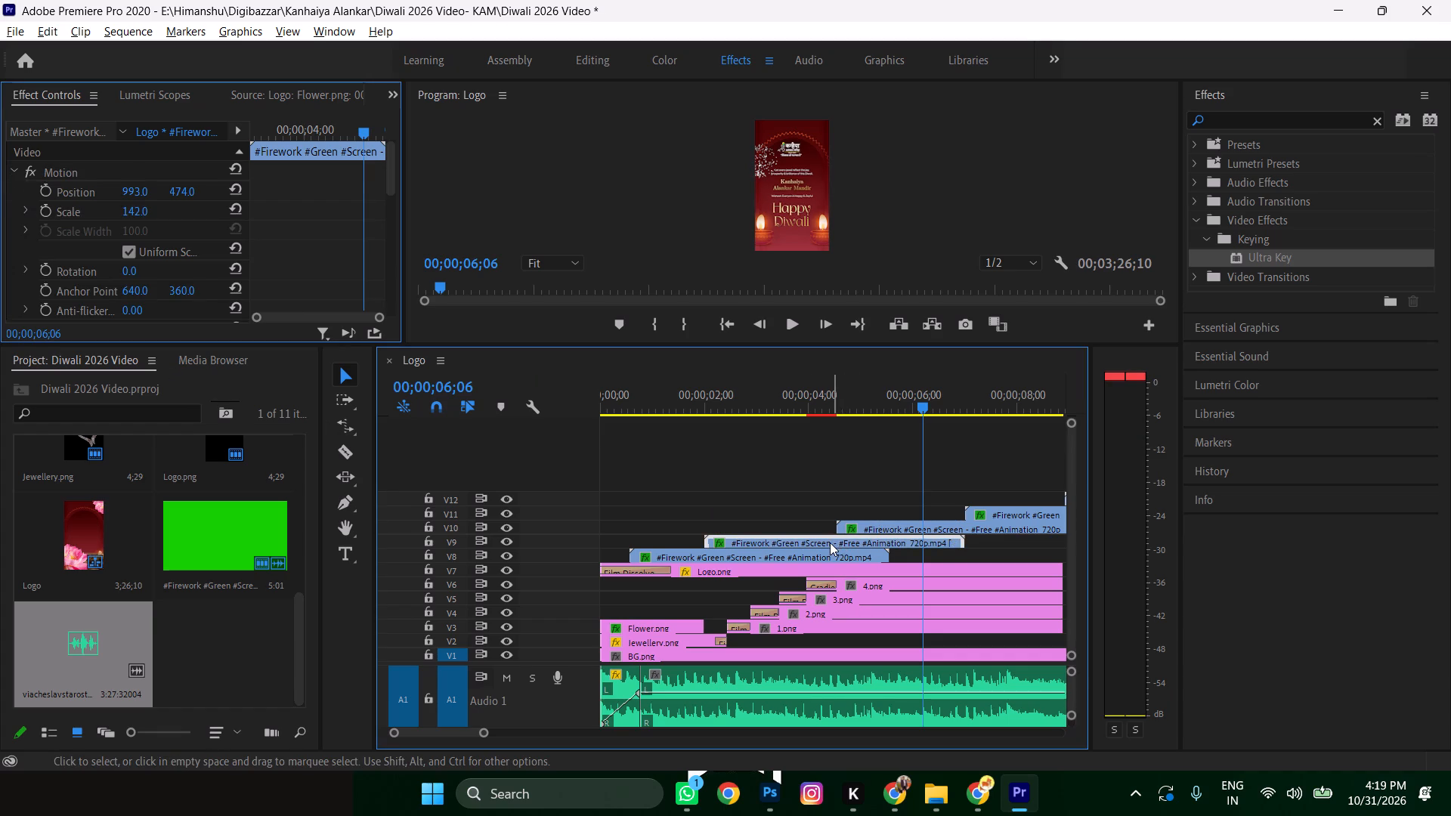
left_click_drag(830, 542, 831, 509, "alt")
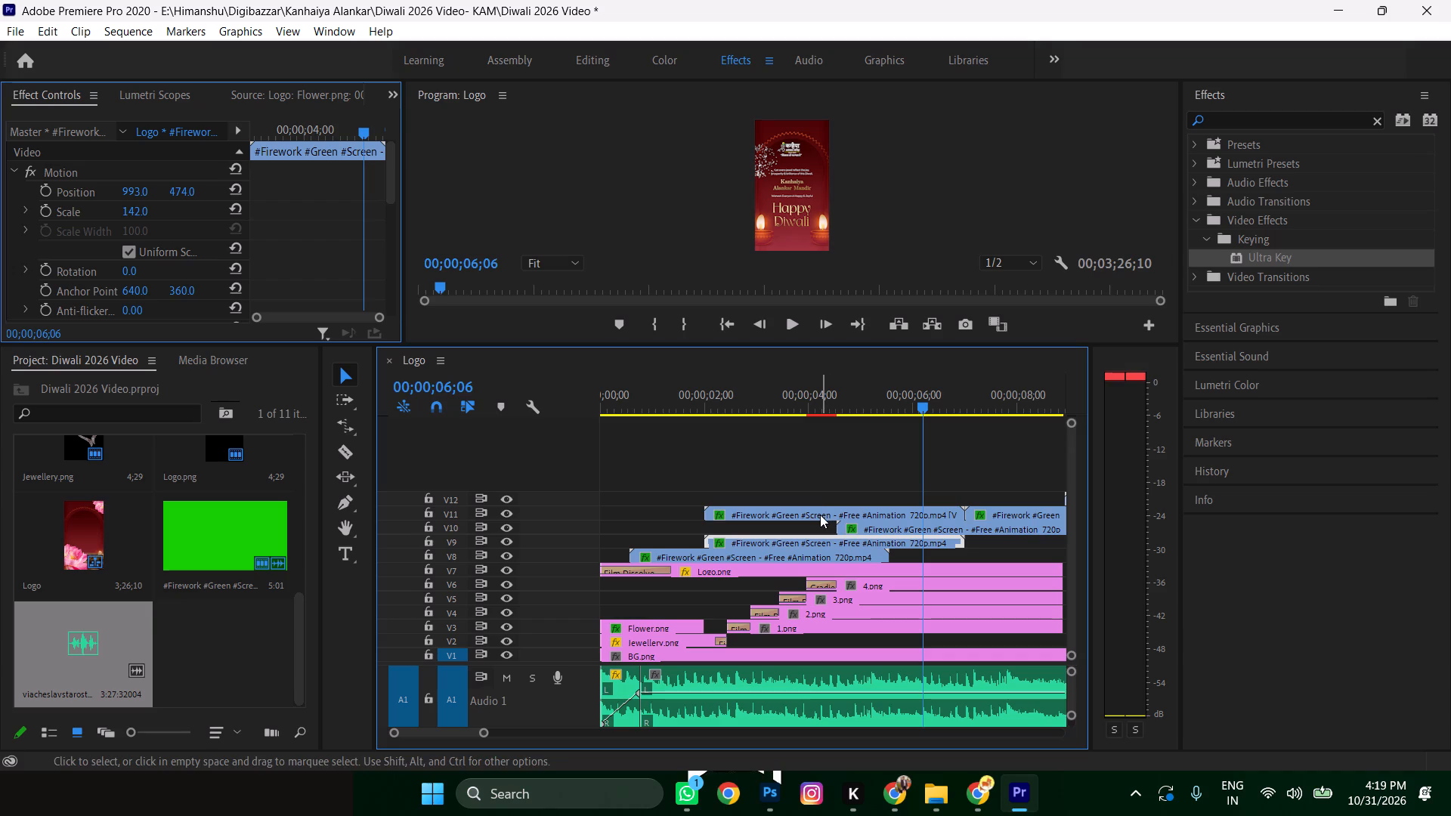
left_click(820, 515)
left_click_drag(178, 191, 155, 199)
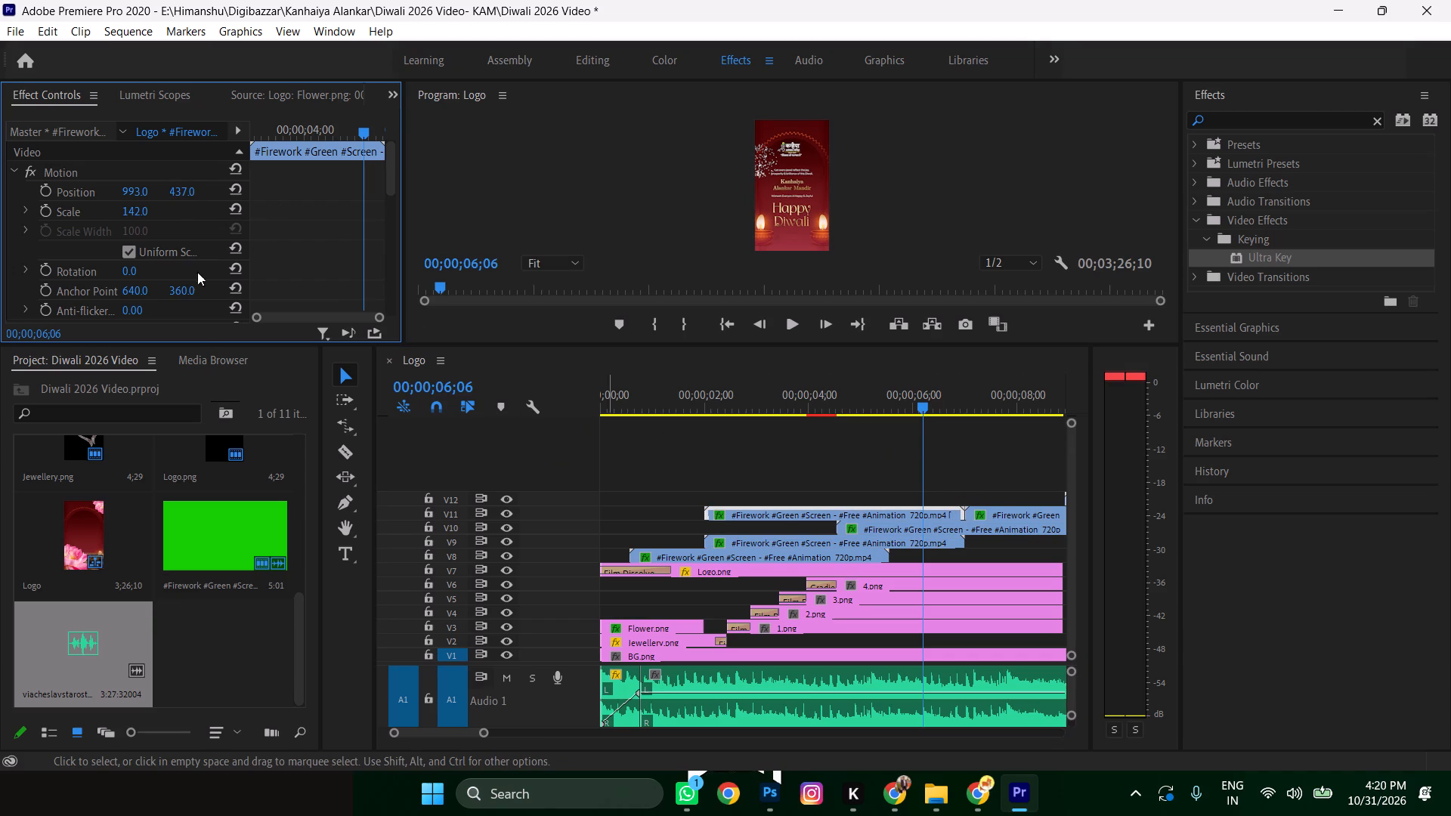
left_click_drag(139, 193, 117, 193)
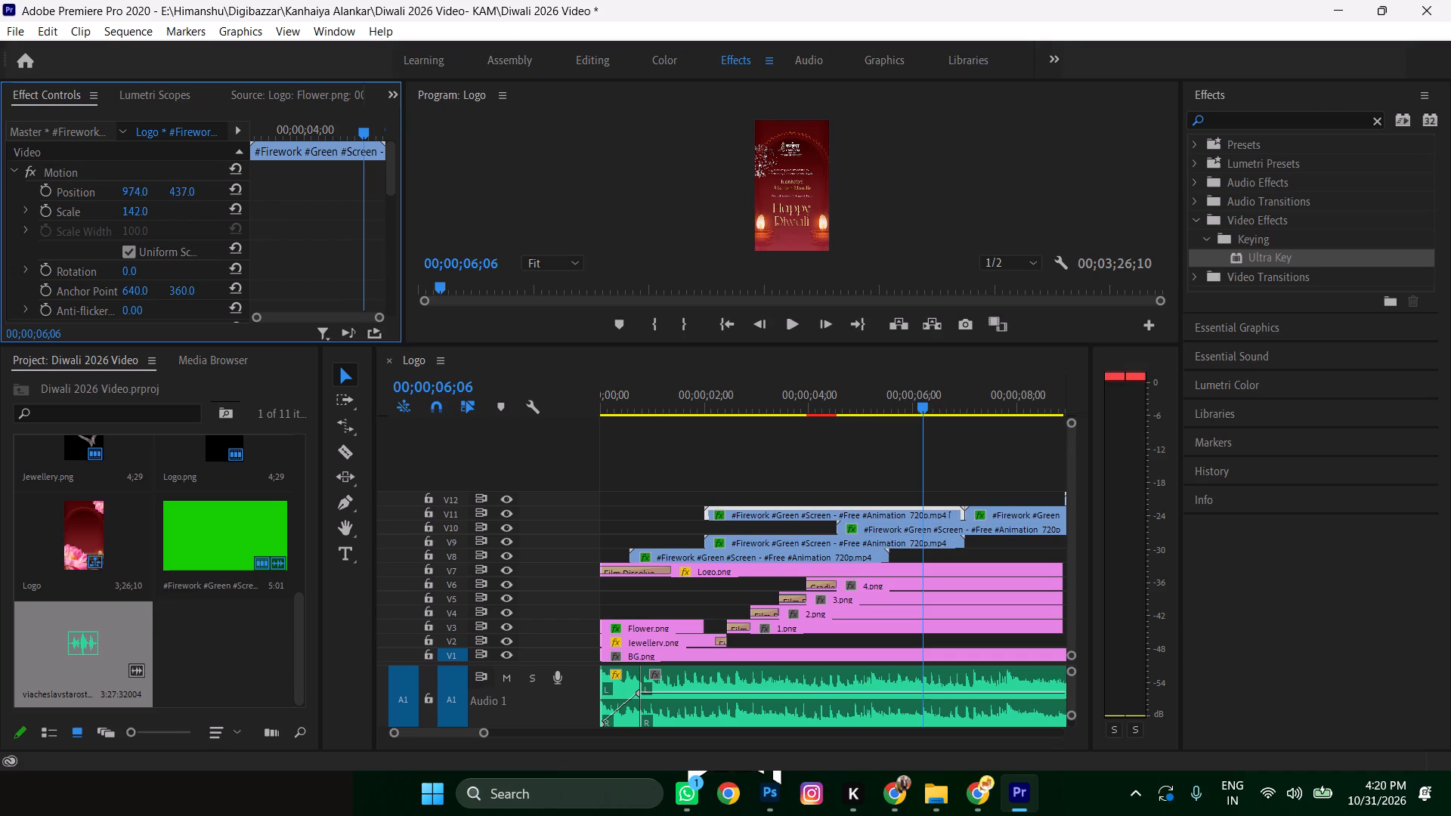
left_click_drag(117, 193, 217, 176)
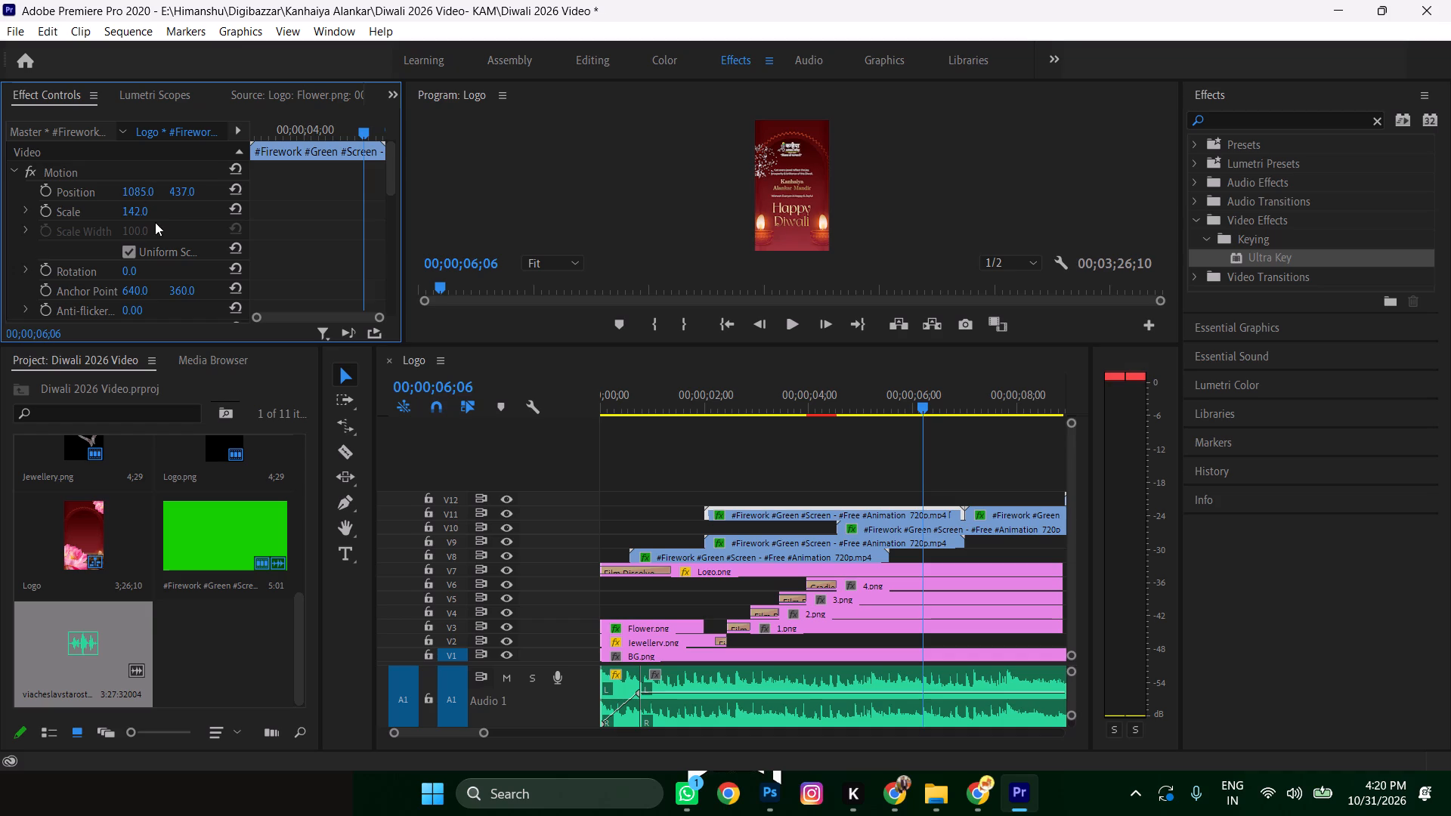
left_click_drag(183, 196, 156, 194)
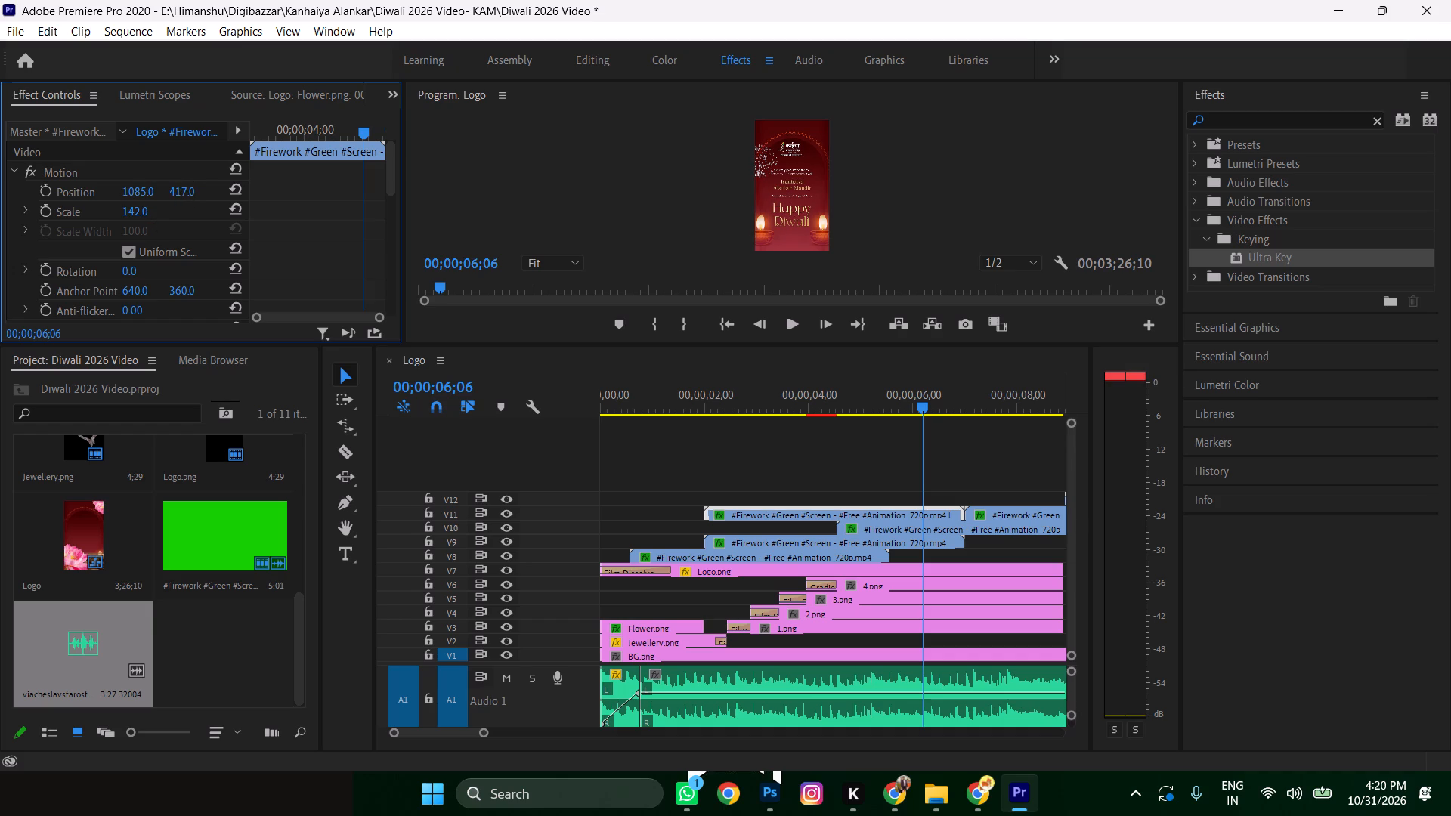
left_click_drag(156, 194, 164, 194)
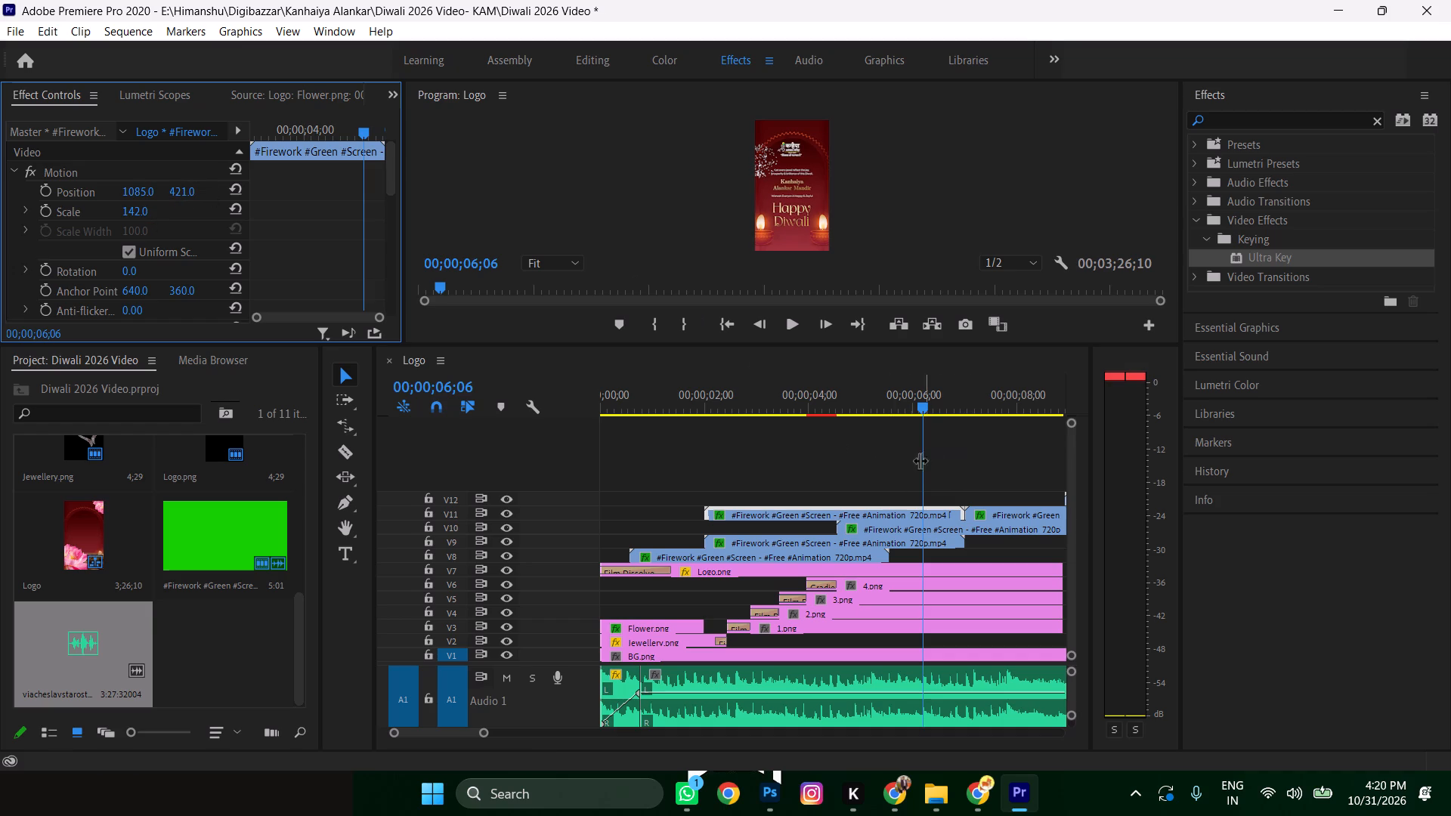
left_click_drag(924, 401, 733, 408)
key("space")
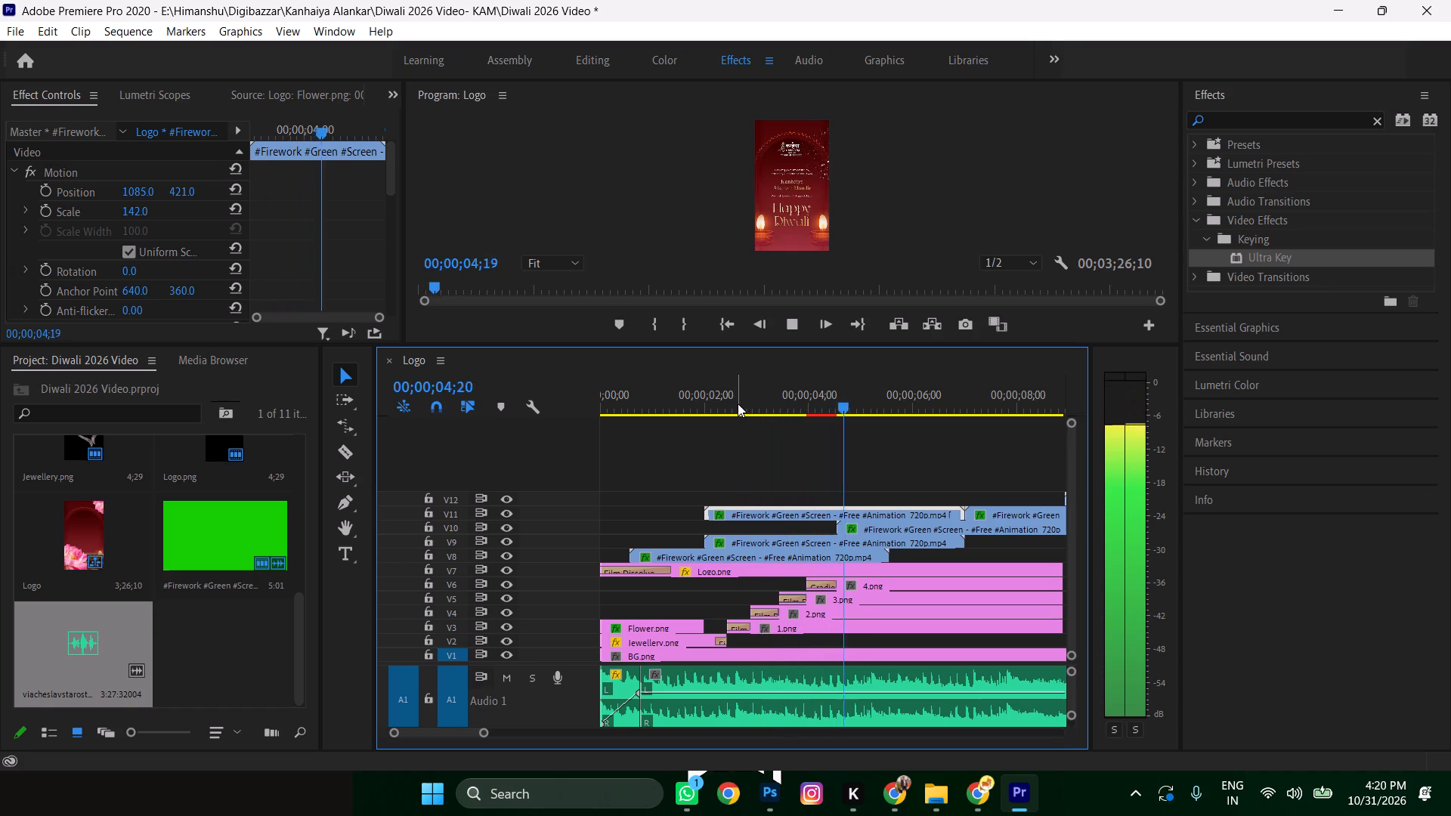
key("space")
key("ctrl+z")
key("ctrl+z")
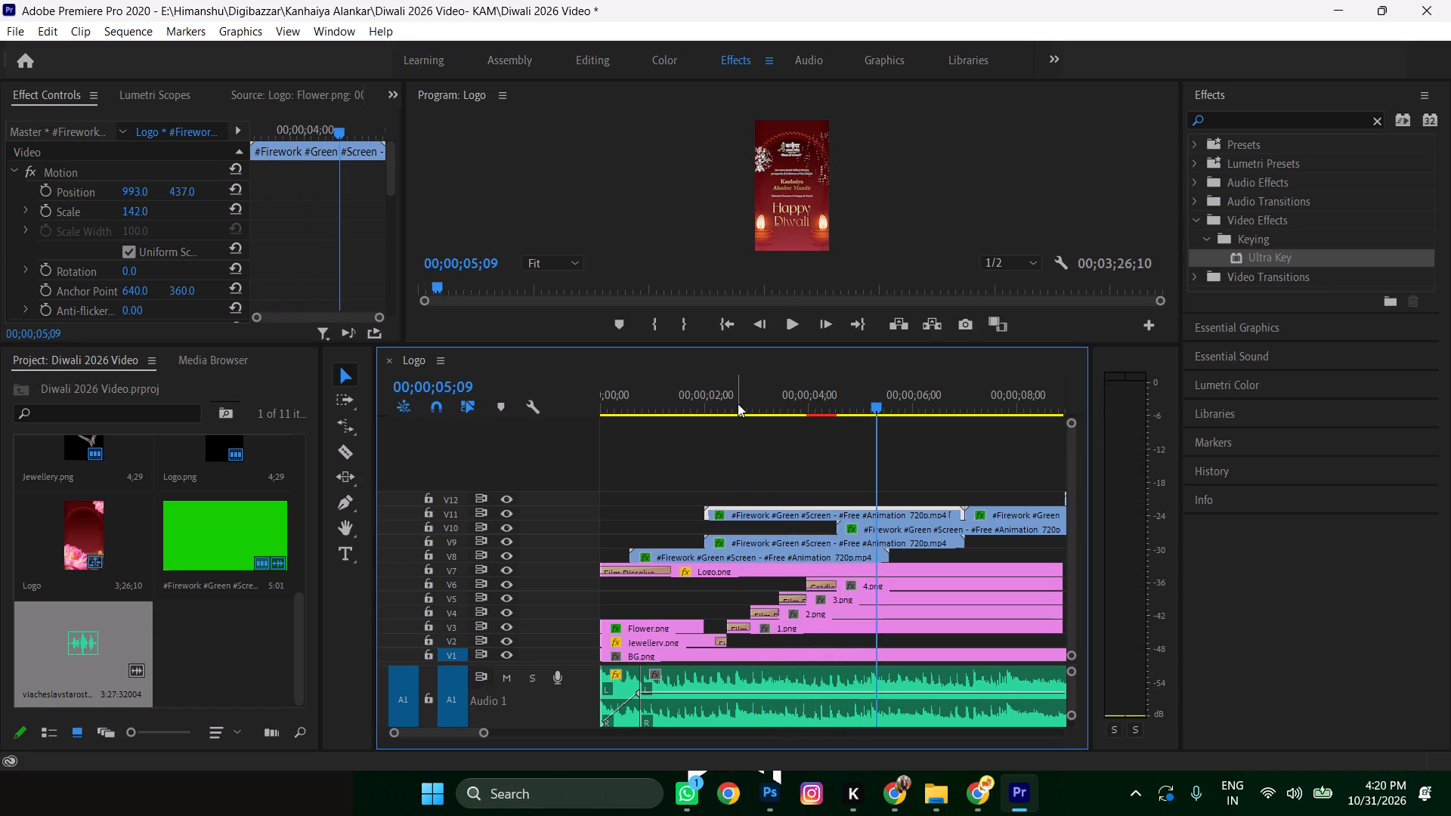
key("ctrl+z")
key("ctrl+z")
Play the opening up to 00;00;02;26, duplicate the V9 firework clip onto V11 at the same start time, and select the copy.
left_click(815, 542)
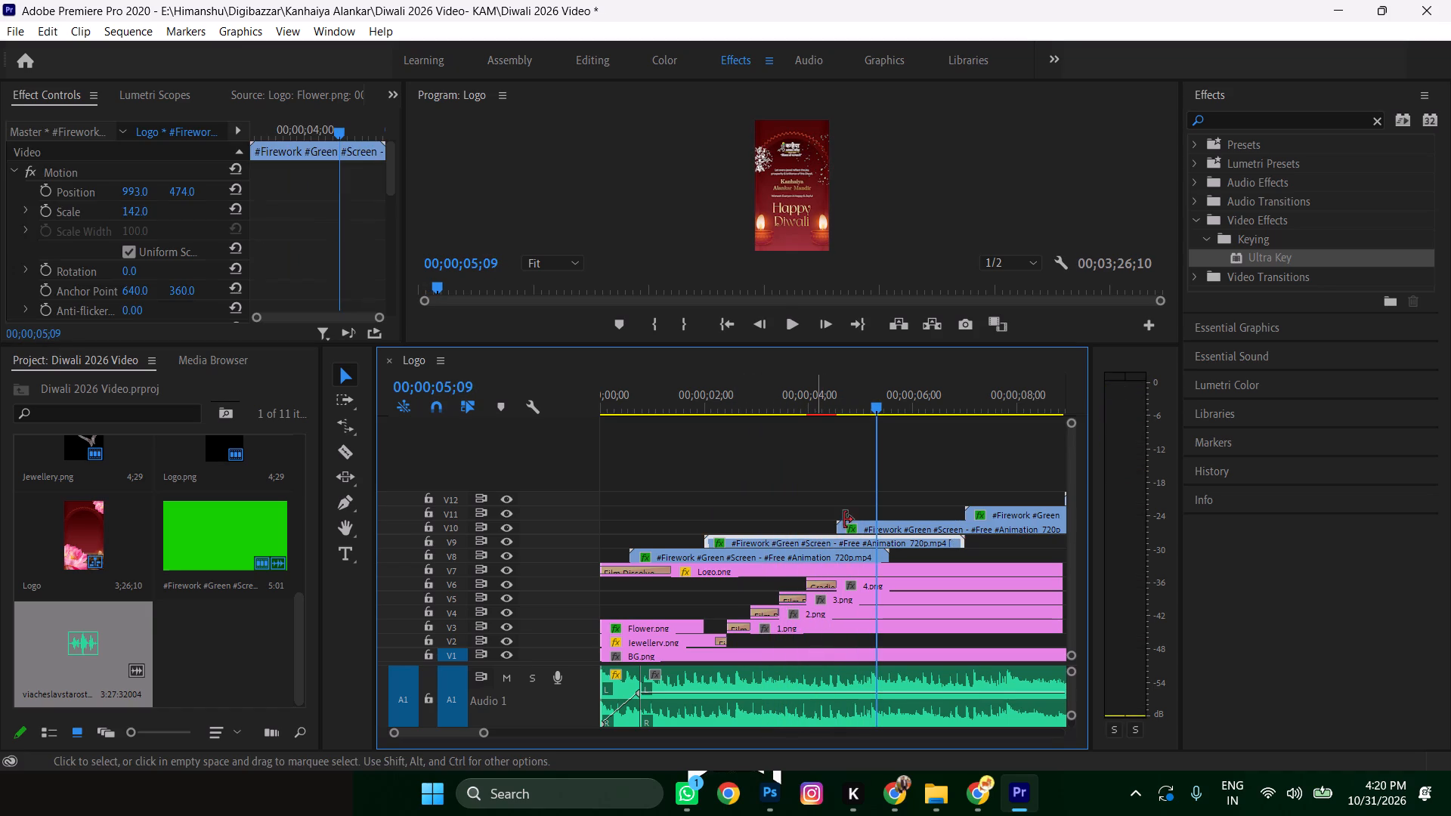
left_click_drag(877, 403, 596, 453)
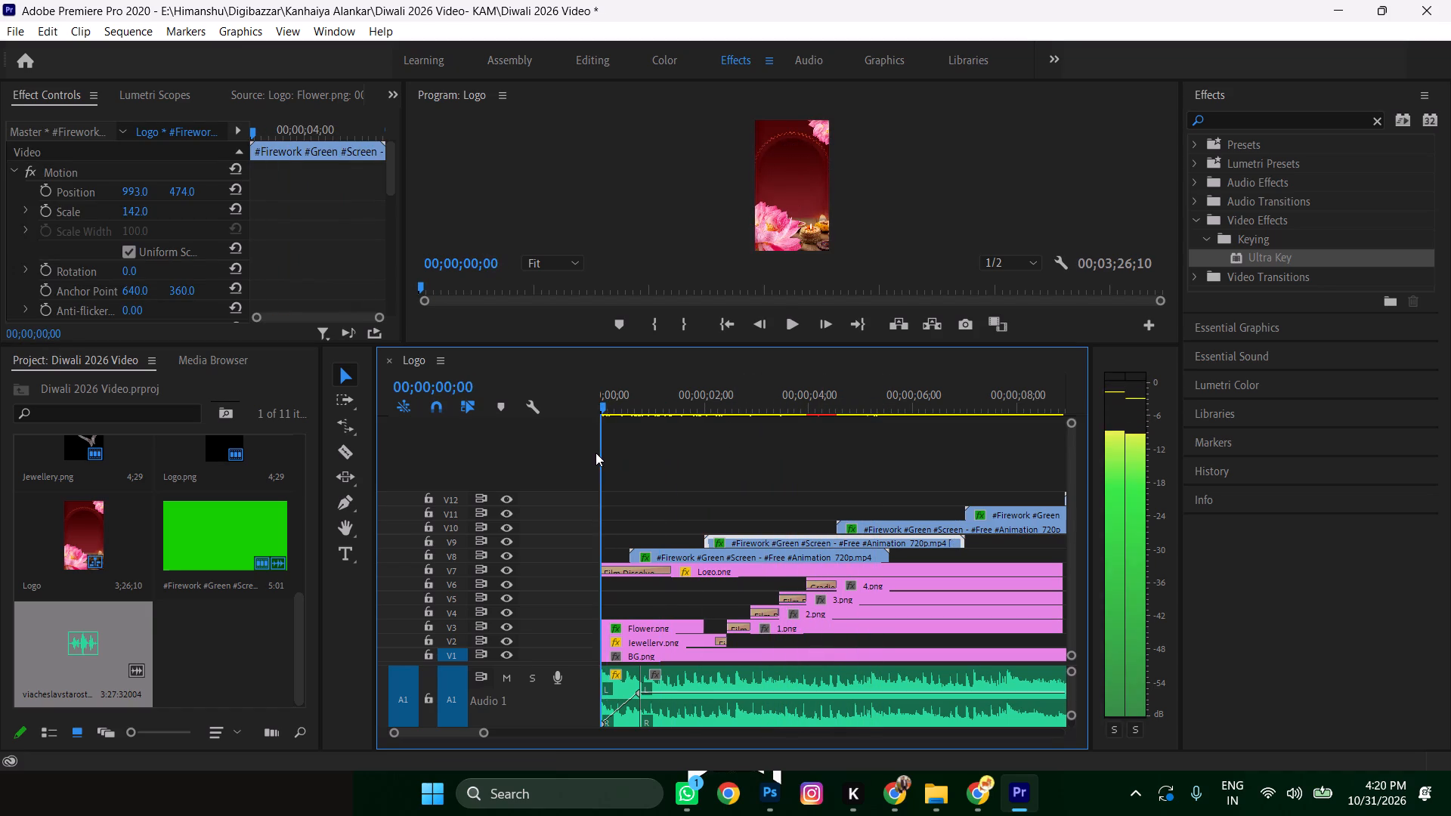
key("space")
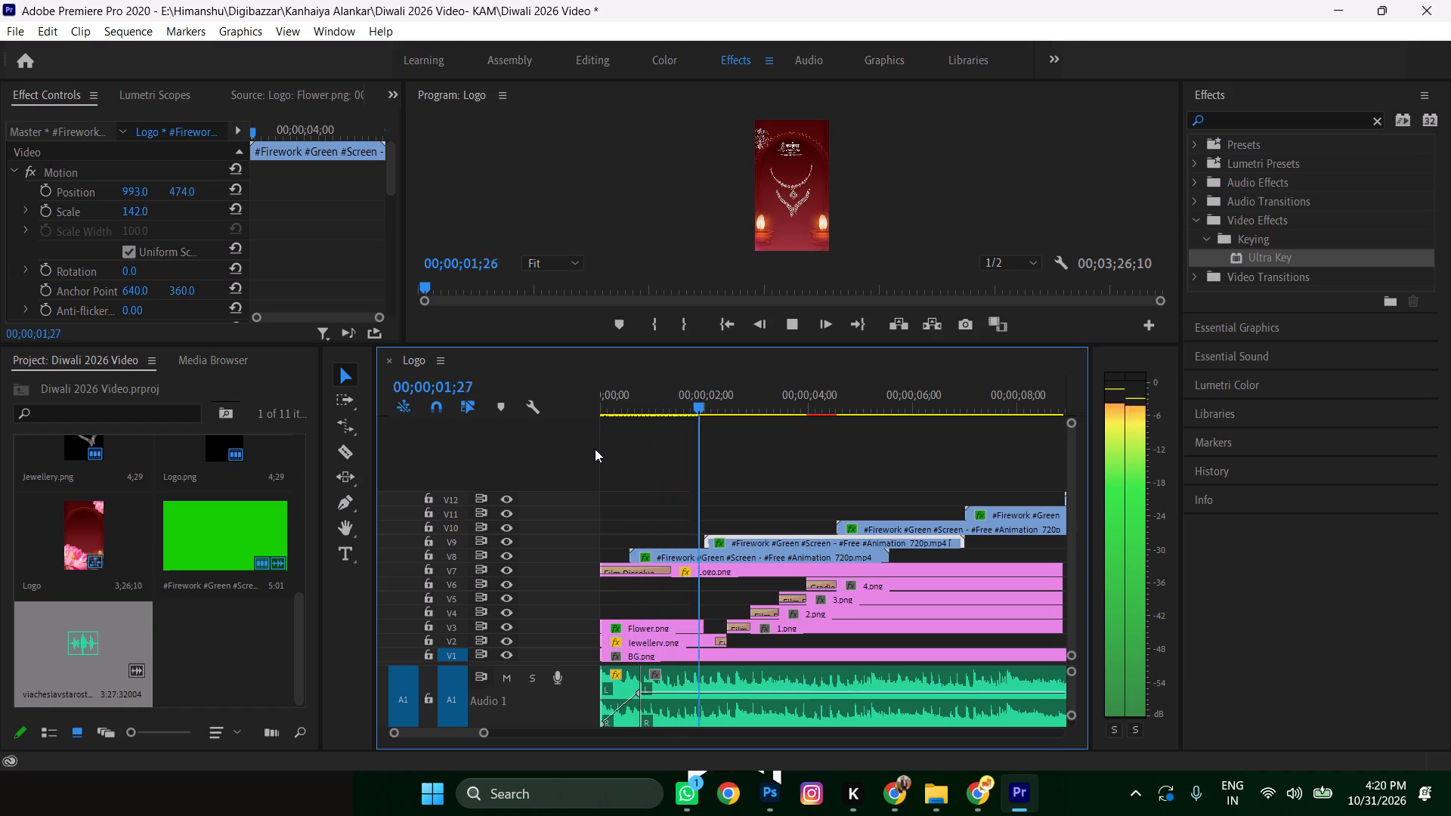
key("space")
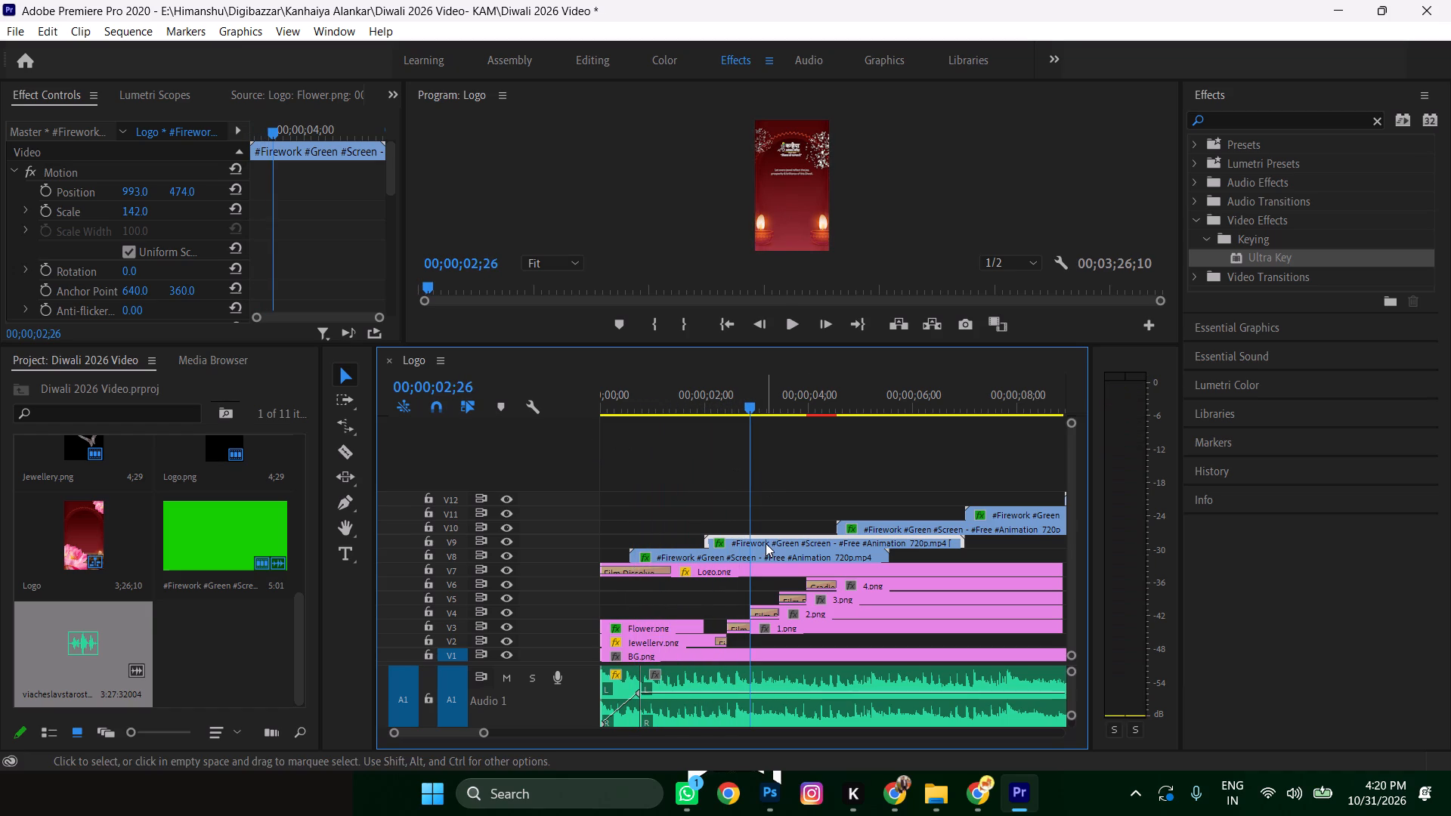
left_click(766, 543)
left_click_drag(763, 542, 761, 513, "alt")
left_click(778, 512)
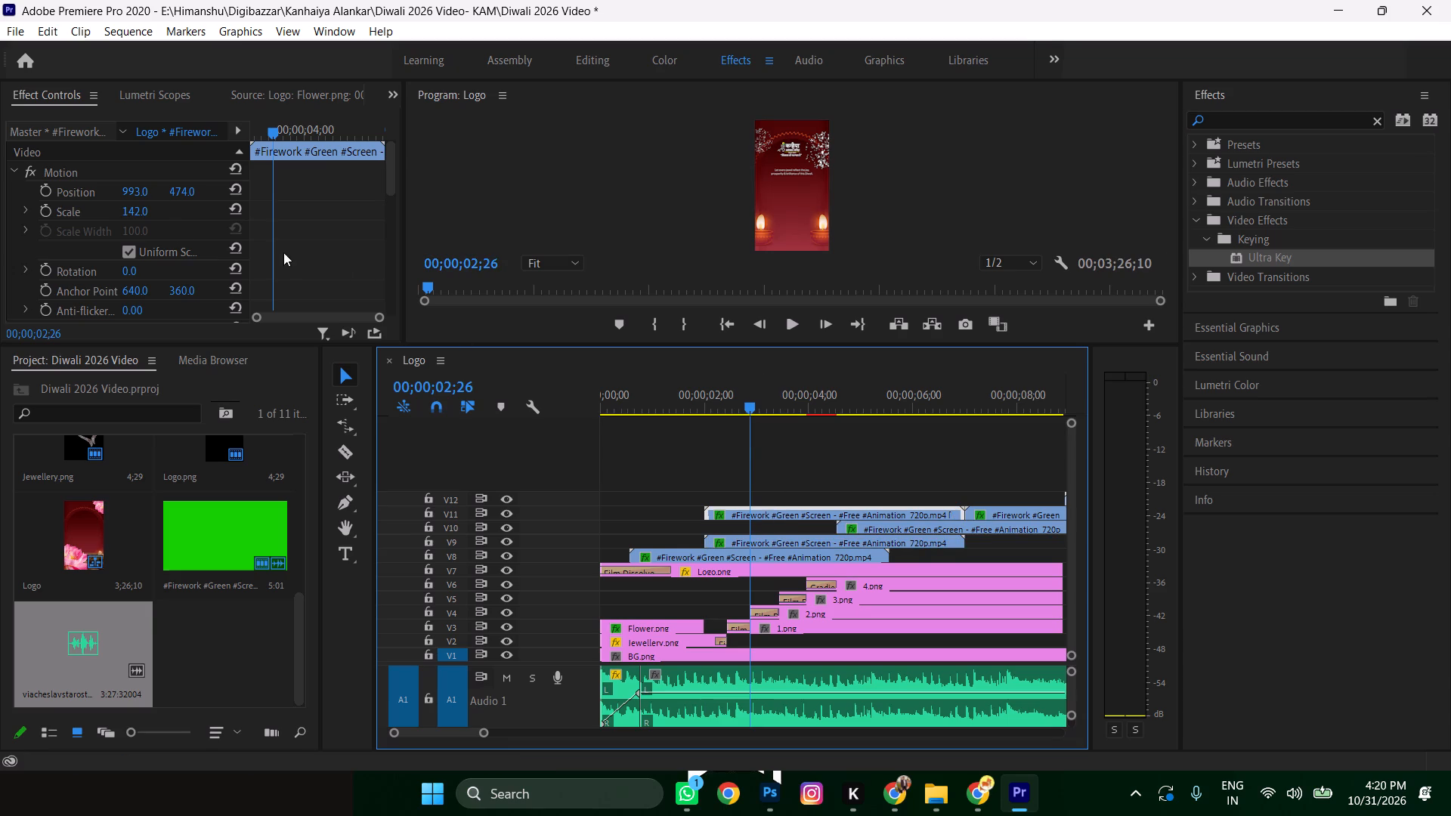
Reposition the duplicated firework clip on V11 to 993, 1250 and reduce its scale to 99.
left_click_drag(183, 193, 435, 219)
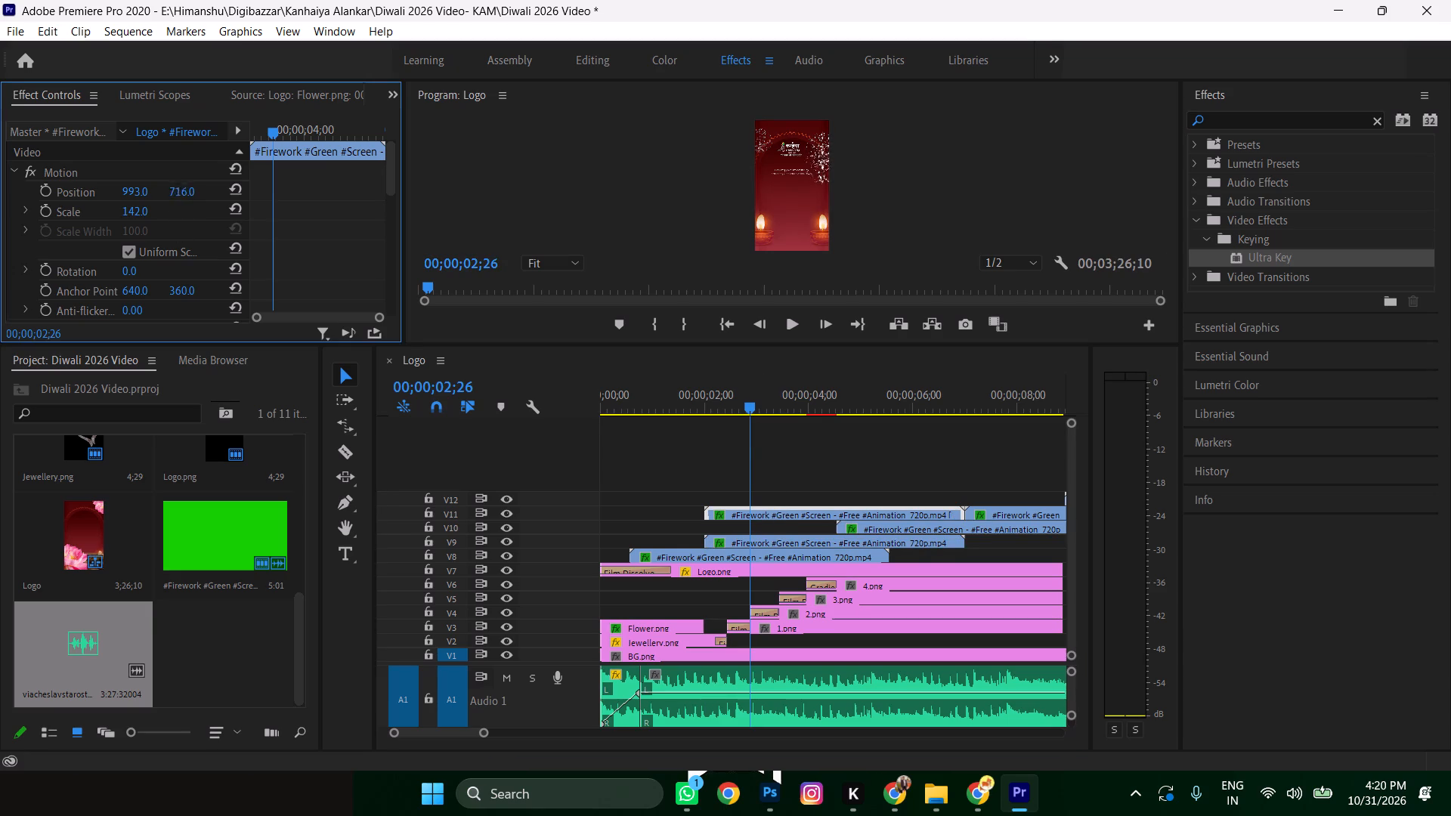
left_click_drag(435, 219, 1069, 215)
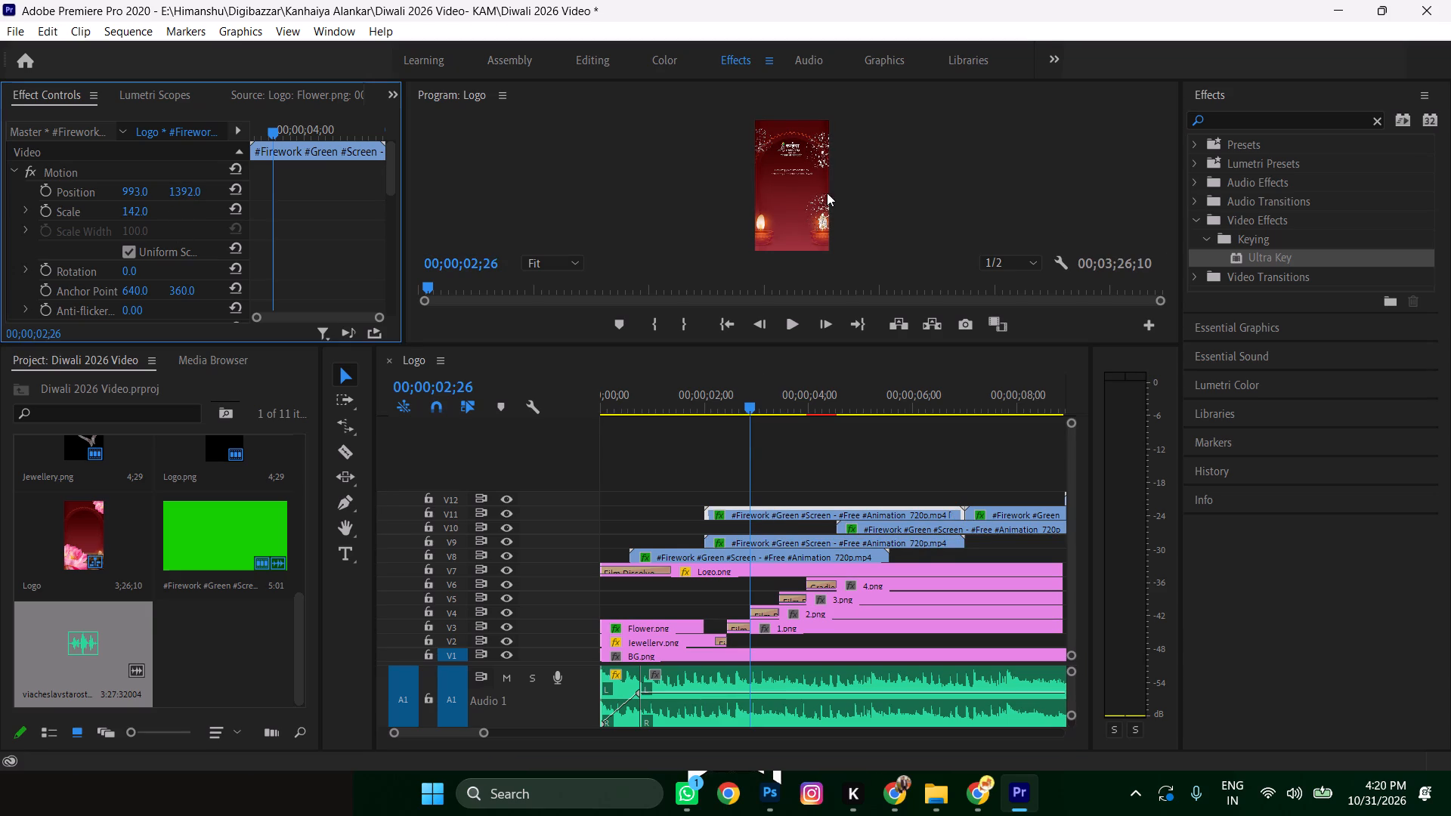
left_click_drag(136, 206, 113, 207)
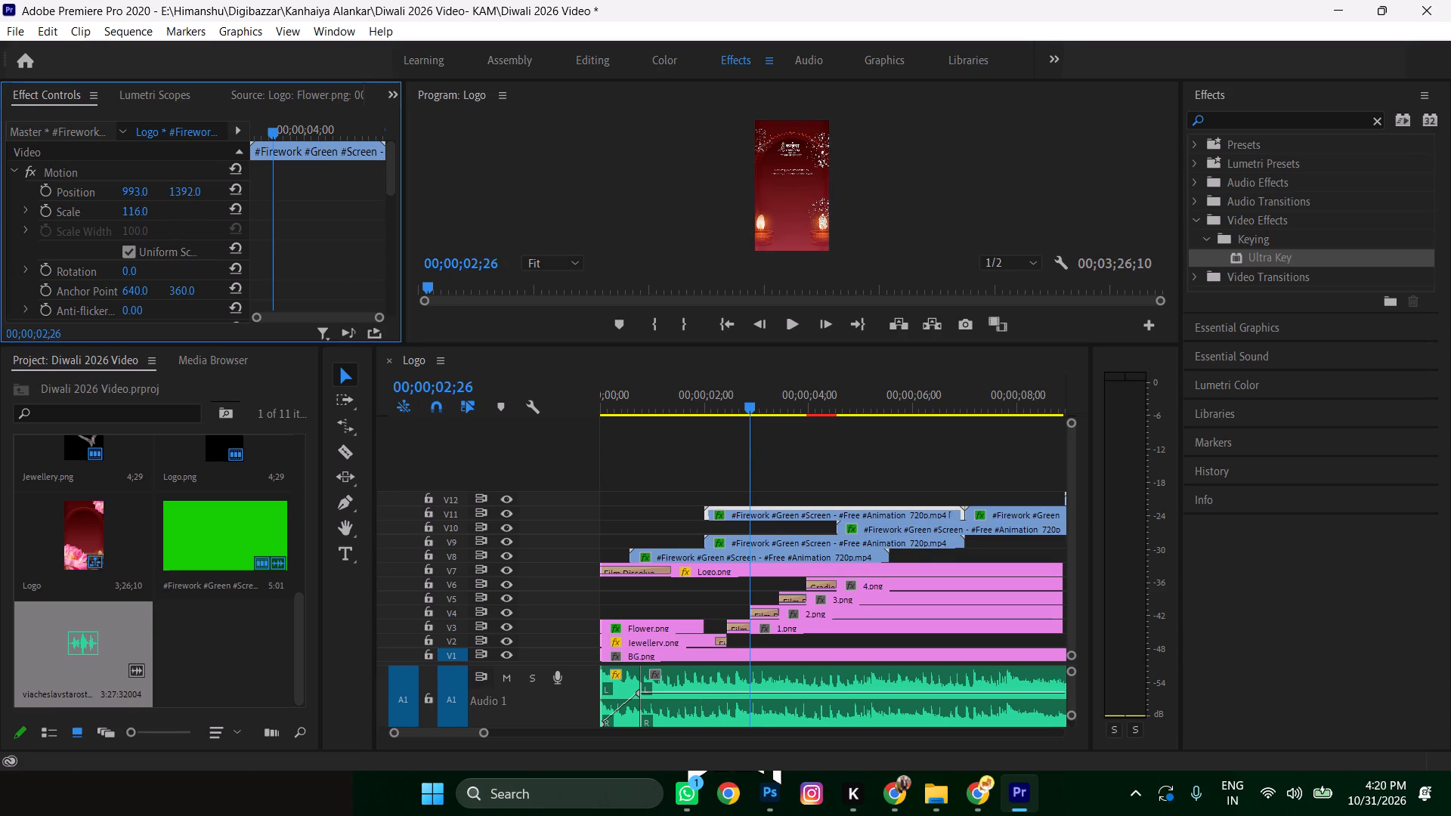
left_click_drag(113, 207, 101, 211)
left_click_drag(190, 191, 181, 191)
left_click_drag(181, 191, 57, 193)
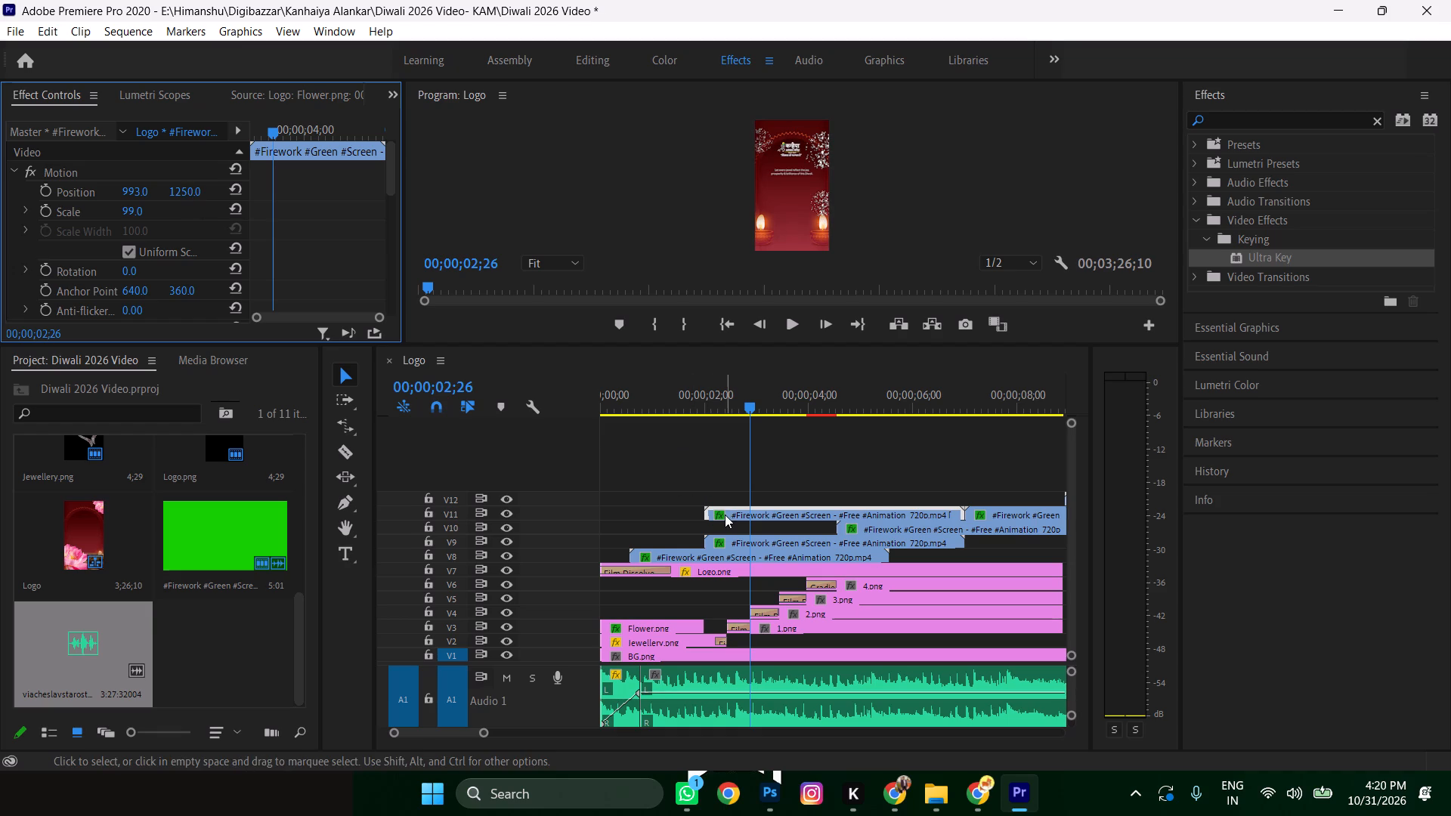
Move the resized firework clip from V11 up to V13, starting at about 00;00;04;08, and play the sequence from the start.
left_click_drag(721, 514, 837, 483)
left_click_drag(747, 401, 512, 402)
key("space")
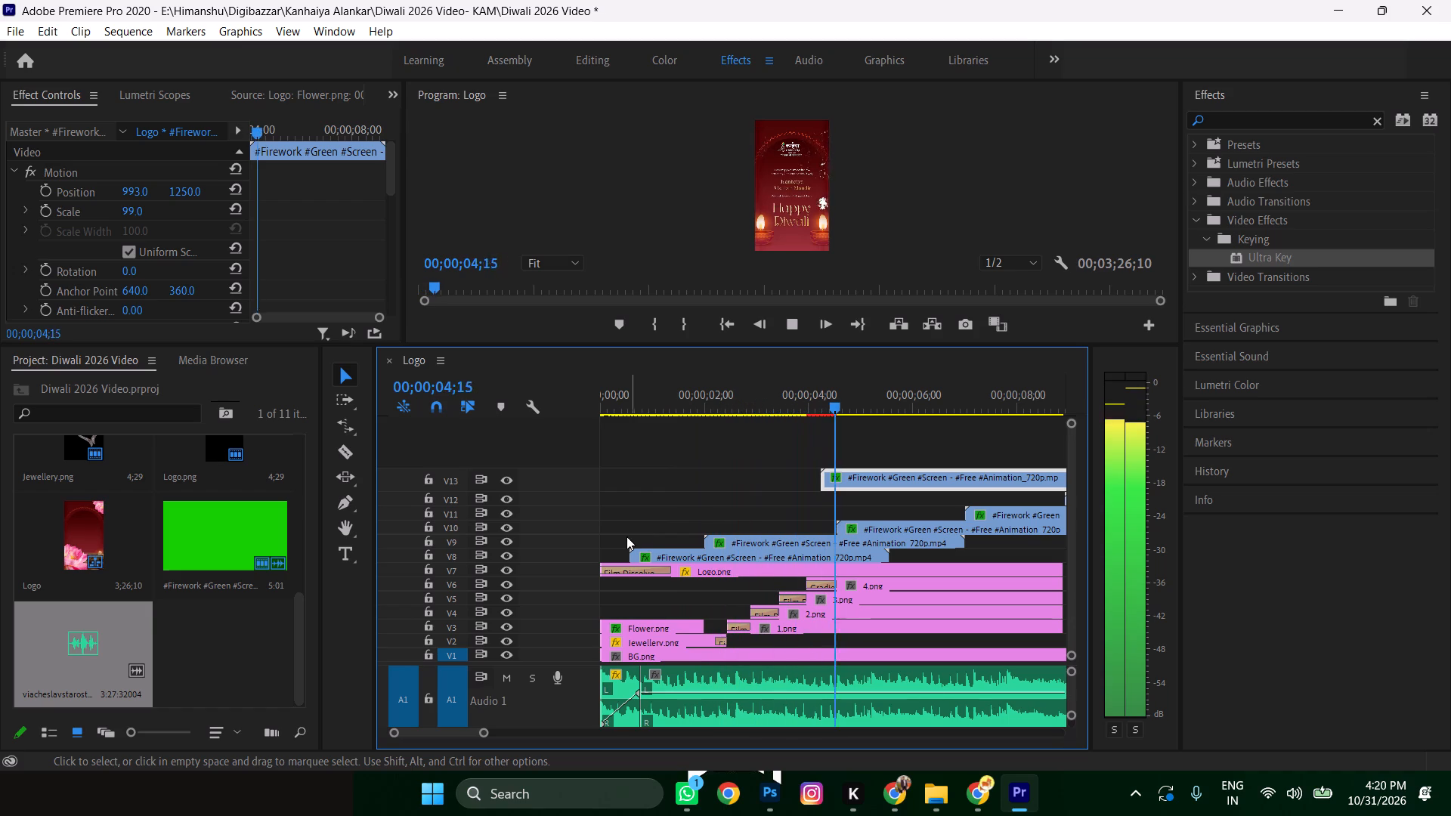
key("space")
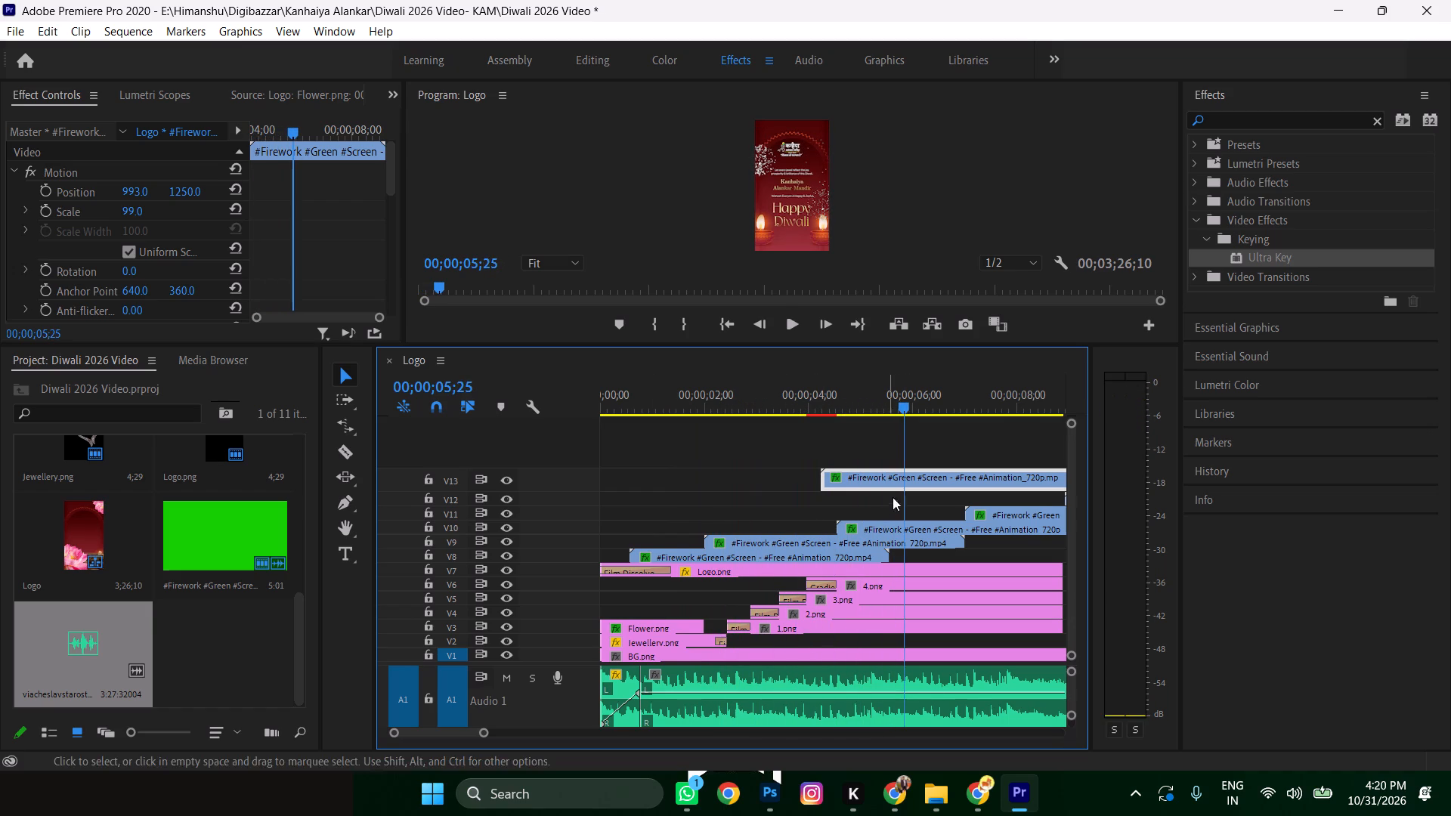
Move the firework clip starting at about 00;00;07;00 from V11 up to V14, keeping its start time.
scroll(900, 496, "up", 6)
scroll(919, 493, "down", 10)
left_click(738, 515)
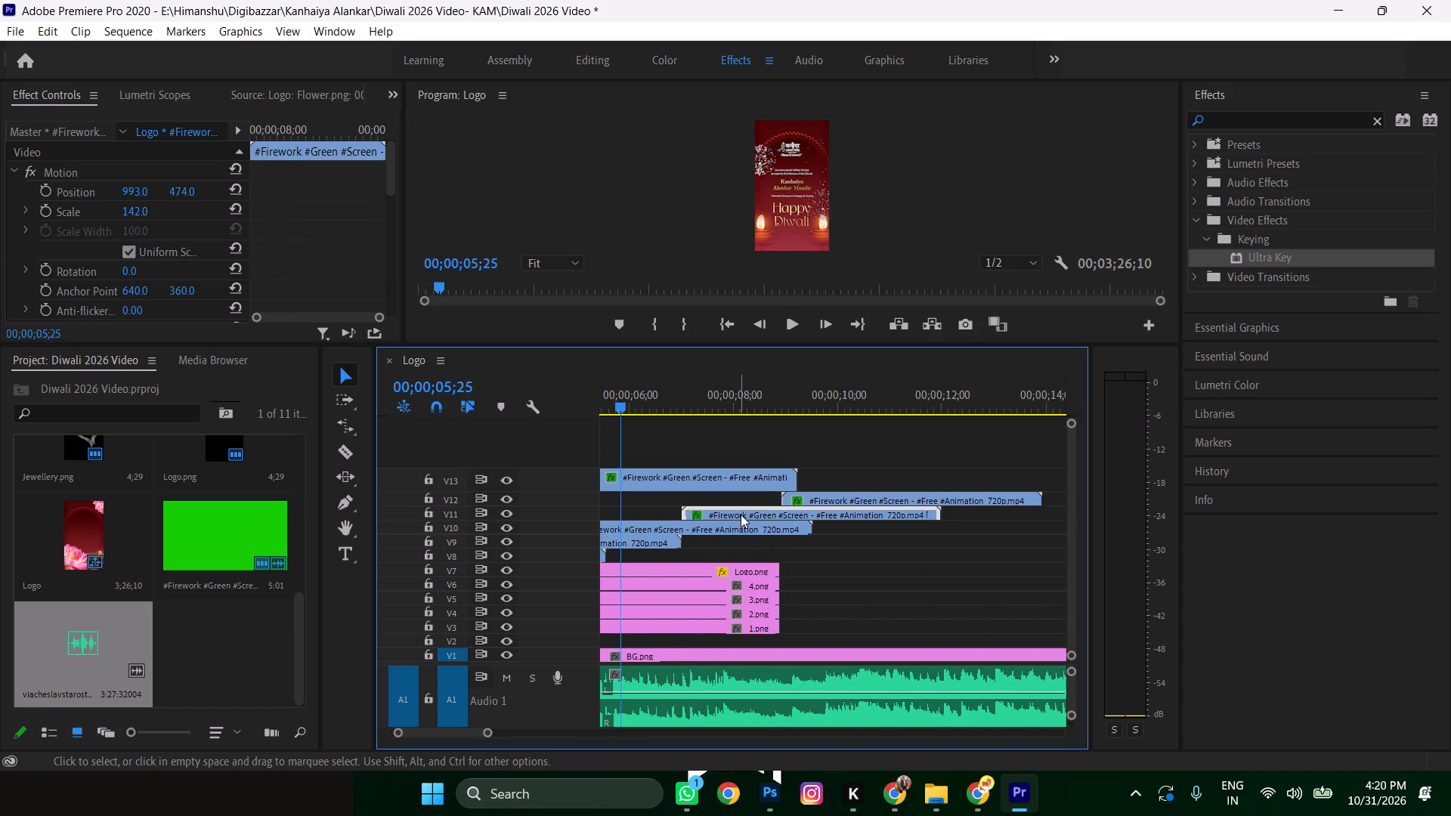
left_click_drag(739, 515, 783, 462, "alt")
left_click(780, 455)
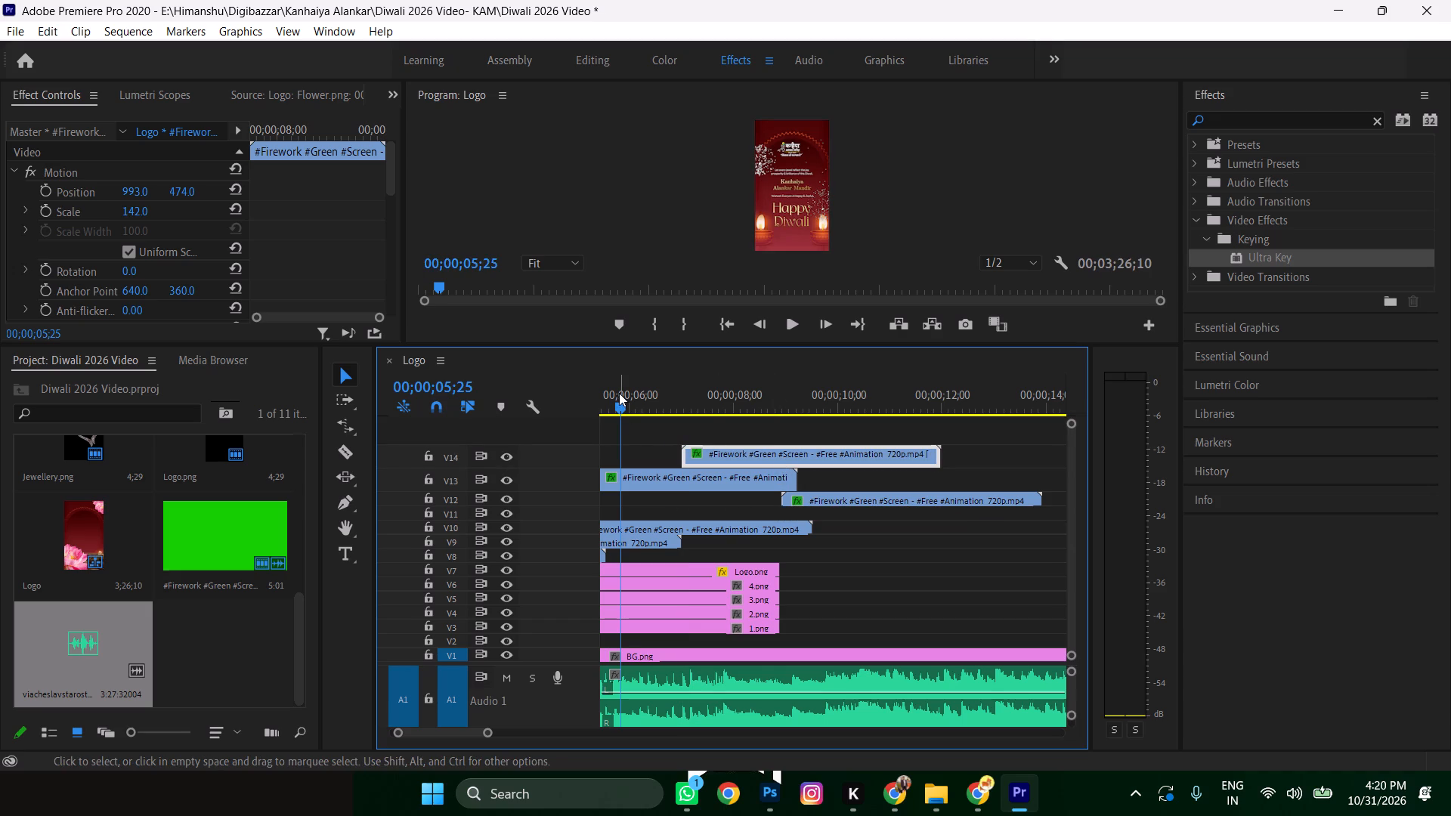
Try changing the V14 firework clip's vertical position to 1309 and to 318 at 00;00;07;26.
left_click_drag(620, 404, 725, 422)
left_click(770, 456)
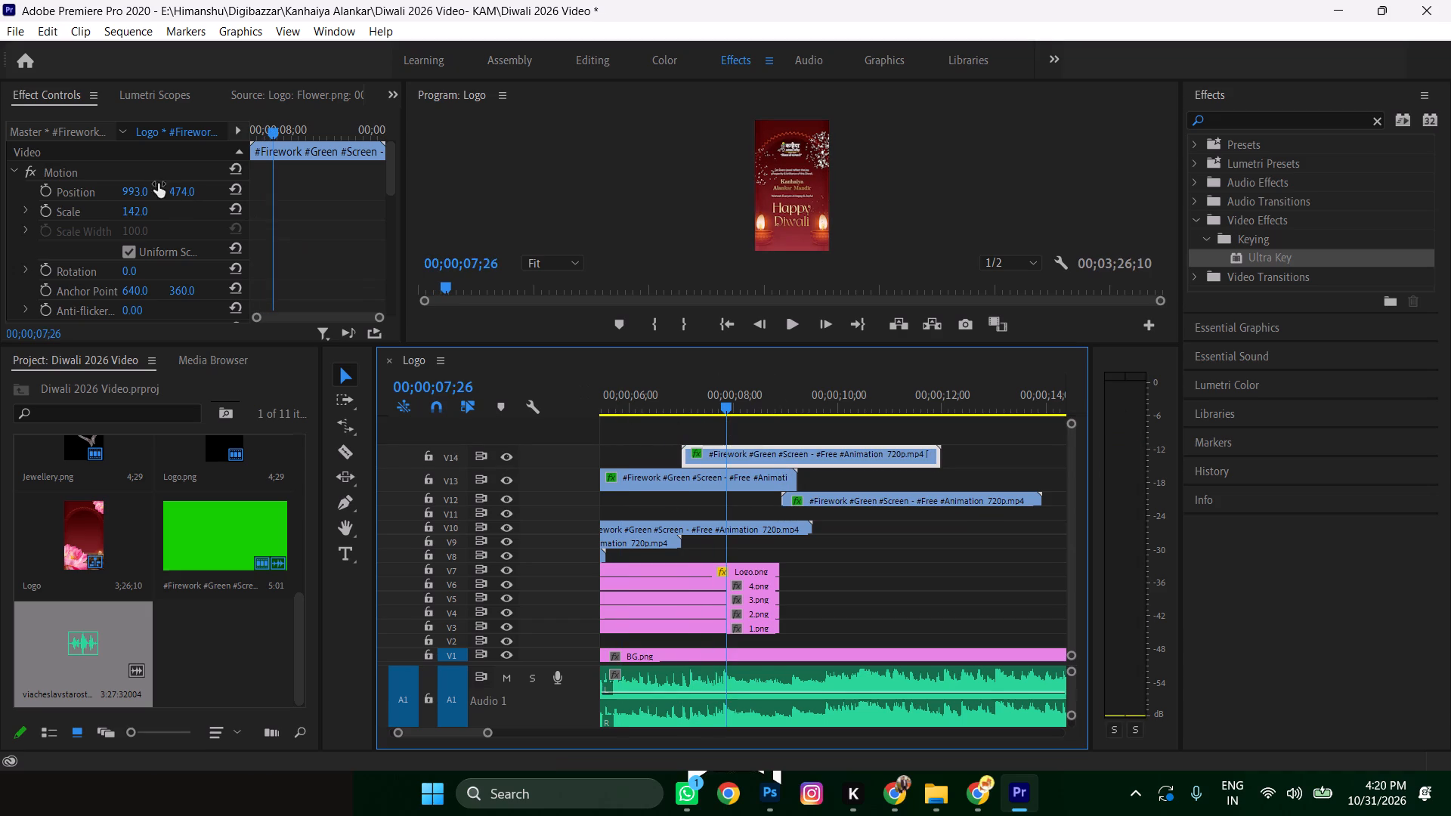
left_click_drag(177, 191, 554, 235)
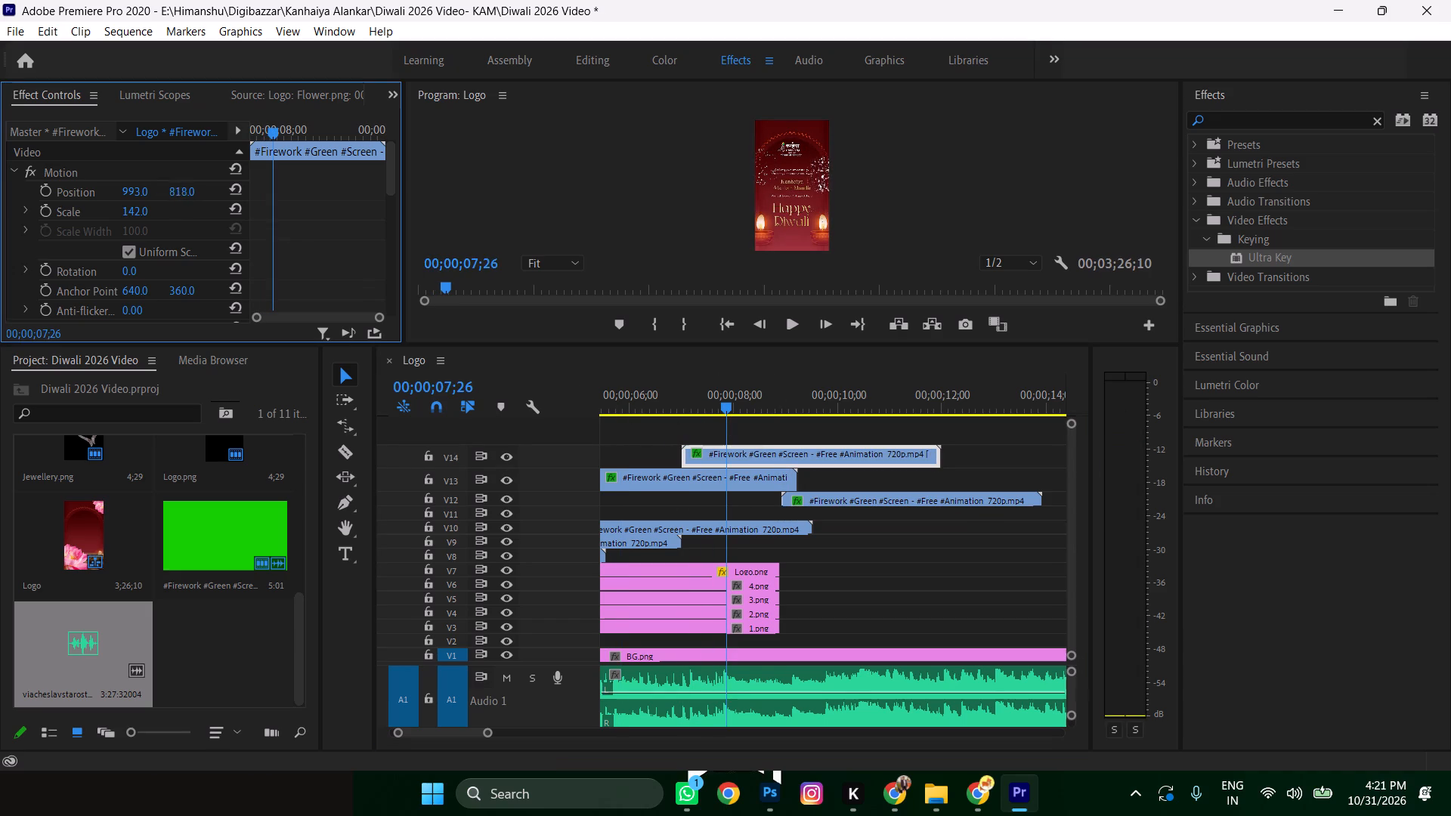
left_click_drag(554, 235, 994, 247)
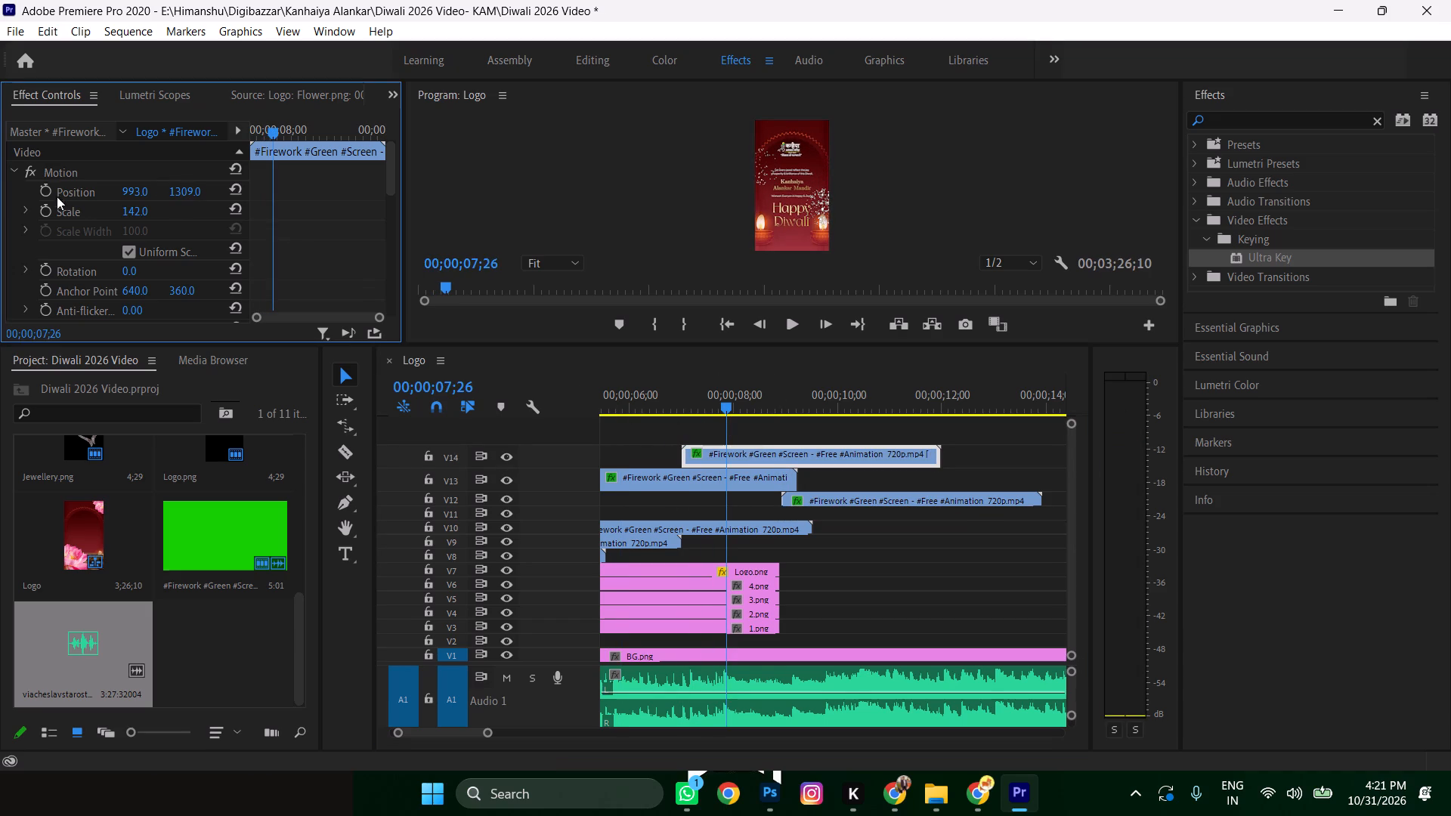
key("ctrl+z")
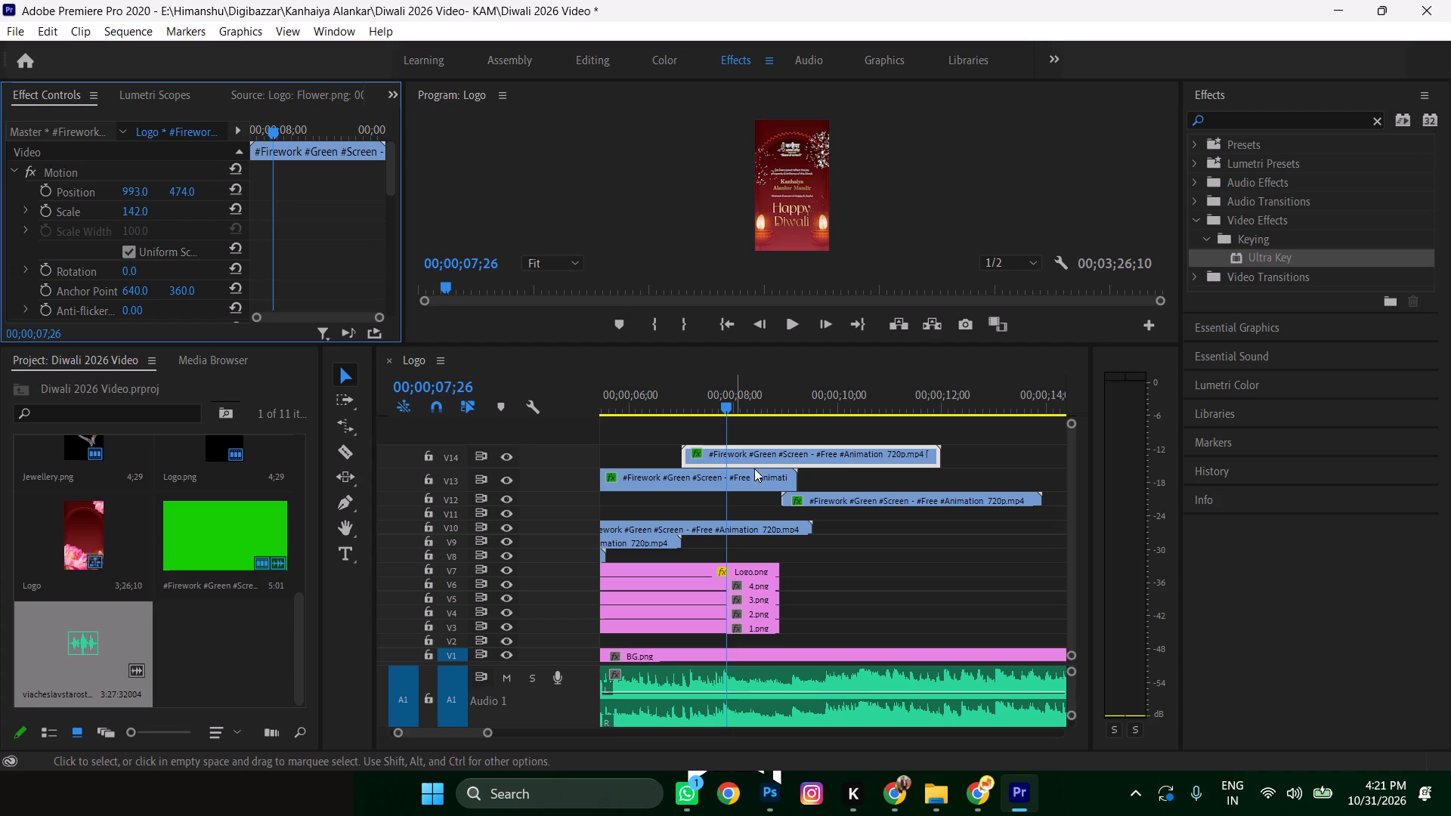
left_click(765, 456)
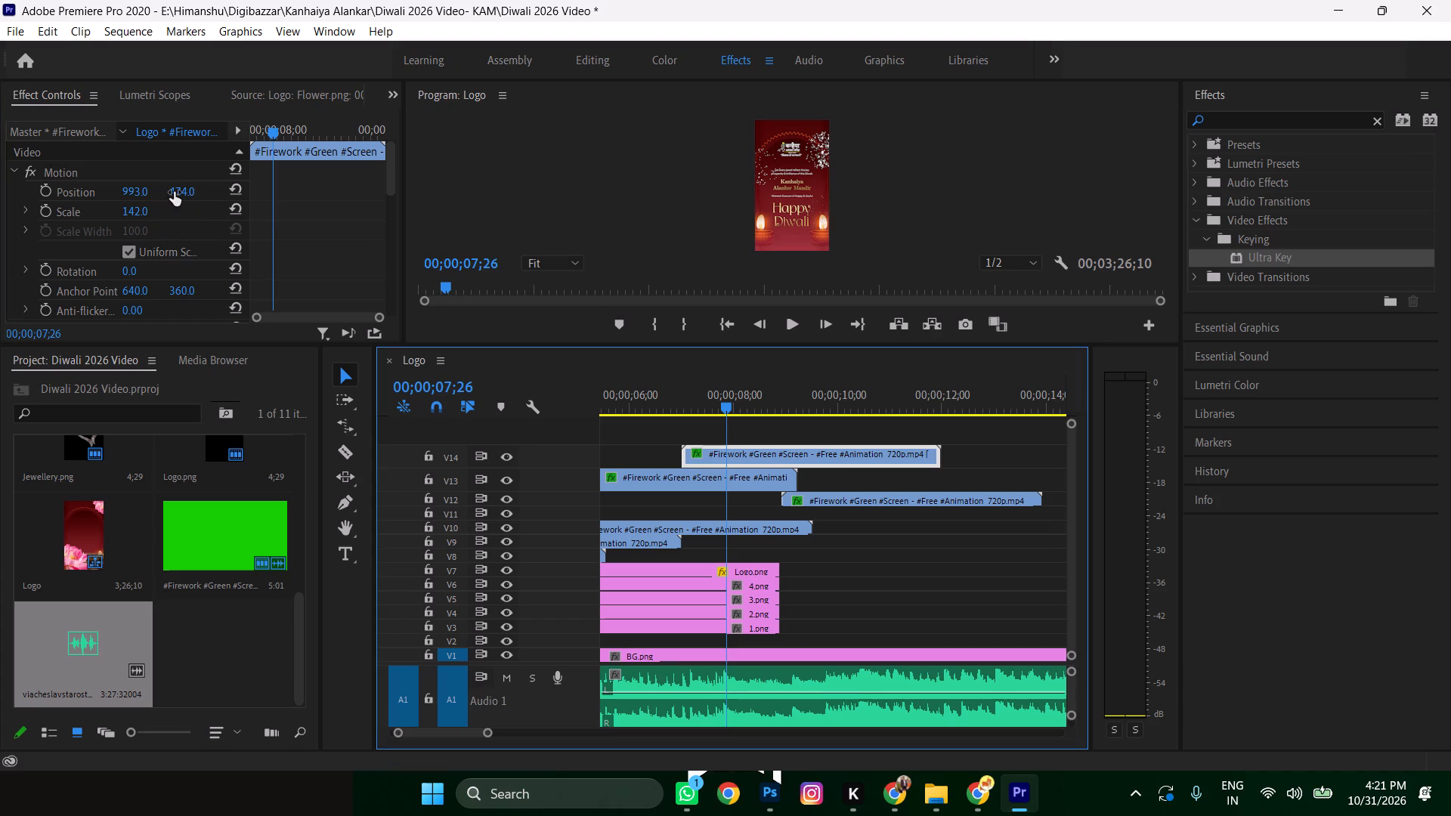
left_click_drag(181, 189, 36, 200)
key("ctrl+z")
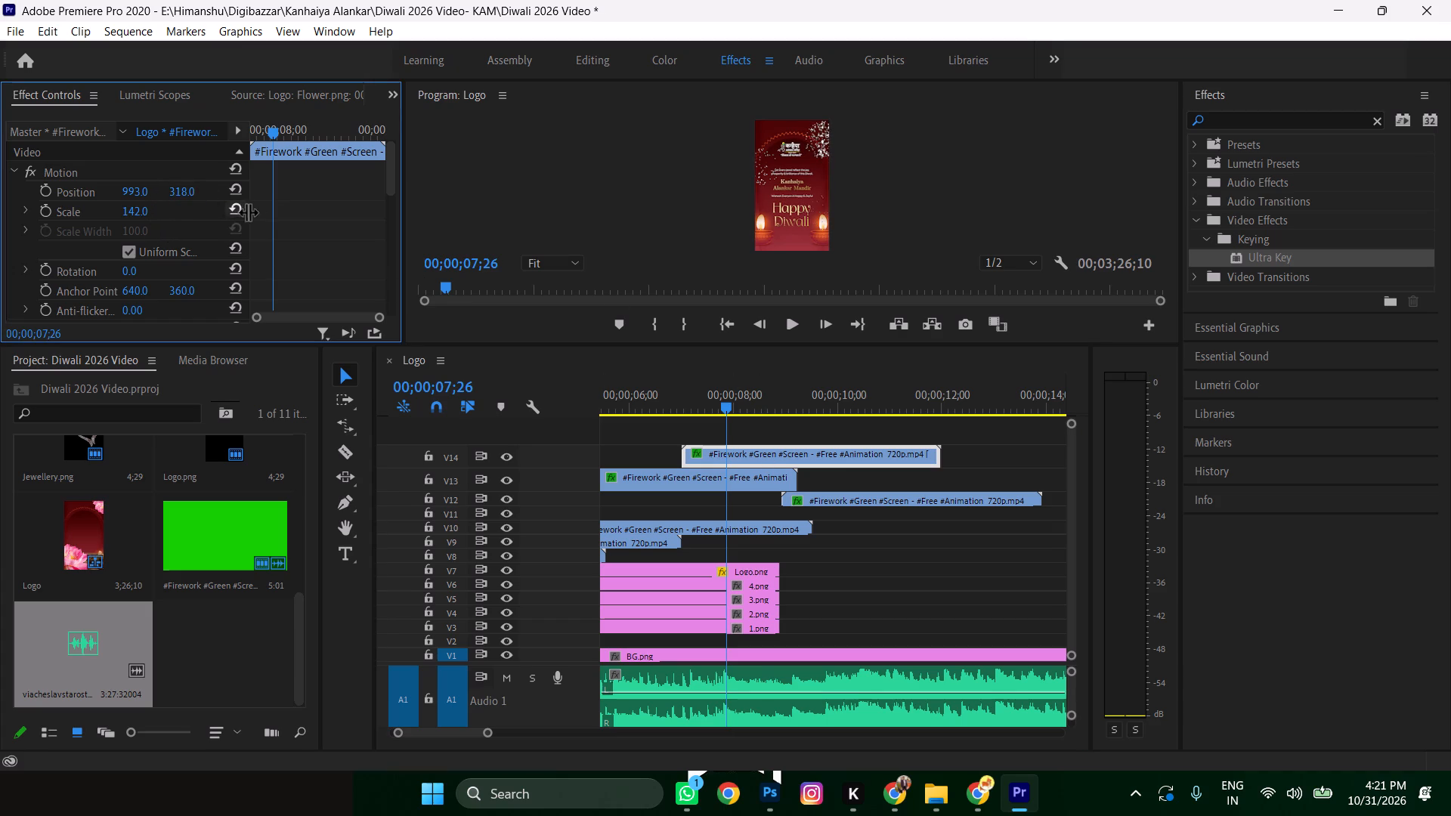
Reposition the V14 firework clip to 139, 1320 and reduce its scale to 72.
left_click_drag(138, 192, 97, 193)
left_click_drag(189, 190, 986, 187)
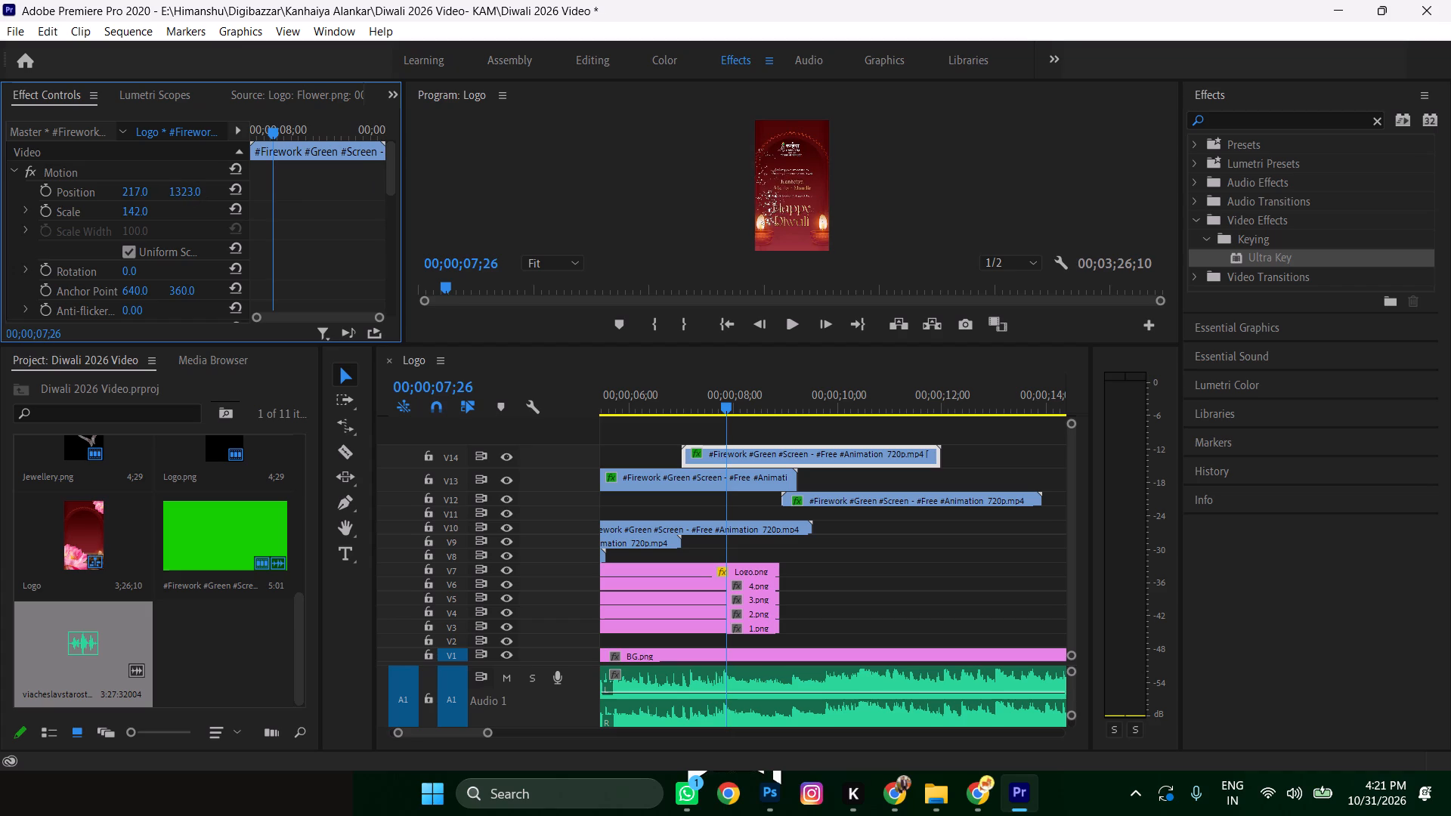
left_click_drag(986, 187, 985, 187)
left_click_drag(137, 191, 60, 191)
left_click_drag(60, 191, 61, 191)
left_click_drag(138, 208, 65, 201)
Play the sequence up to 00;00;10;19 to review the repositioned V13 and V14 fireworks.
left_click_drag(724, 400, 441, 406)
key("space")
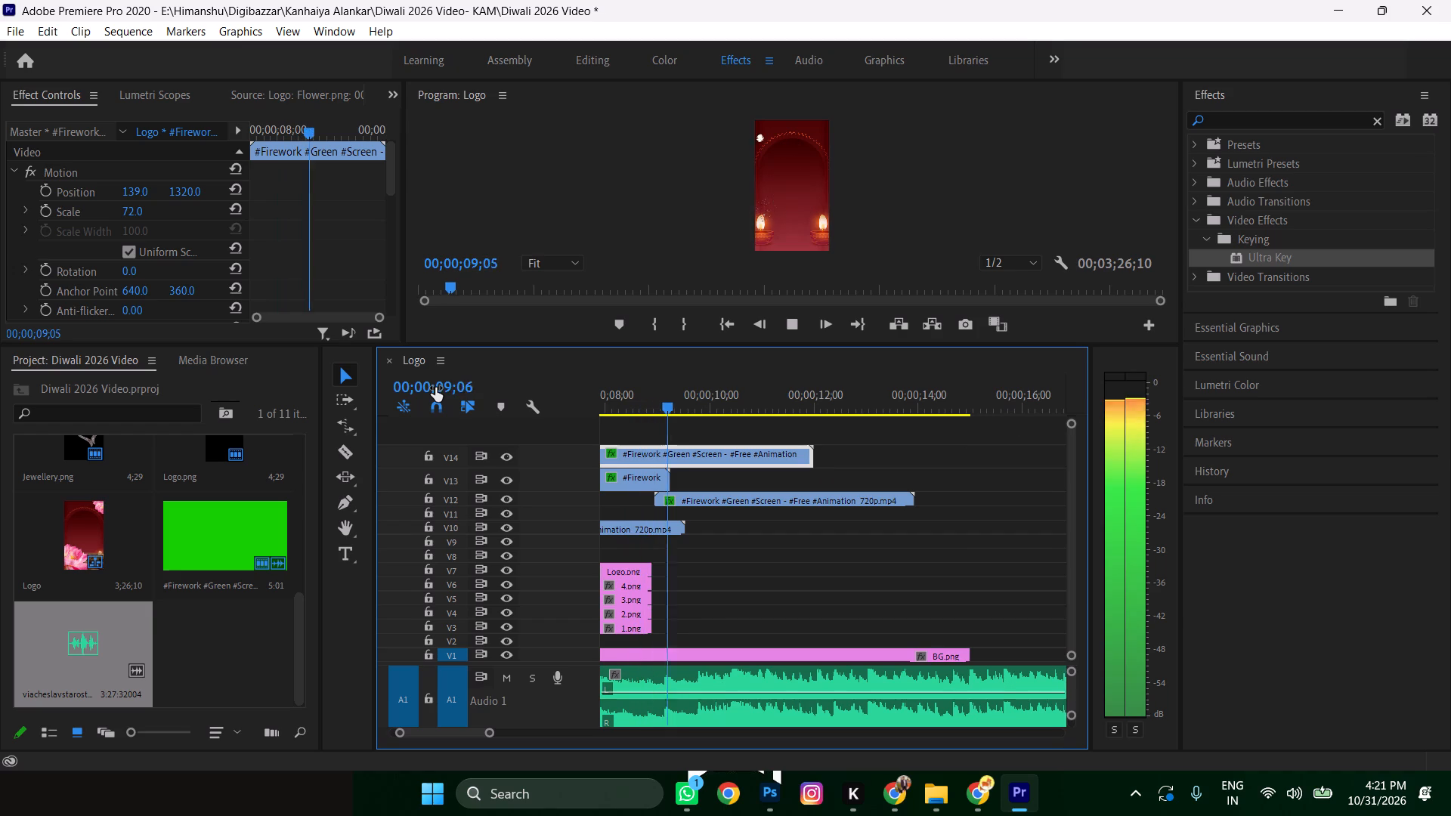
key("space")
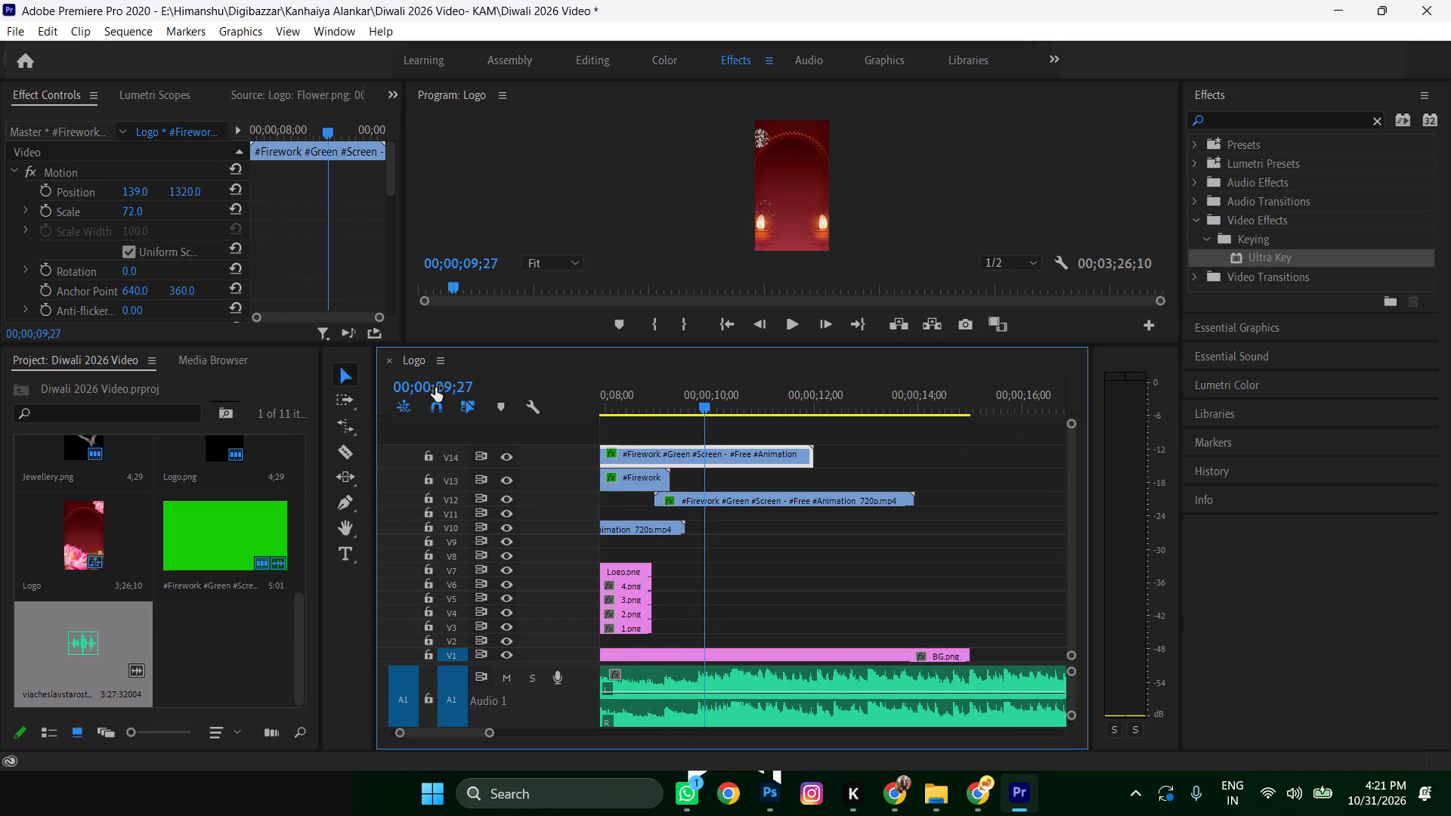
key("space")
key("space")
Duplicate the V12, V13 and V14 firework clips together two tracks higher, offset about 00;00;05.
scroll(759, 542, "up", 6)
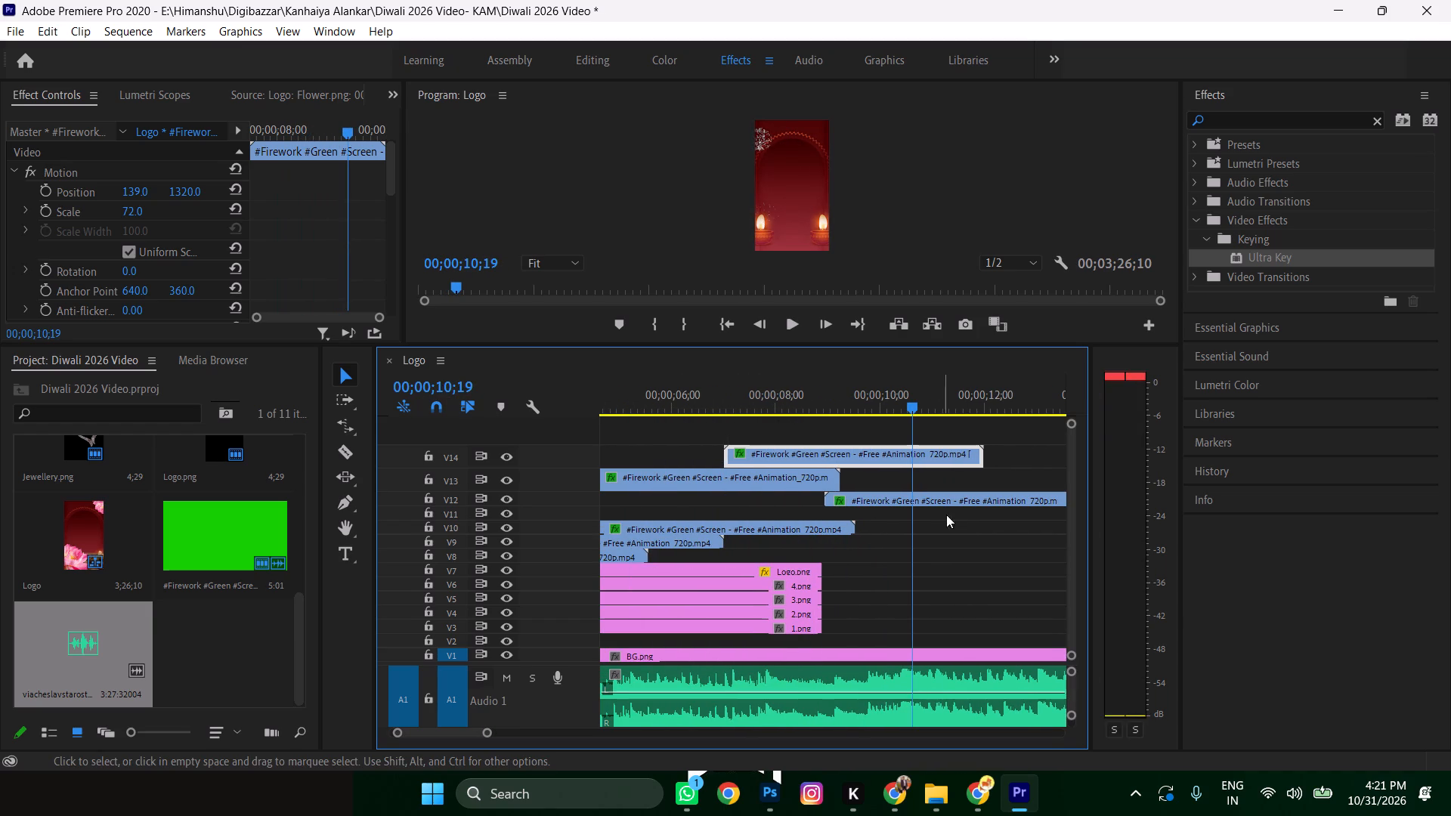
scroll(957, 513, "down", 2)
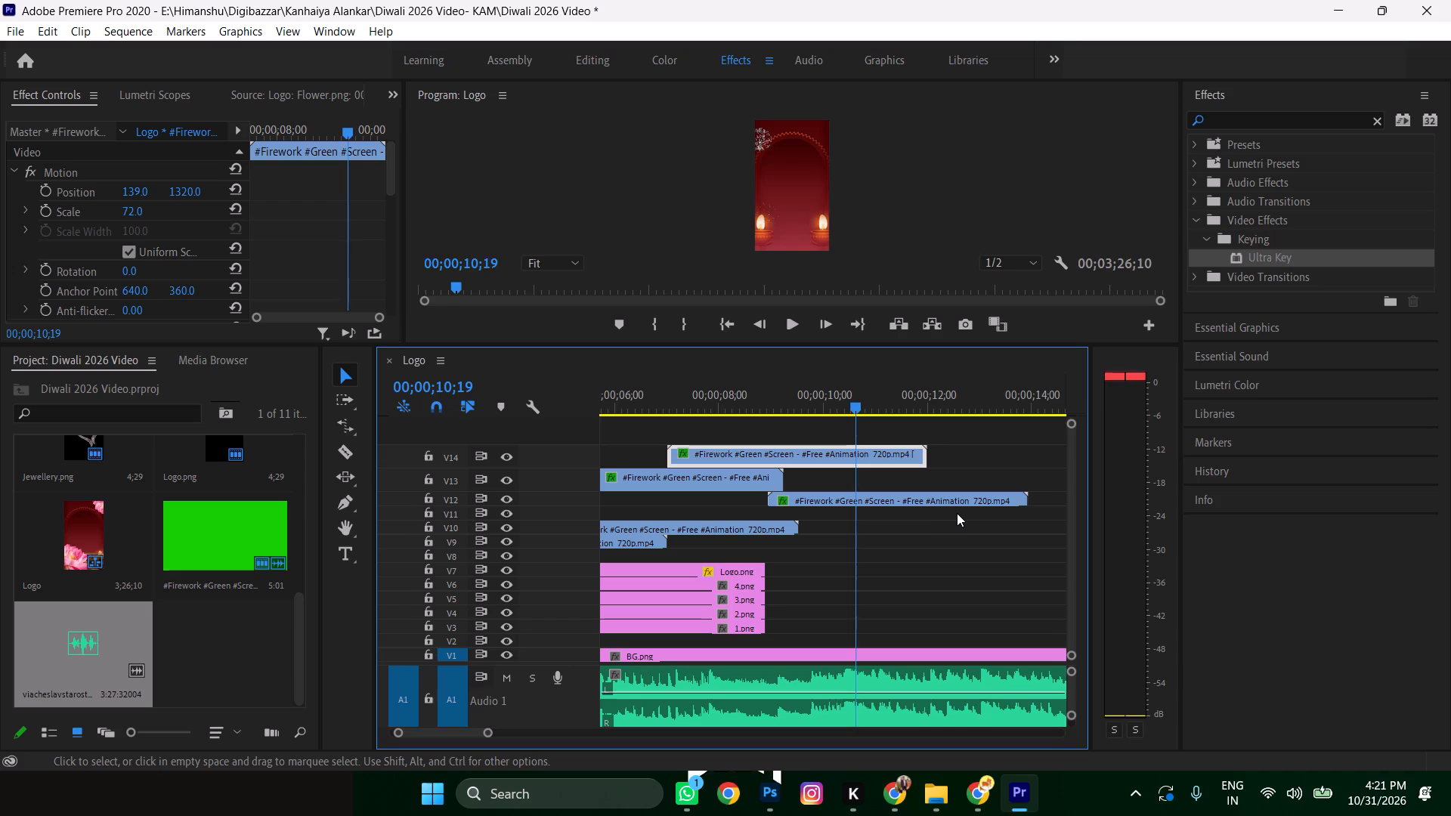
scroll(783, 460, "down", 3, "alt")
left_click(796, 423)
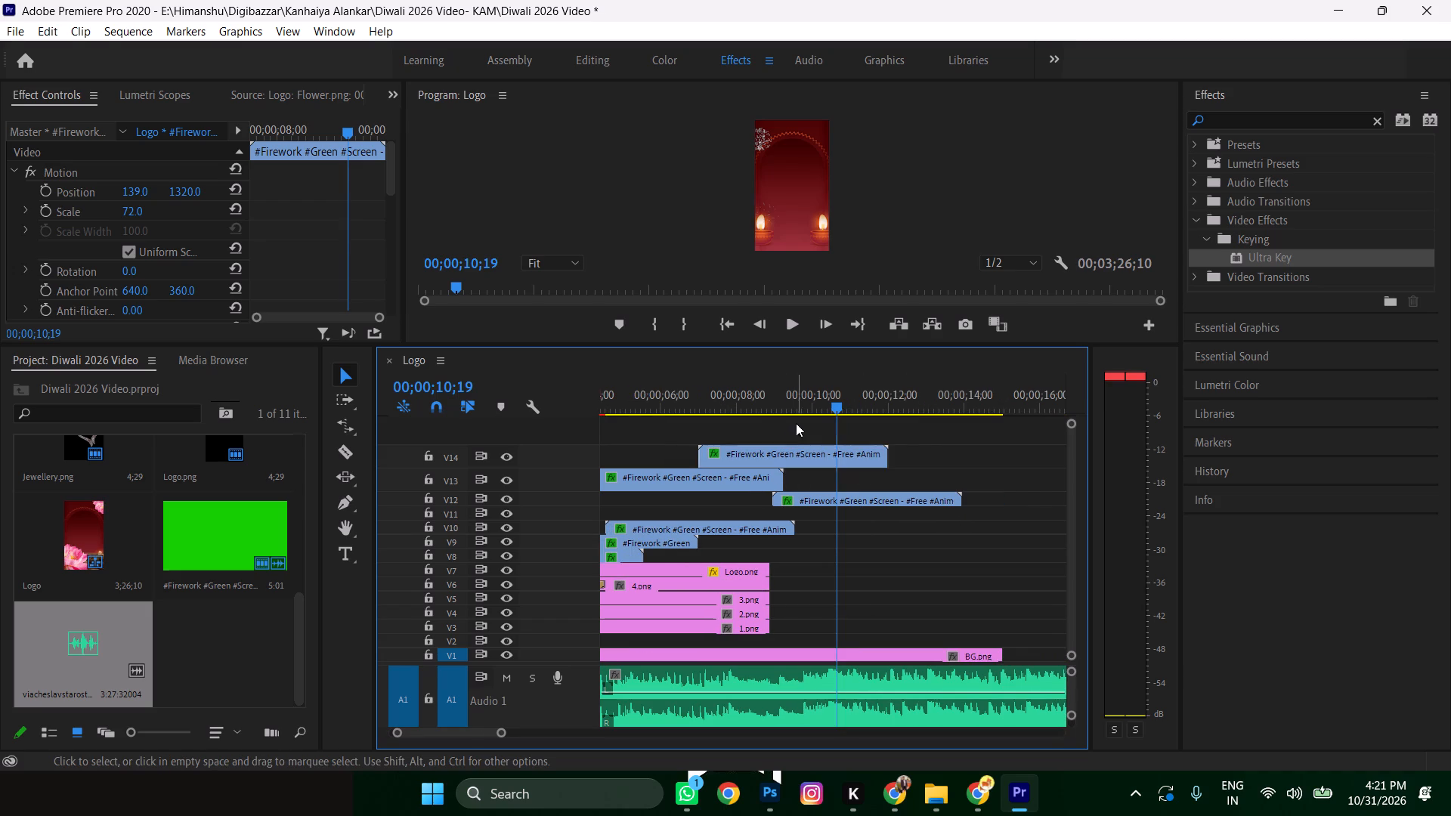
left_click_drag(800, 423, 763, 498, "alt")
scroll(767, 482, "up", 4)
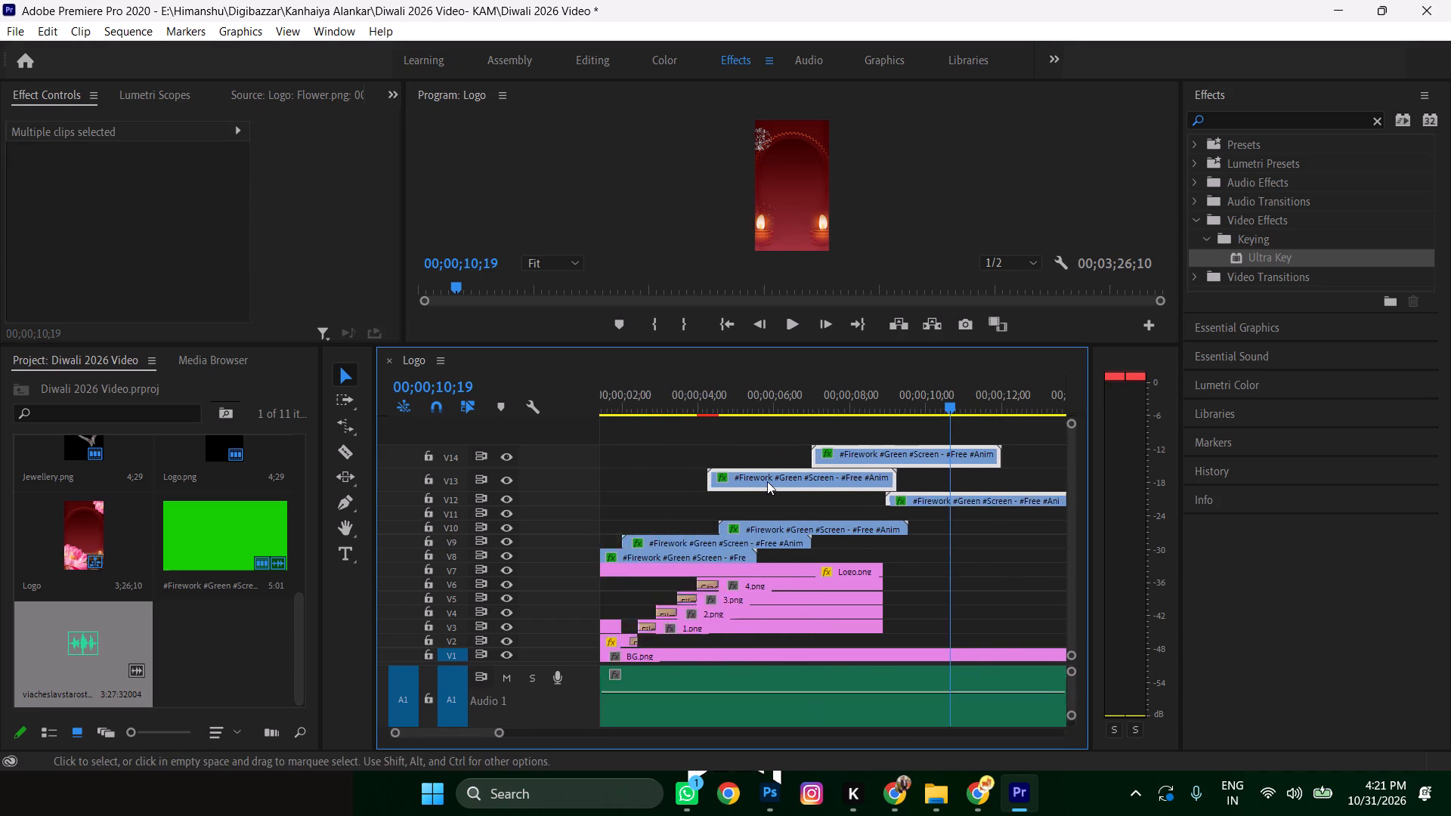
scroll(767, 481, "up", 1)
scroll(767, 481, "down", 5)
left_click_drag(677, 476, 885, 436, "alt")
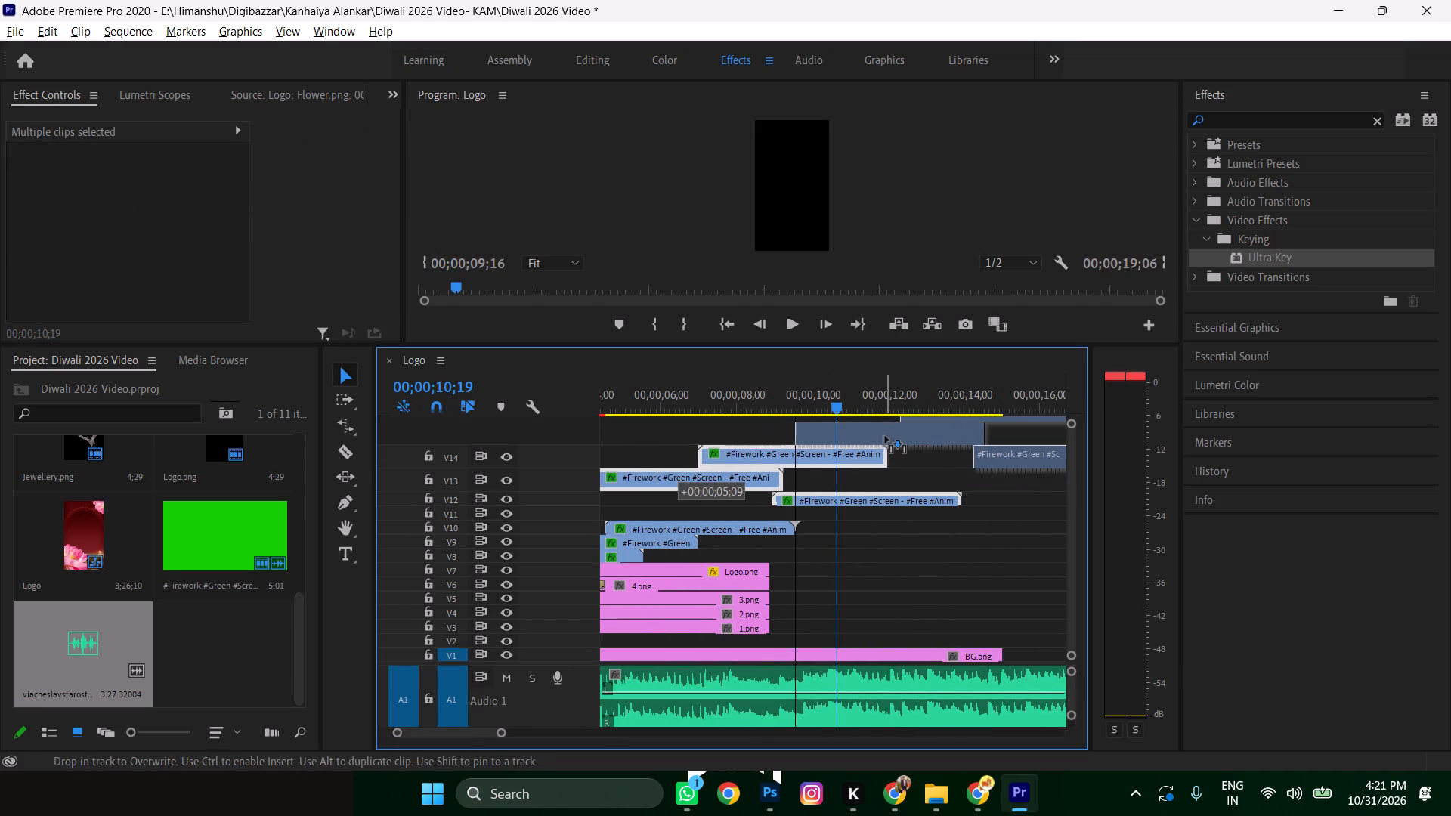
left_click_drag(885, 436, 886, 436, "alt")
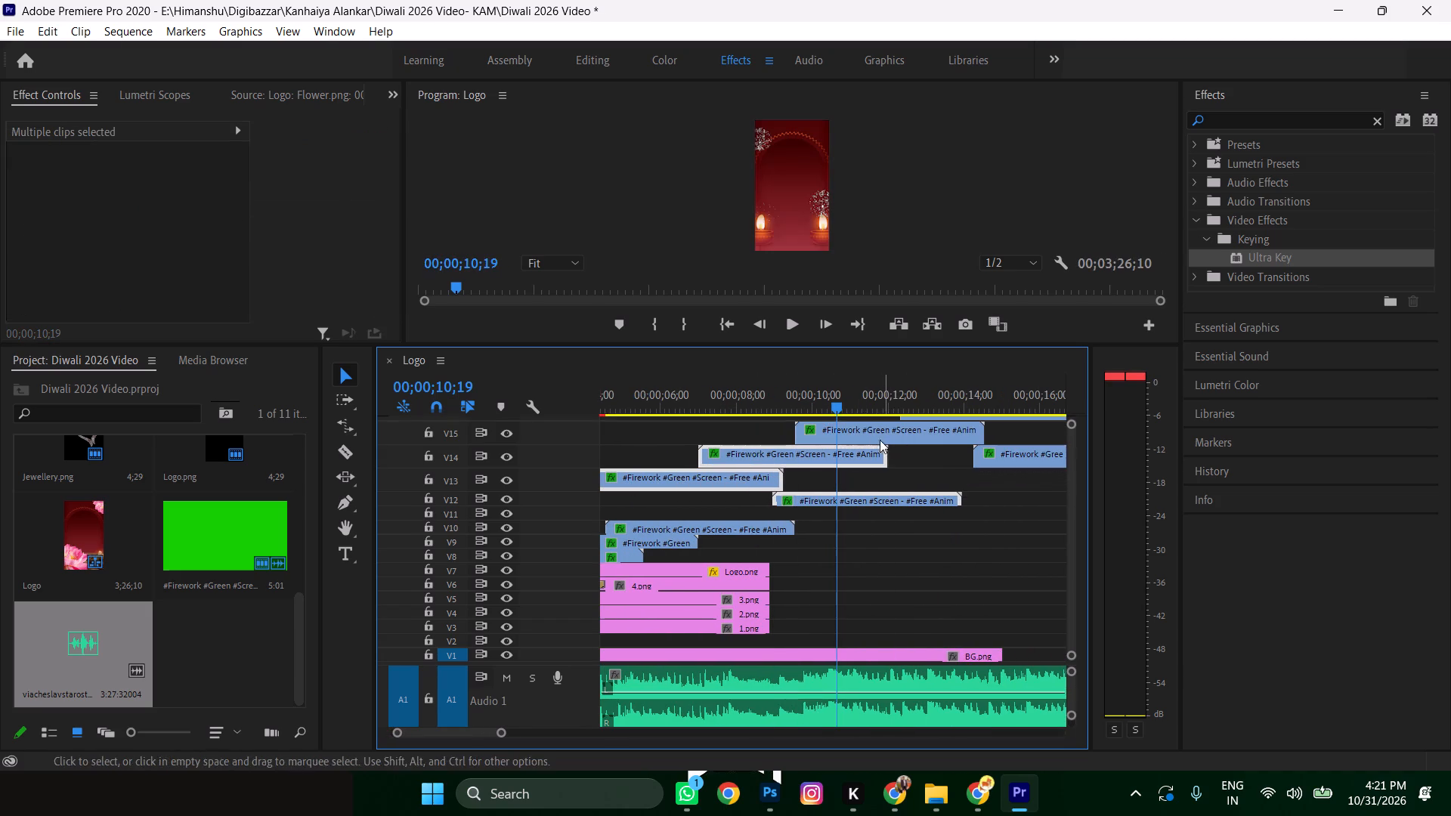
Play the section up to about 00;00;11;00 to check the duplicated fireworks, and return the playhead to 00;00;05;08.
left_click(834, 403)
left_click_drag(839, 410, 642, 444)
key("space")
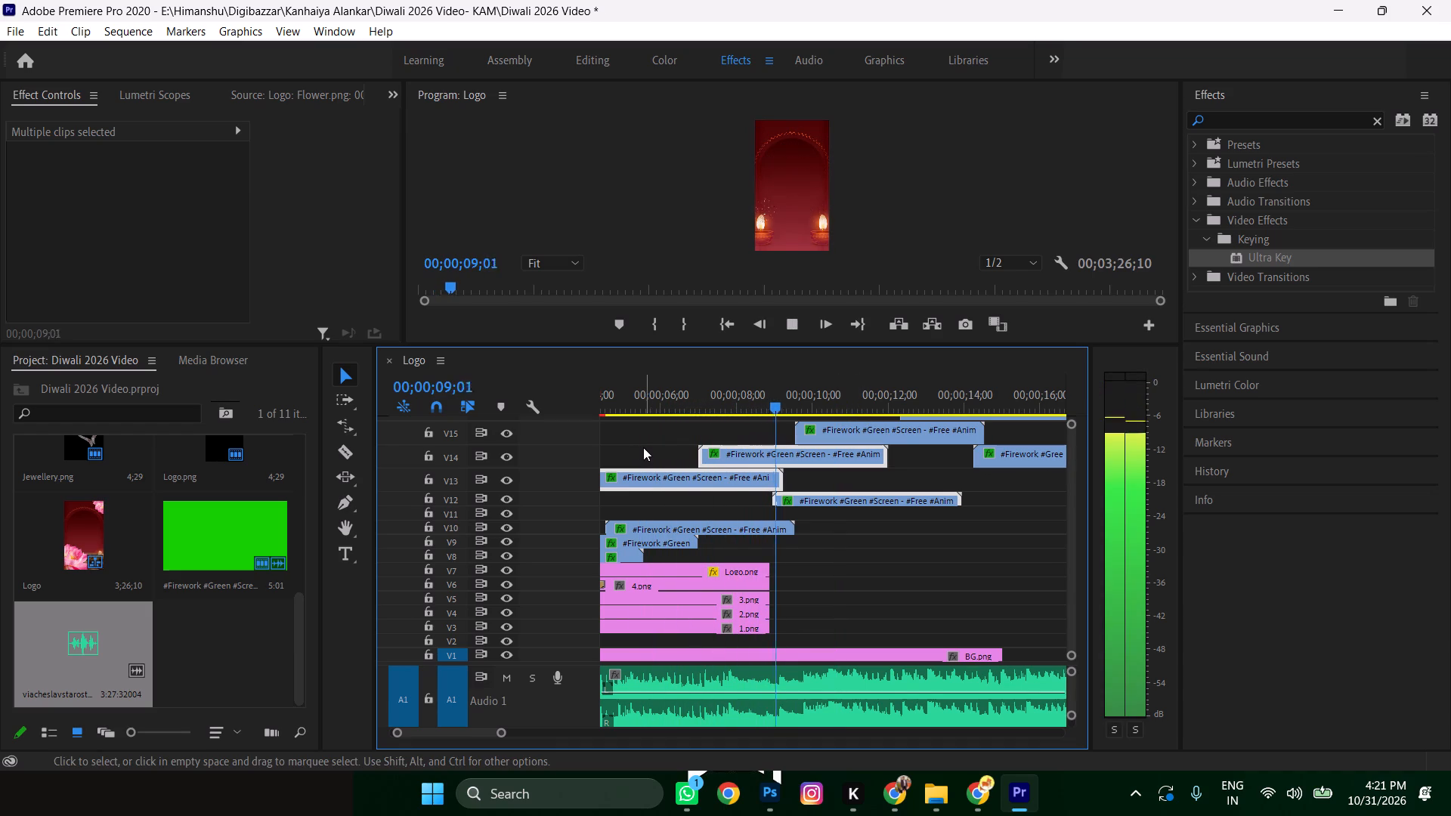
left_click(785, 568)
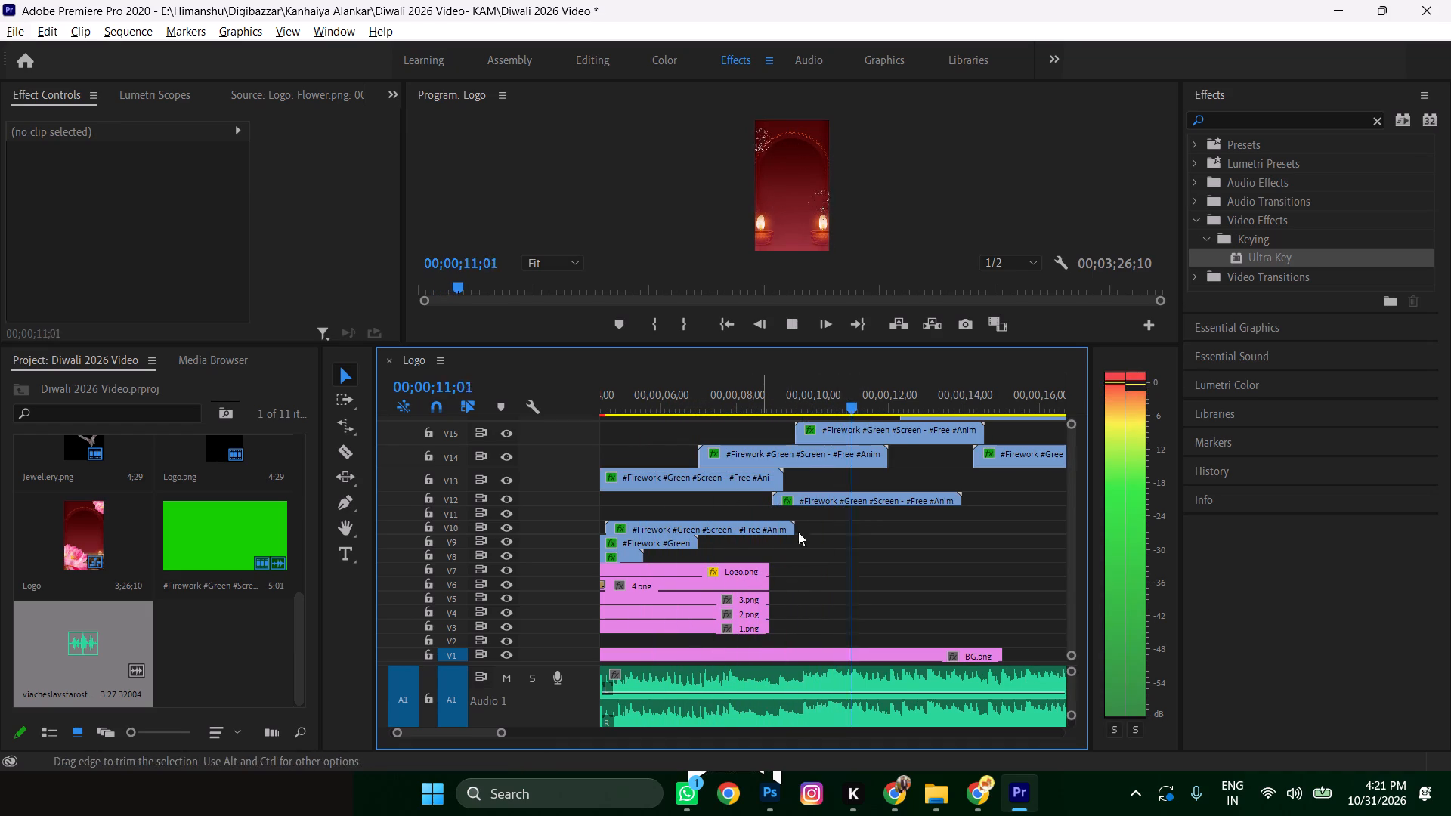
left_click_drag(880, 401, 628, 438)
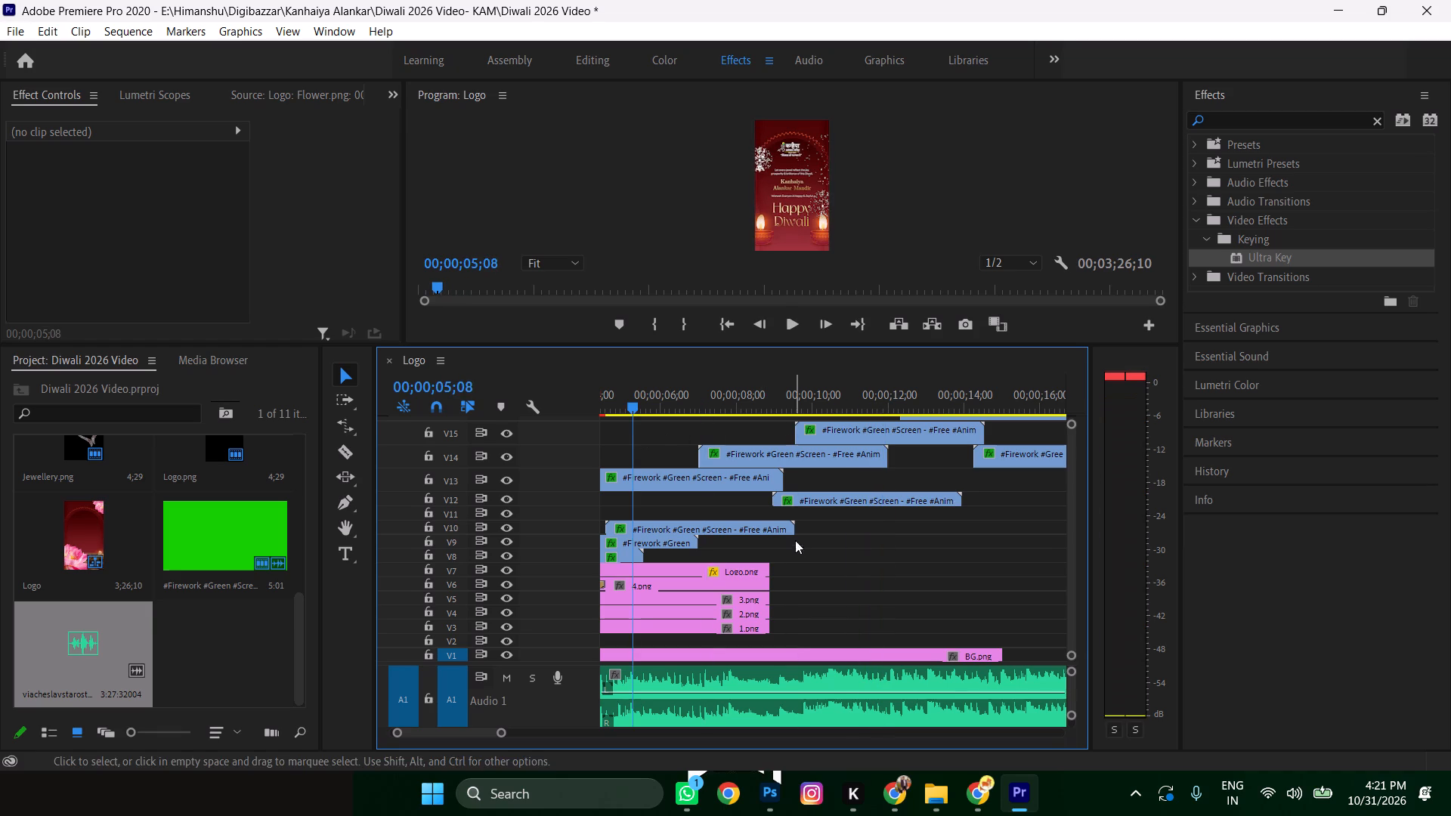
Add a Film Dissolve to the end of the 4.png clip on V6 and shorten it to 16 frames.
left_click(763, 570)
scroll(762, 576, "up", 8, "alt")
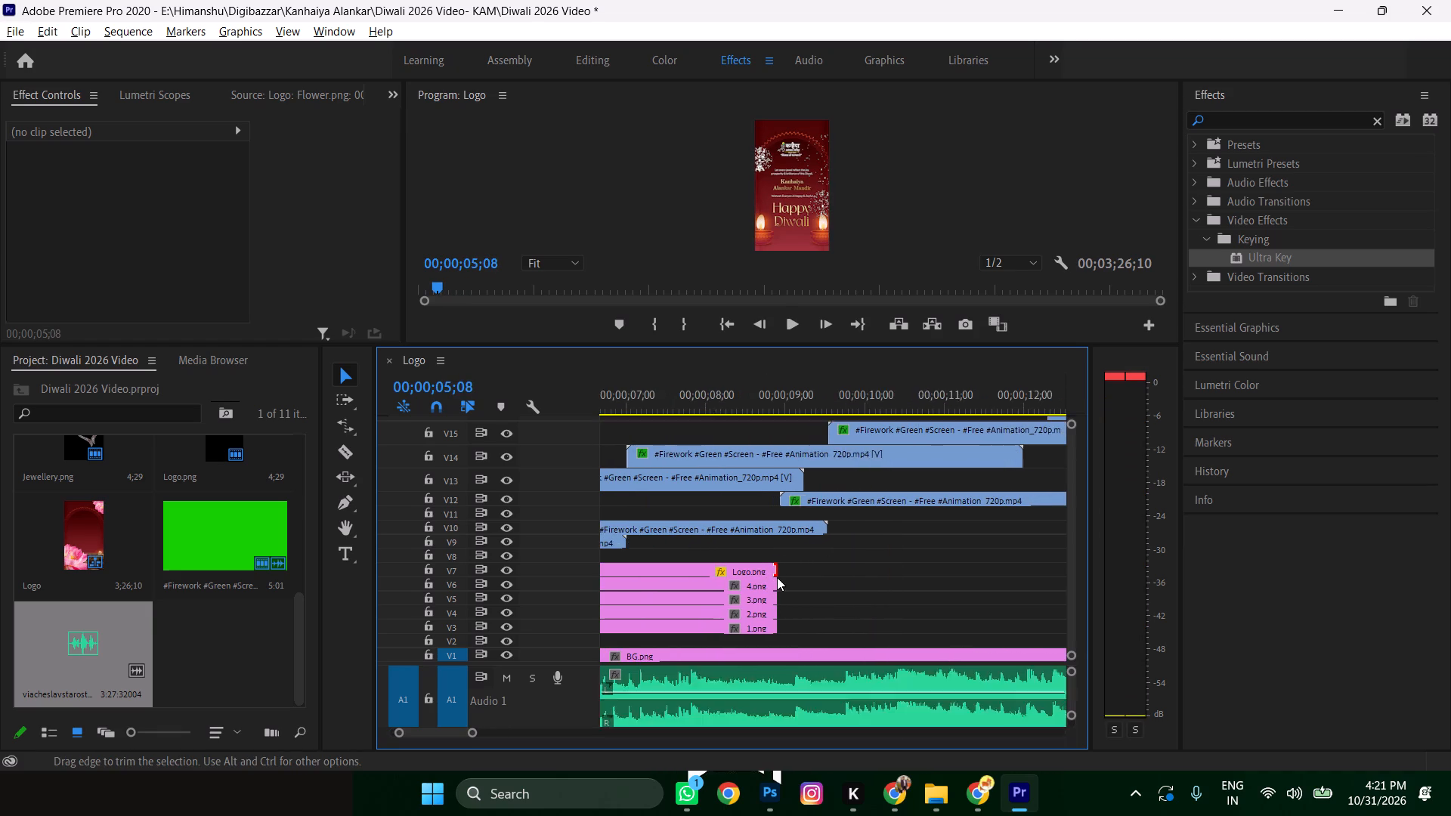
scroll(777, 577, "up", 1, "alt")
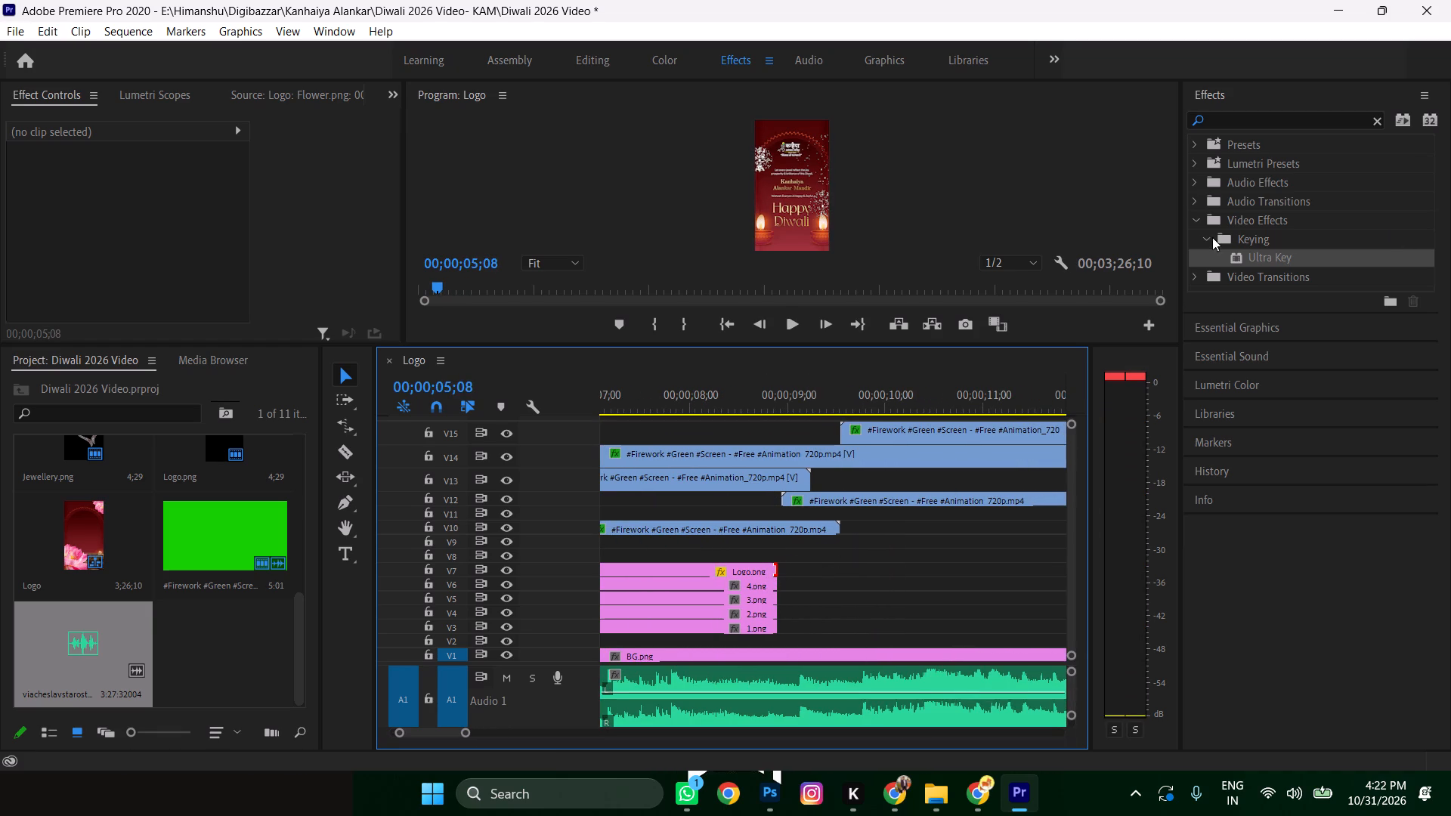
left_click(1375, 117)
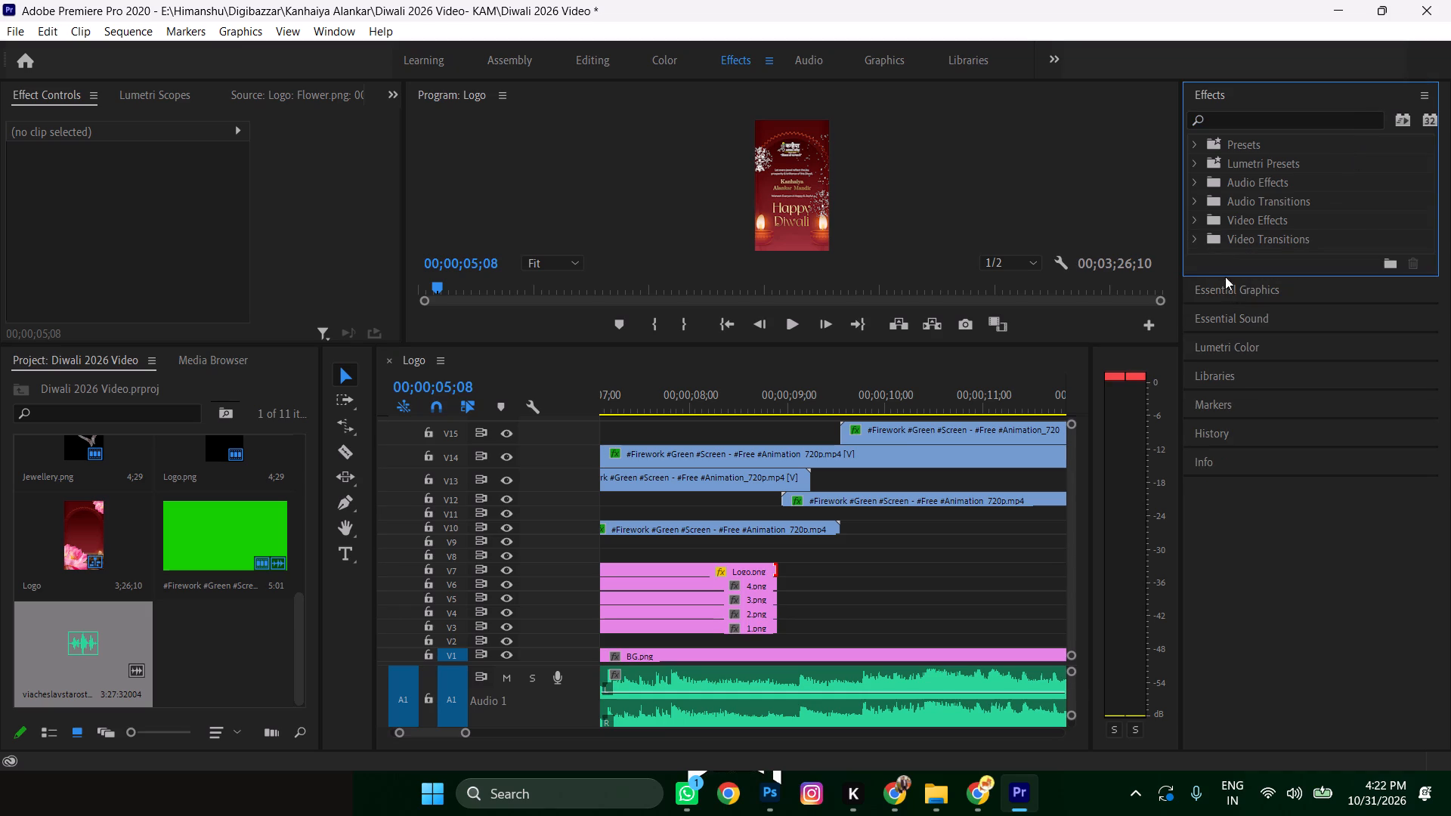
left_click(1194, 236)
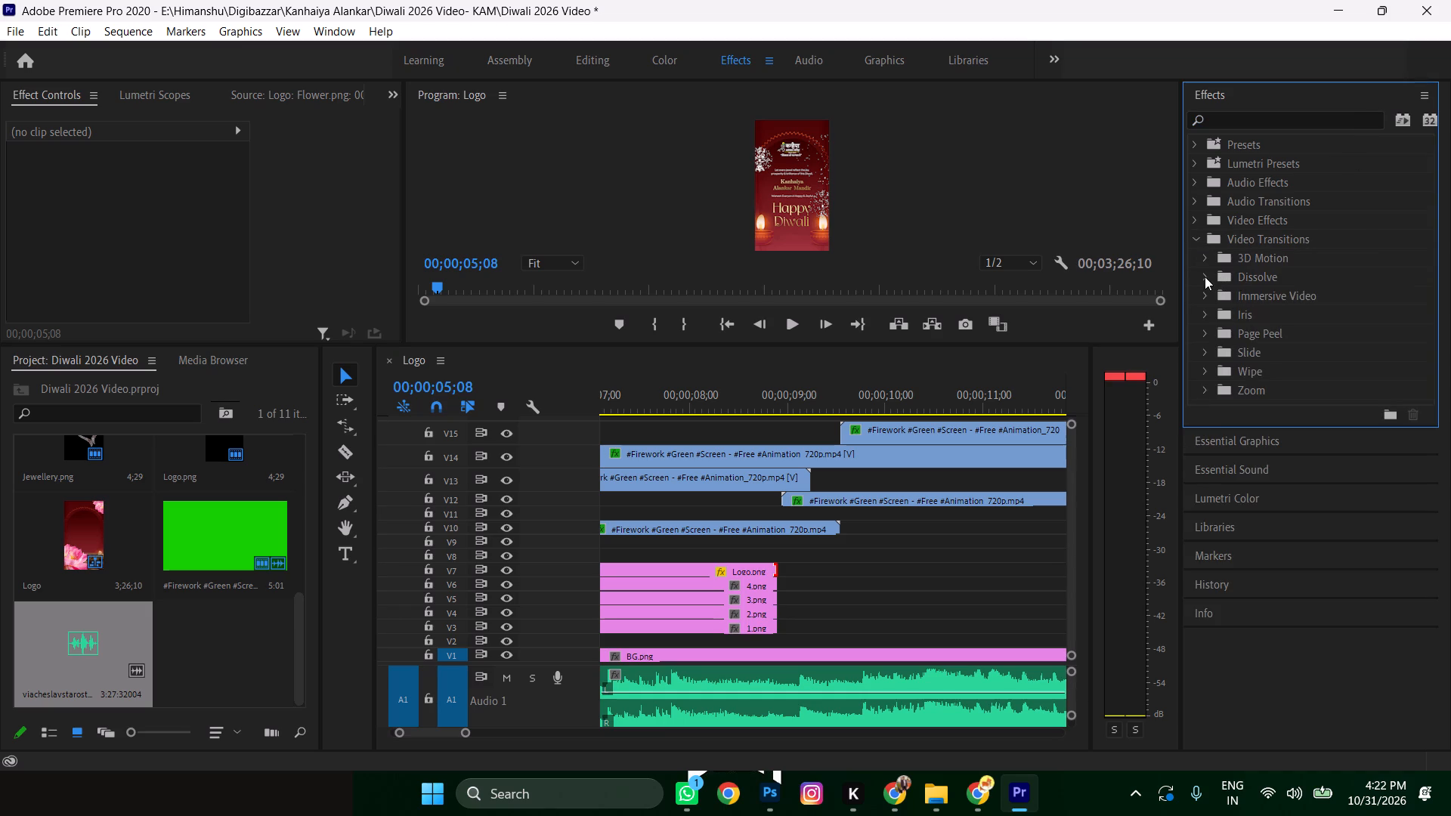
left_click(1203, 277)
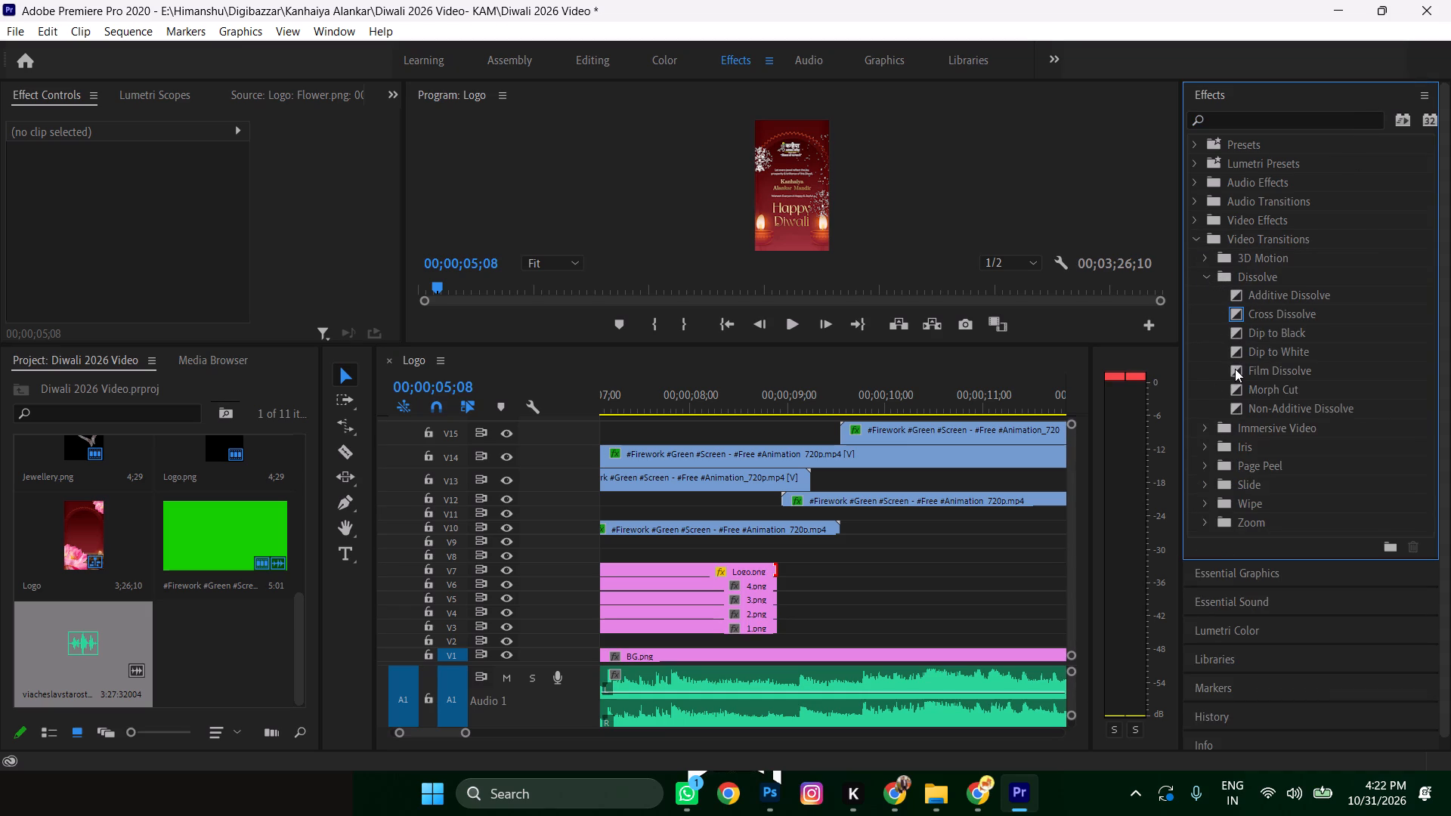
left_click_drag(1235, 369, 766, 580)
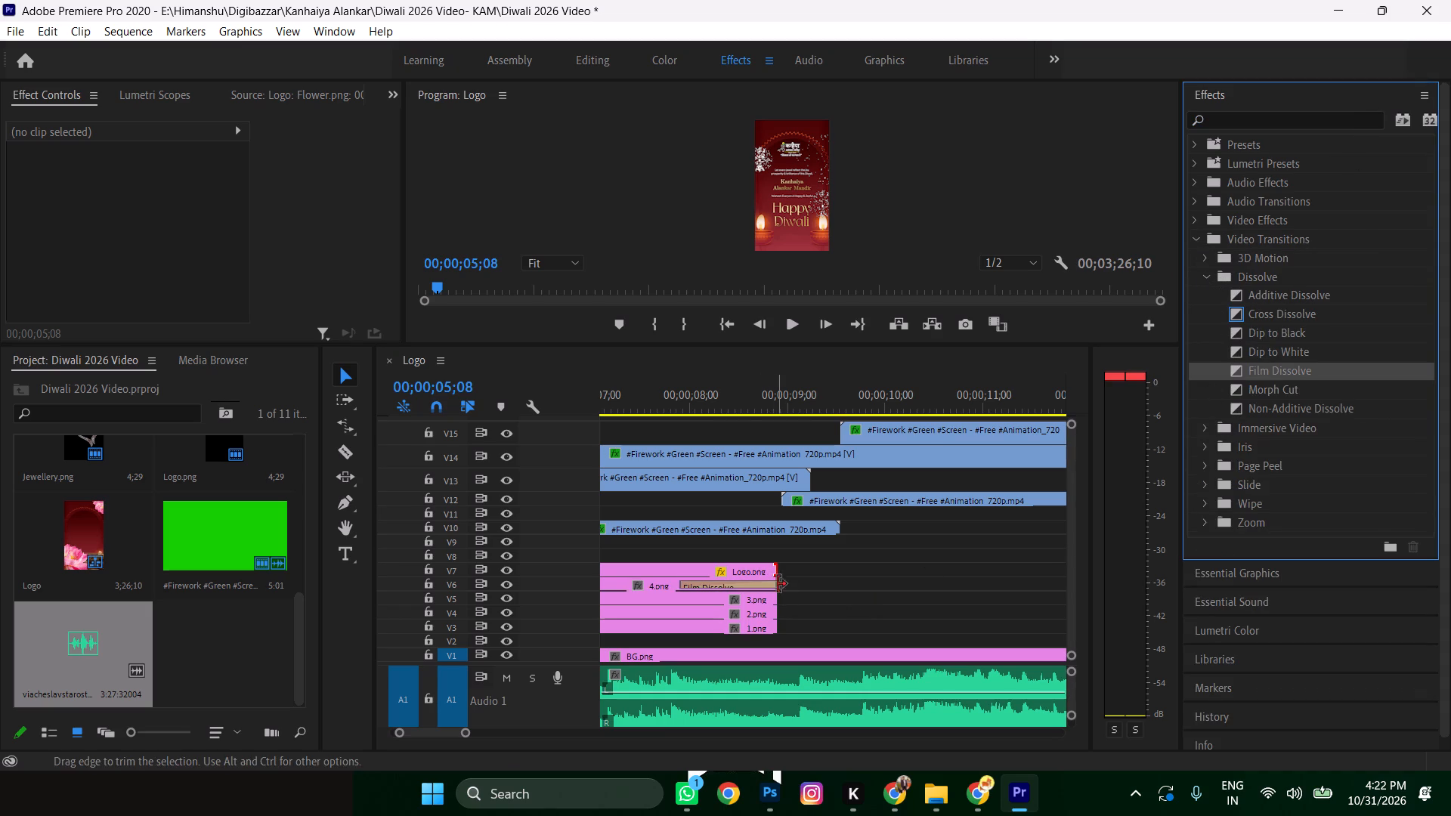
left_click_drag(681, 585, 718, 580)
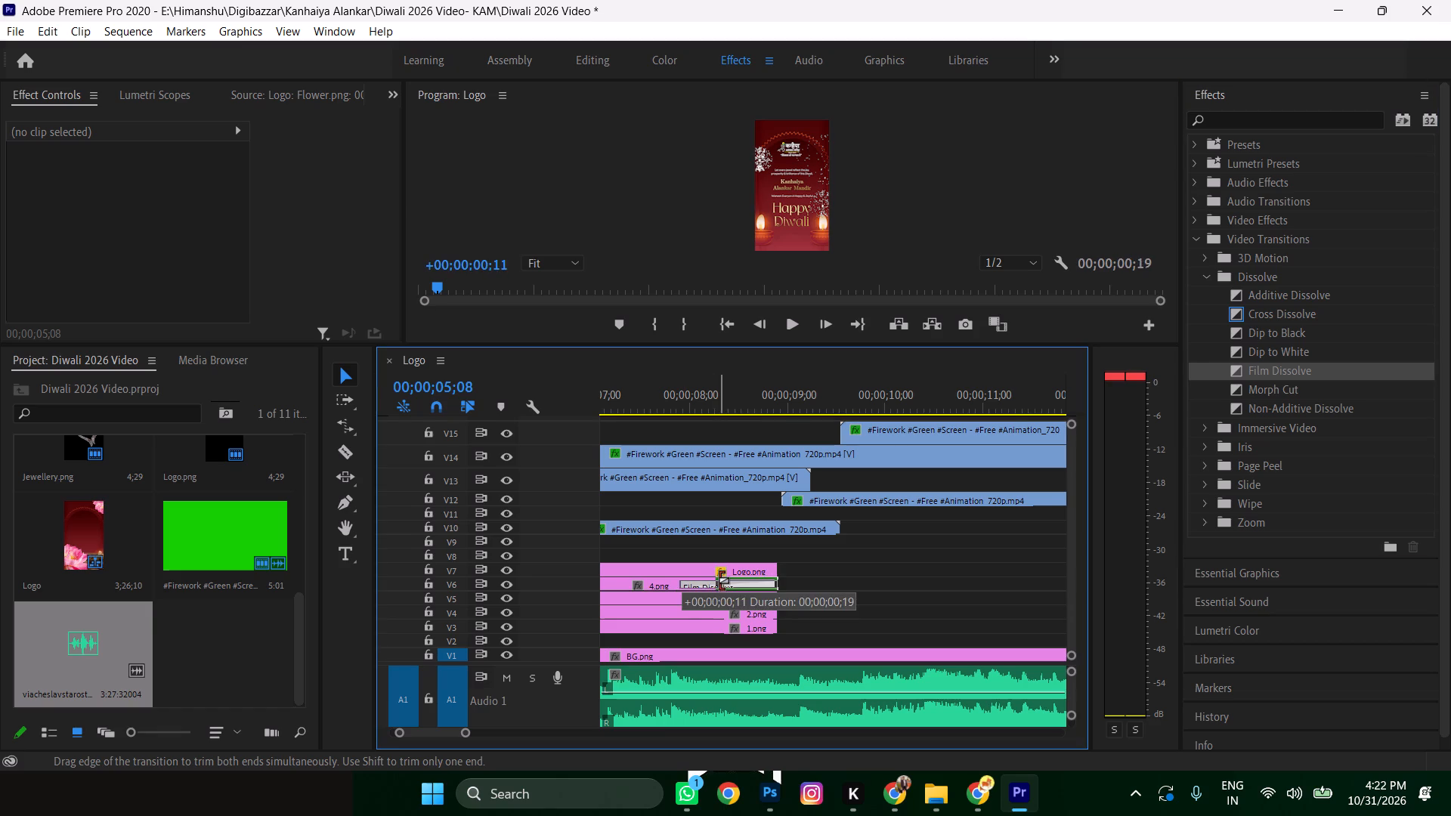
left_click_drag(718, 580, 727, 580)
Add Film Dissolves to the ends of the 3.png, 2.png and 1.png clips and shorten each to 16 frames.
left_click_drag(1236, 368, 796, 558)
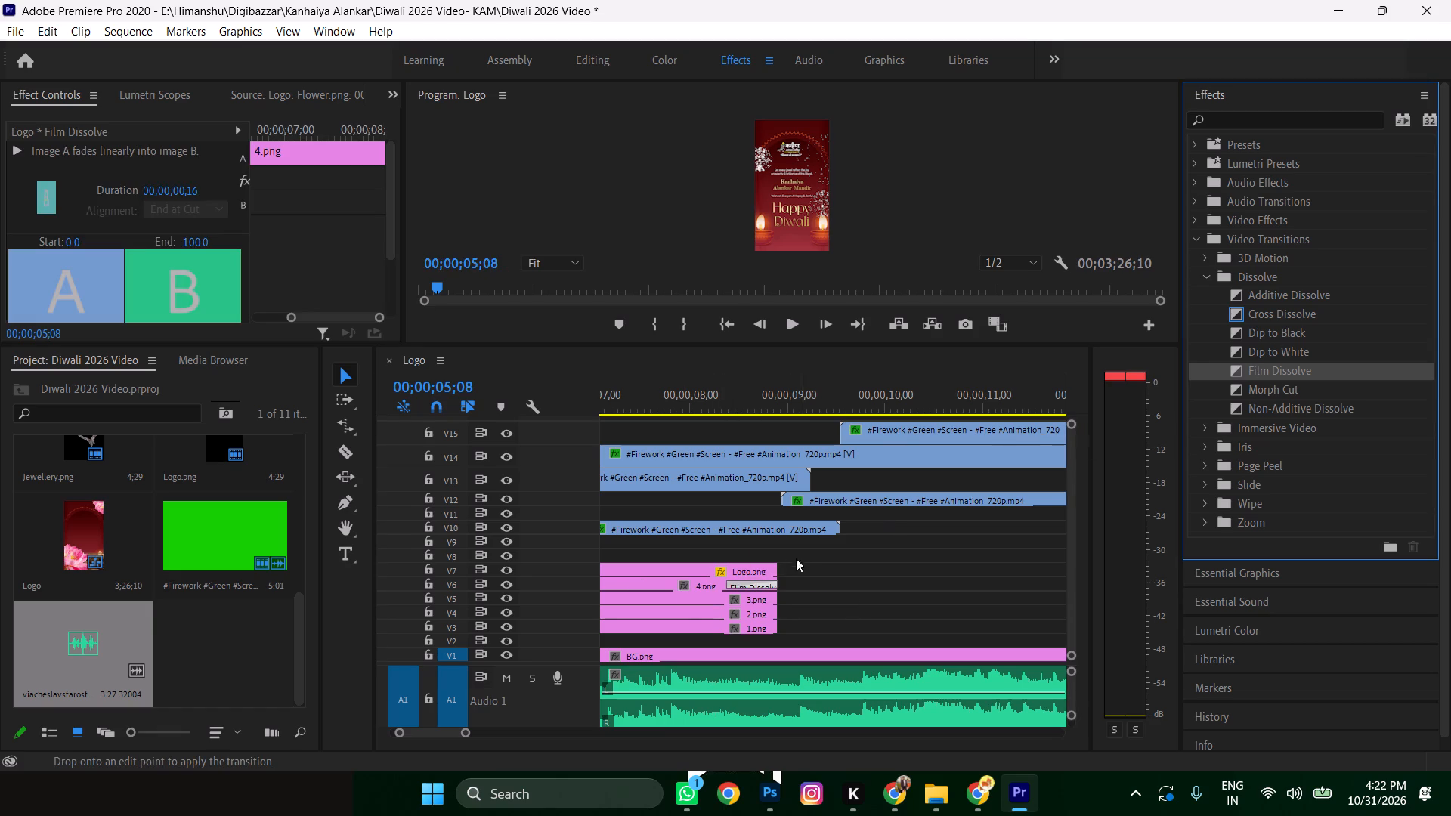
left_click_drag(796, 558, 770, 598)
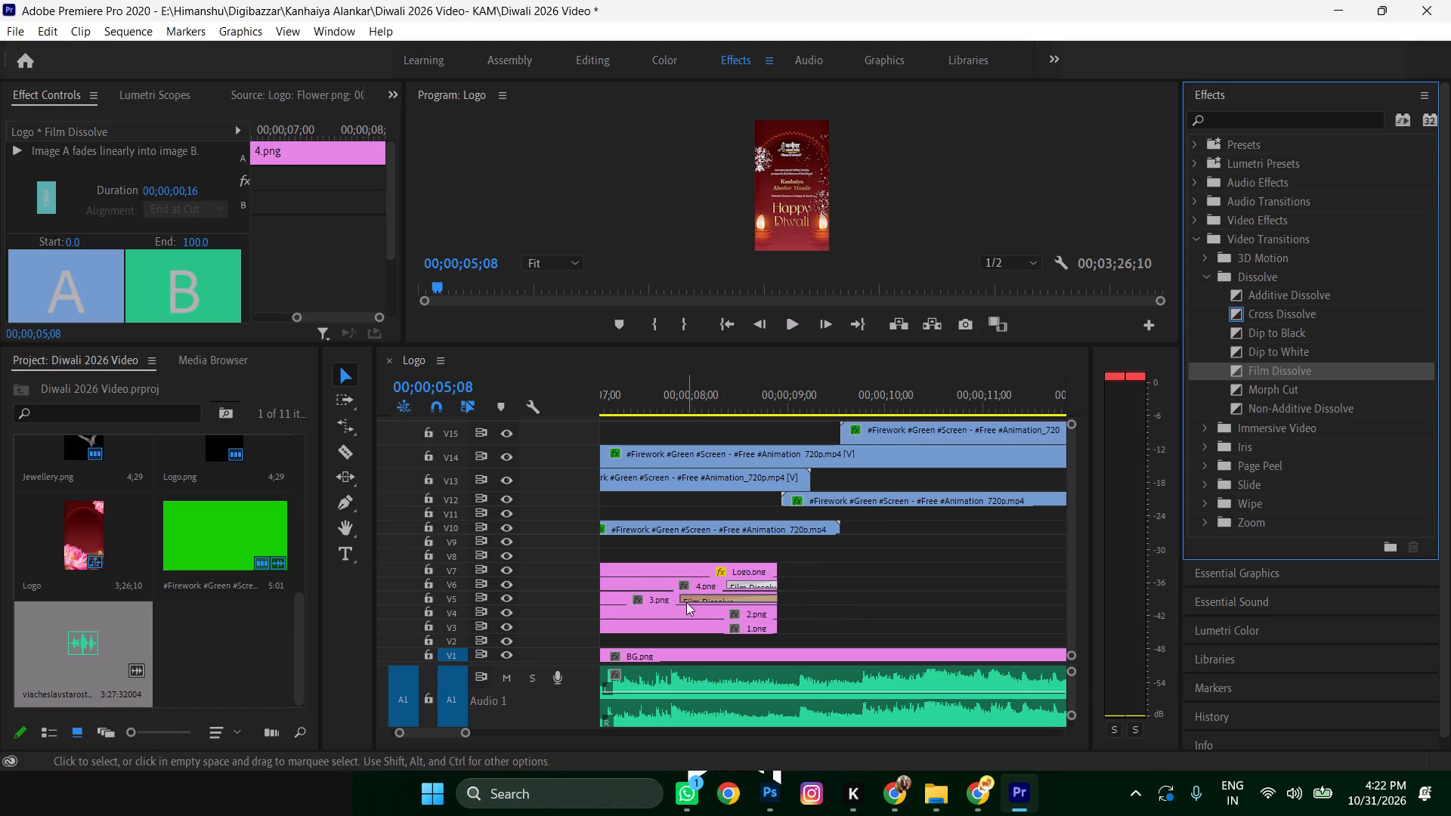
left_click_drag(679, 600, 725, 595)
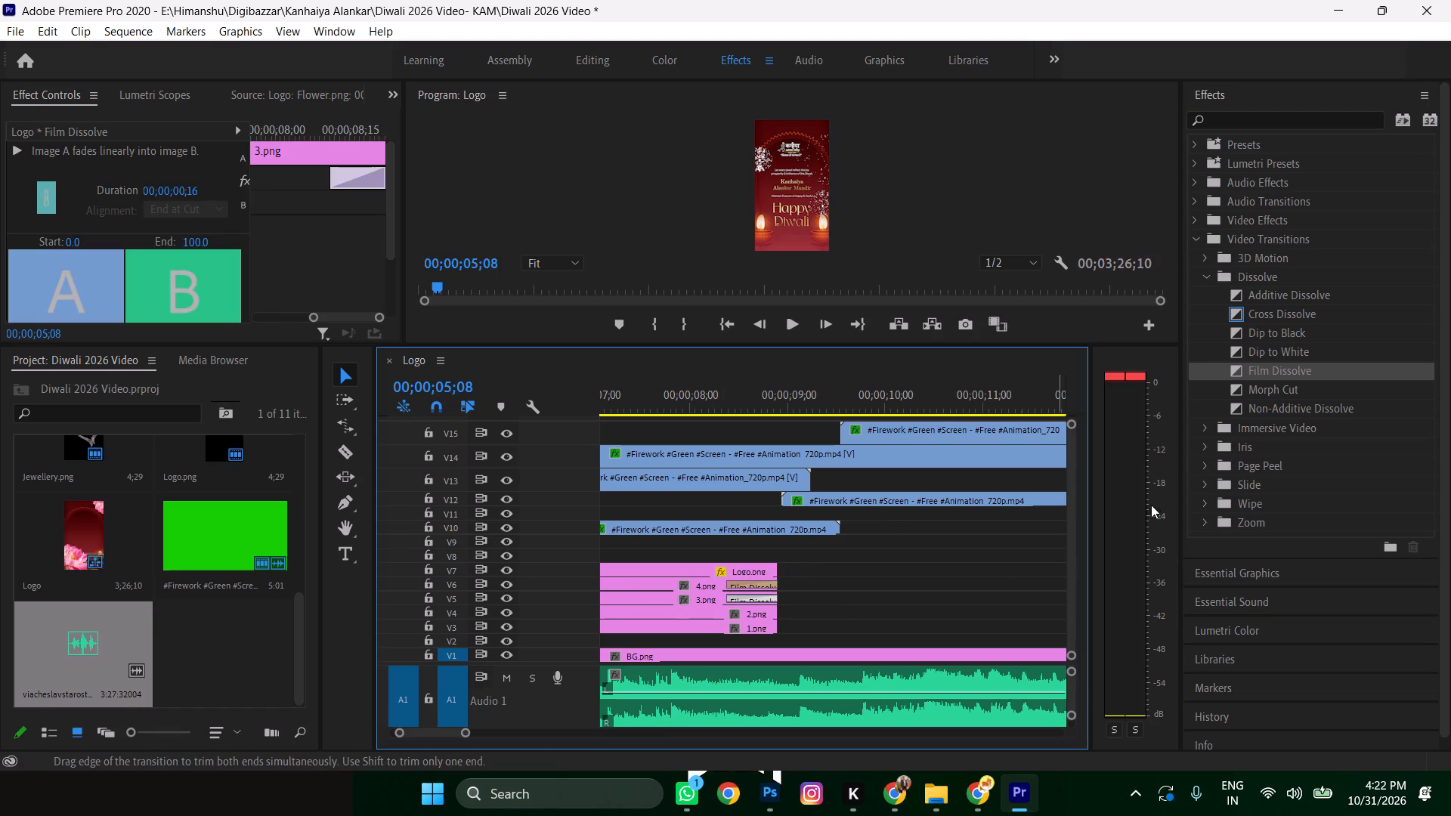
left_click_drag(1235, 366, 772, 613)
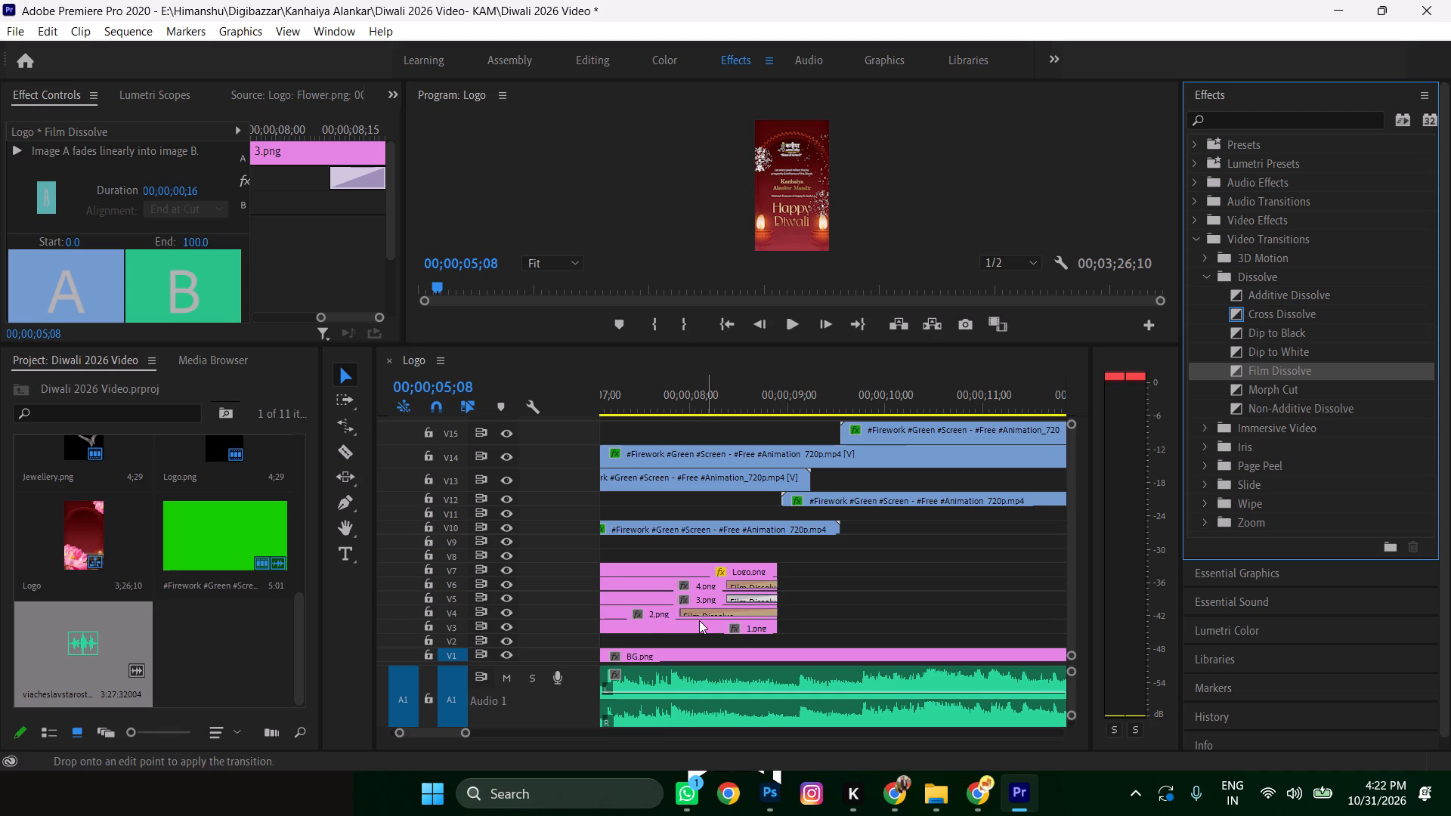
left_click_drag(682, 608, 726, 610)
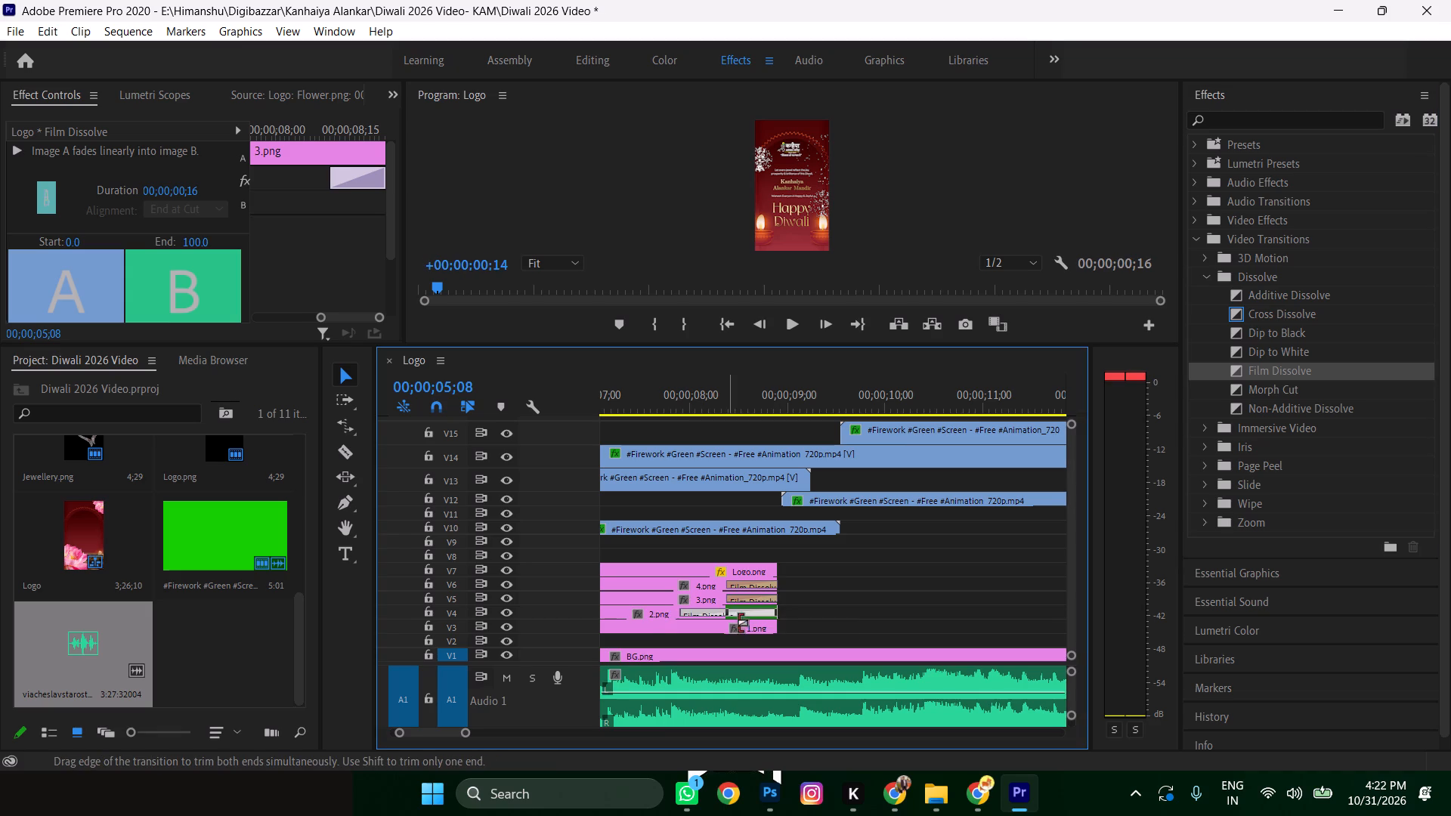
left_click_drag(1236, 369, 756, 621)
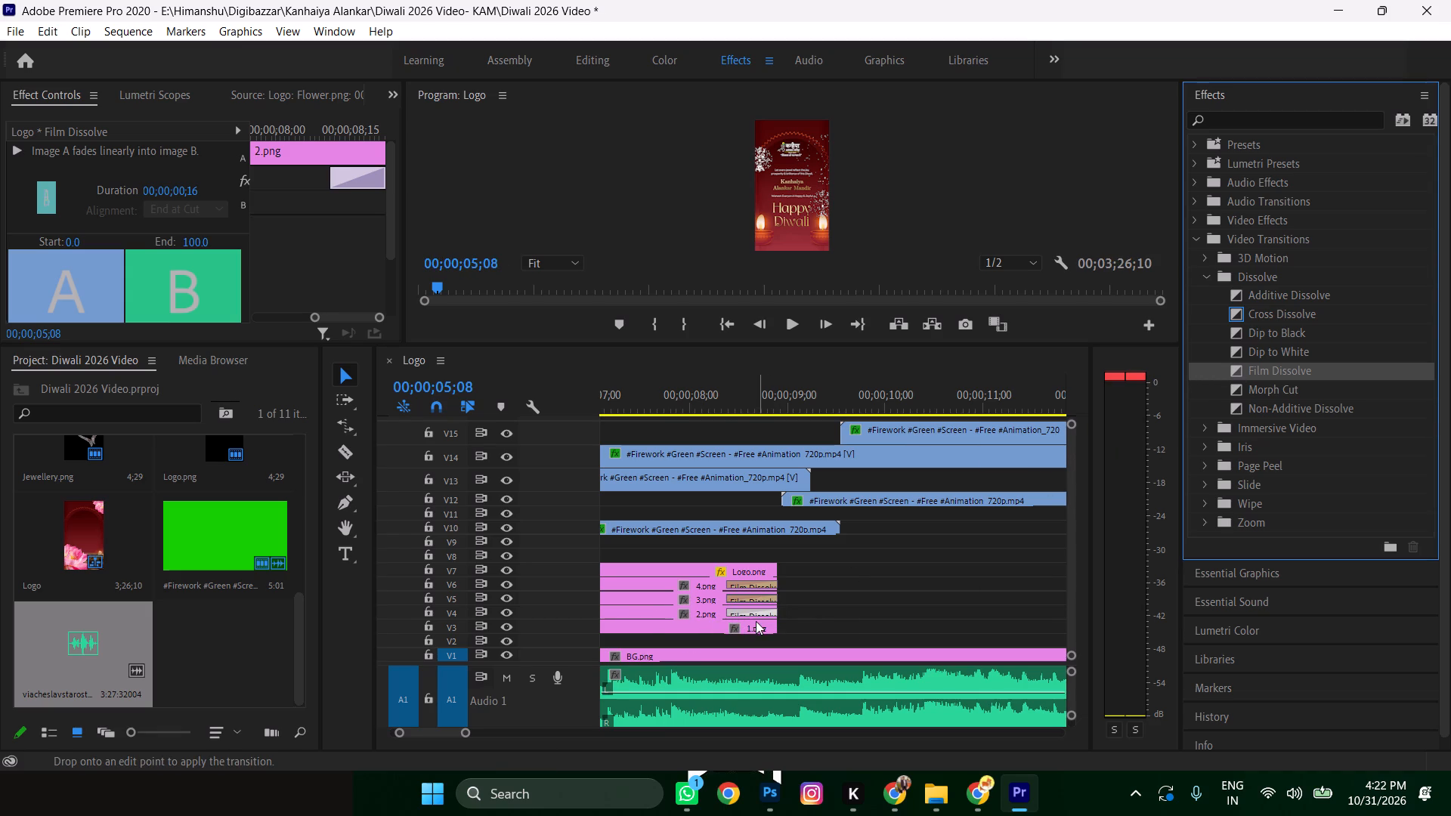
left_click_drag(756, 621, 769, 627)
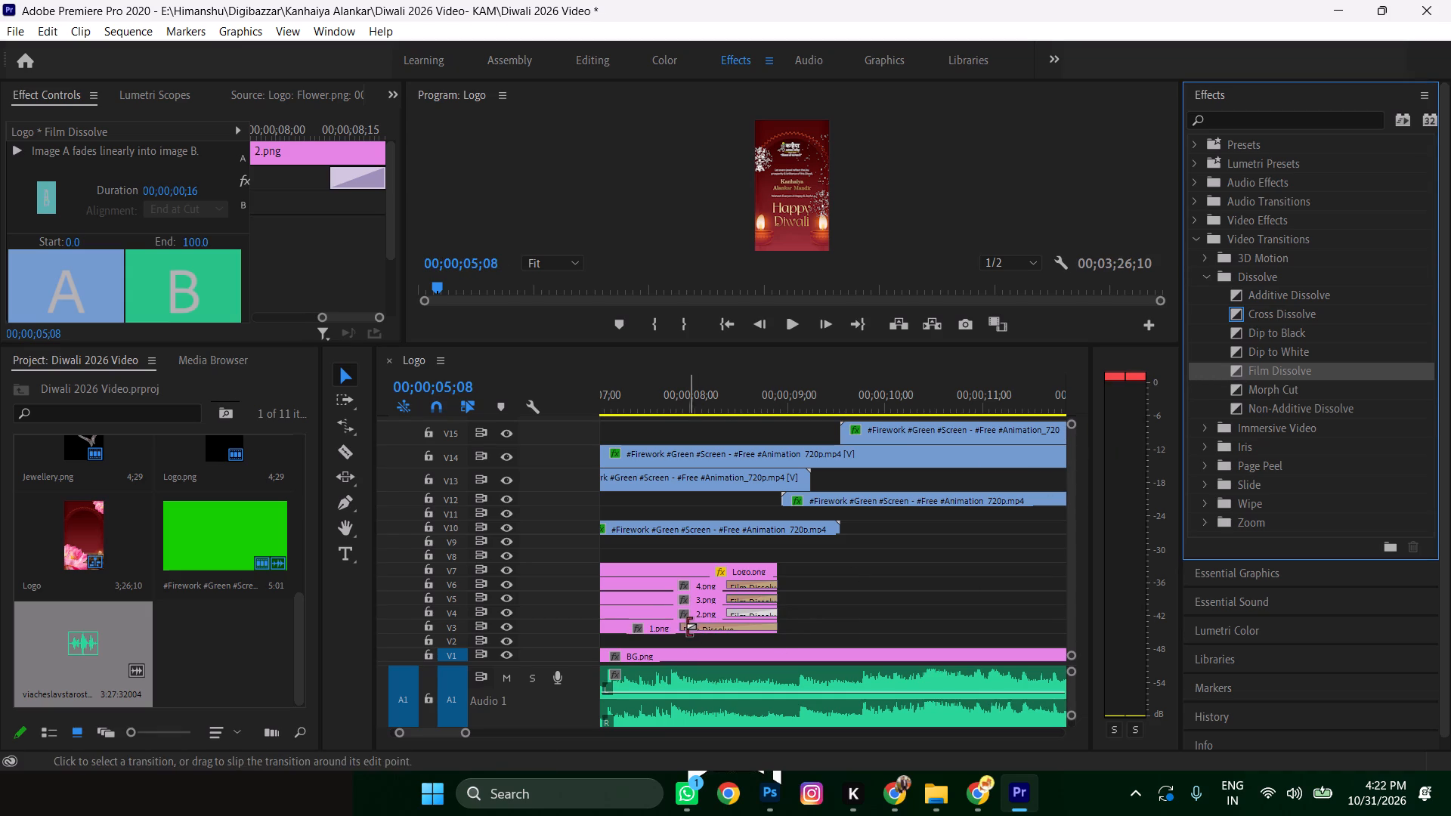
left_click_drag(681, 626, 726, 625)
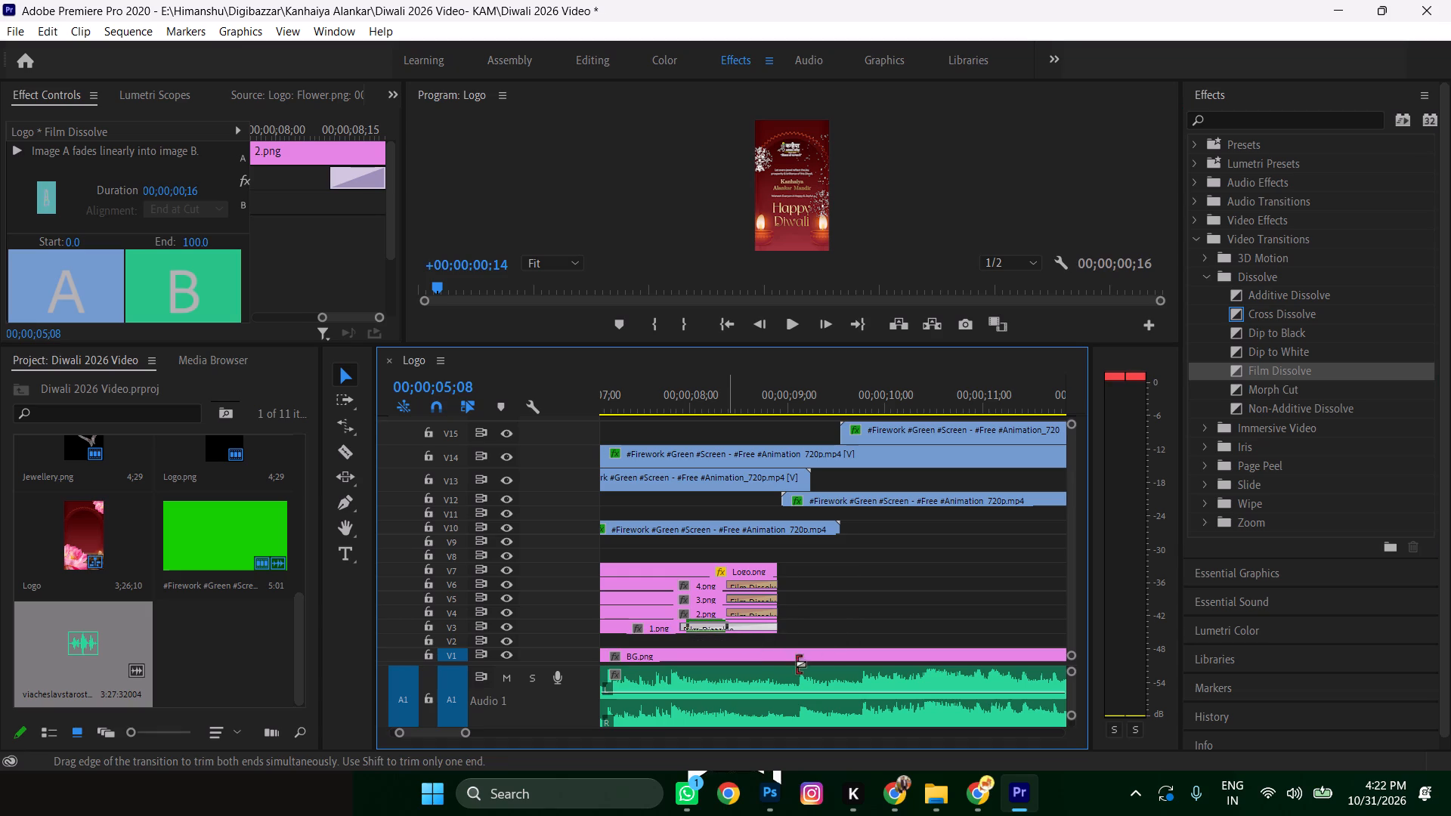
Play the sequence from 00;00;05;08 to 00;00;09;26 to review the text clips' closing dissolves.
scroll(852, 497, "down", 4)
scroll(852, 494, "up", 6)
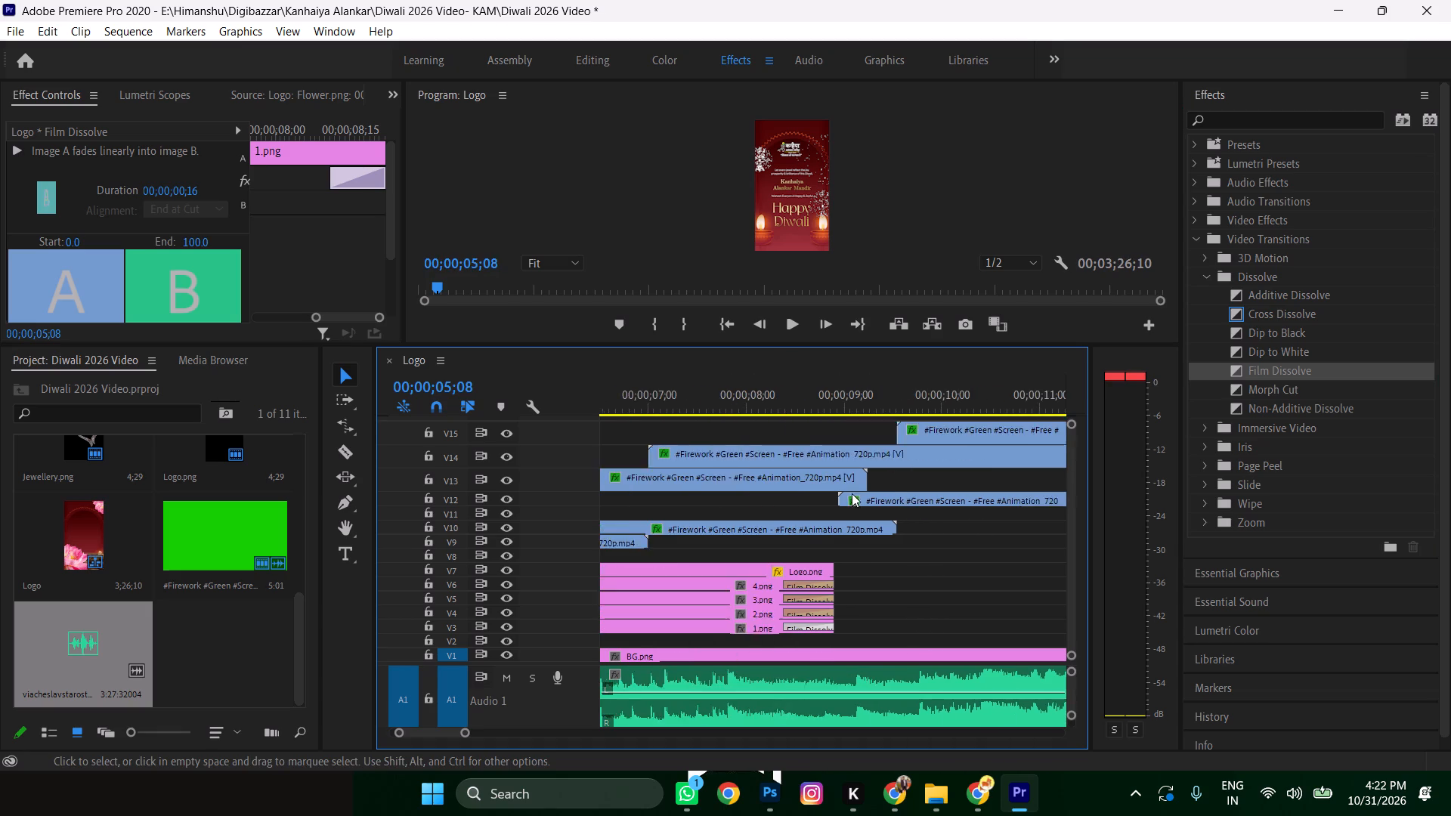
scroll(852, 491, "down", 6)
scroll(856, 489, "up", 6)
key("space")
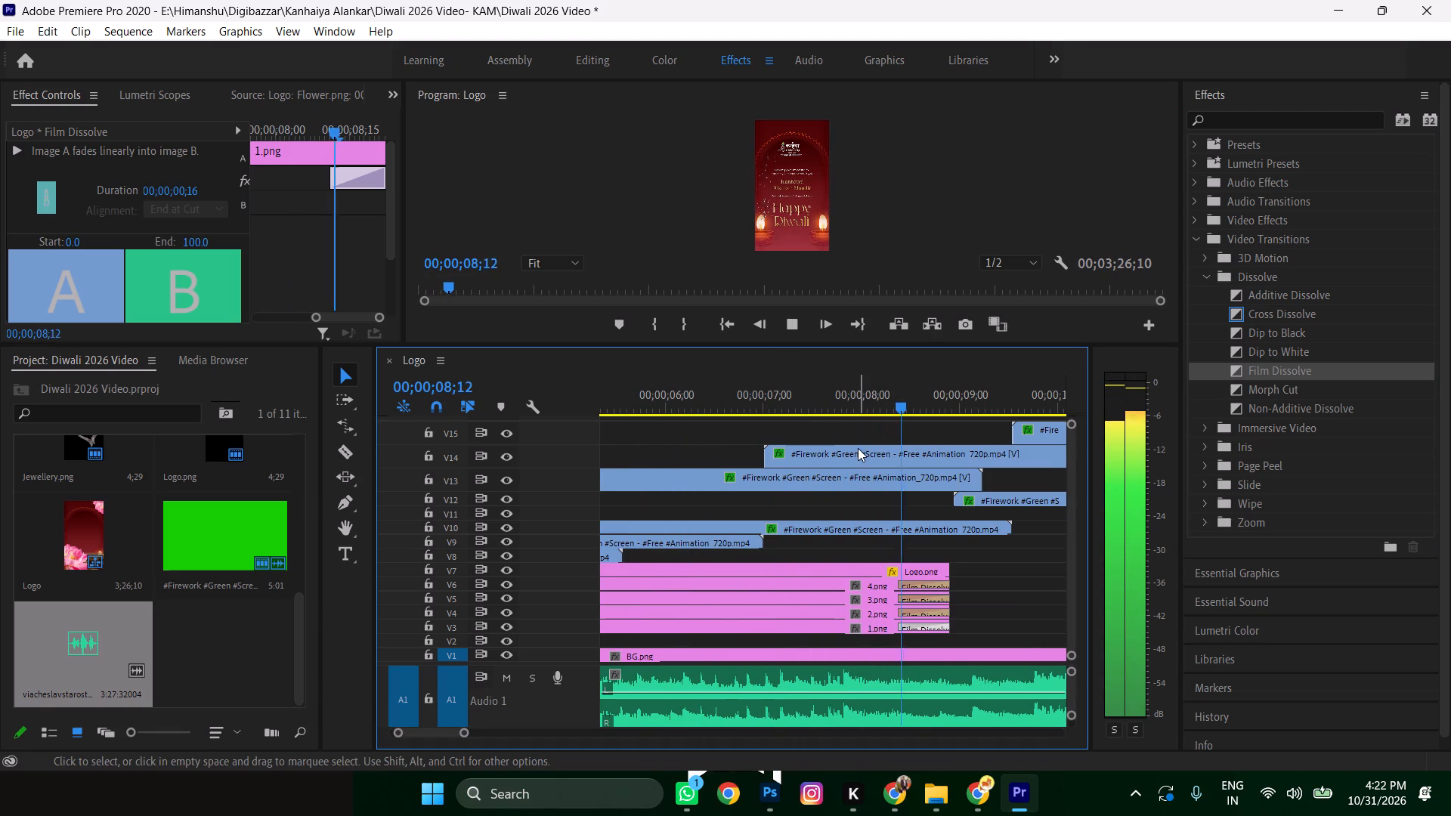
key("space")
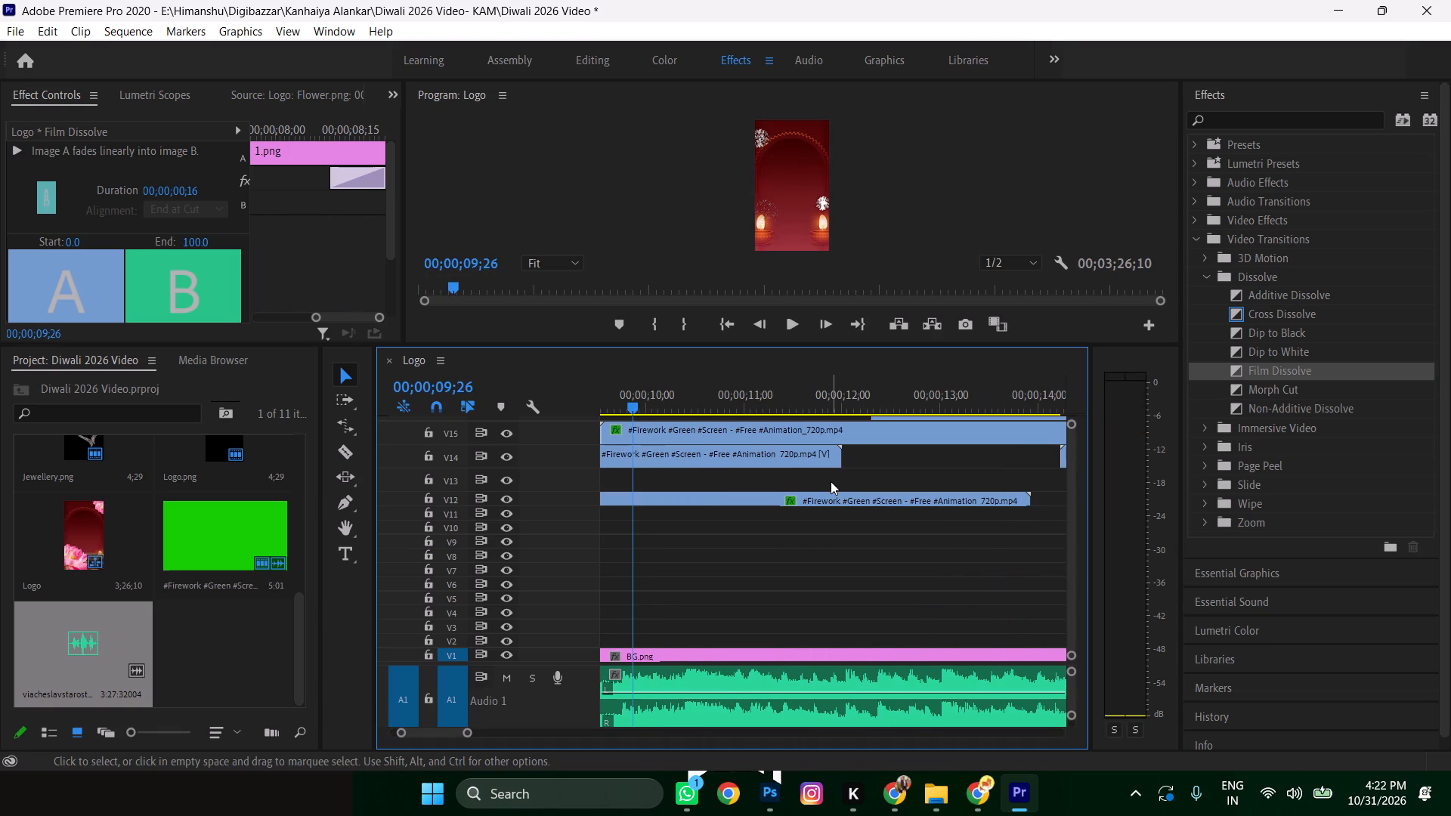
Duplicate the Logo.png clip from V7 onto V8, shifted later in the sequence.
scroll(846, 480, "up", 13)
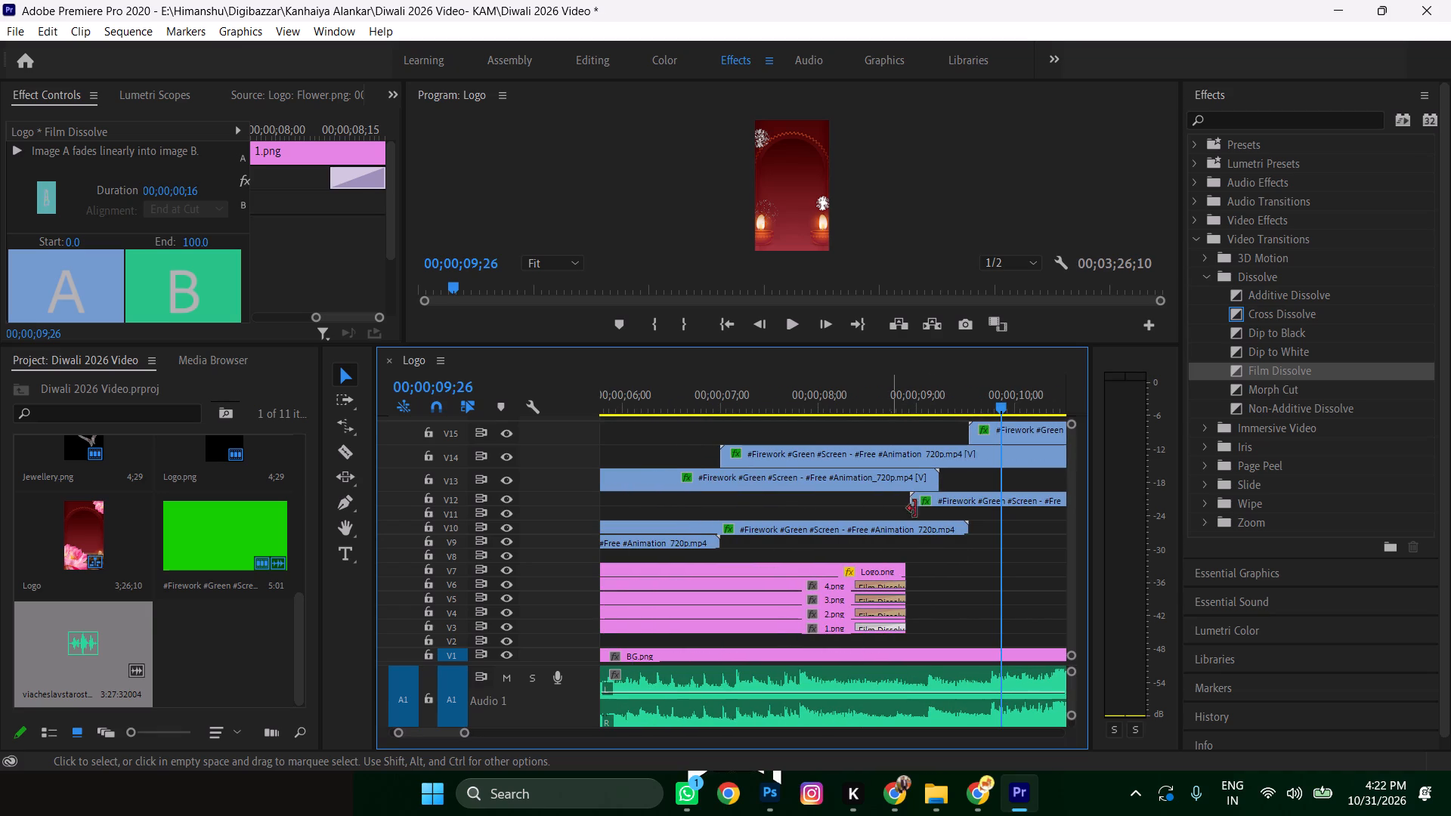
left_click(880, 569)
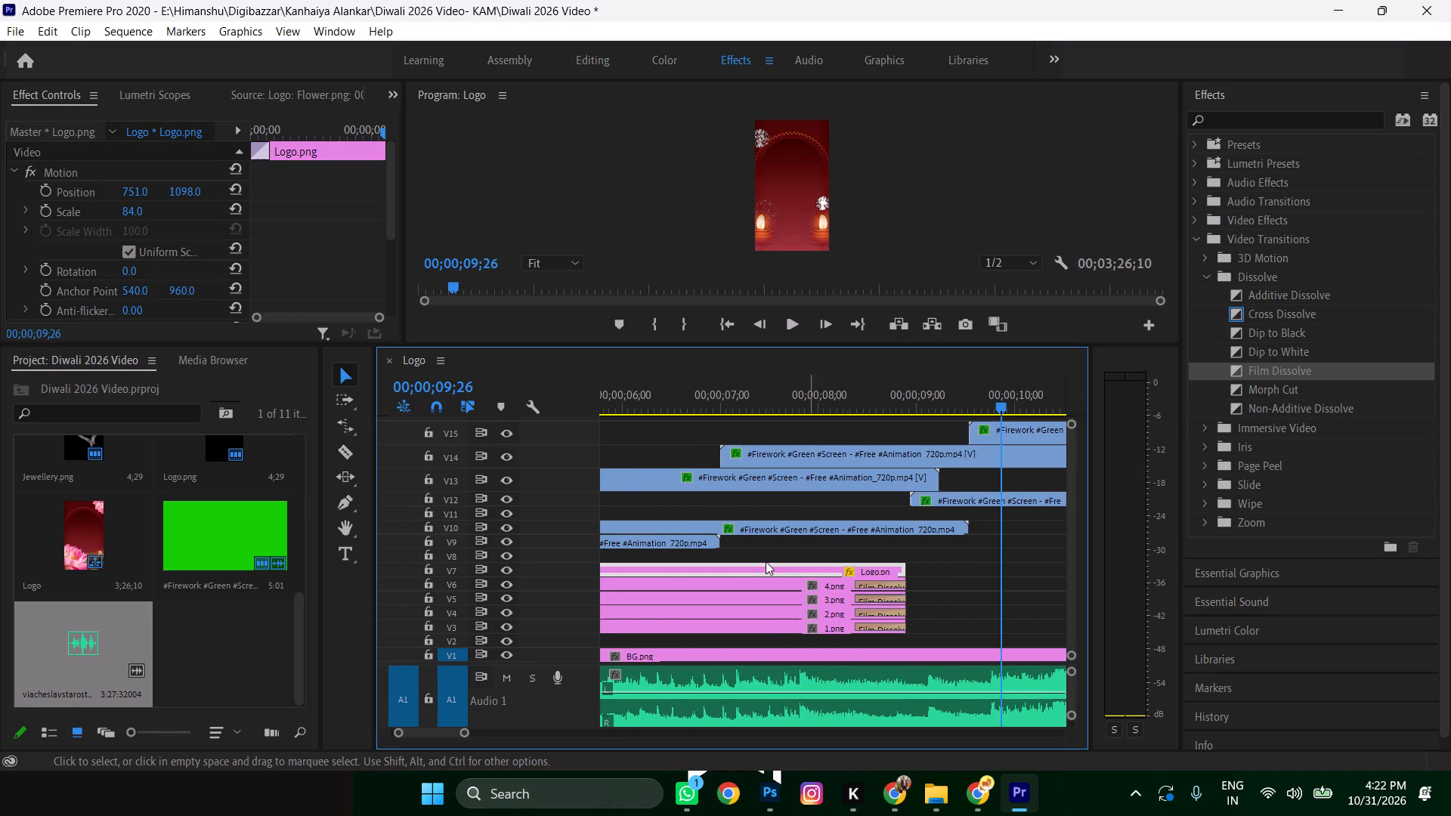
left_click_drag(754, 567, 1149, 551, "alt")
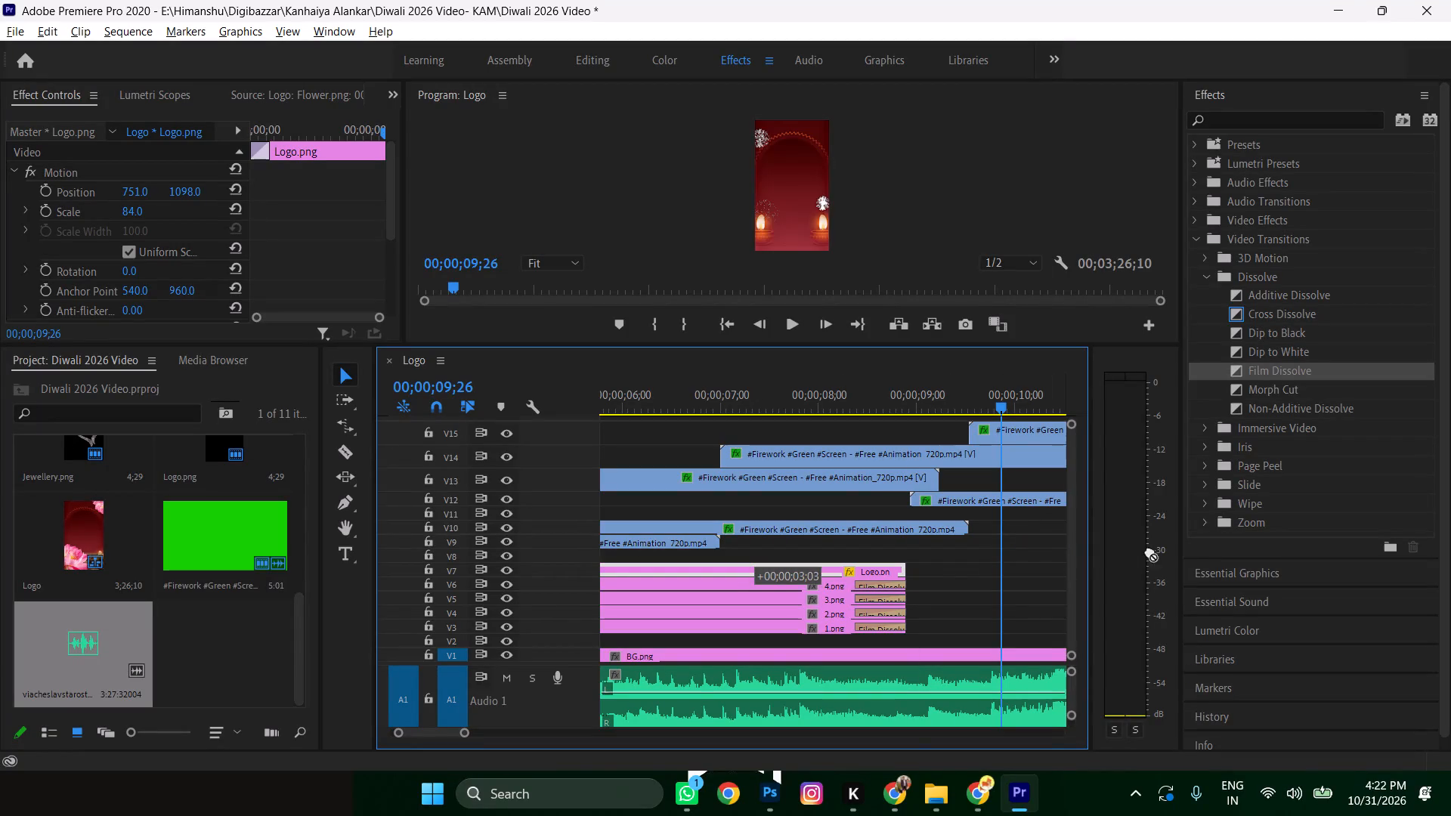
left_click_drag(1149, 551, 952, 549, "alt")
left_click_drag(774, 553, 802, 559)
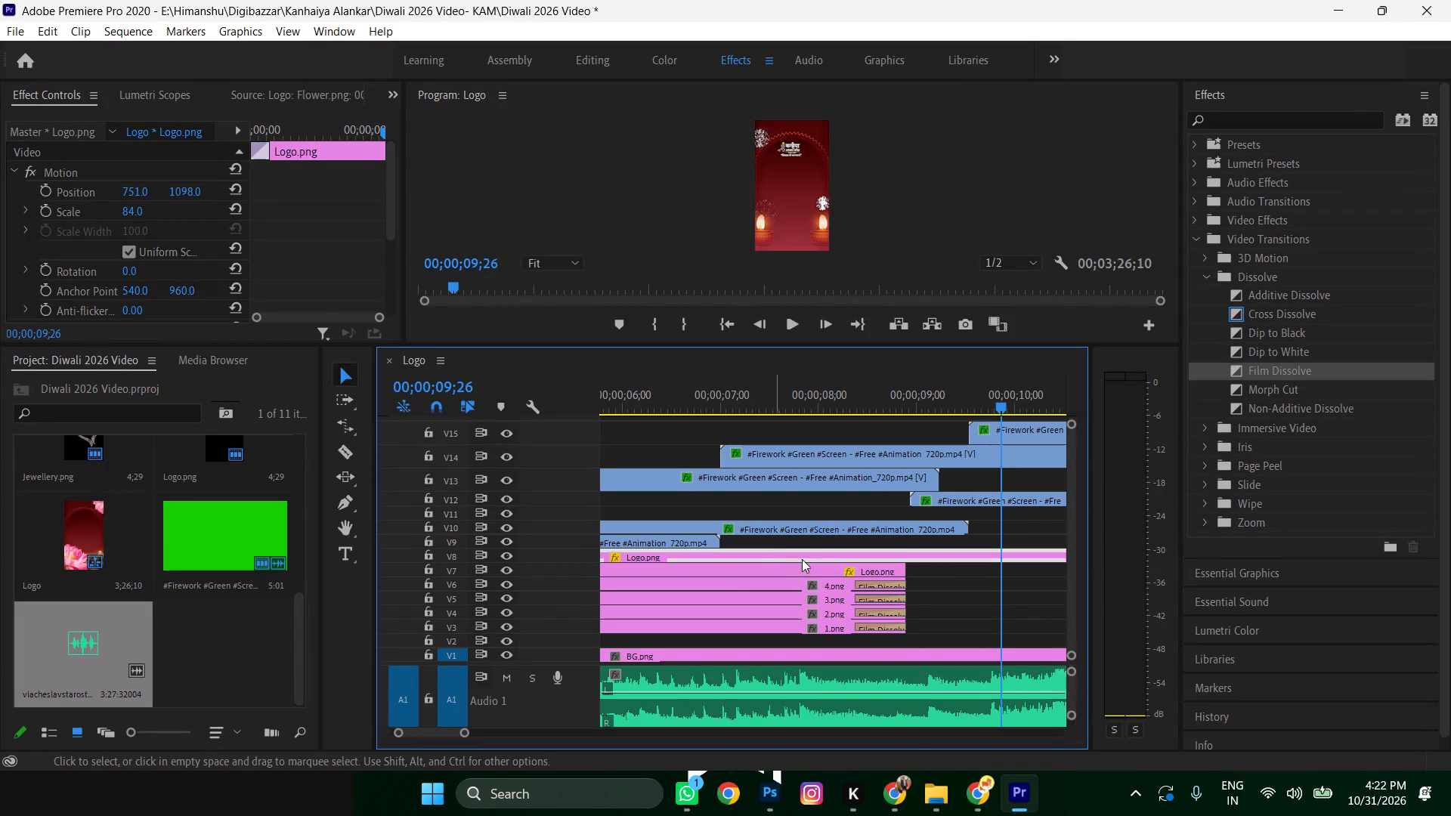
left_click_drag(802, 559, 1037, 558)
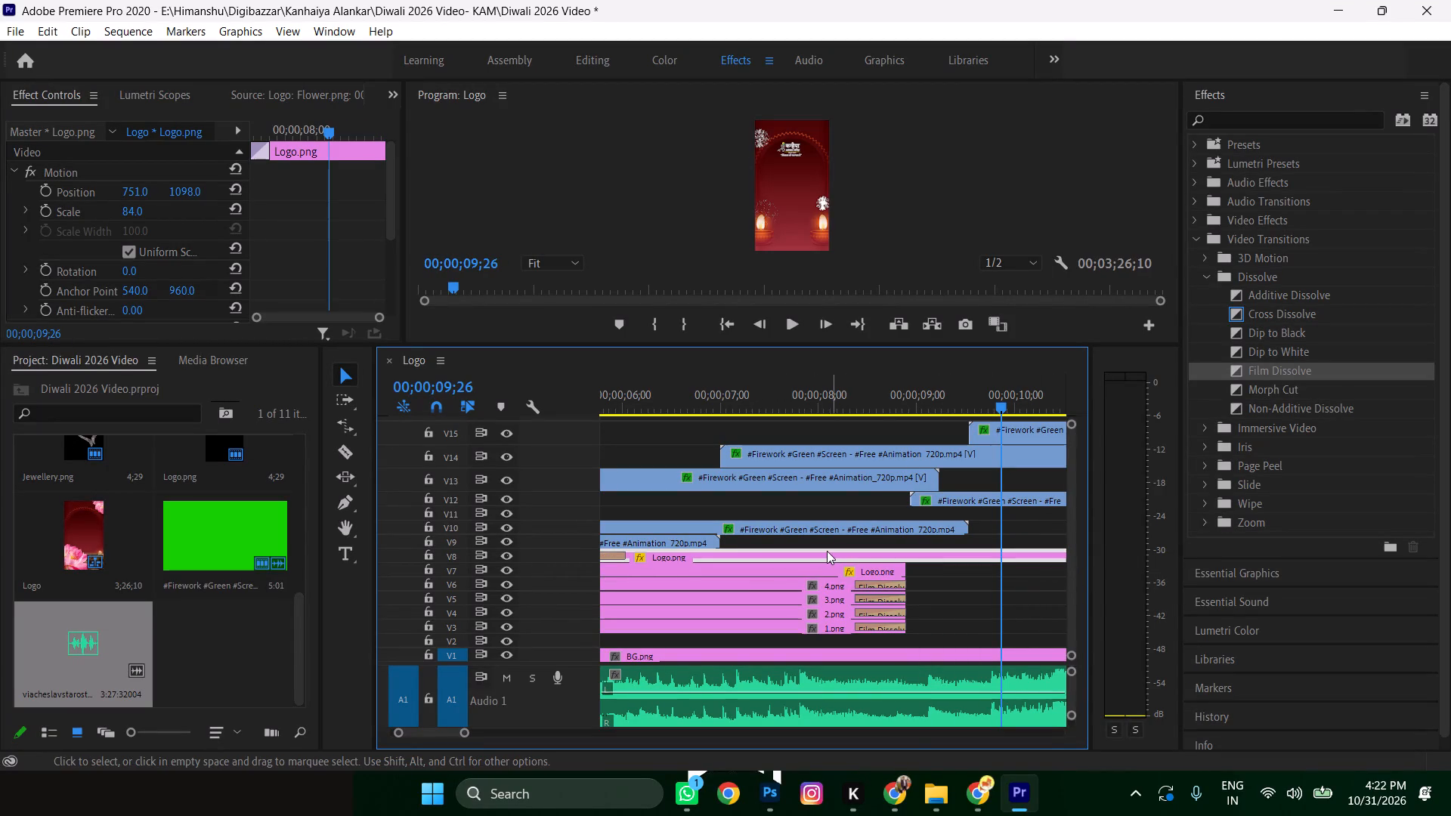
left_click(815, 560)
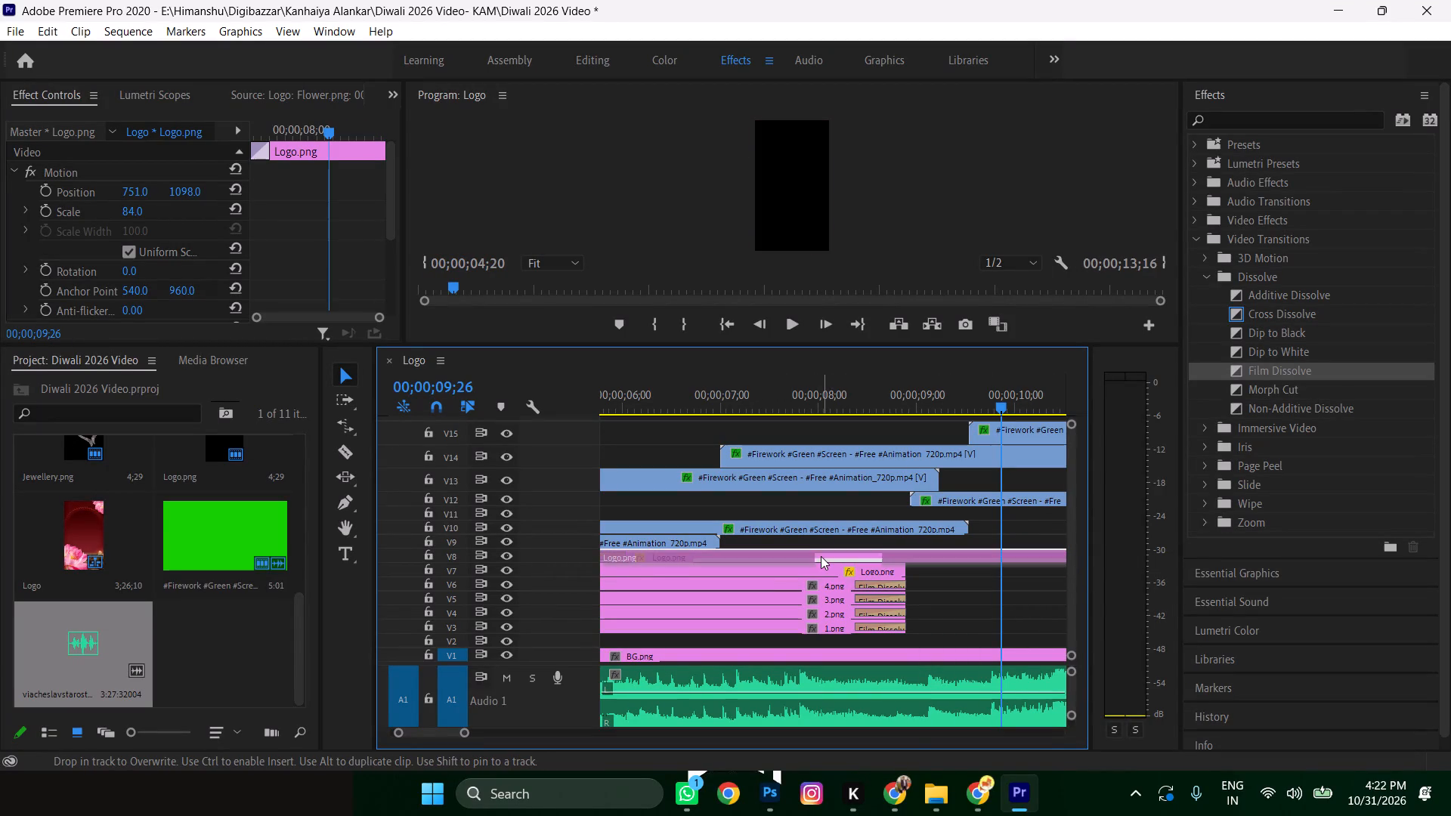
left_click(836, 555)
Cut the V8 Logo.png copy near 00;00;08;00 and delete the part after the cut.
left_click(343, 452)
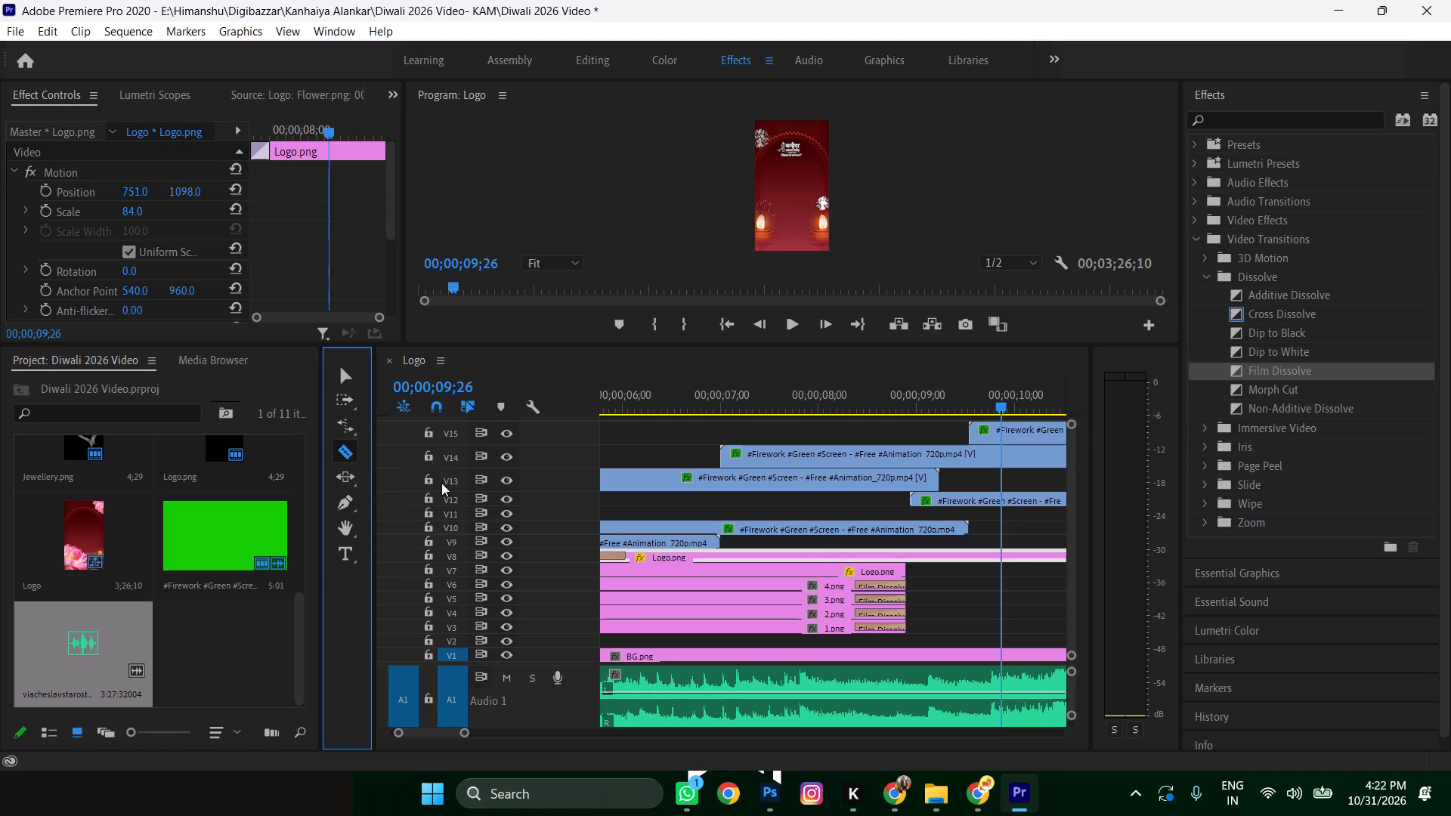
left_click(815, 557)
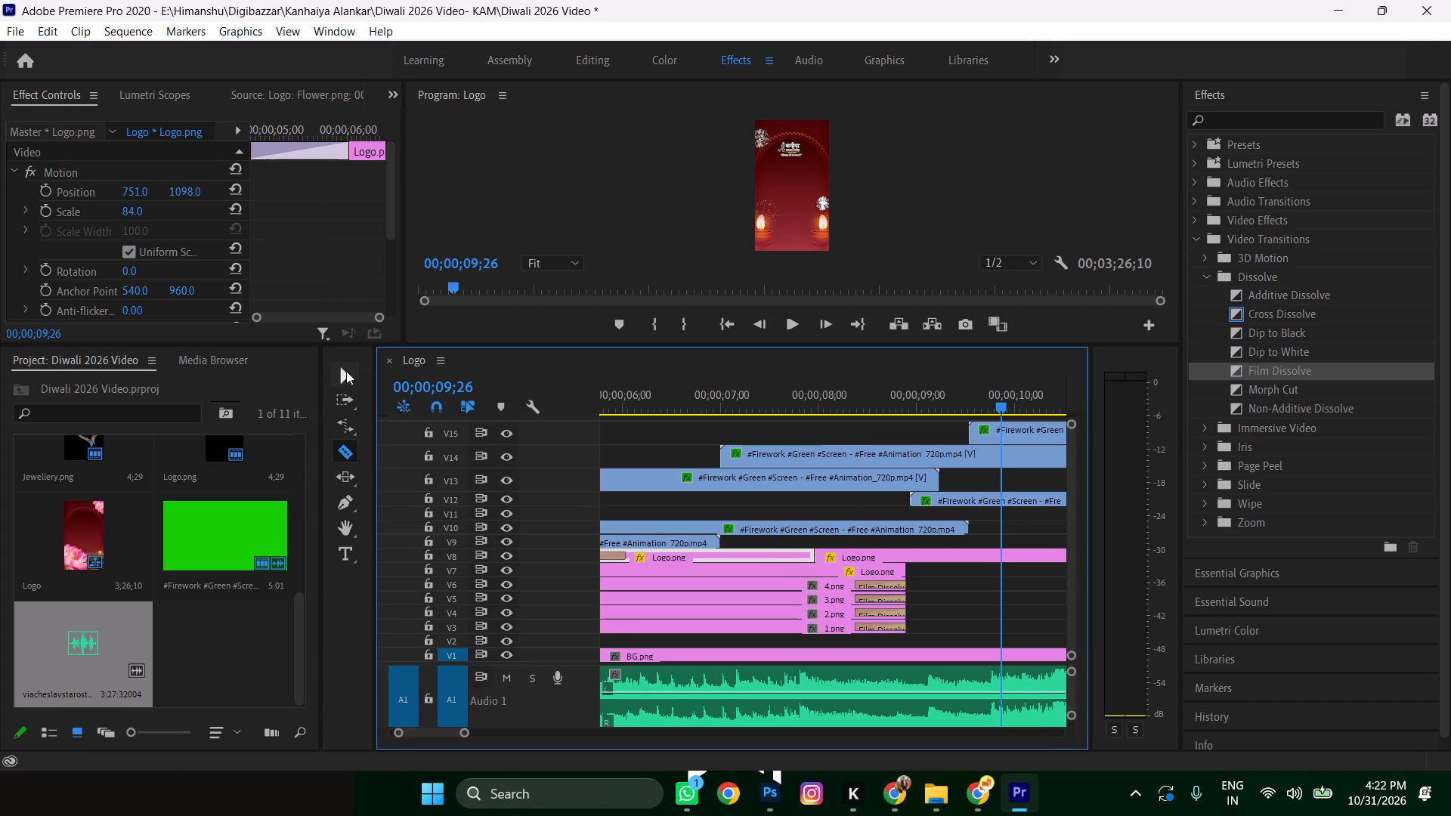
left_click(343, 371)
left_click(873, 550)
key("Delete")
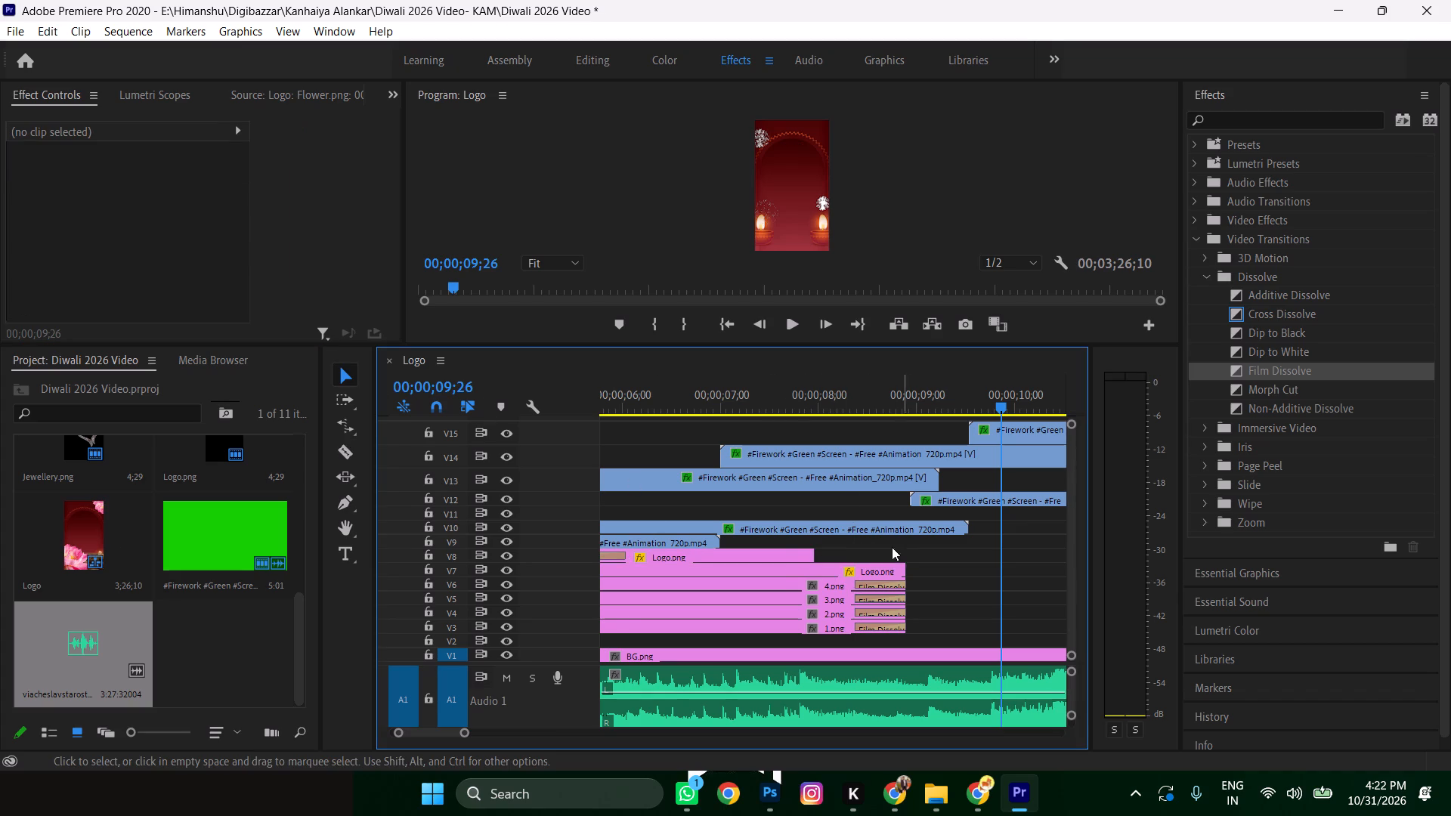
Remove the opening dissolve from the shortened Logo.png copy and place it on V7 directly after the original logo clip.
left_click_drag(769, 554, 1012, 558)
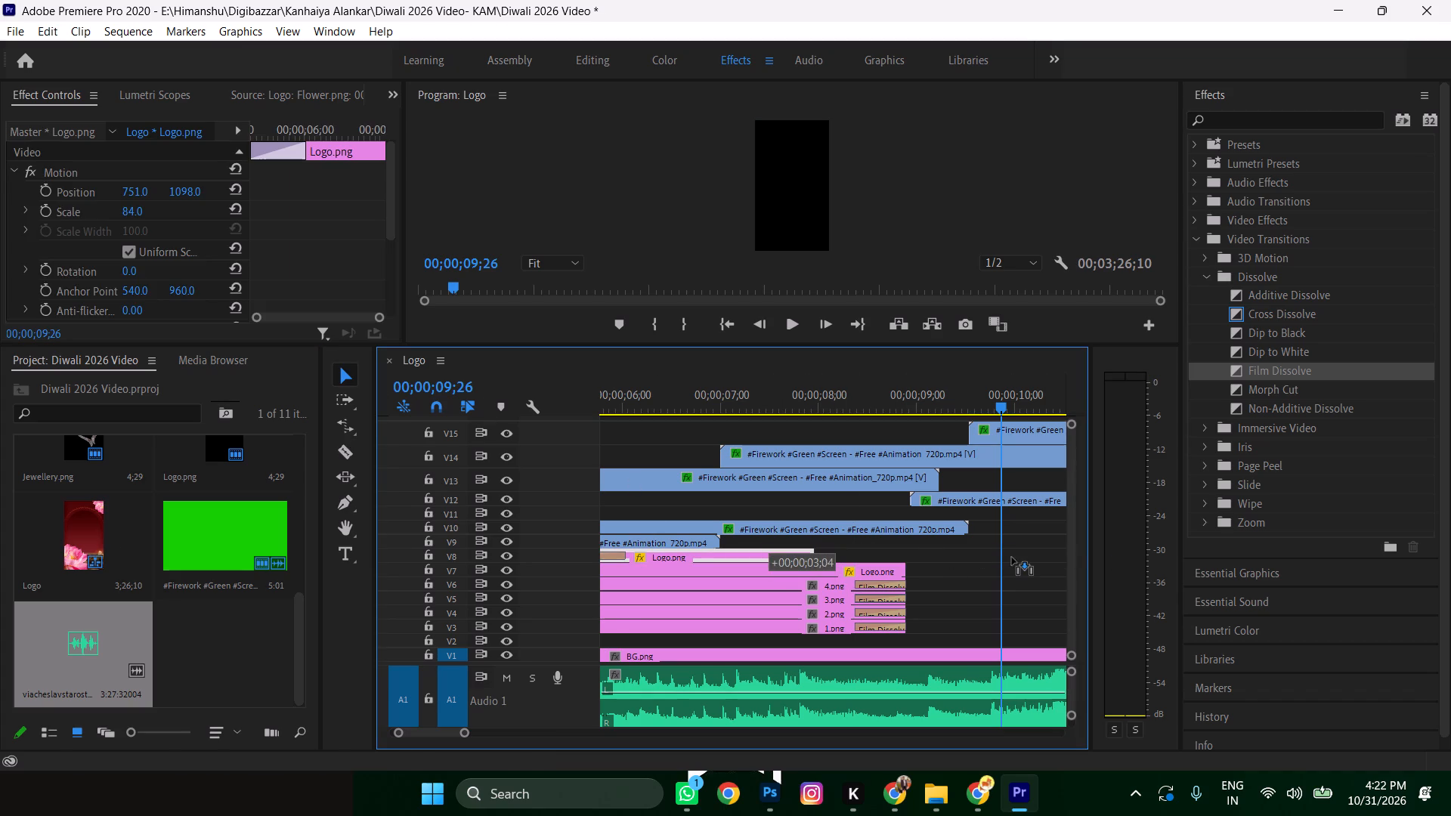
left_click_drag(1012, 558, 1007, 558)
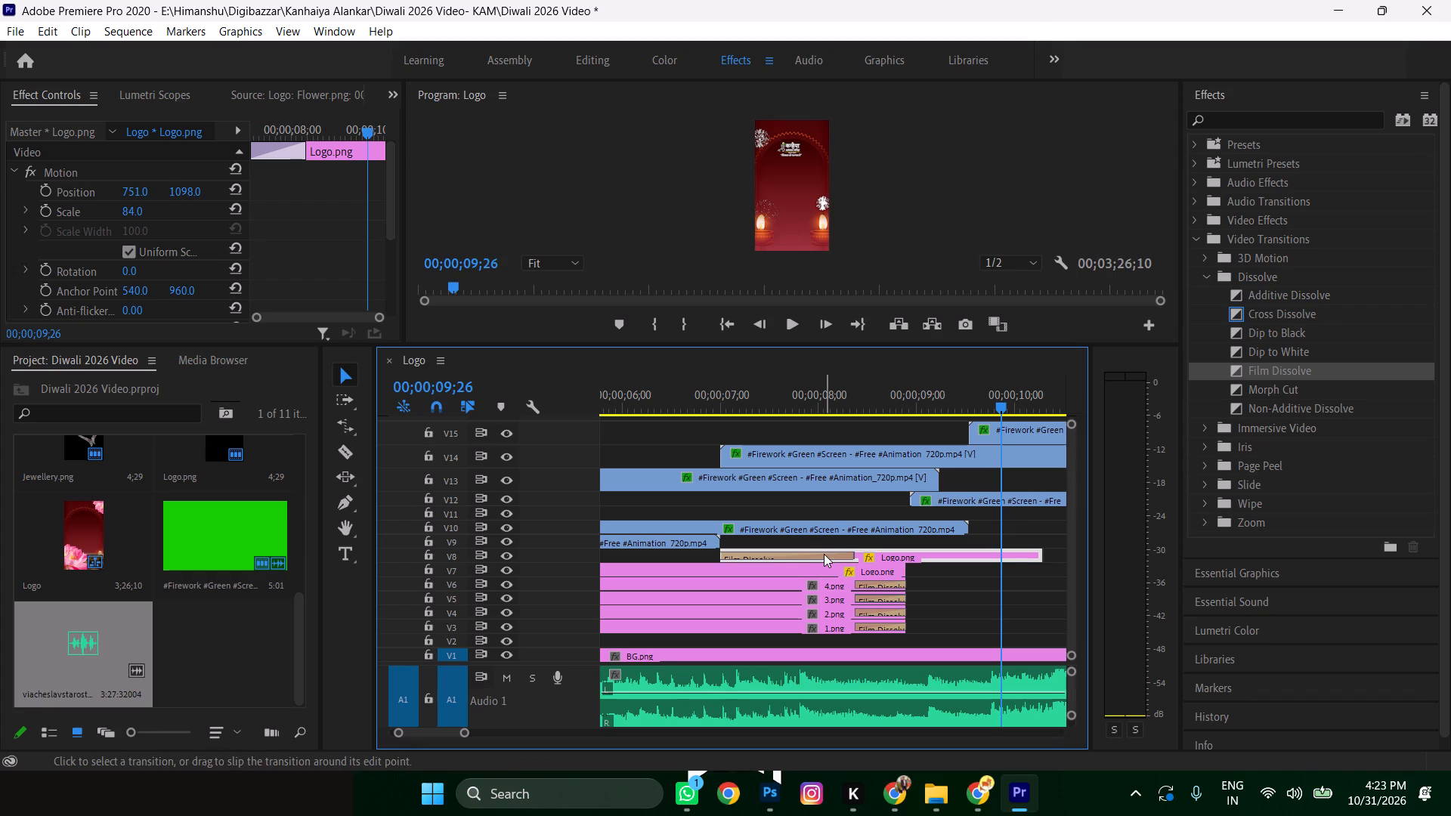
left_click(825, 554)
key("Delete")
left_click_drag(787, 556, 791, 556)
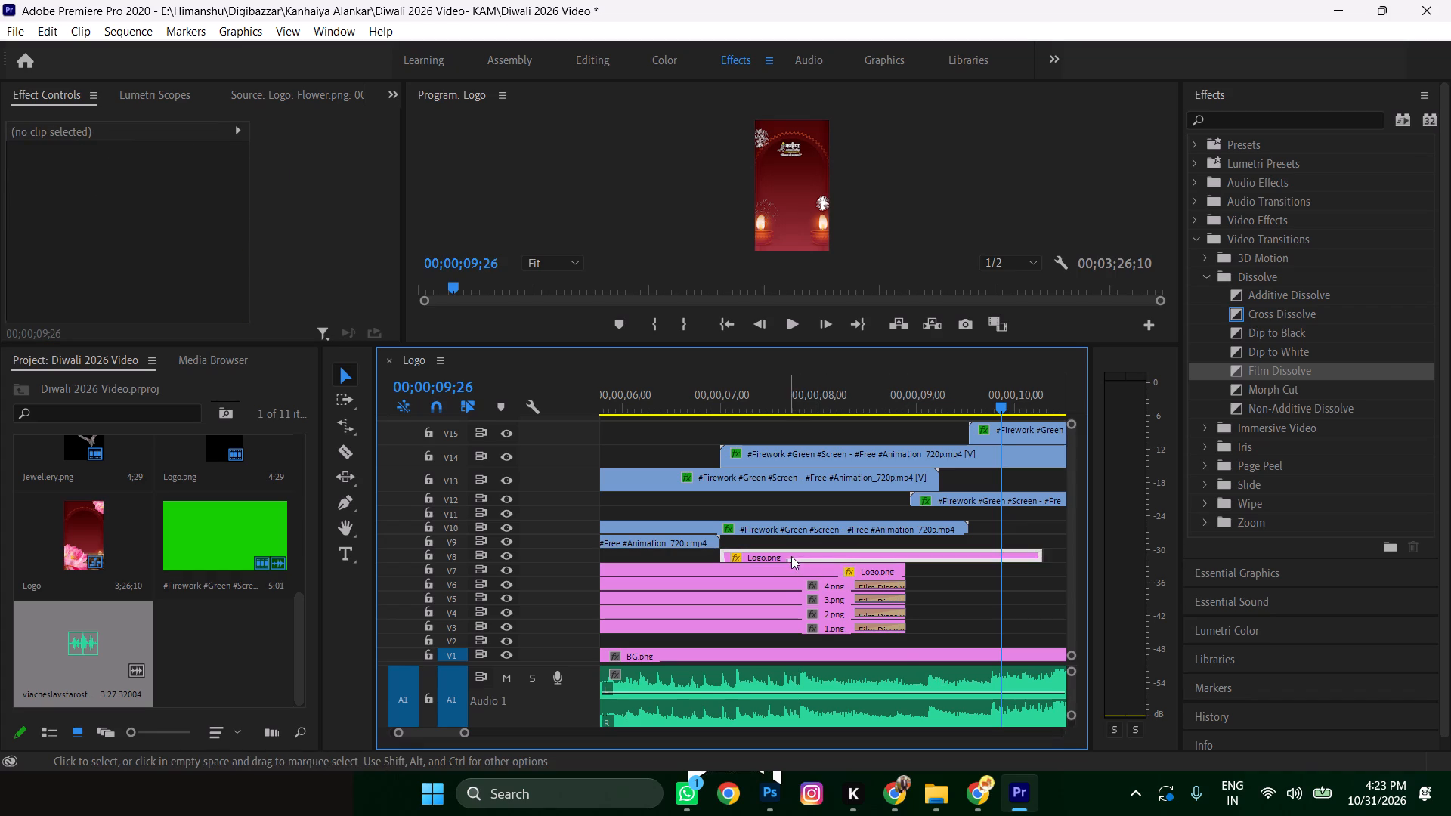
left_click_drag(791, 556, 968, 568)
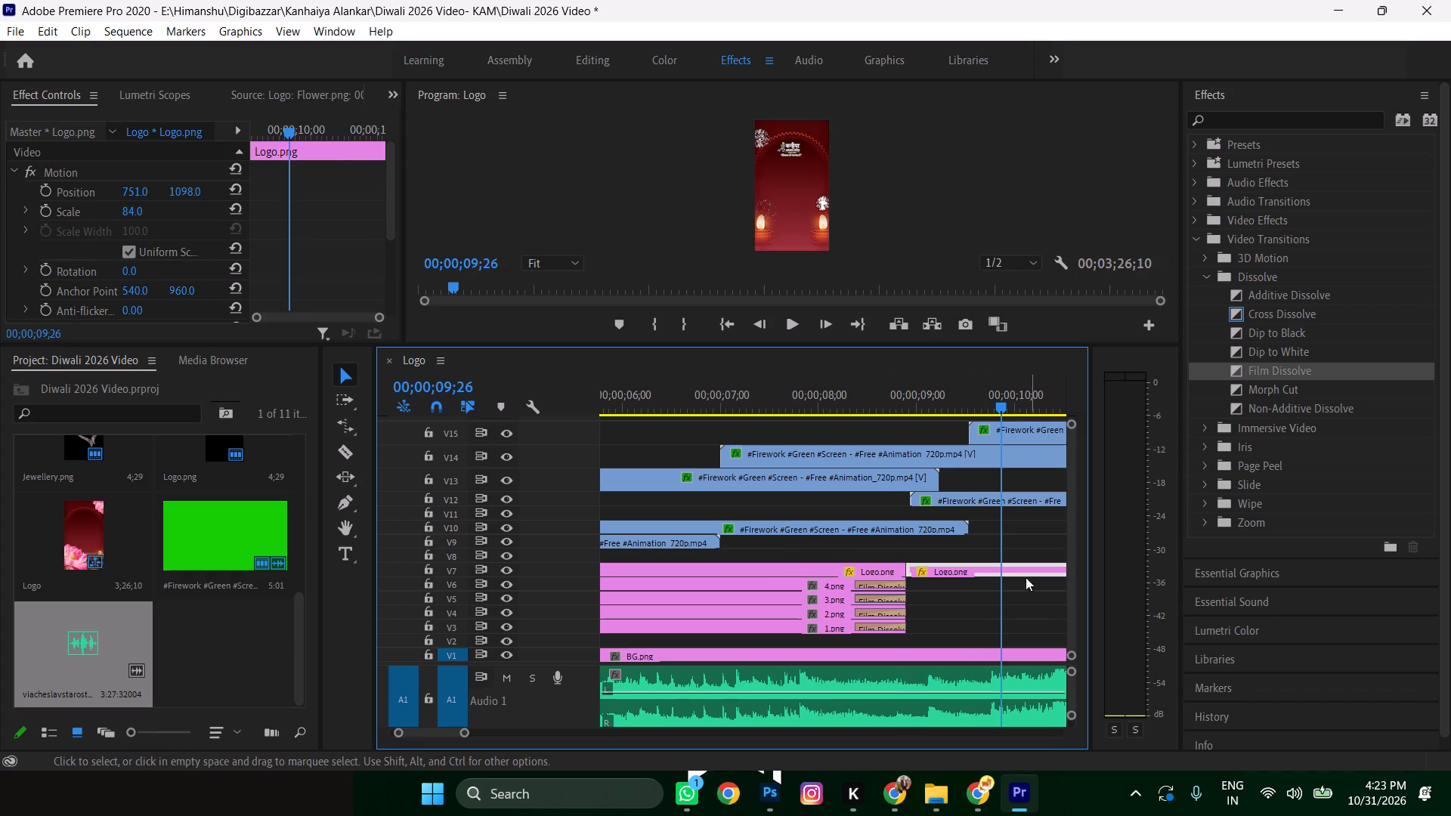
Play the sequence from 00;00;08;03 to 00;00;10;04 to check the extended logo after the texts fade out.
left_click_drag(1003, 409, 830, 444)
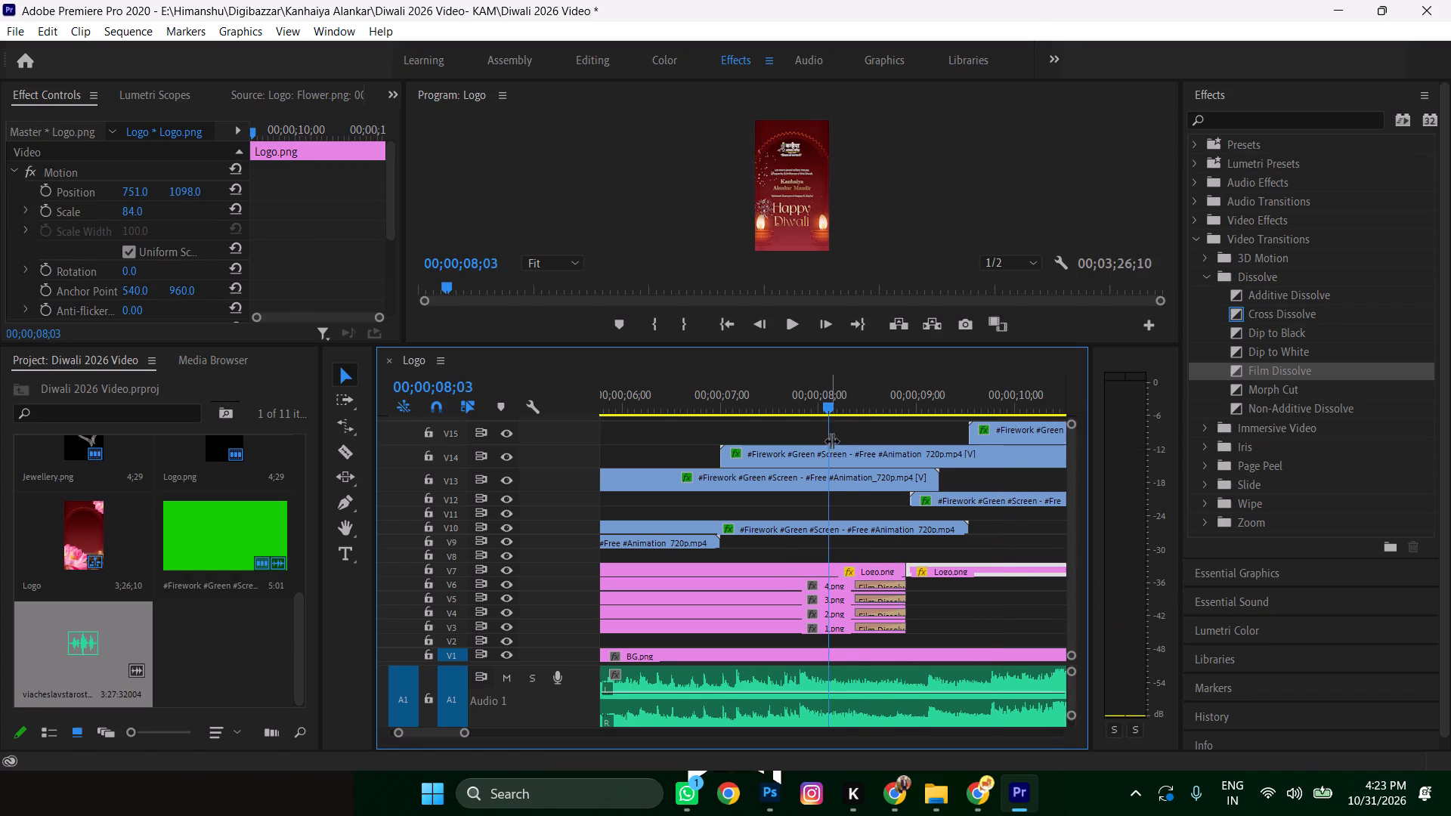
key("space")
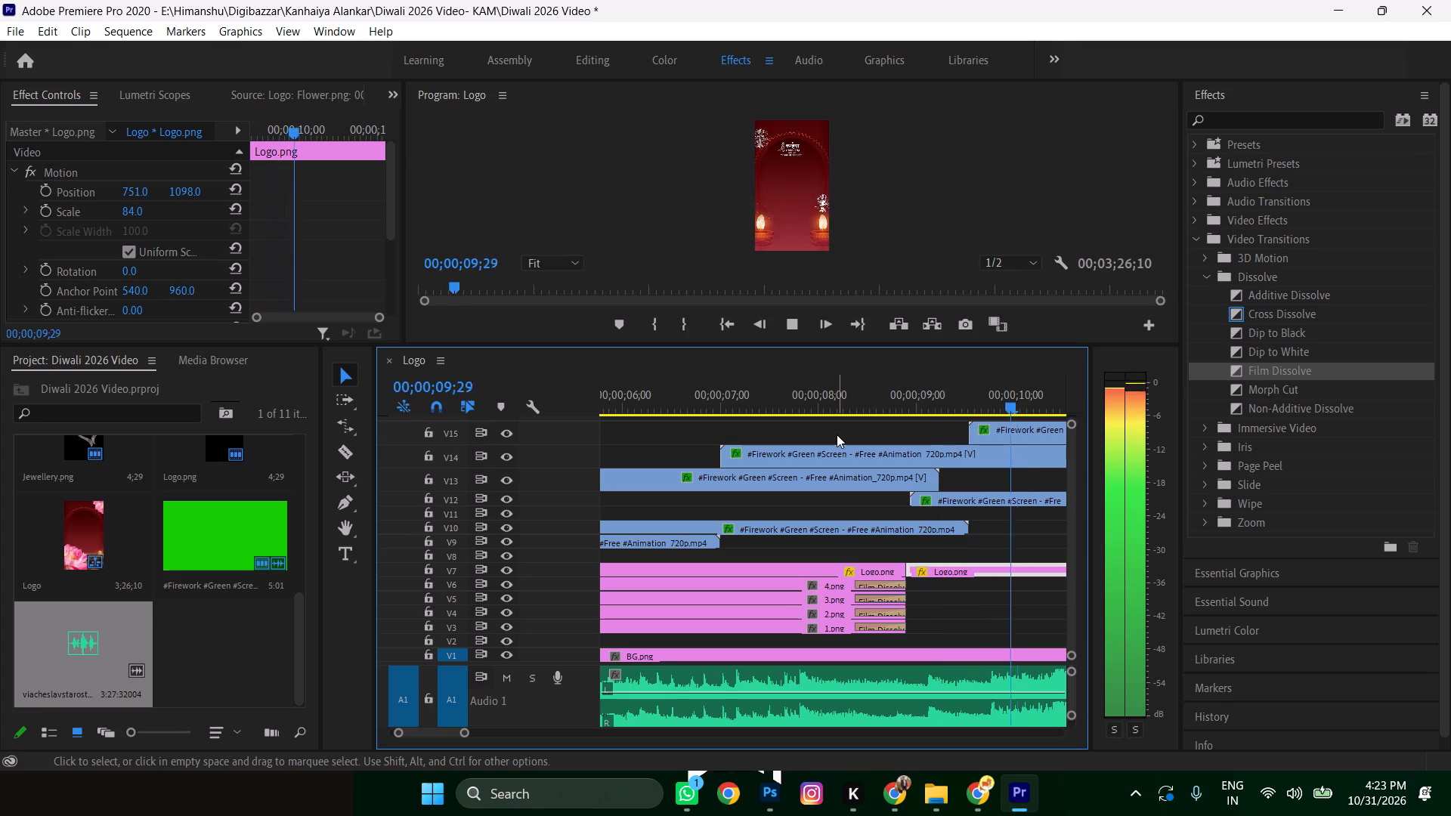
key("space")
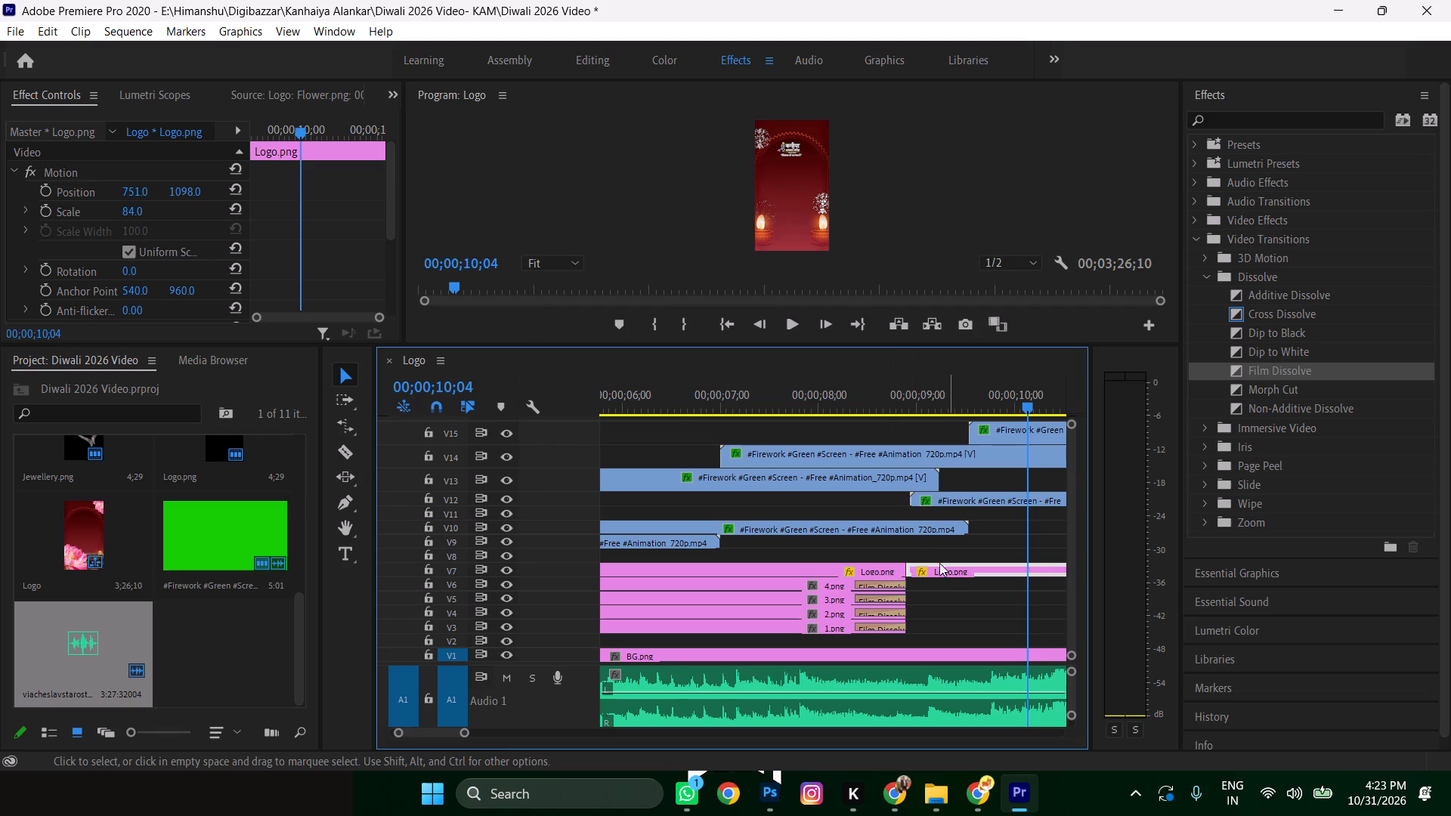
Save the project.
key("ctrl+s")
Extend the second Logo.png clip on V7 so it ends just before the end of the BG.png clip.
scroll(967, 540, "down", 4, "alt")
scroll(995, 533, "down", 2)
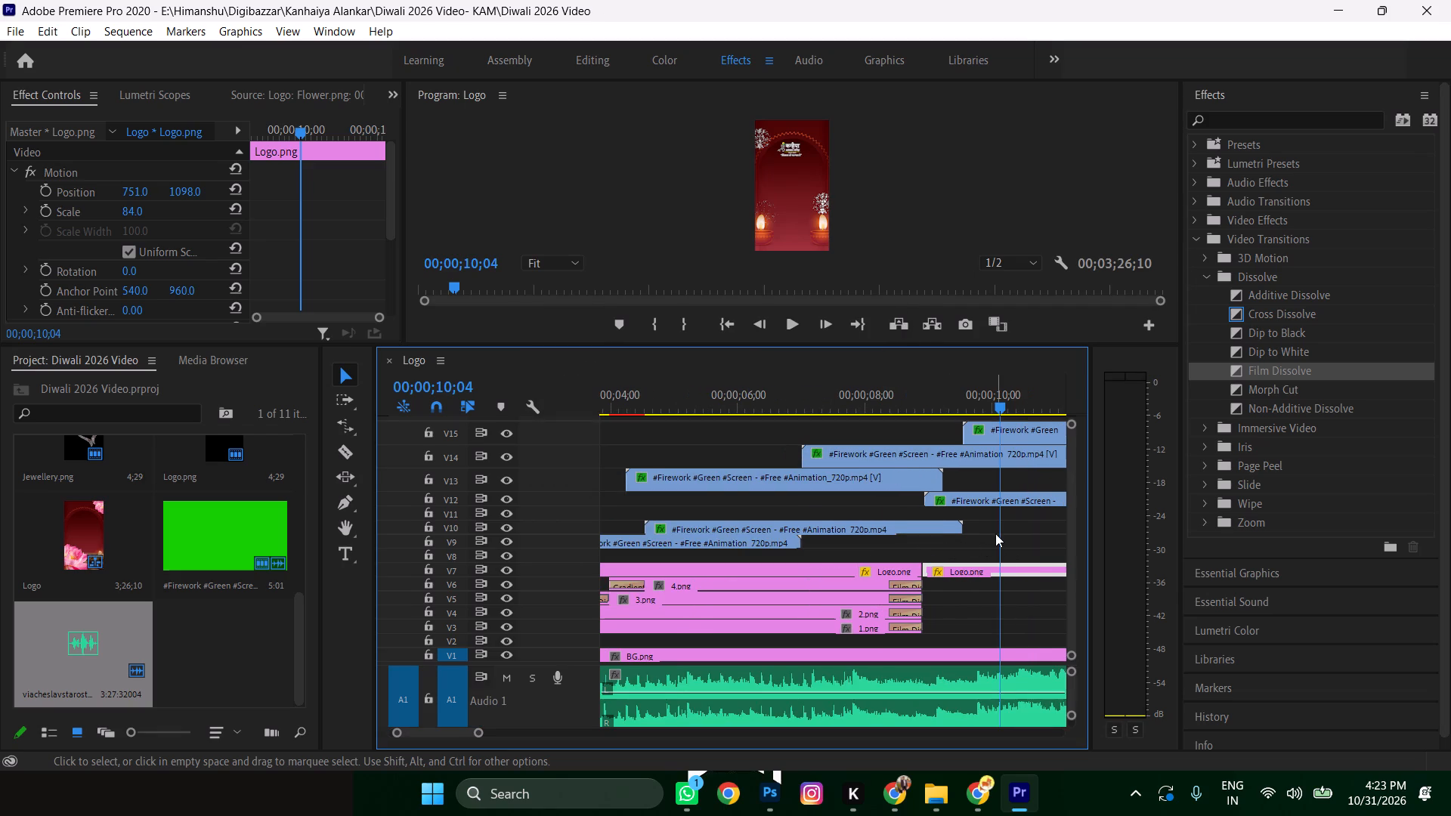
scroll(995, 533, "down", 7)
left_click_drag(876, 573, 987, 569)
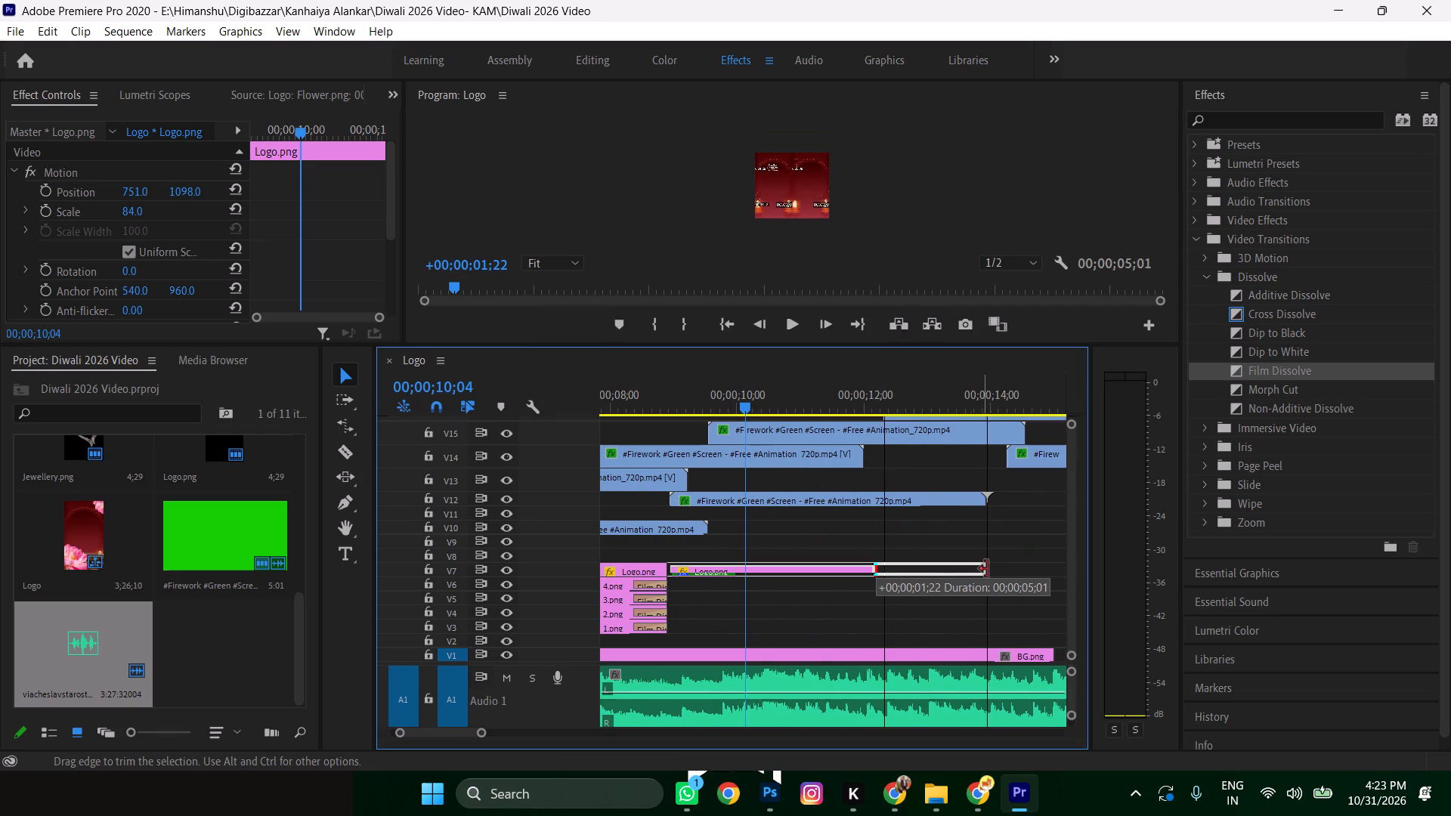
left_click_drag(987, 569, 1045, 570)
Start animating the second Logo.png clip's Position with a keyframe at the clip's start, 00;00;08;27.
left_click(741, 570)
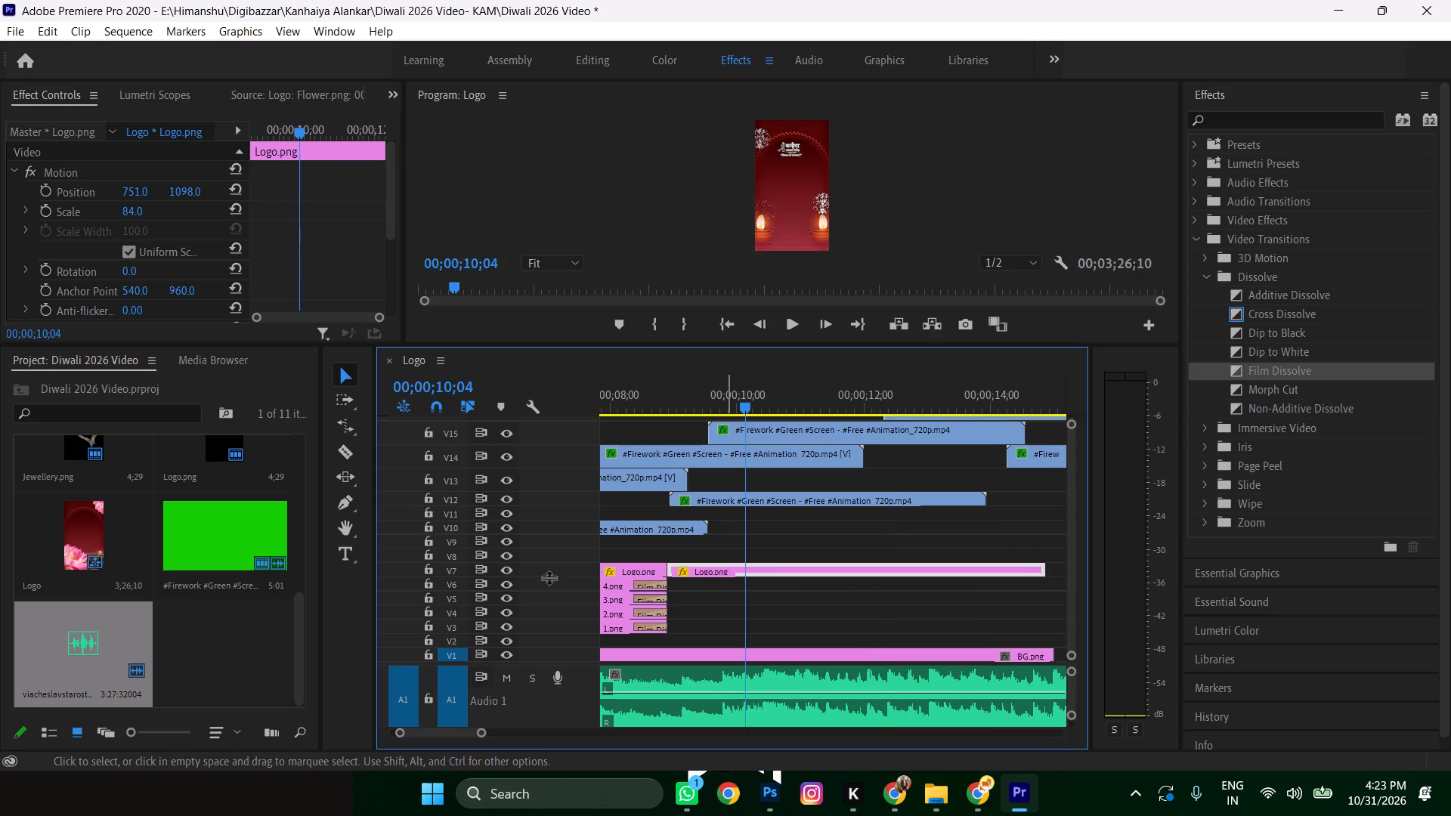
scroll(104, 218, "up", 3)
left_click(797, 567)
left_click_drag(746, 405, 661, 428)
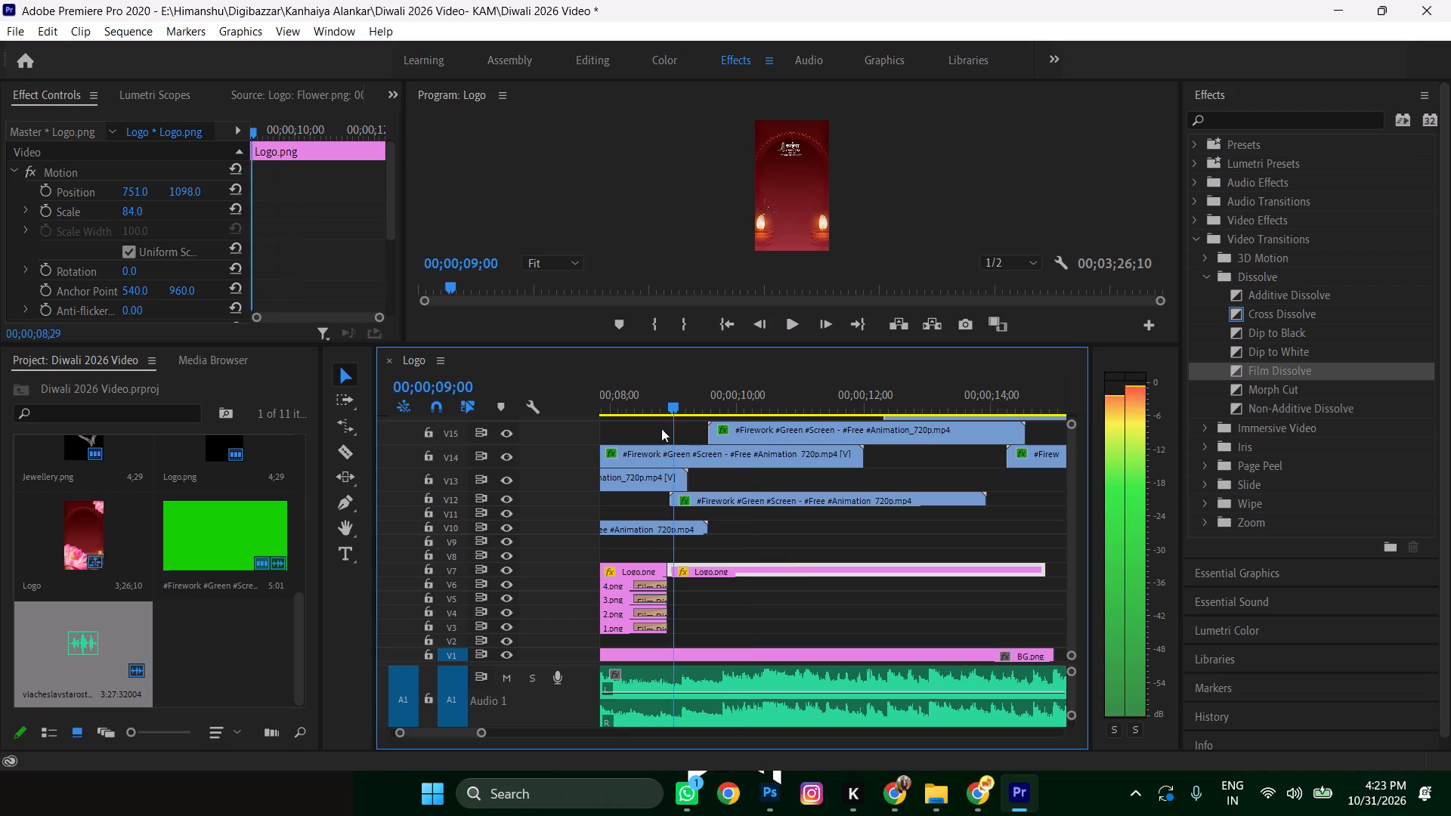
left_click_drag(661, 428, 670, 434)
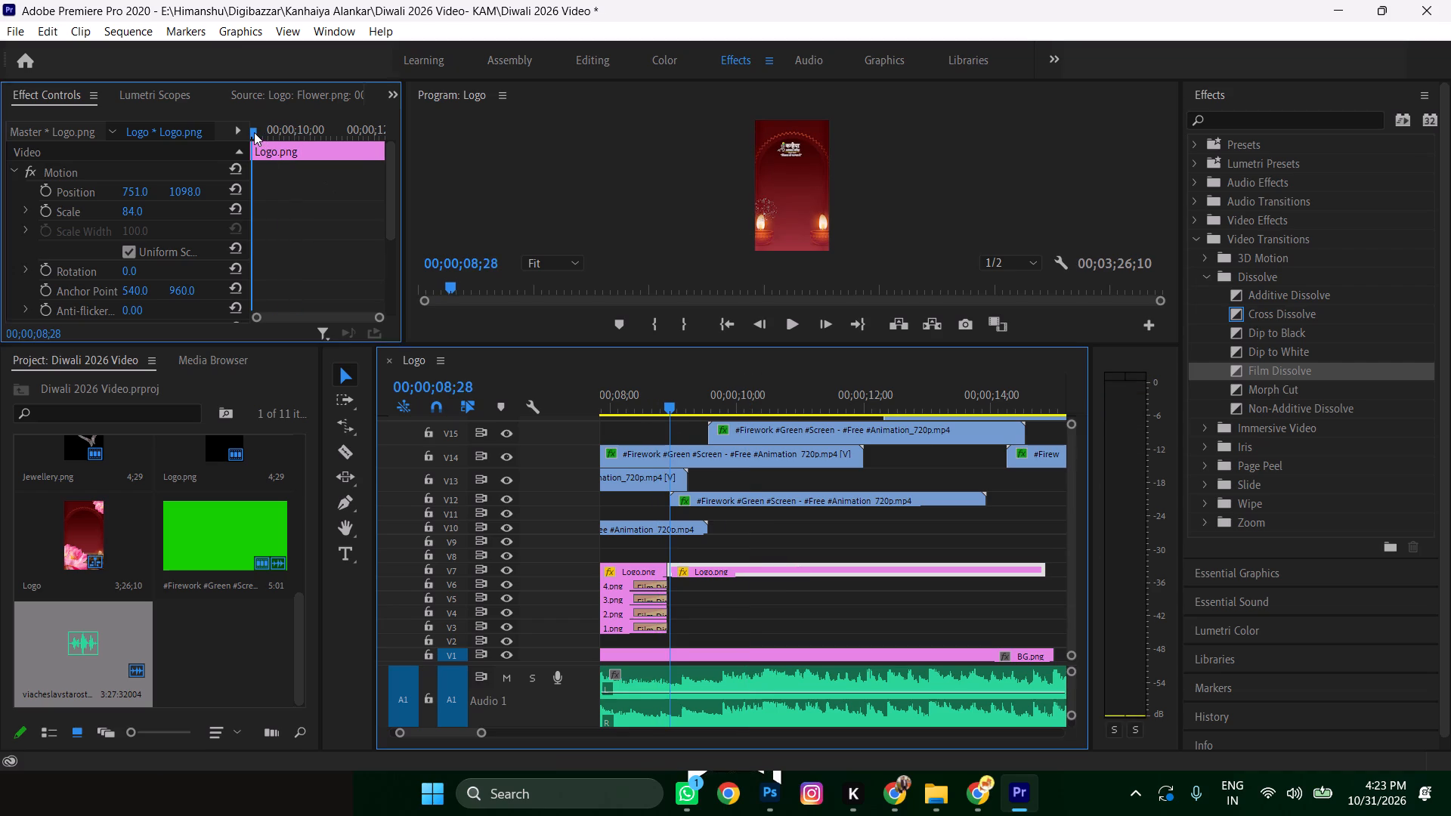
left_click(254, 132)
left_click(714, 567)
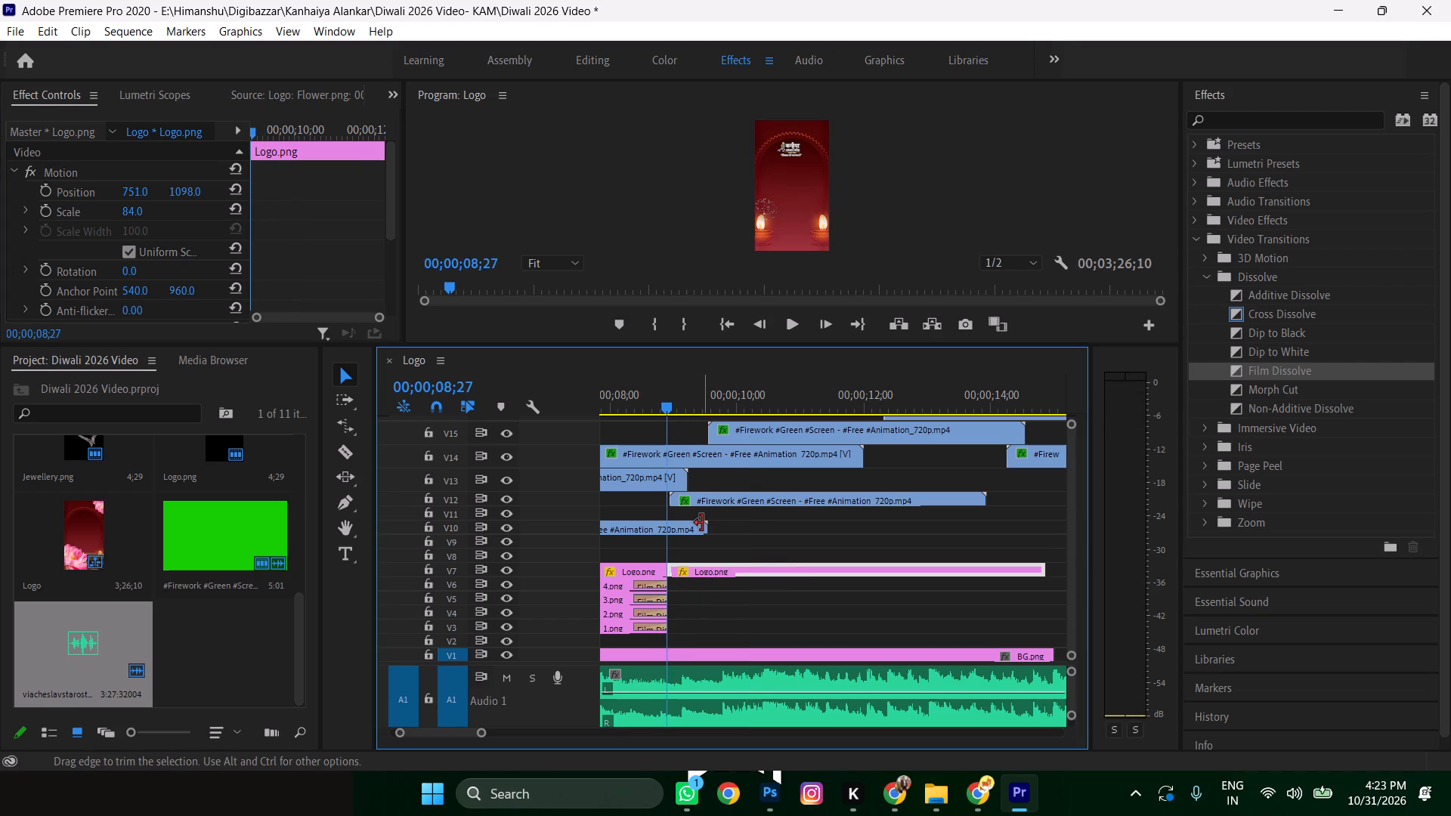
left_click(47, 187)
Add a Position keyframe at 00;00;10;03 that moves the logo down to a Y value of about 1420.
left_click_drag(252, 130, 254, 130)
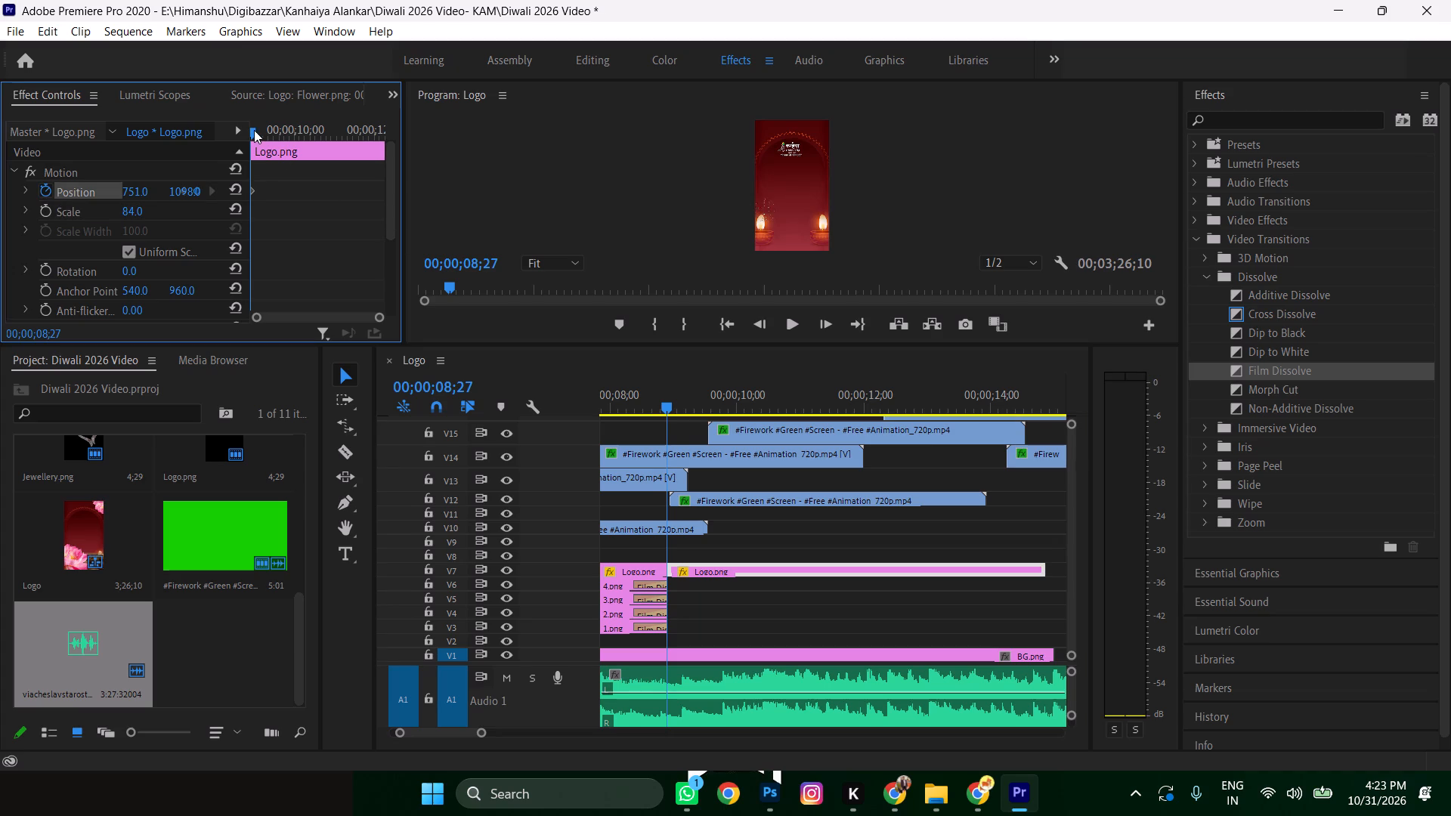
left_click_drag(254, 130, 313, 125)
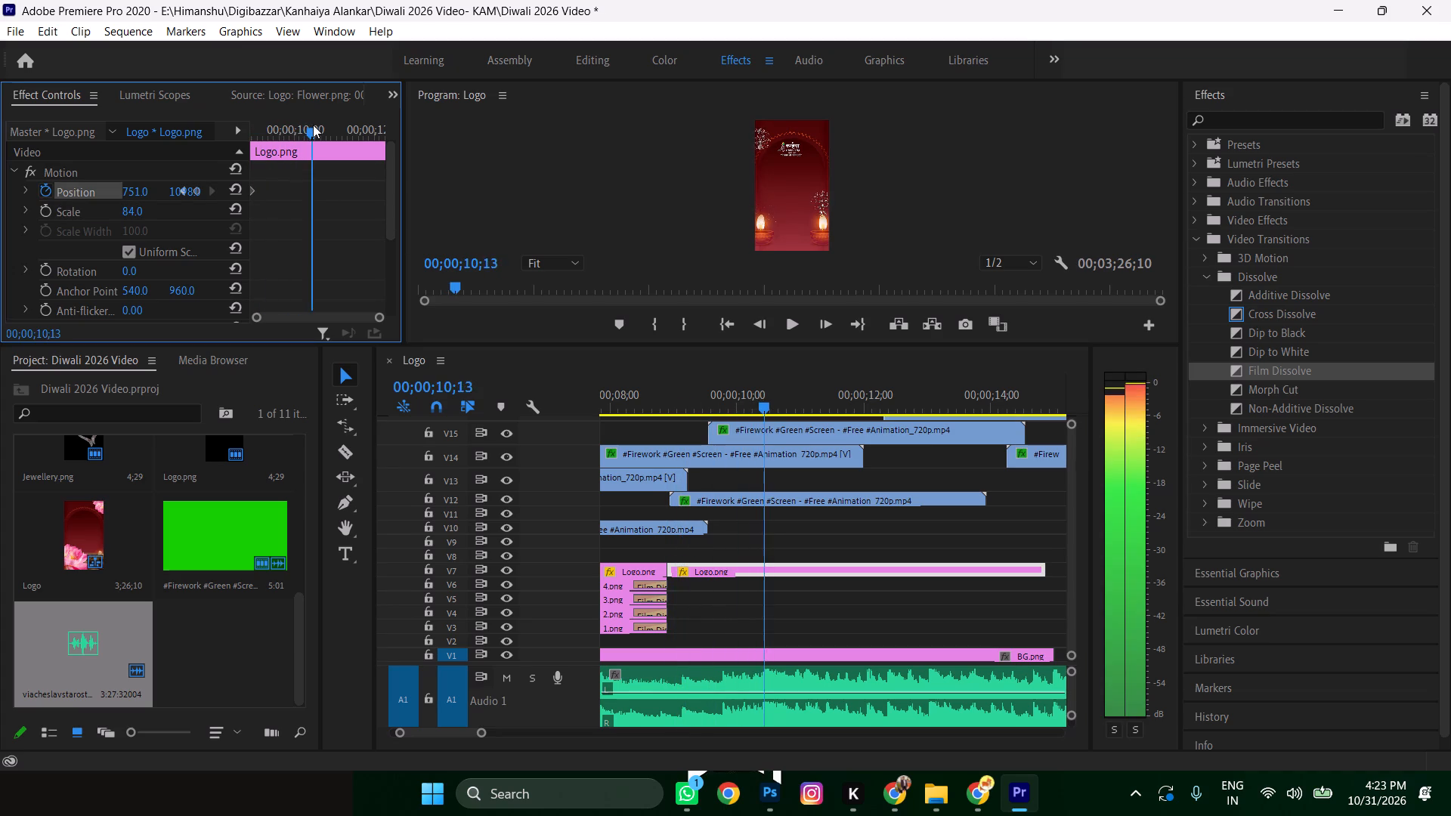
left_click_drag(313, 125, 231, 145)
key("space")
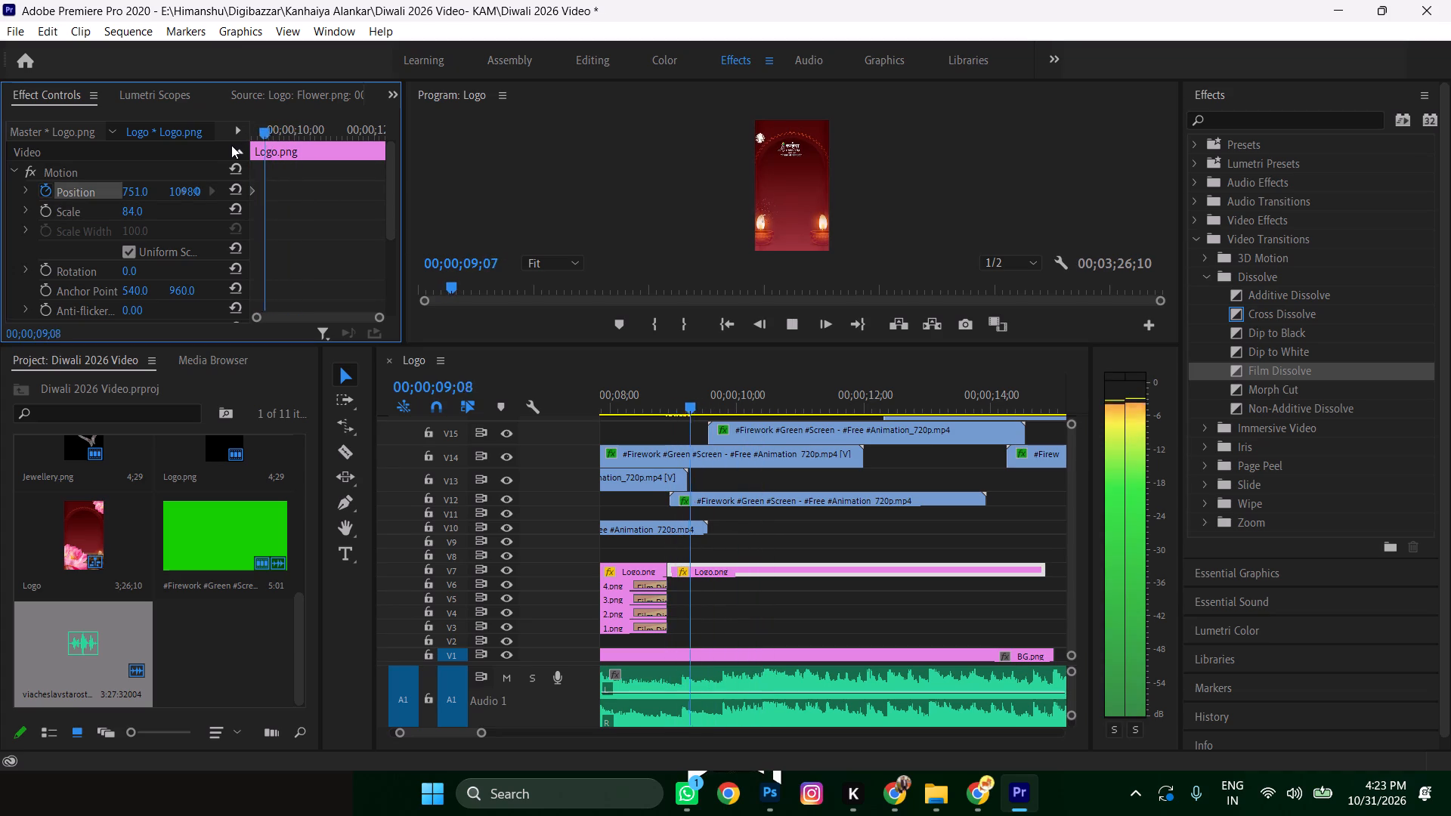
key("space")
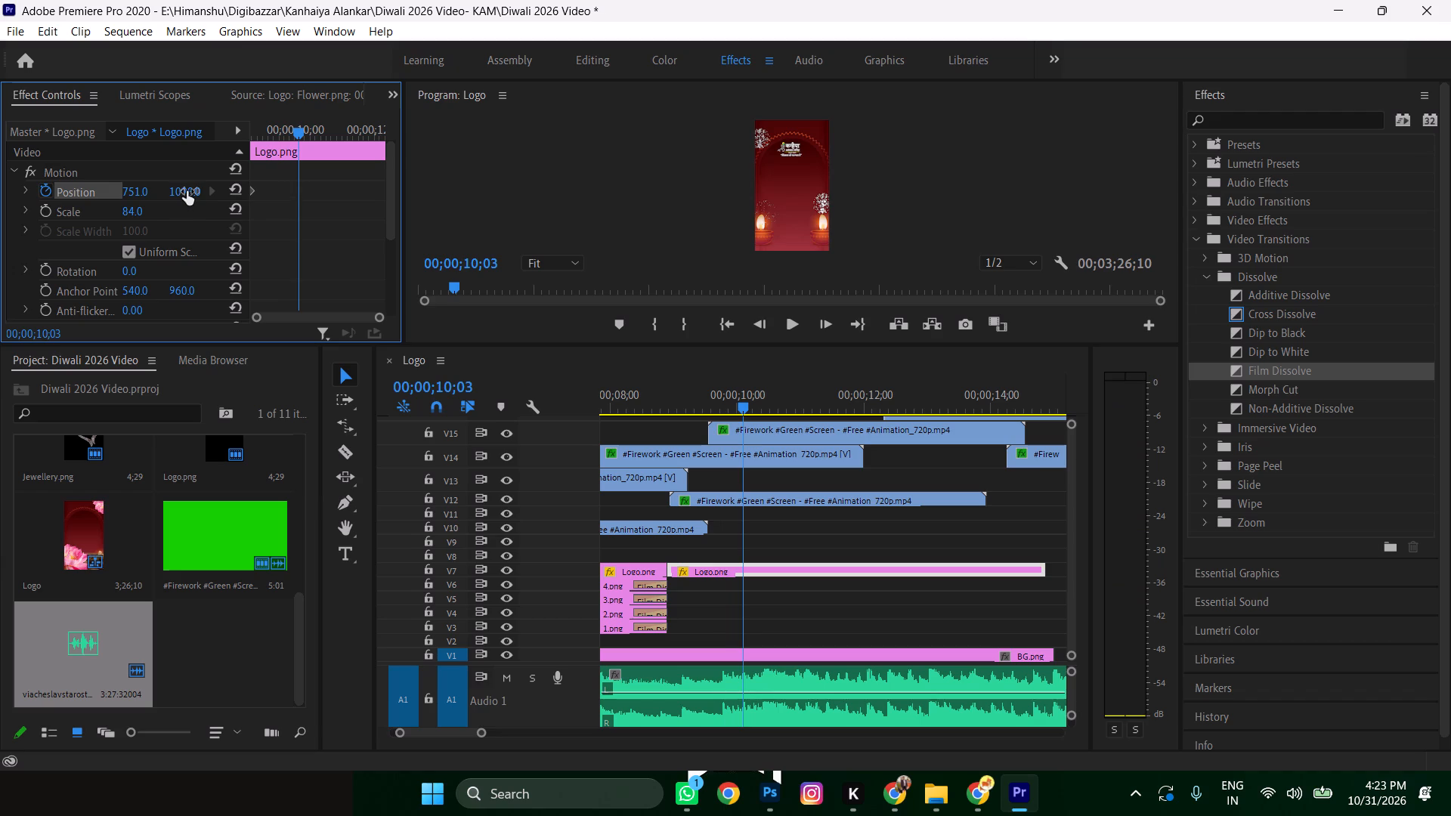
left_click_drag(185, 190, 364, 193)
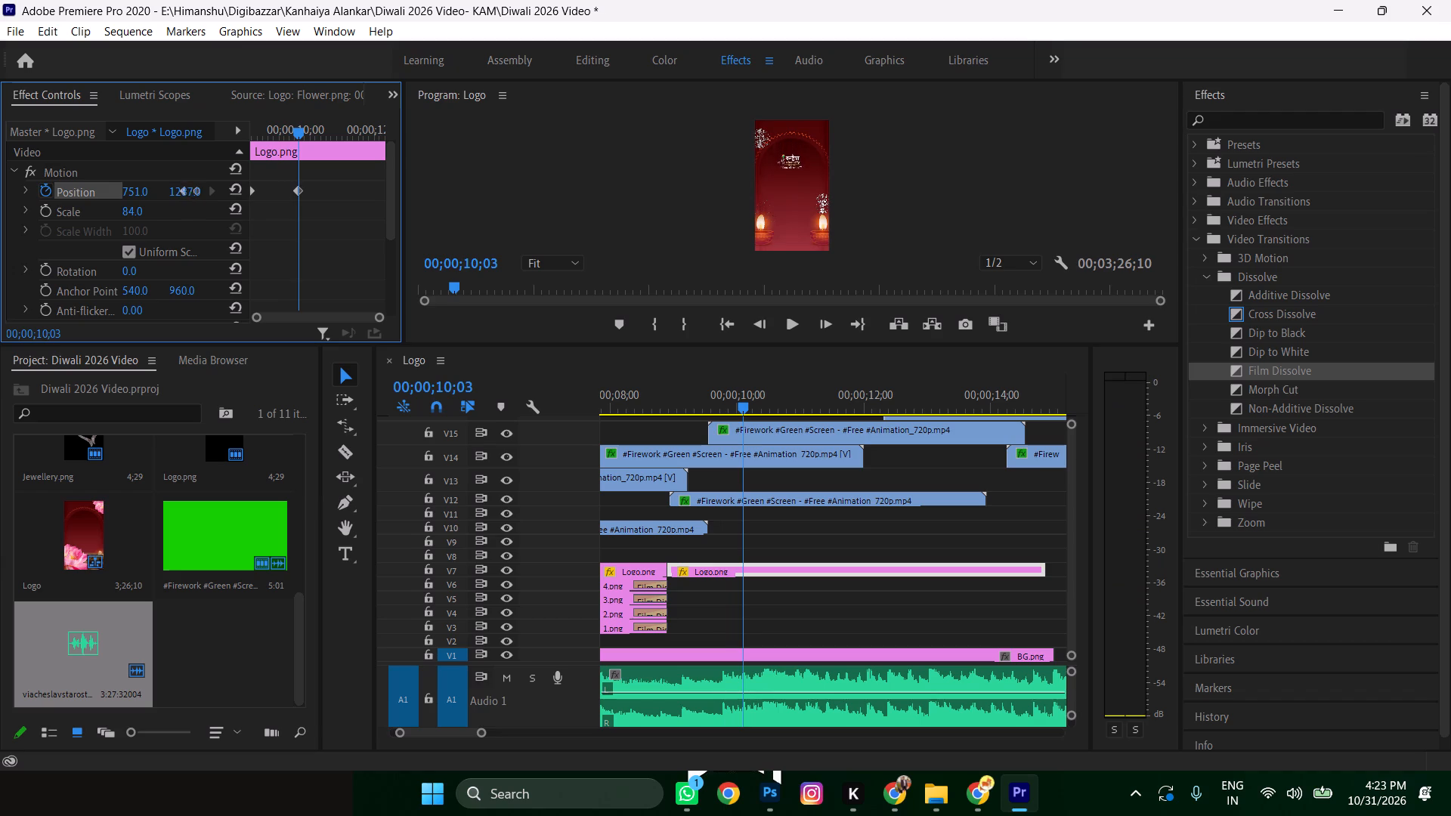
left_click_drag(364, 193, 487, 188)
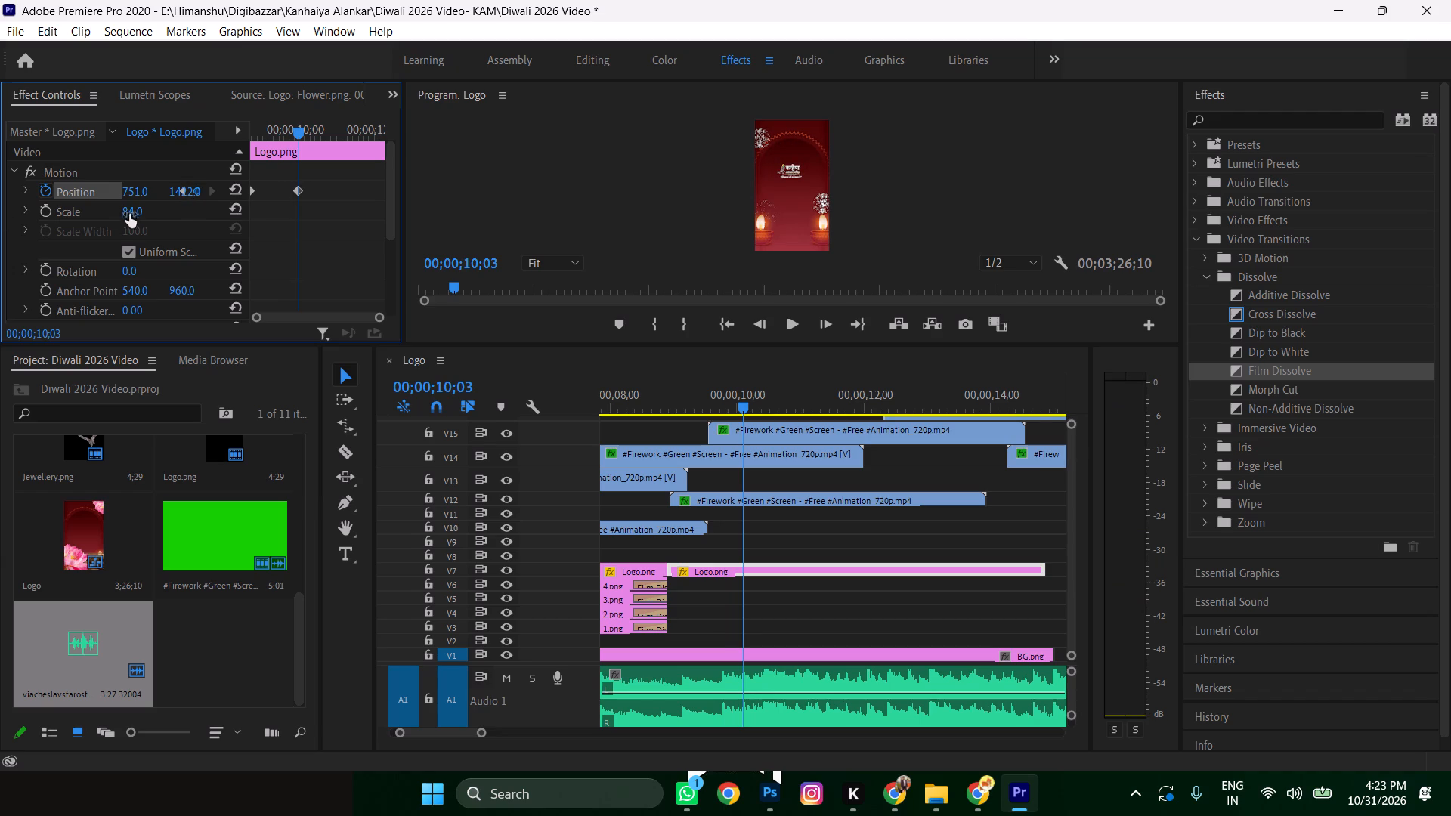
Start animating the logo's Scale with a keyframe at the clip's start, 00;00;08;27.
left_click(95, 213)
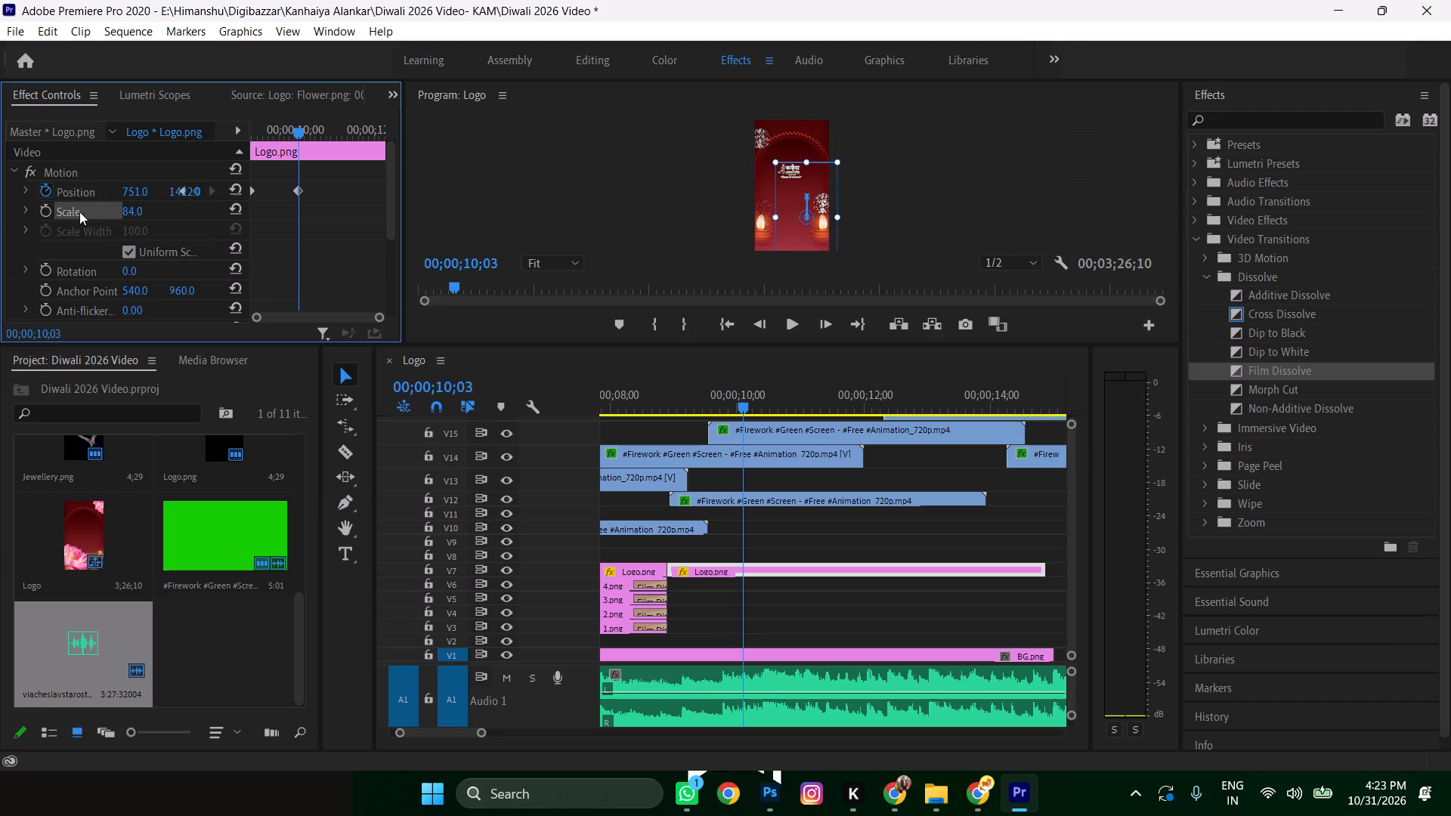
left_click_drag(298, 134, 221, 147)
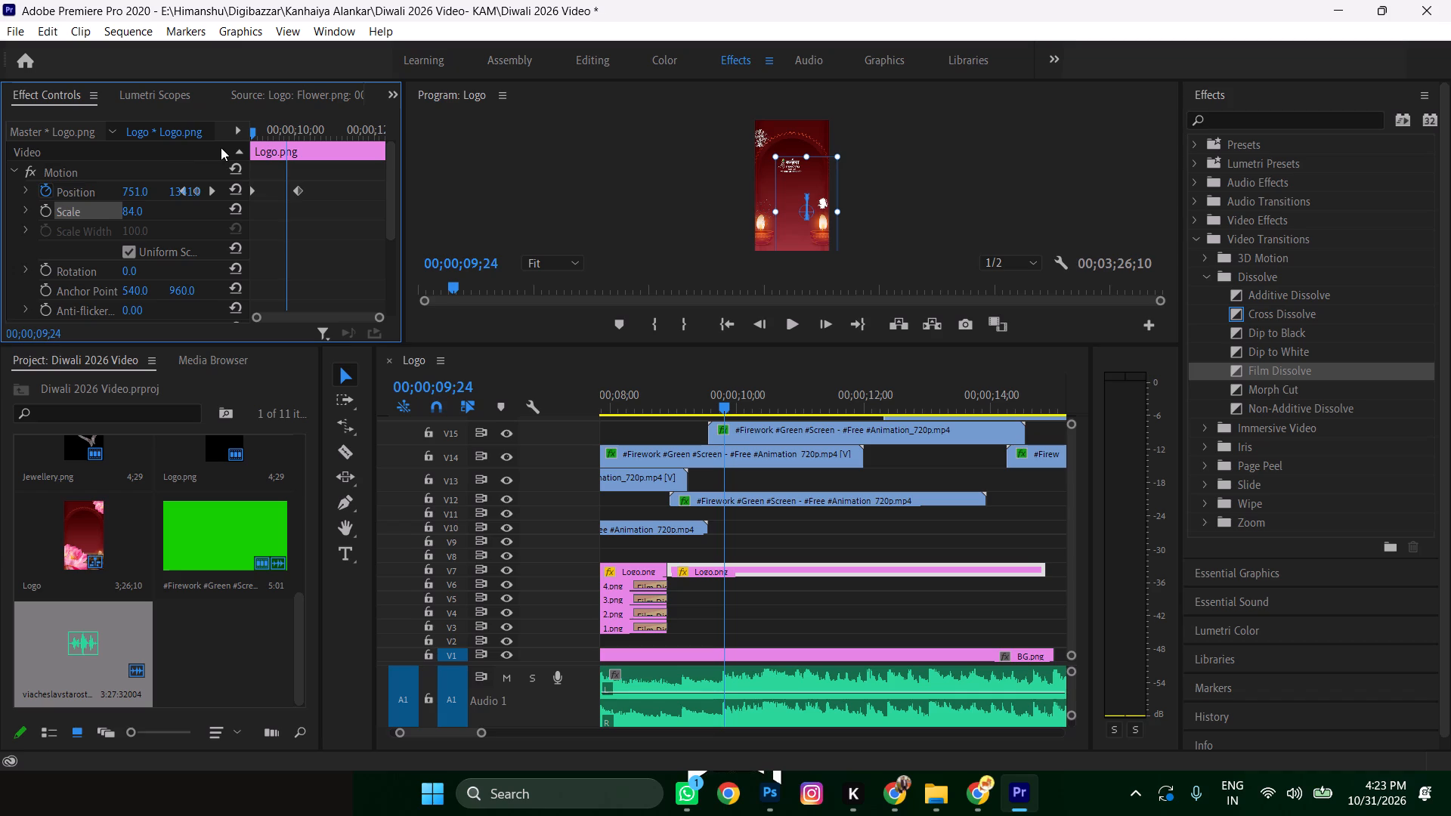
left_click_drag(221, 147, 232, 150)
left_click(48, 212)
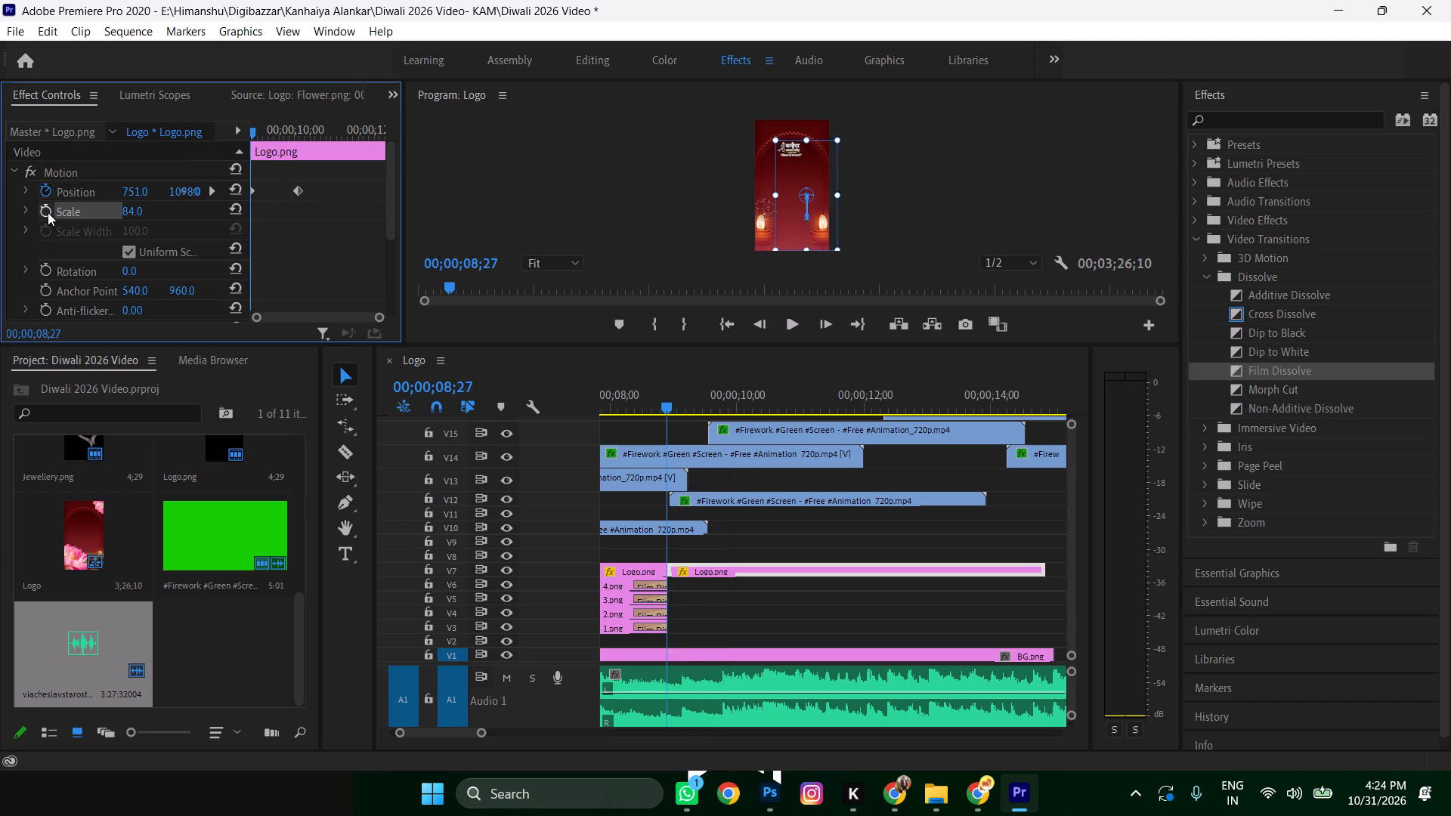
Add a Scale keyframe of 100 at 00;00;10;03, aligned with the second Position keyframe.
left_click_drag(253, 132, 300, 134)
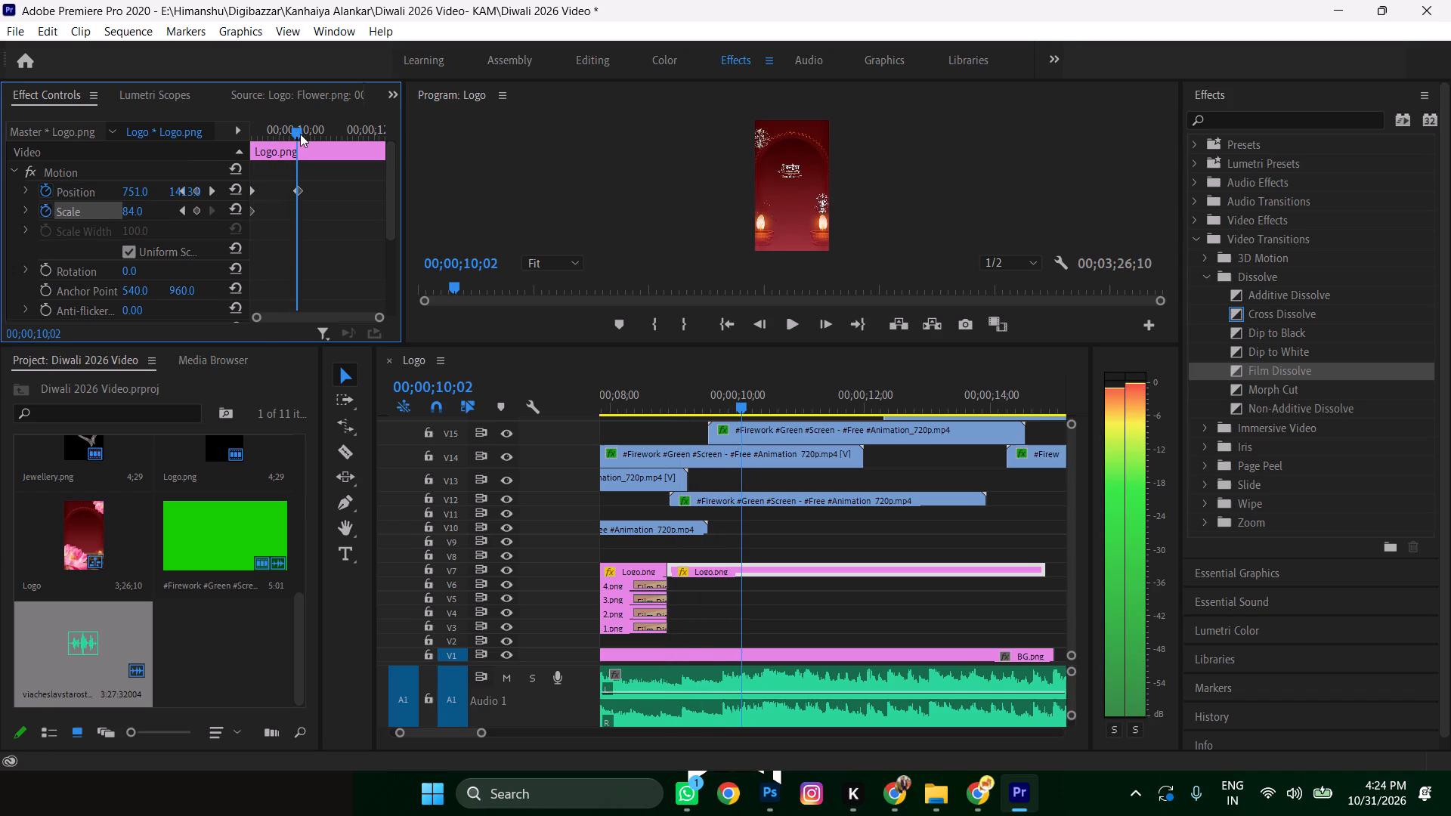
left_click_drag(300, 134, 302, 134)
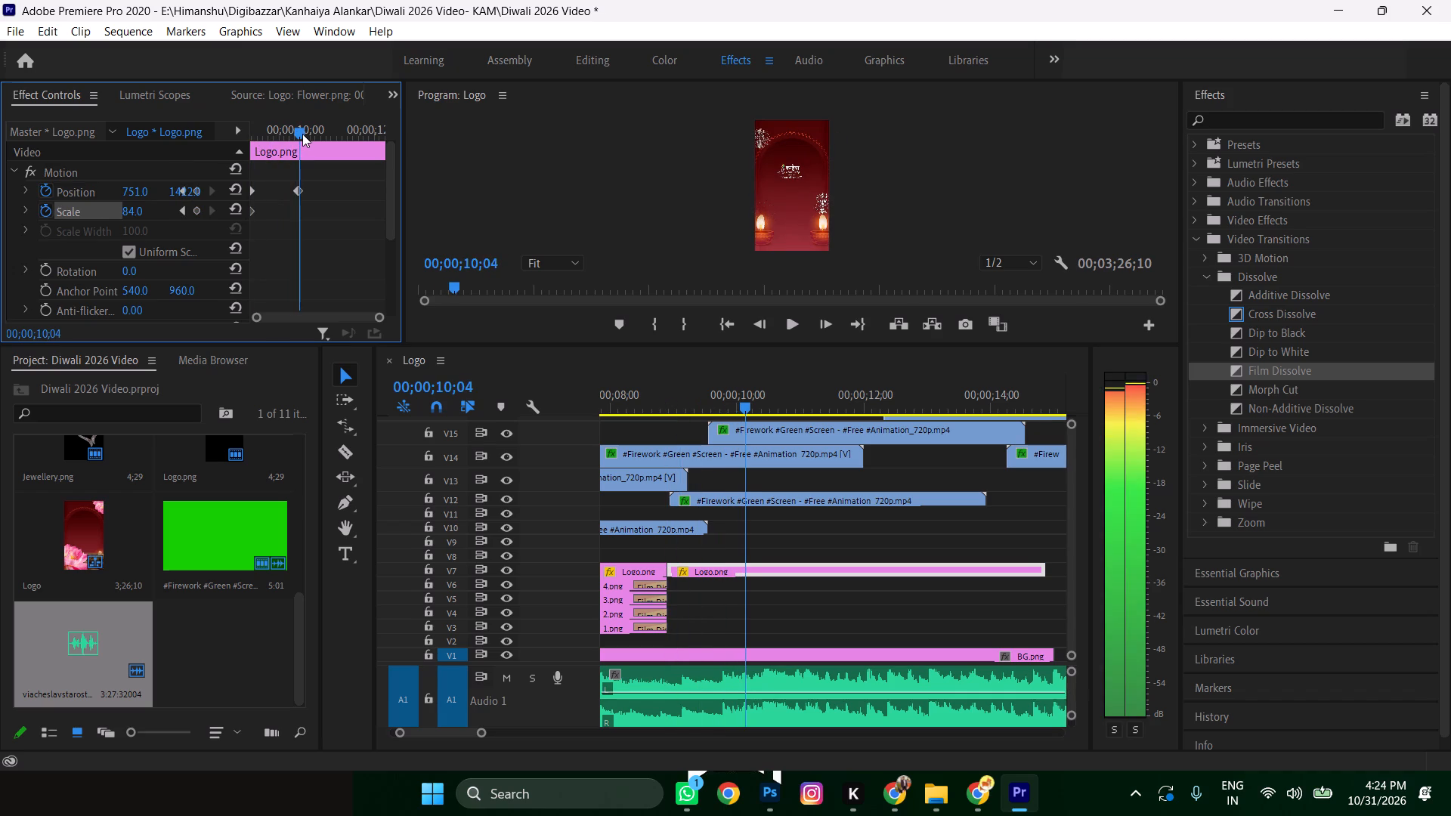
left_click_drag(302, 134, 301, 134)
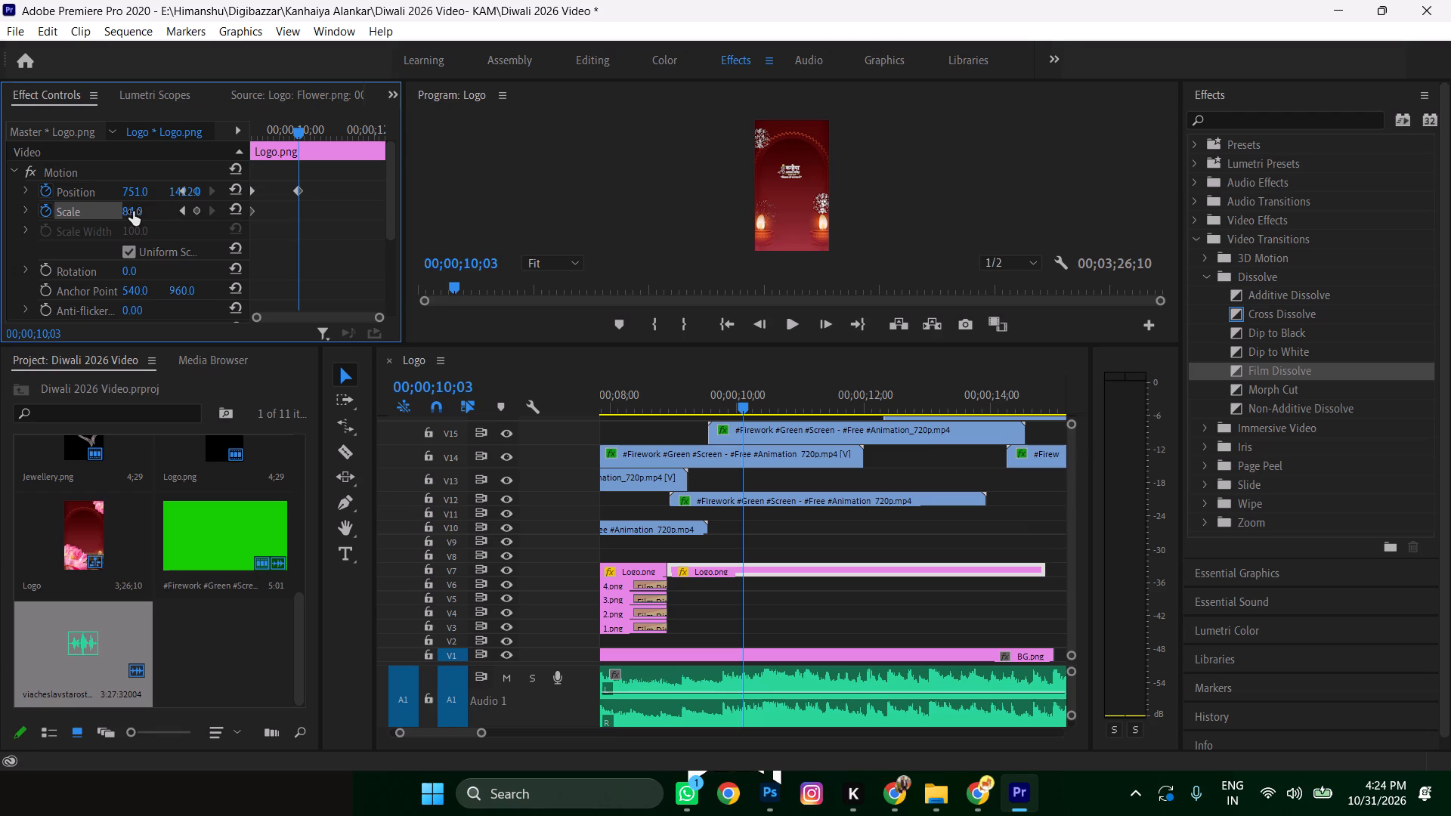
left_click(133, 212)
type("100")
key("Return")
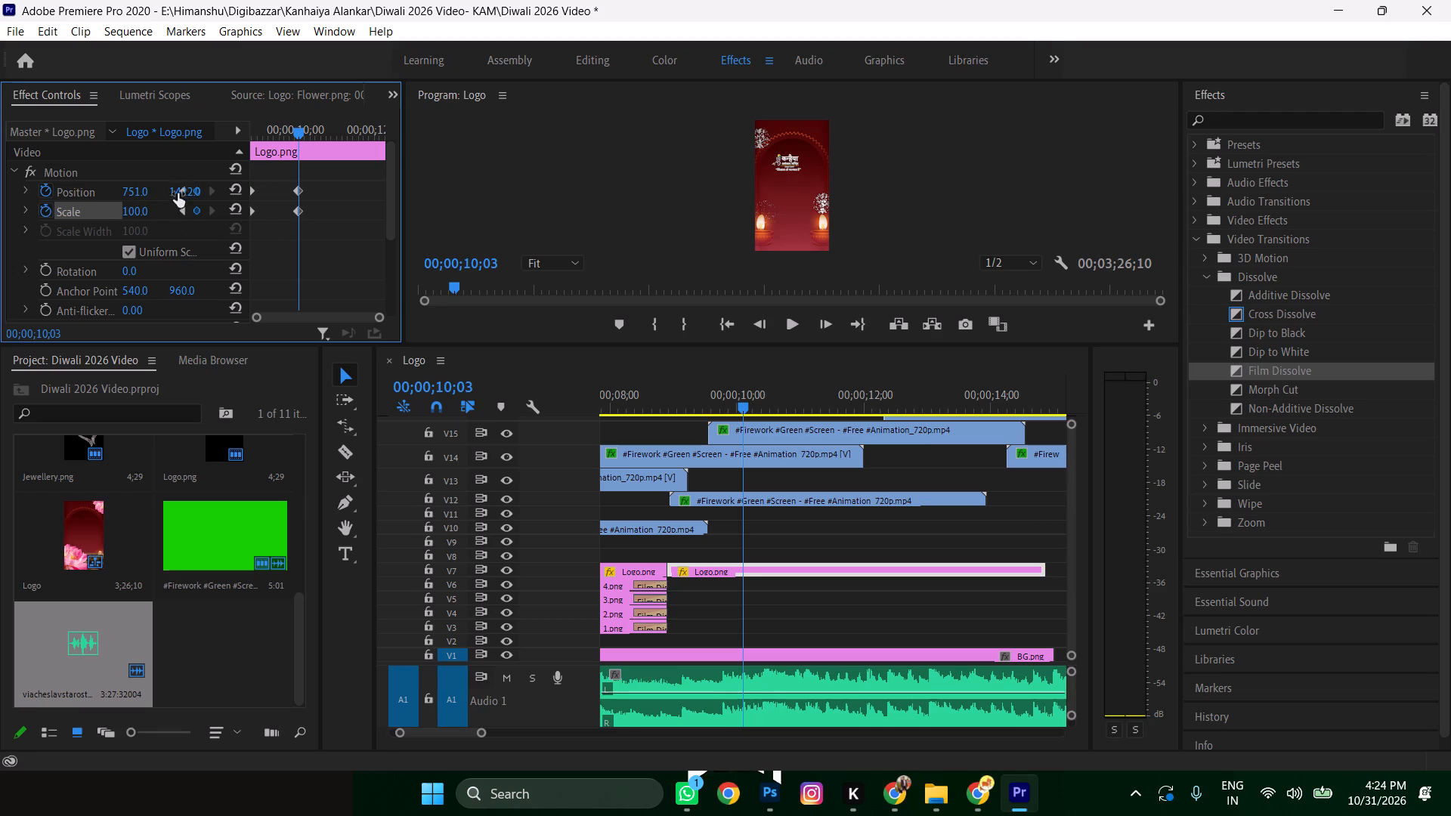
Adjust the logo's keyframes at 00;00;10;03 to Scale 112 and Position 834, 1676.
left_click_drag(139, 209, 147, 211)
left_click_drag(187, 189, 242, 190)
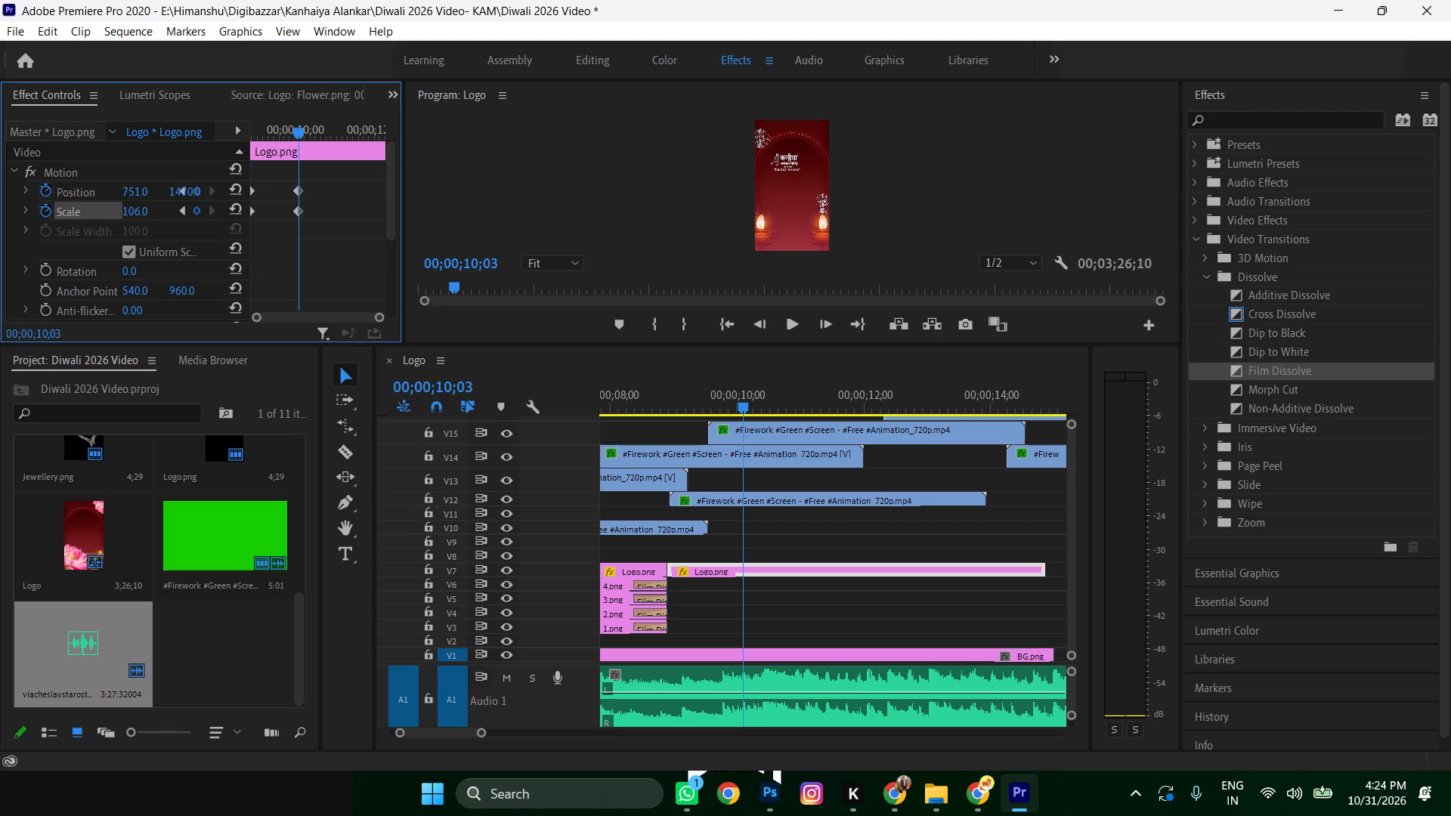
left_click_drag(242, 190, 382, 189)
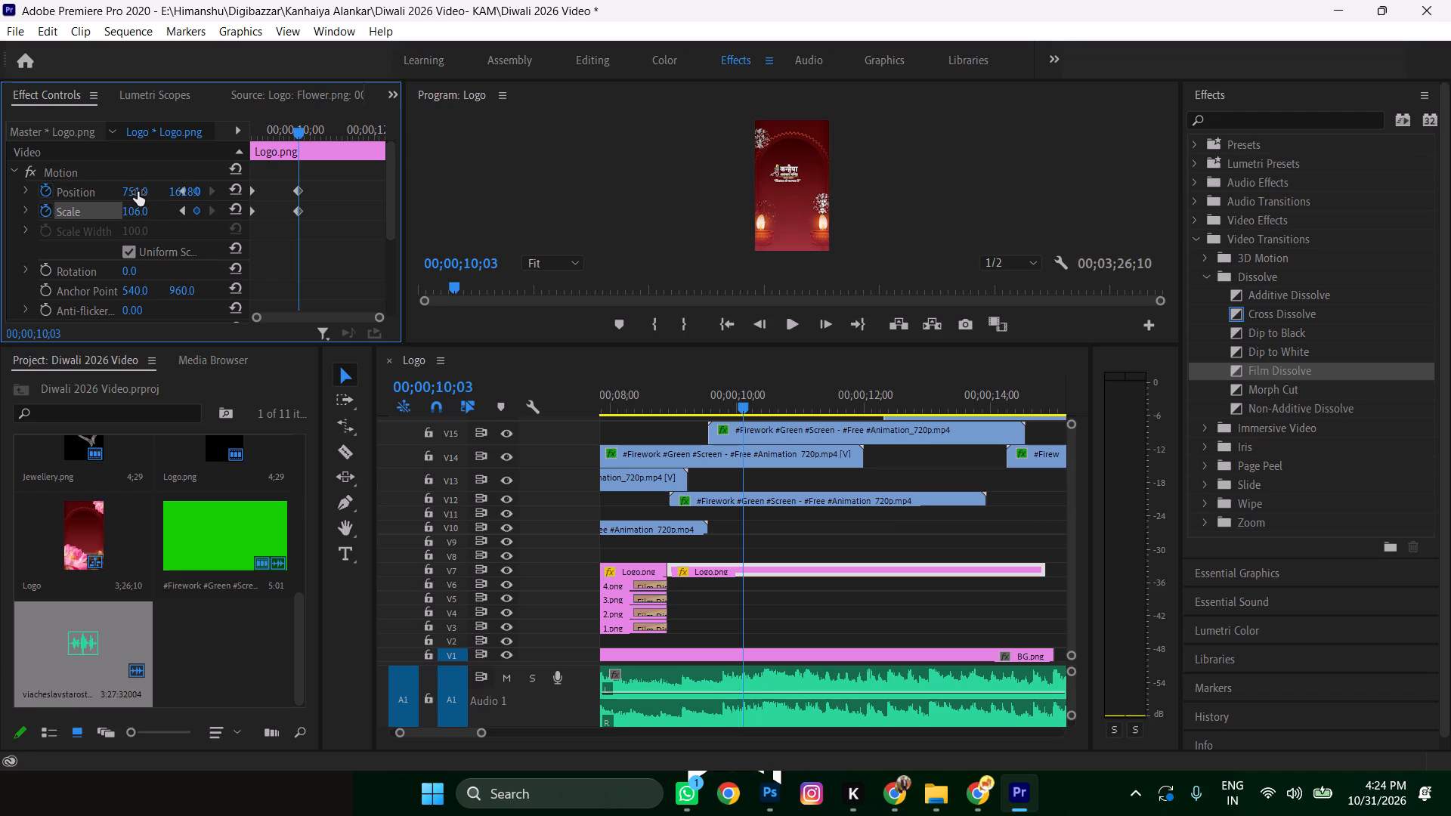
left_click_drag(138, 192, 206, 190)
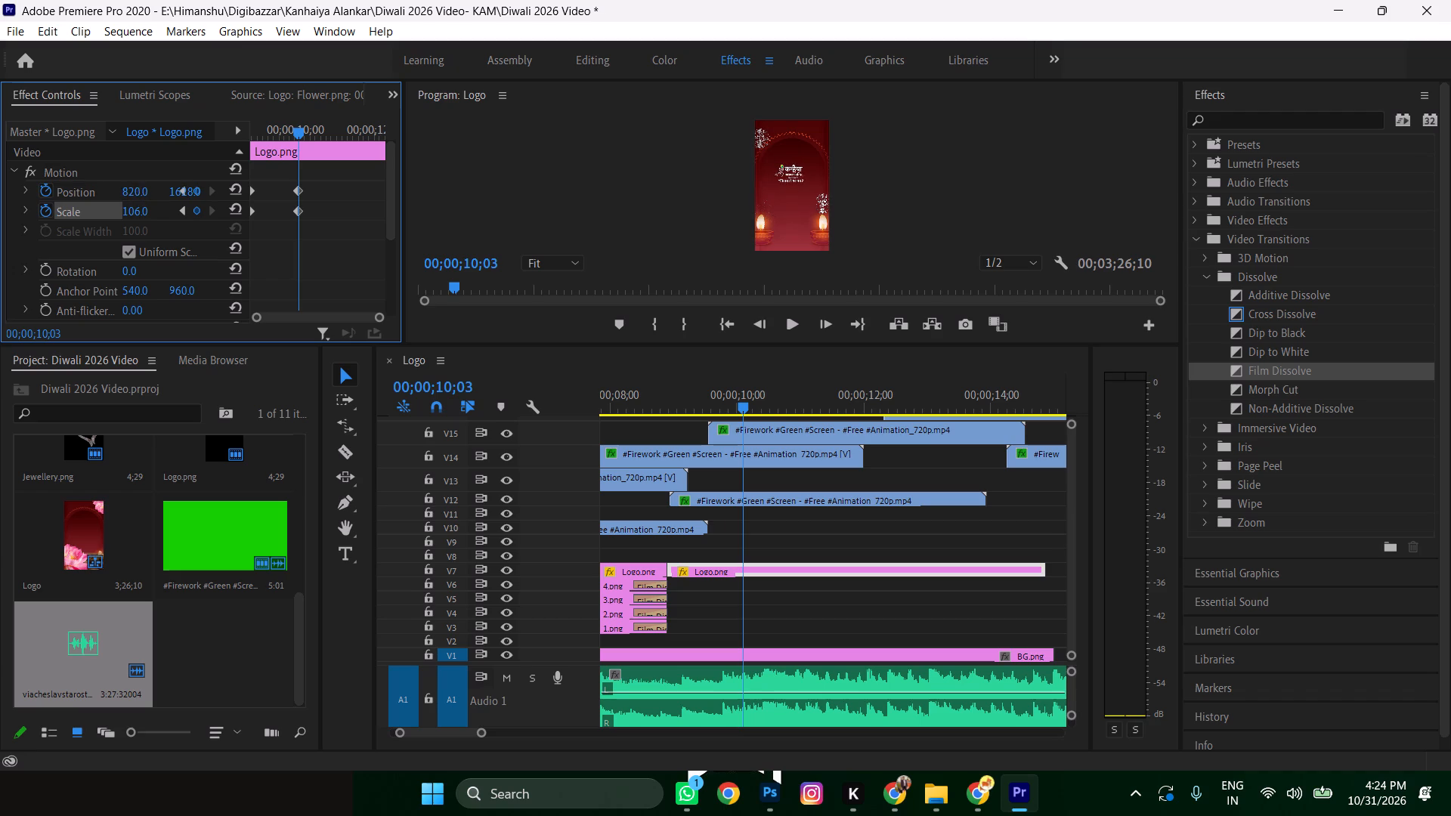
left_click_drag(206, 190, 210, 180)
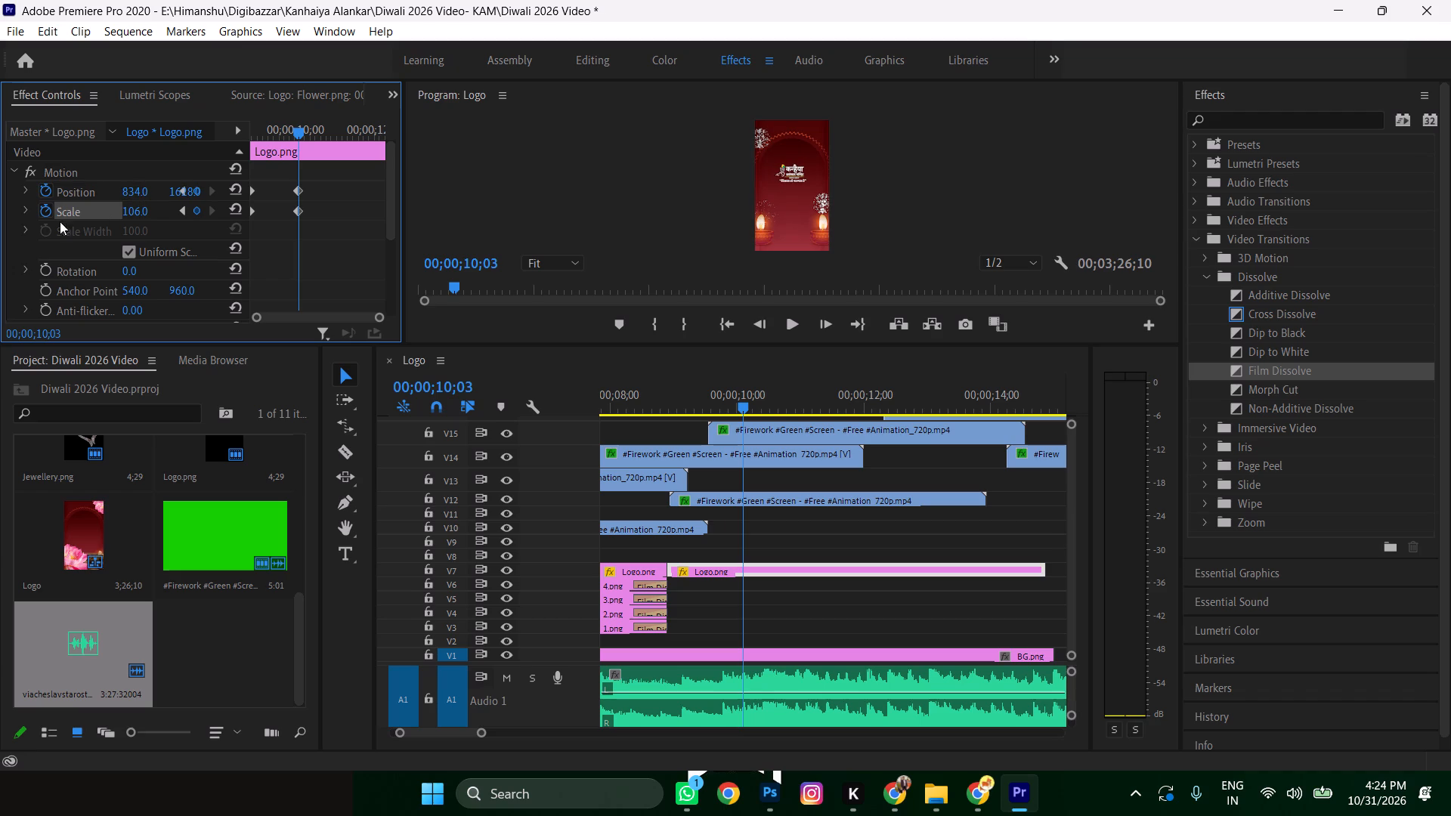
left_click_drag(135, 209, 141, 209)
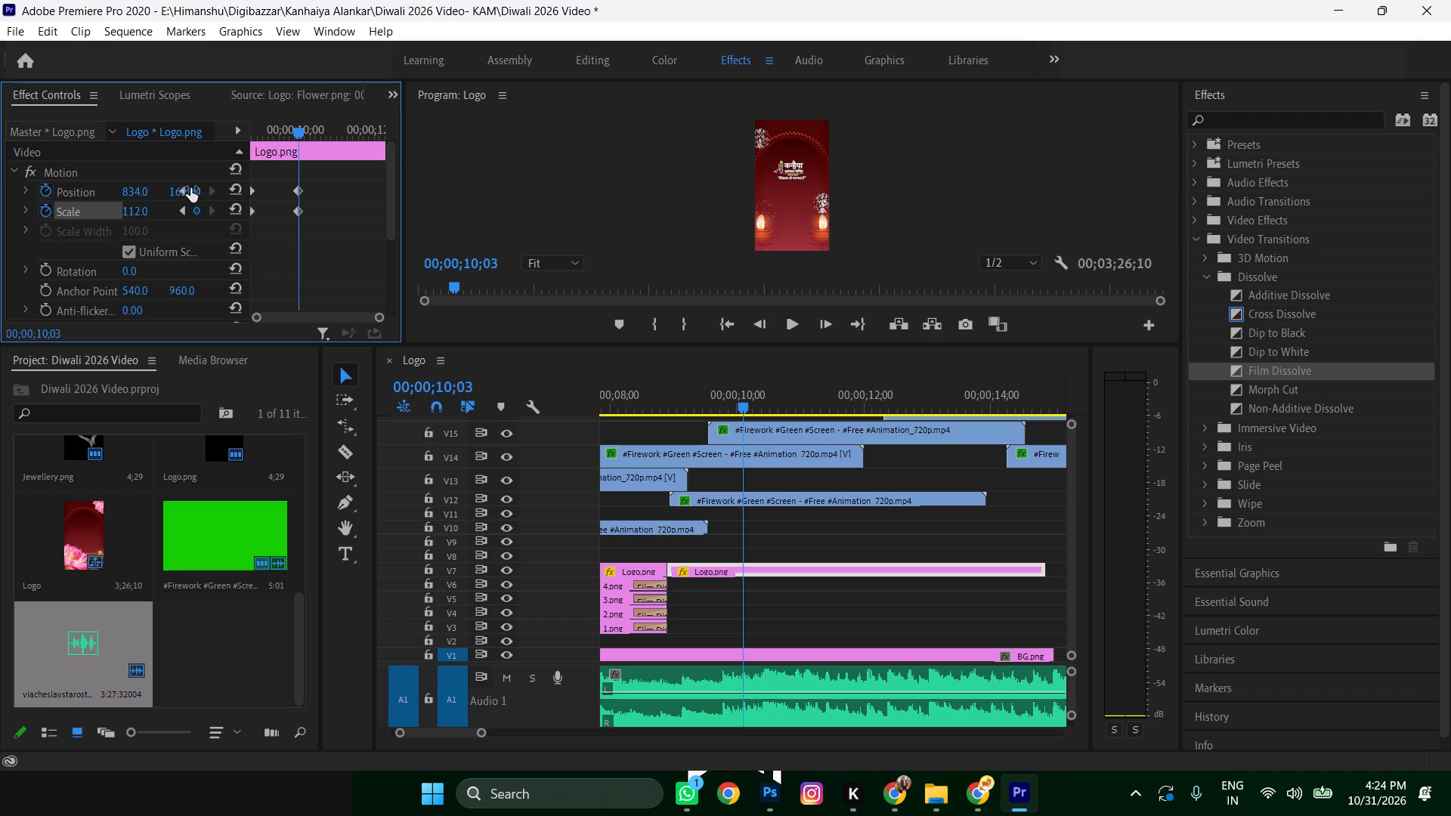
left_click_drag(190, 188, 234, 186)
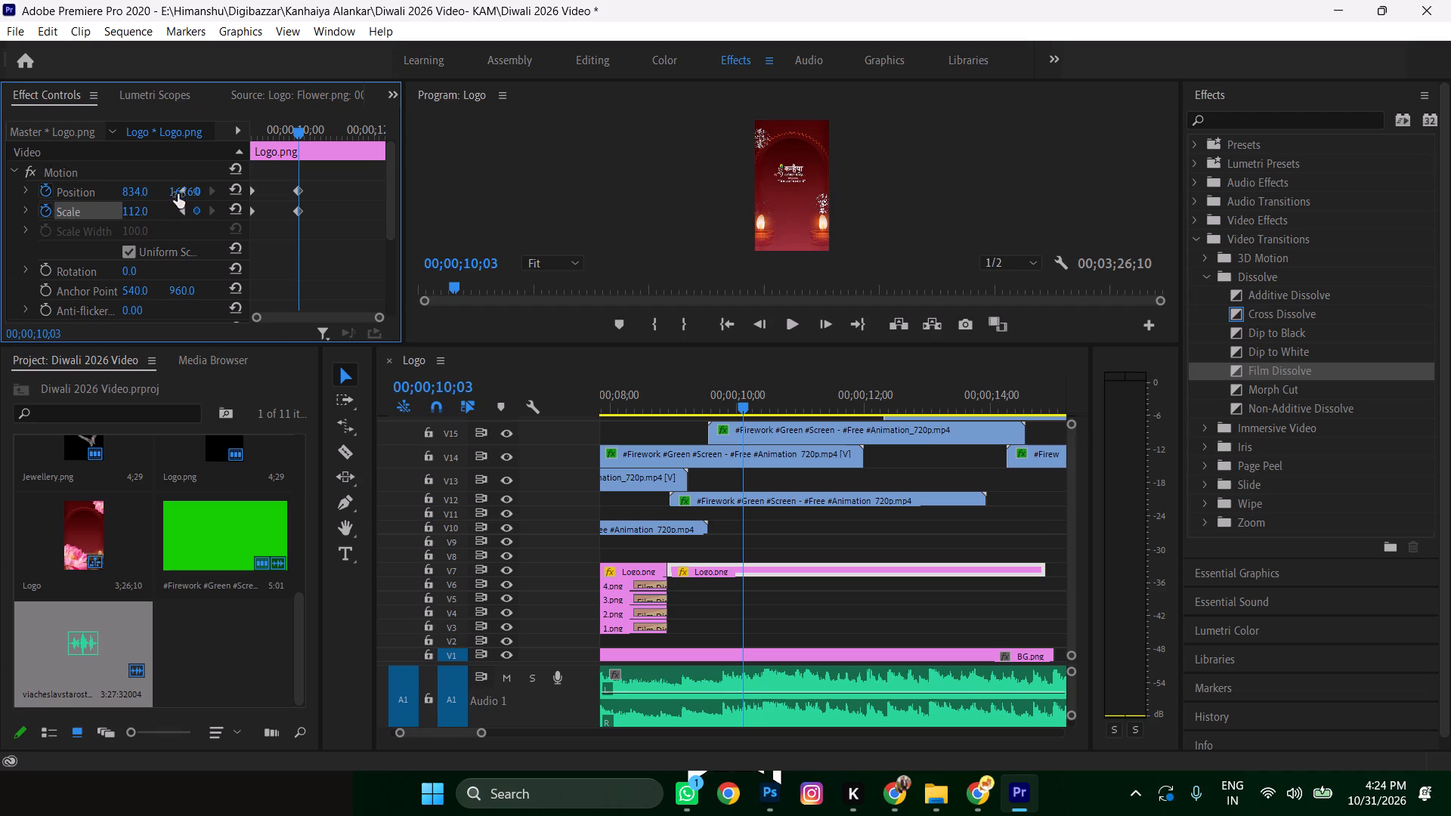
Play the sequence up to 00;00;12;00 to check the logo's movement and scaling, and return to 00;00;08;23.
left_click_drag(744, 404, 643, 406)
key("space")
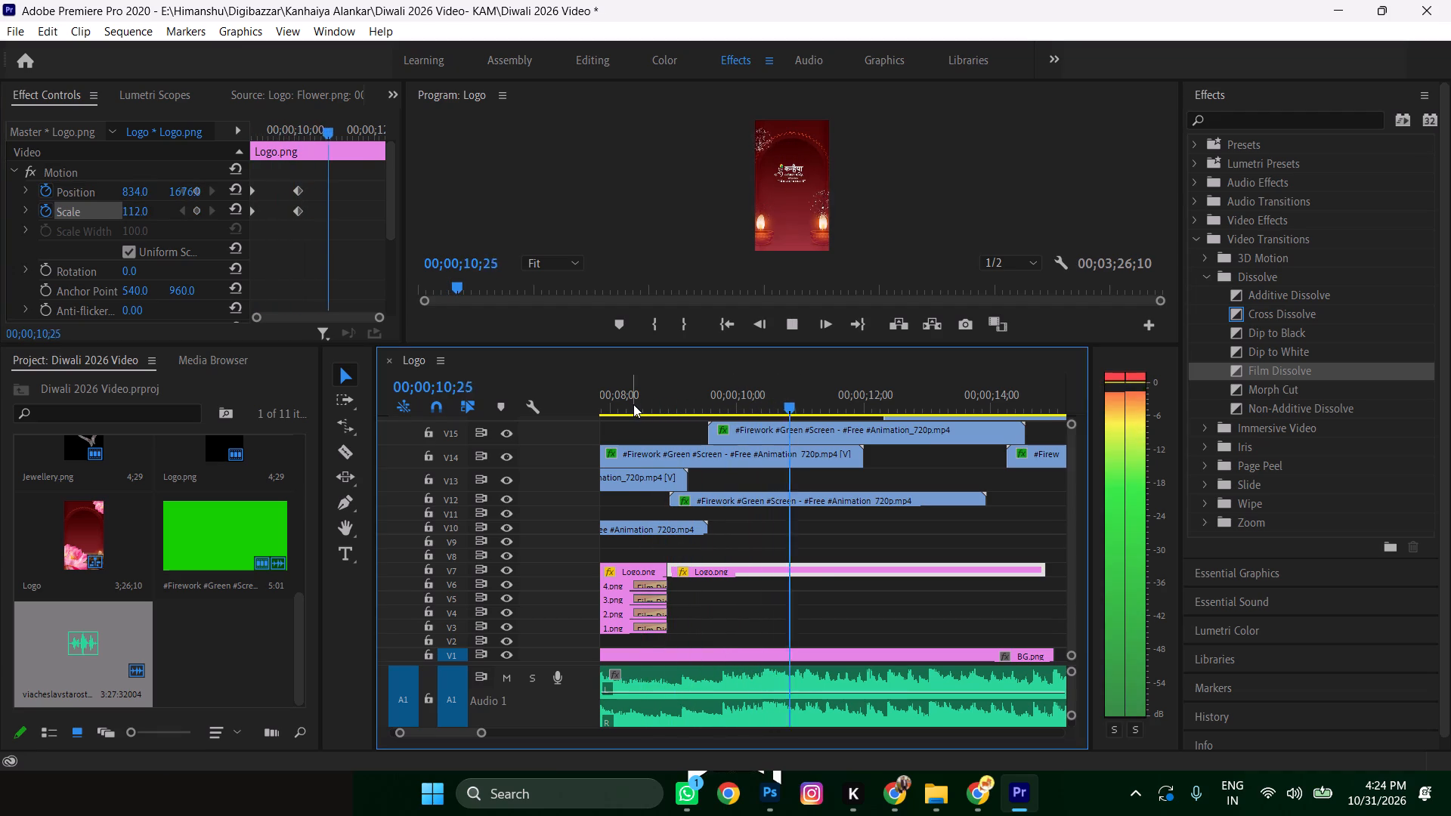
key("space")
left_click_drag(862, 406, 775, 423)
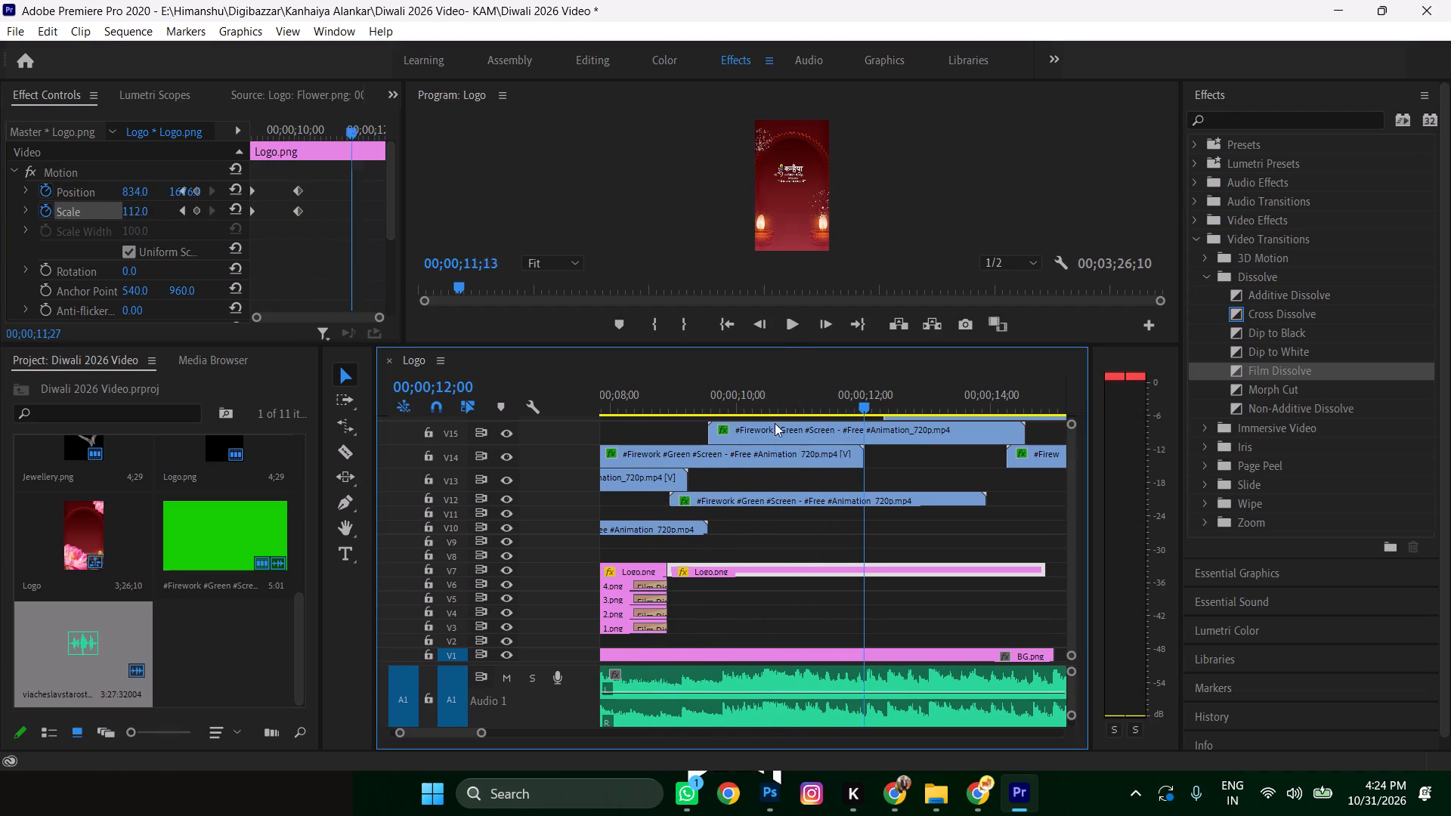
left_click_drag(775, 423, 656, 440)
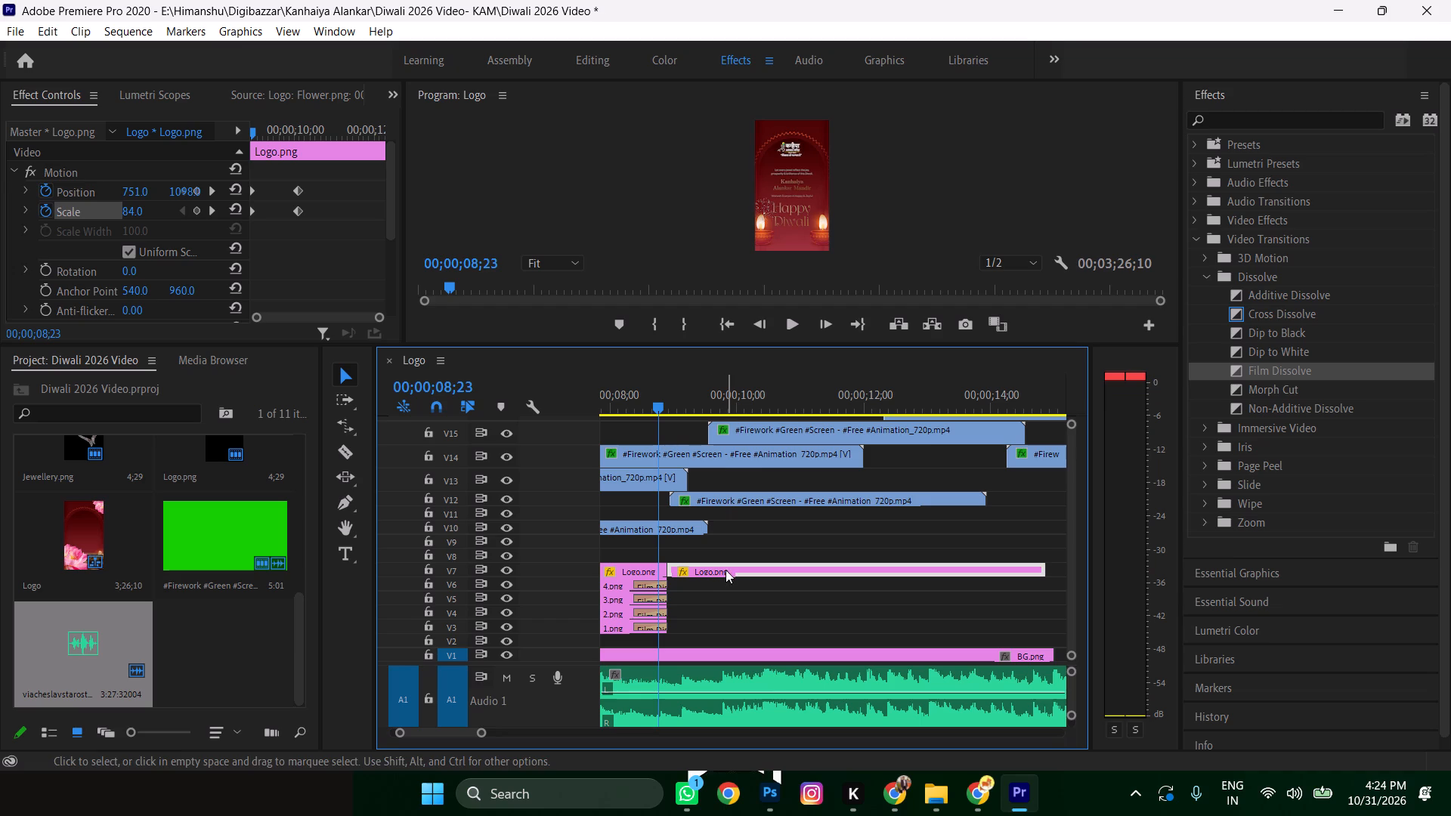
Apply Ease Out temporal interpolation to the logo's Position and Scale keyframes at 00;00;10;03.
left_click(725, 570)
left_click_drag(318, 177, 294, 221)
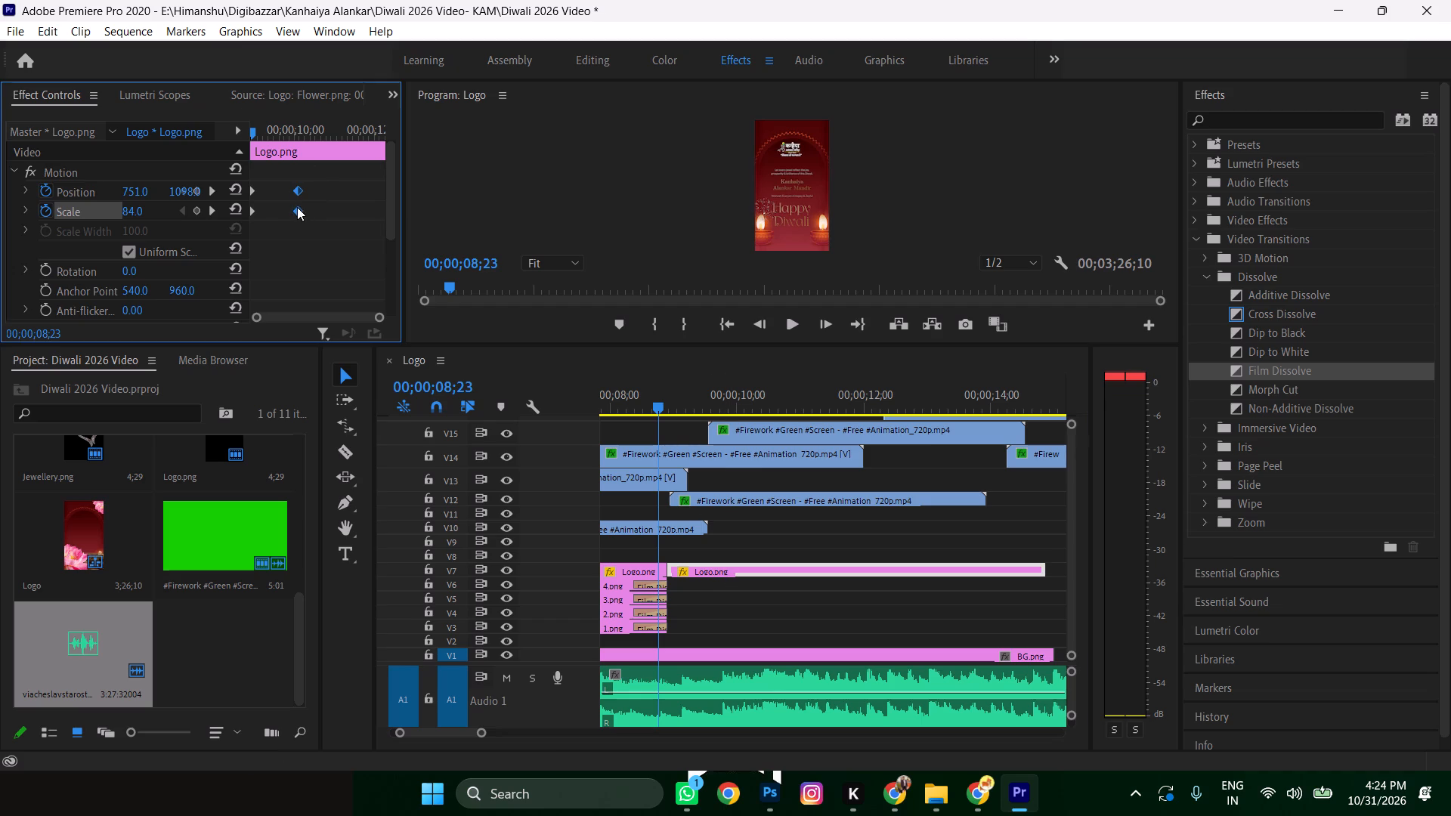
right_click(297, 207)
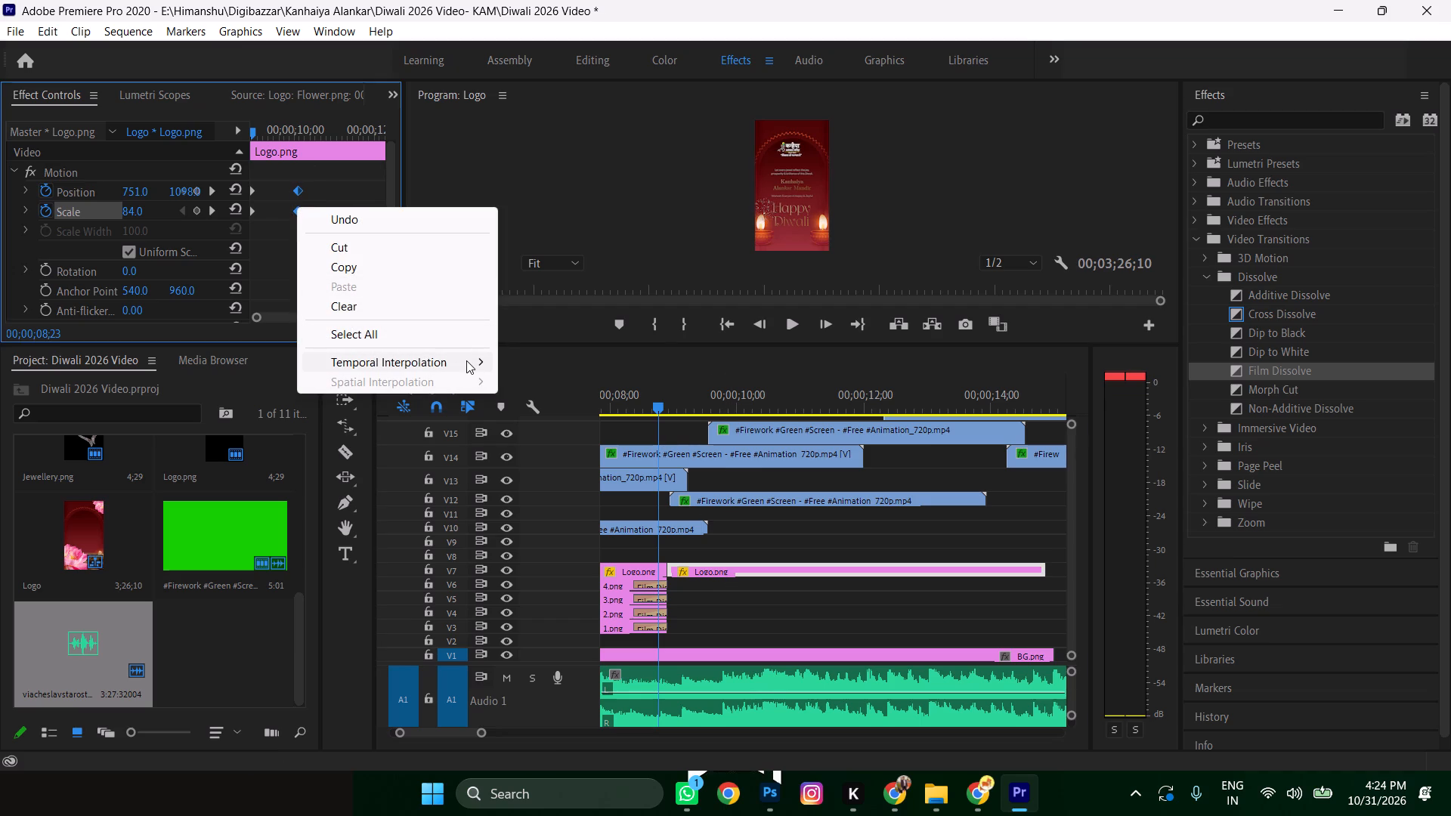
left_click(466, 360)
left_click(550, 487)
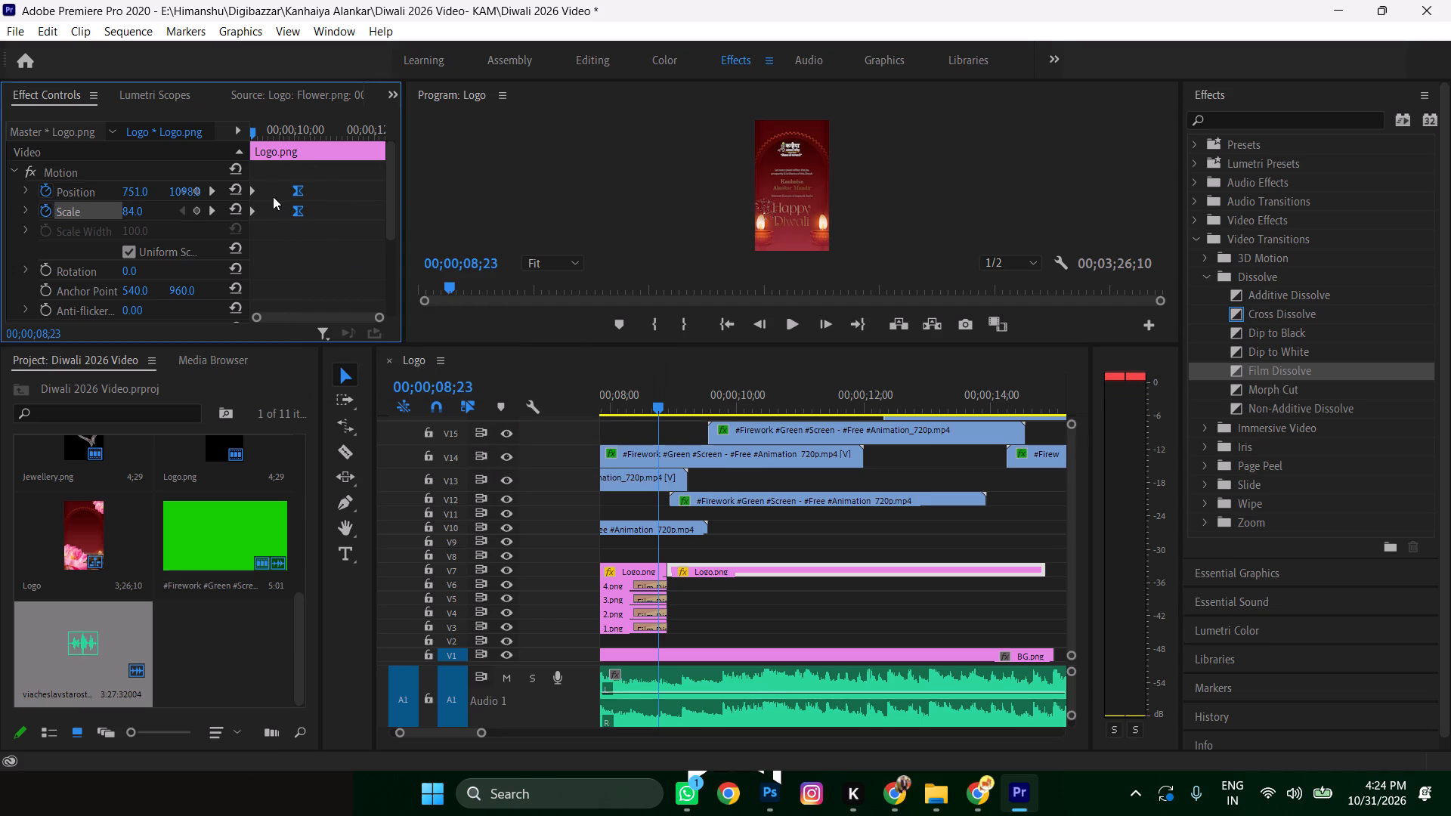
Apply Ease In temporal interpolation to the logo's Position and Scale keyframes at the clip's start.
left_click_drag(268, 181, 249, 229)
right_click(253, 210)
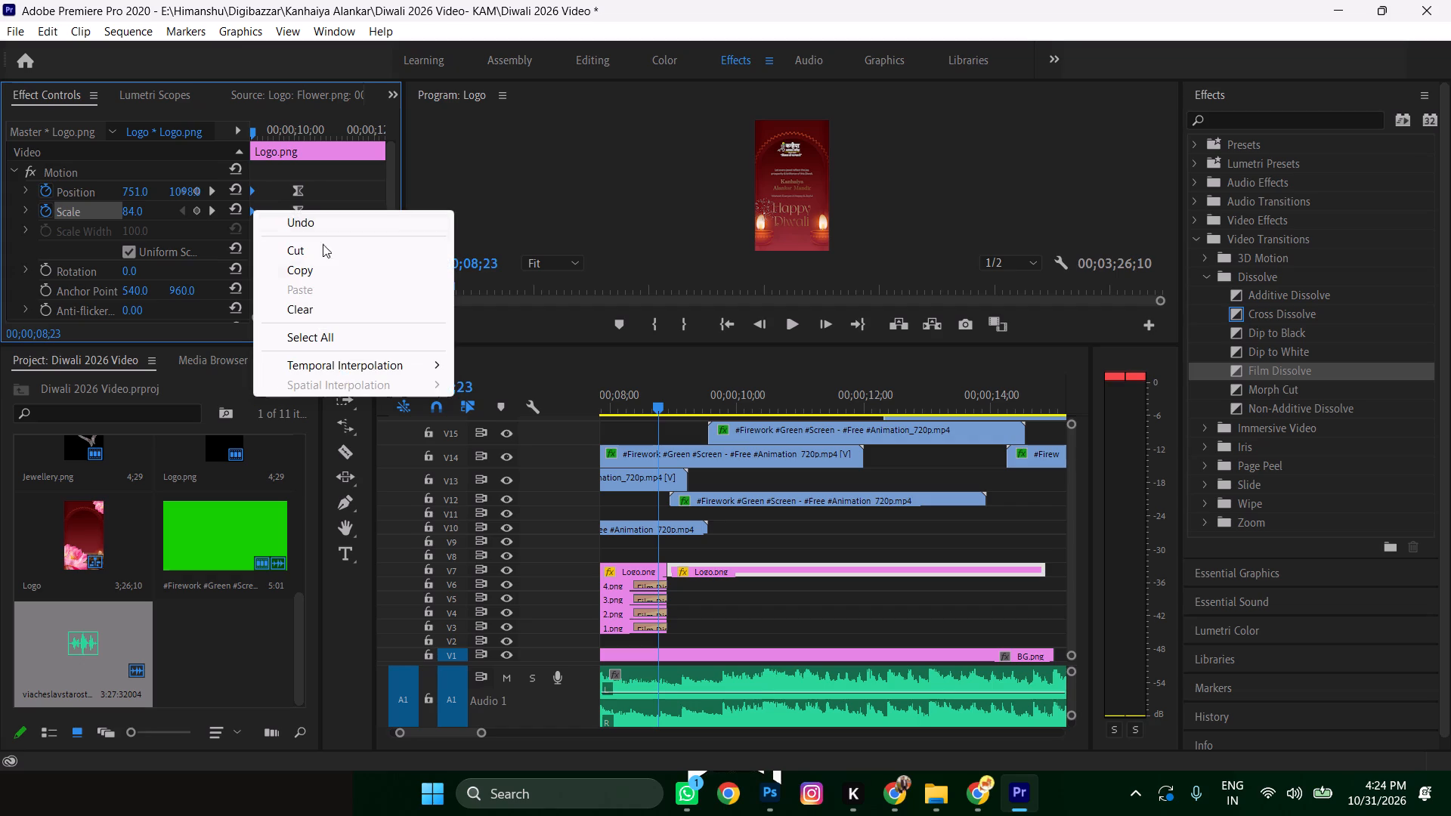
left_click(427, 364)
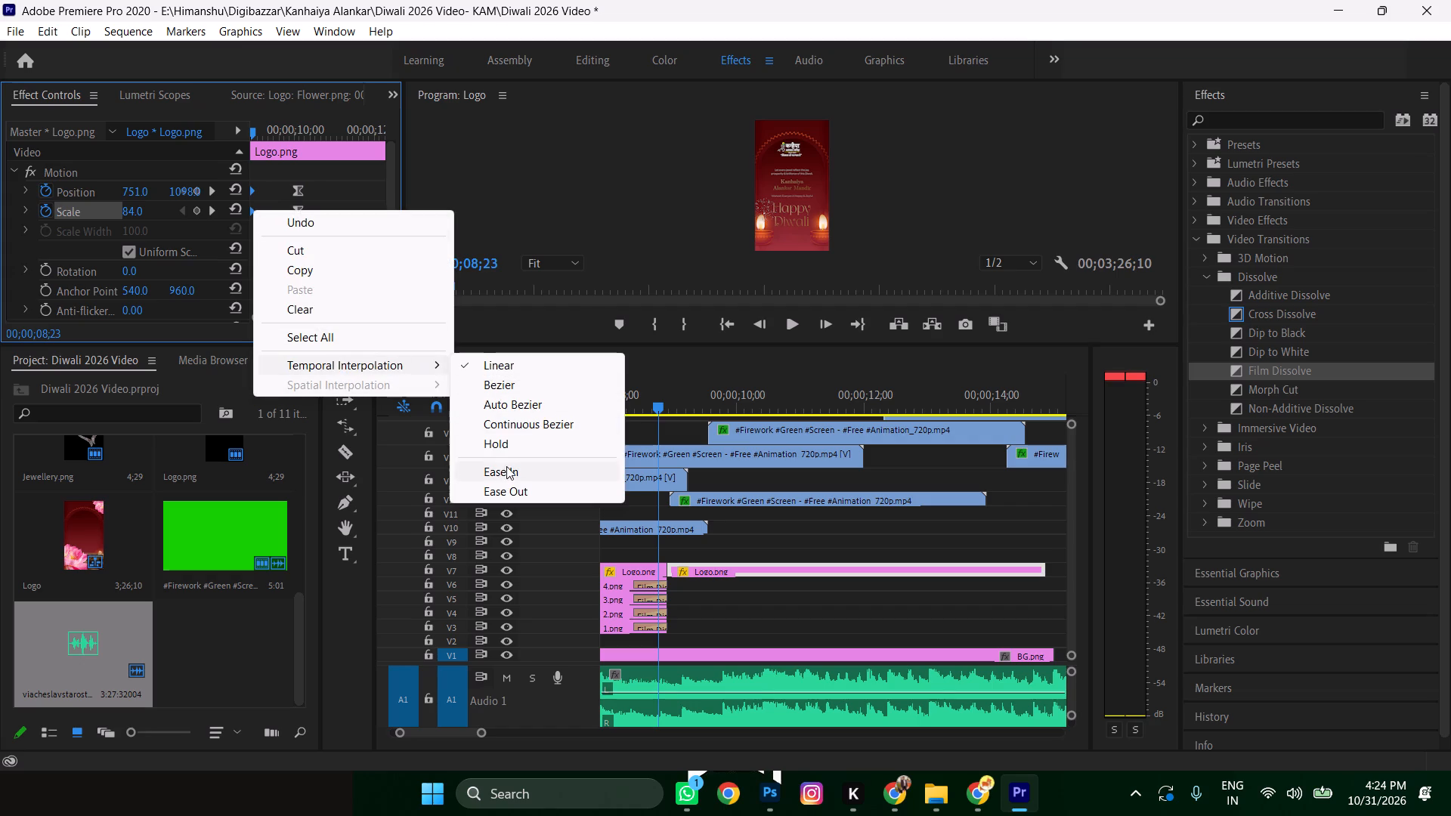
left_click(506, 466)
Play back the sequence around 00;00;08;00 to 00;00;10;14 to check the logo's eased movement and scaling.
left_click_drag(658, 404, 596, 402)
key("space")
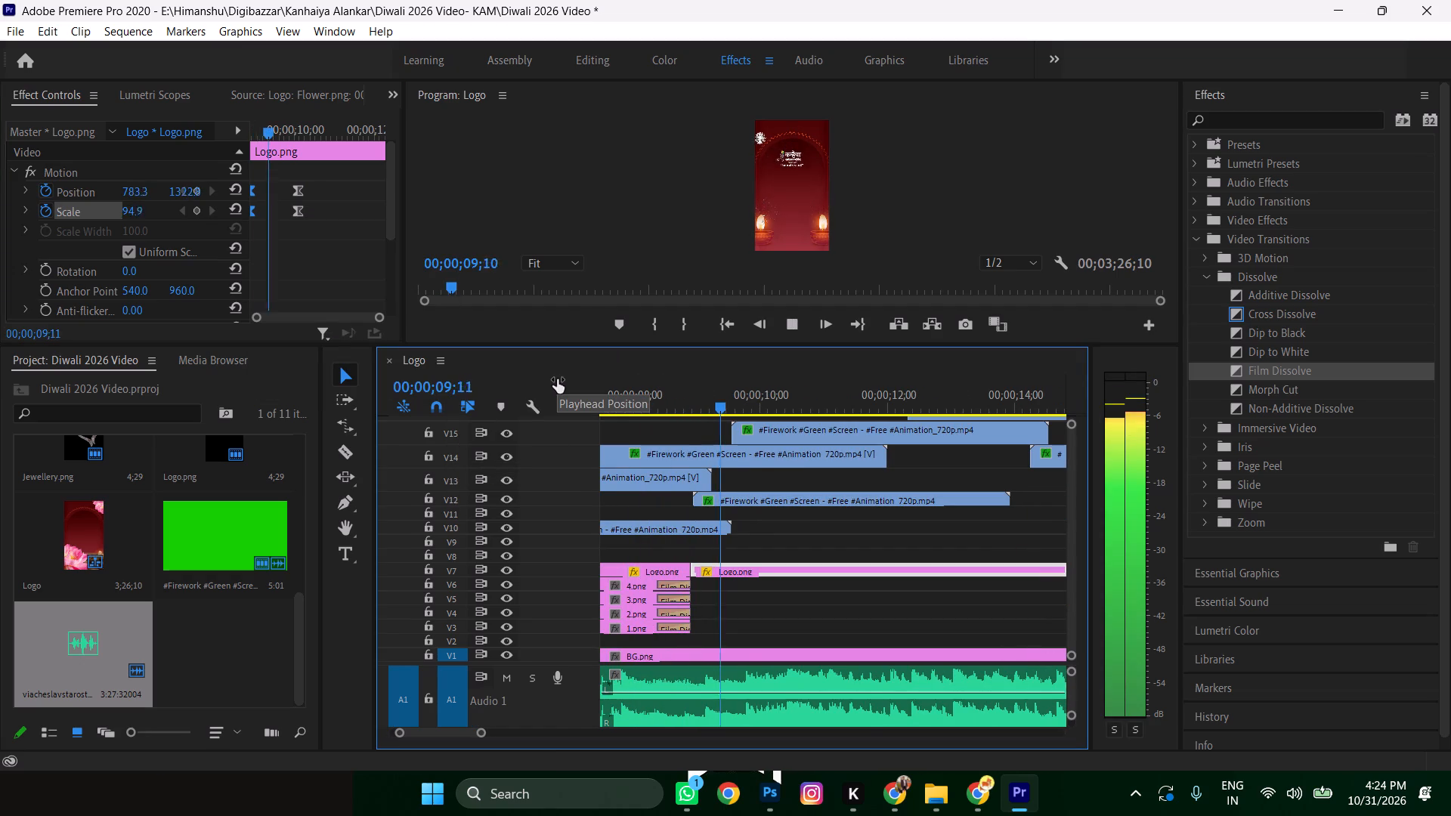
key("space")
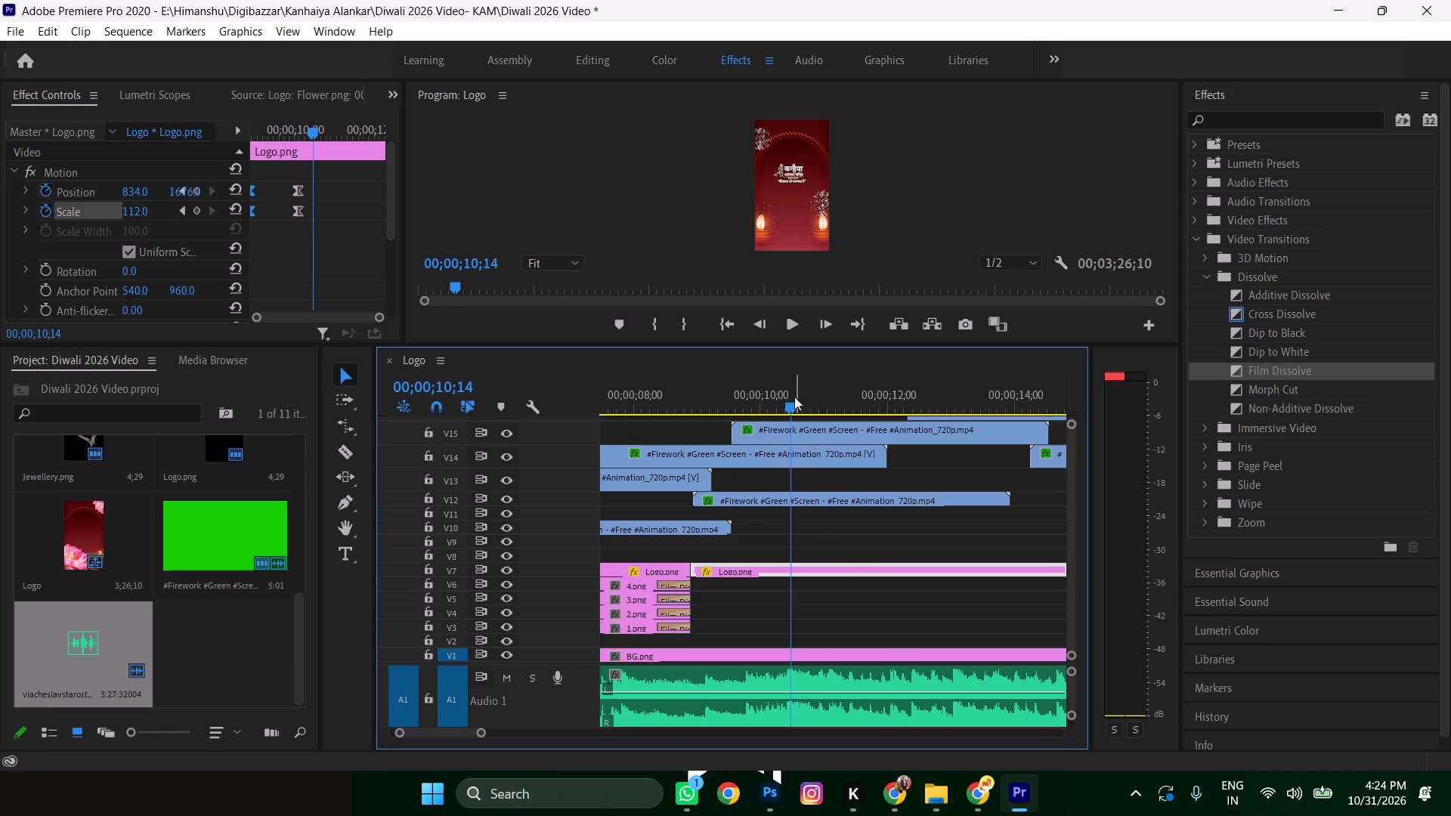
left_click_drag(790, 406, 661, 425)
key("space")
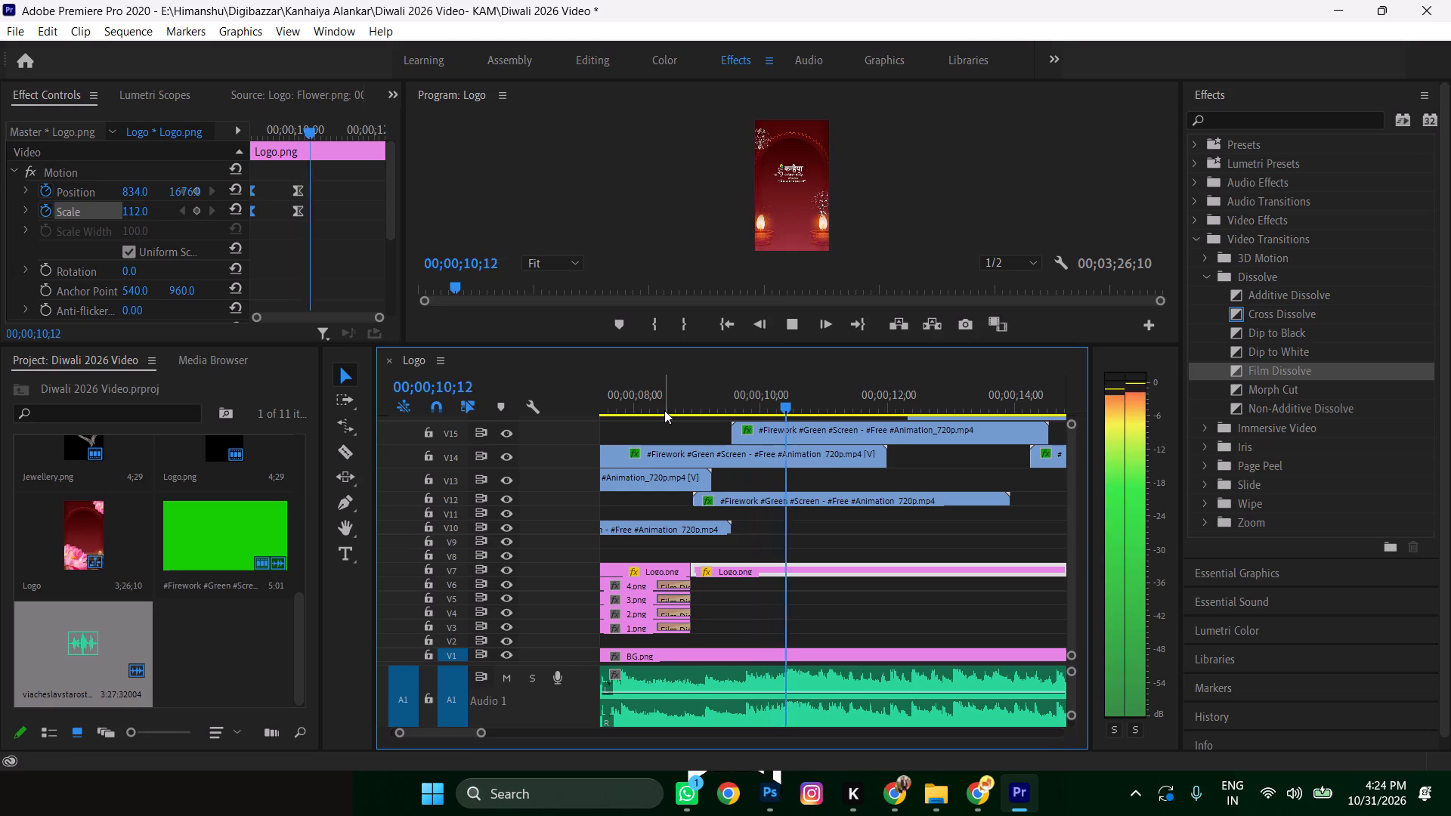
key("space")
left_click_drag(790, 405, 734, 424)
key("space")
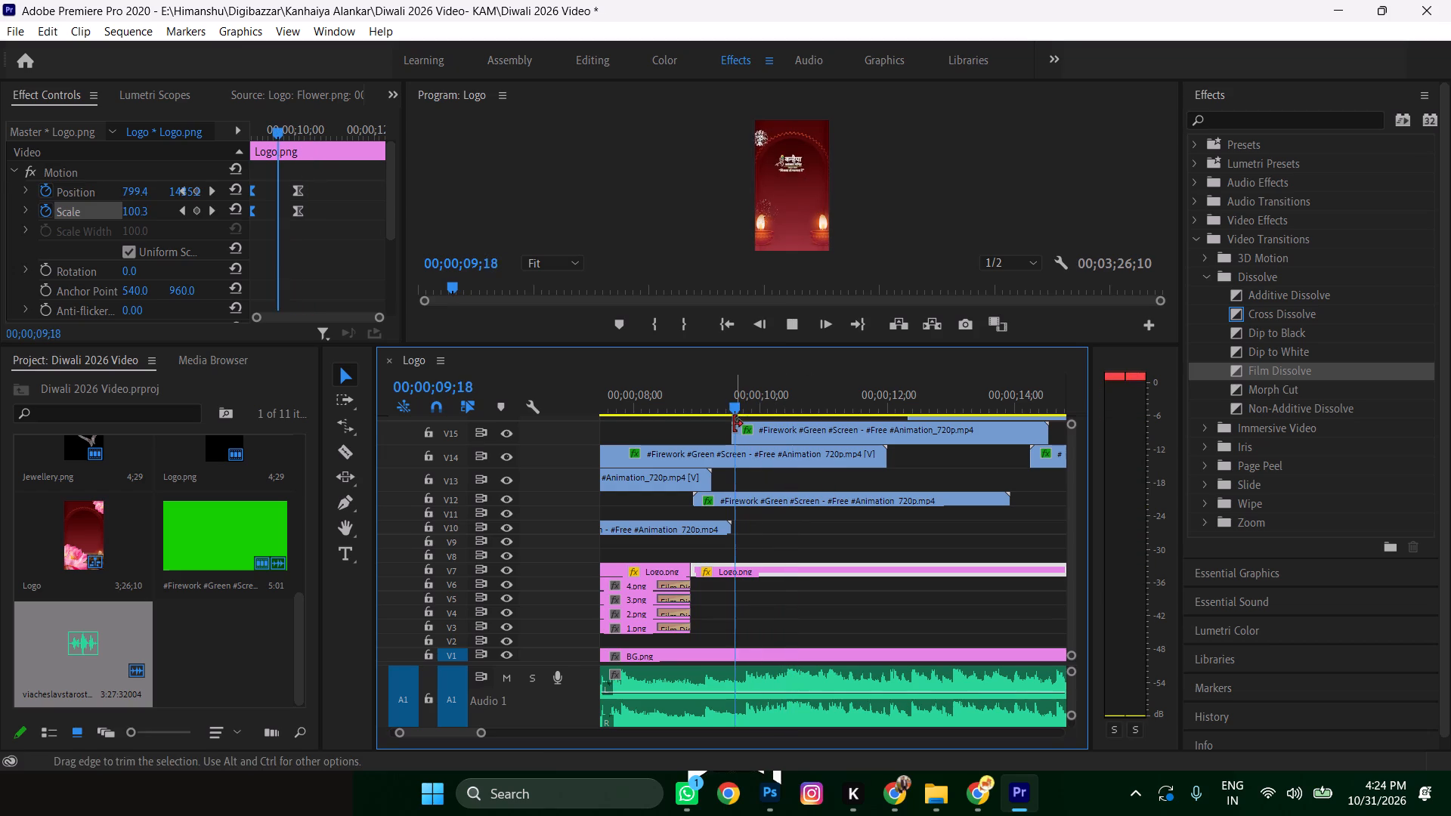
key("space")
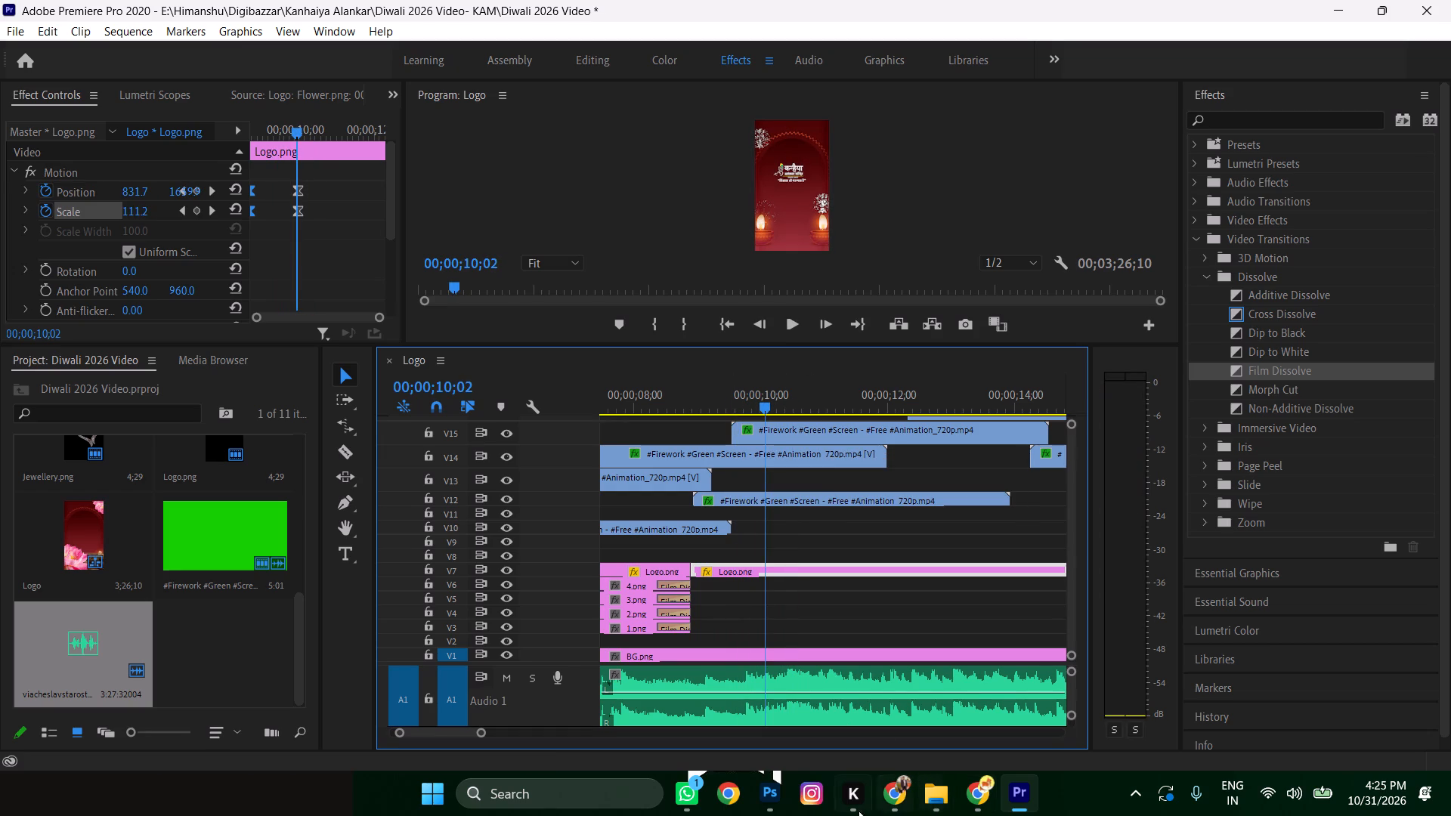
Switch to Photoshop's Diwali 2026 -KAM.psd, show the red arch background layer, and hide both greeting text layers.
left_click(766, 793)
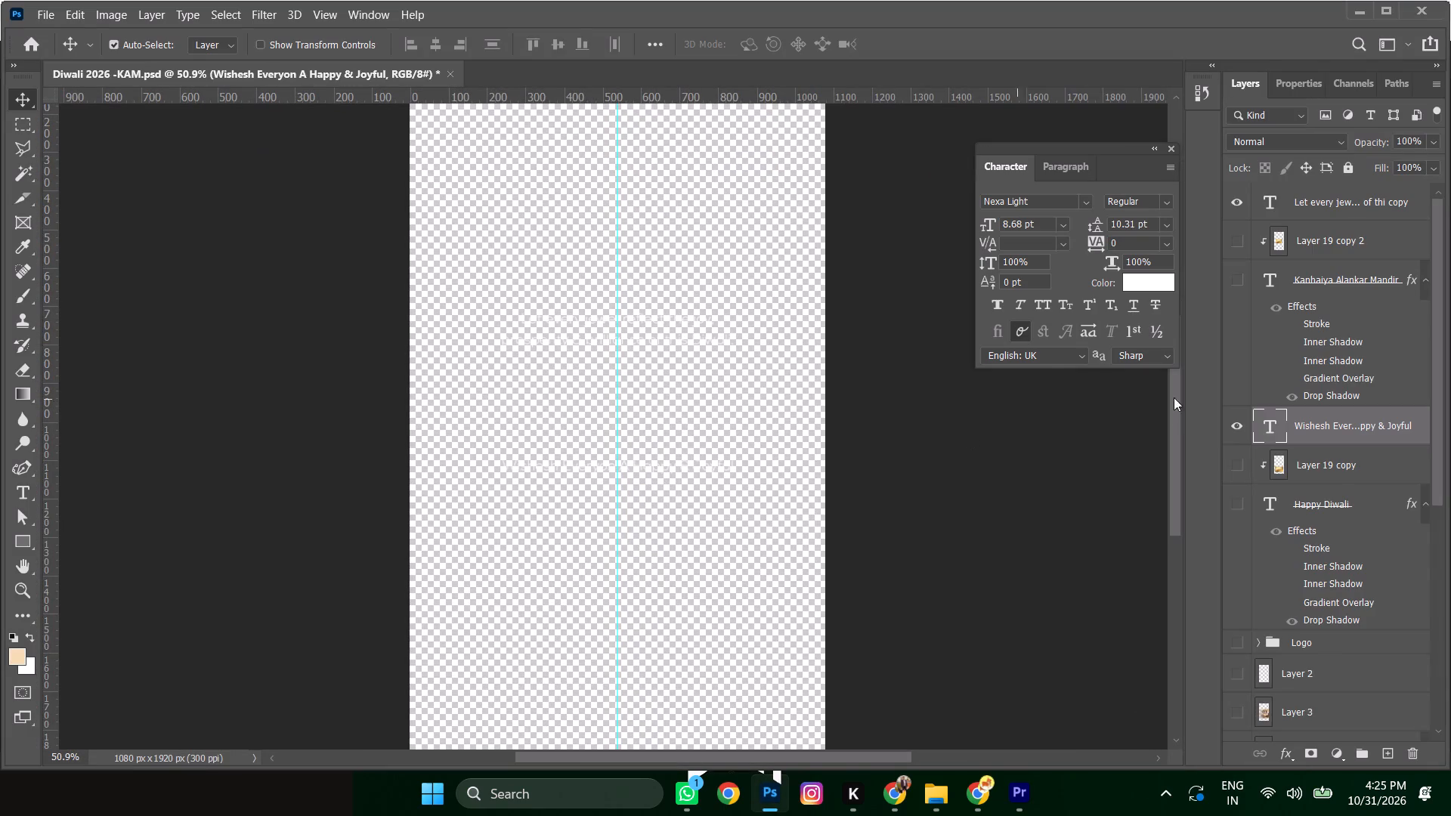
scroll(1316, 523, "down", 18)
left_click(1237, 635)
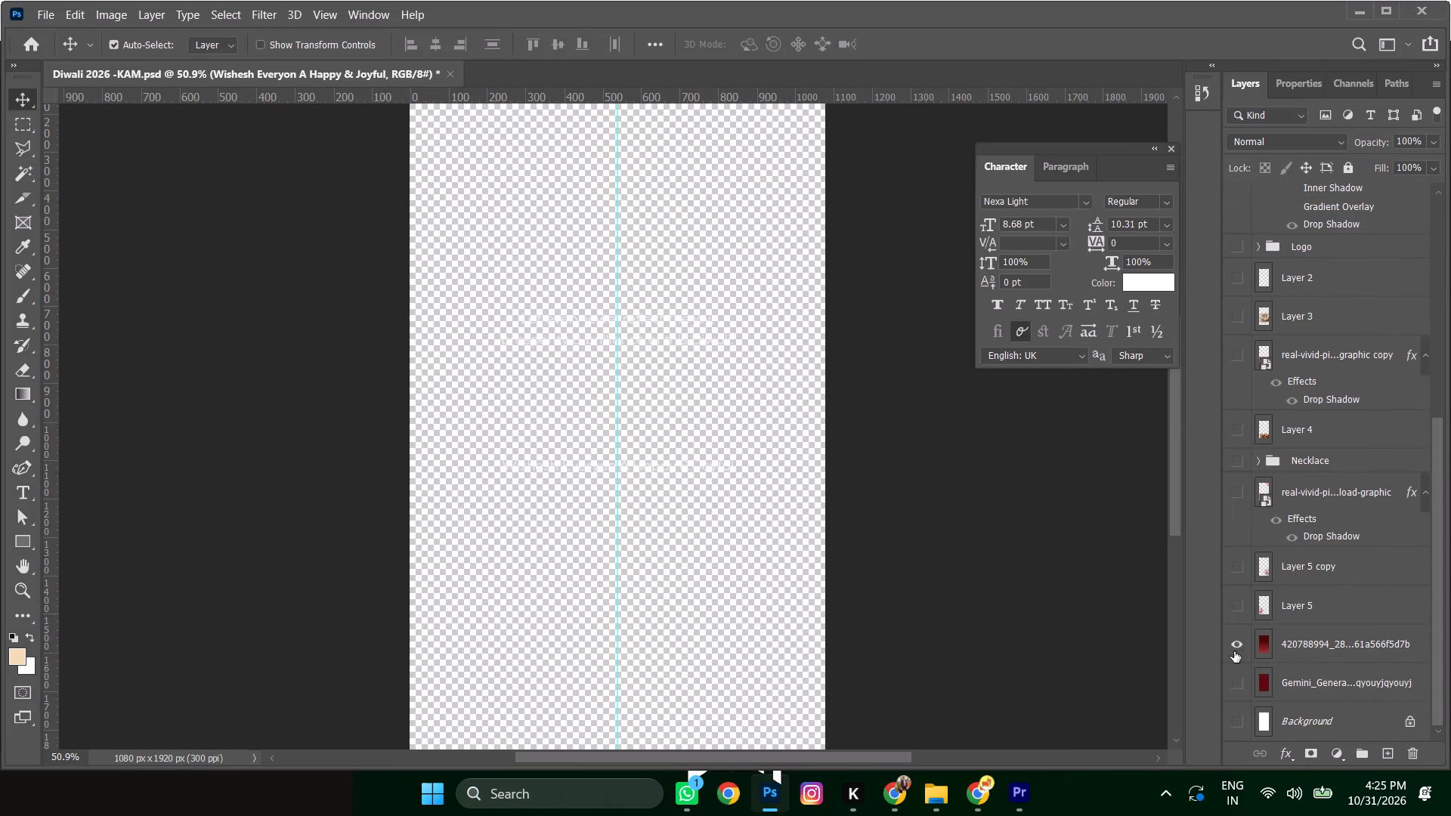
scroll(1332, 530, "up", 6)
scroll(1321, 471, "up", 2)
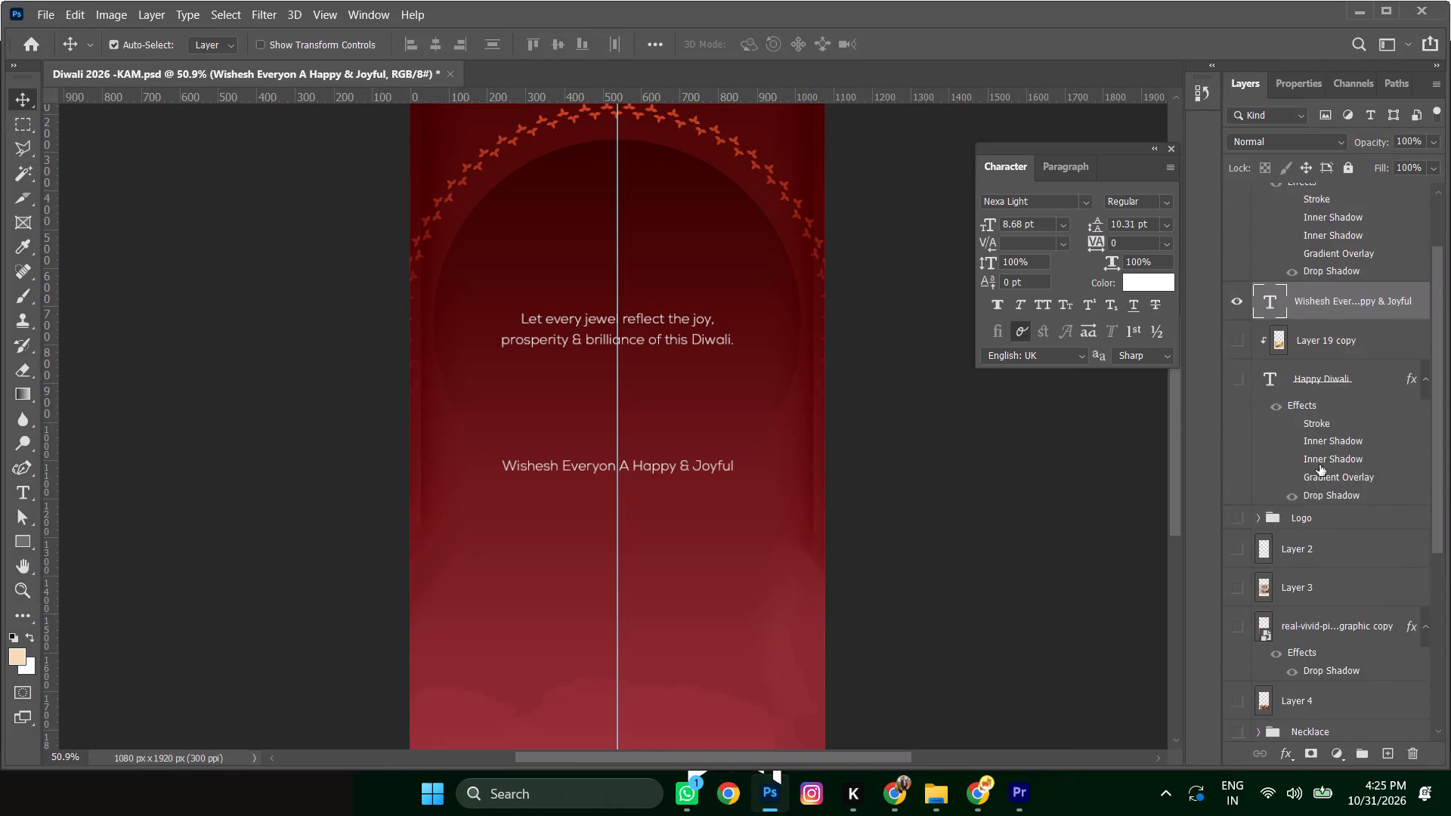
scroll(1320, 465, "up", 2)
left_click(1235, 419)
scroll(1269, 351, "up", 2)
left_click(1236, 200)
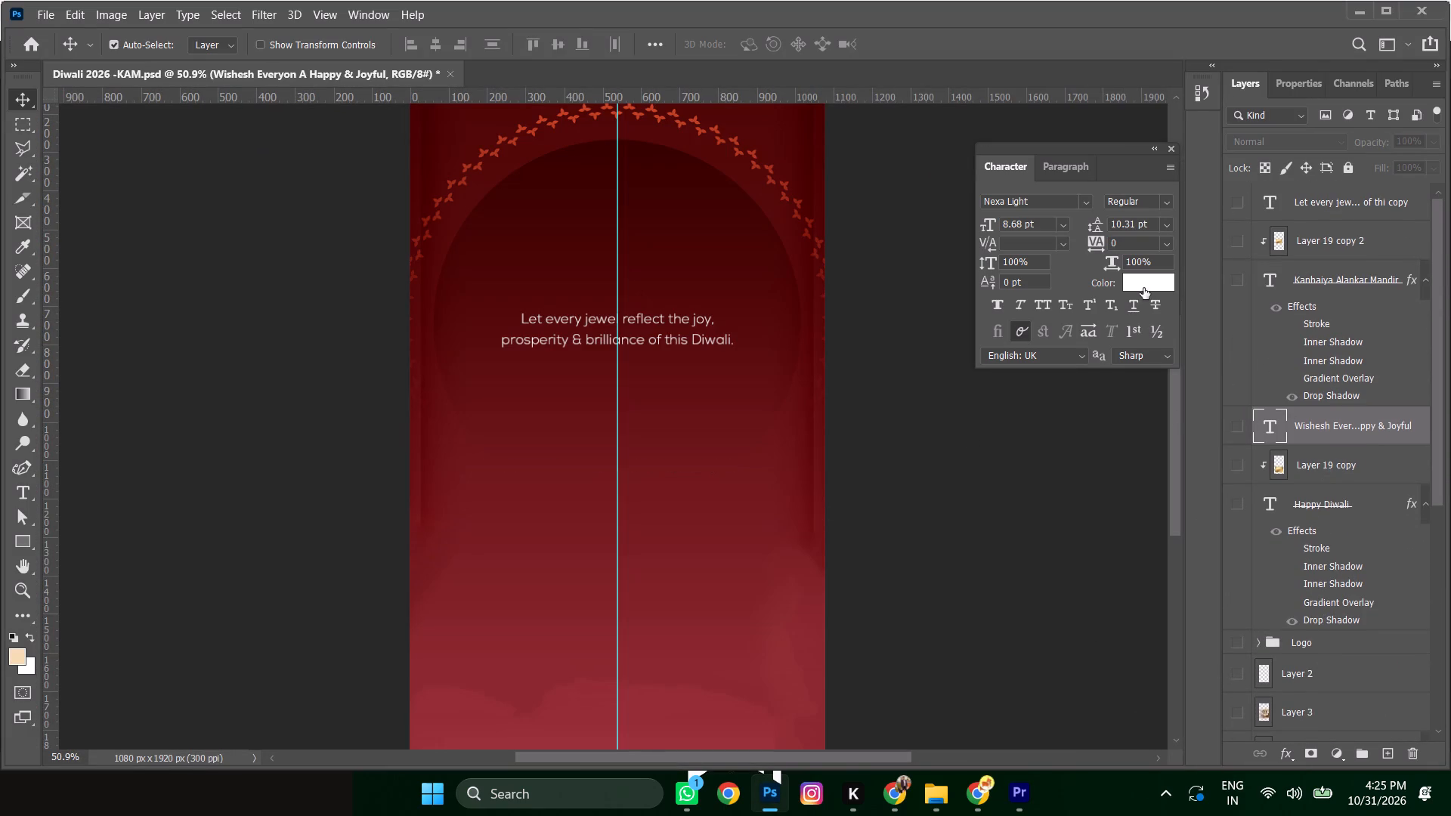
scroll(772, 444, "down", 20)
scroll(772, 444, "down", 3)
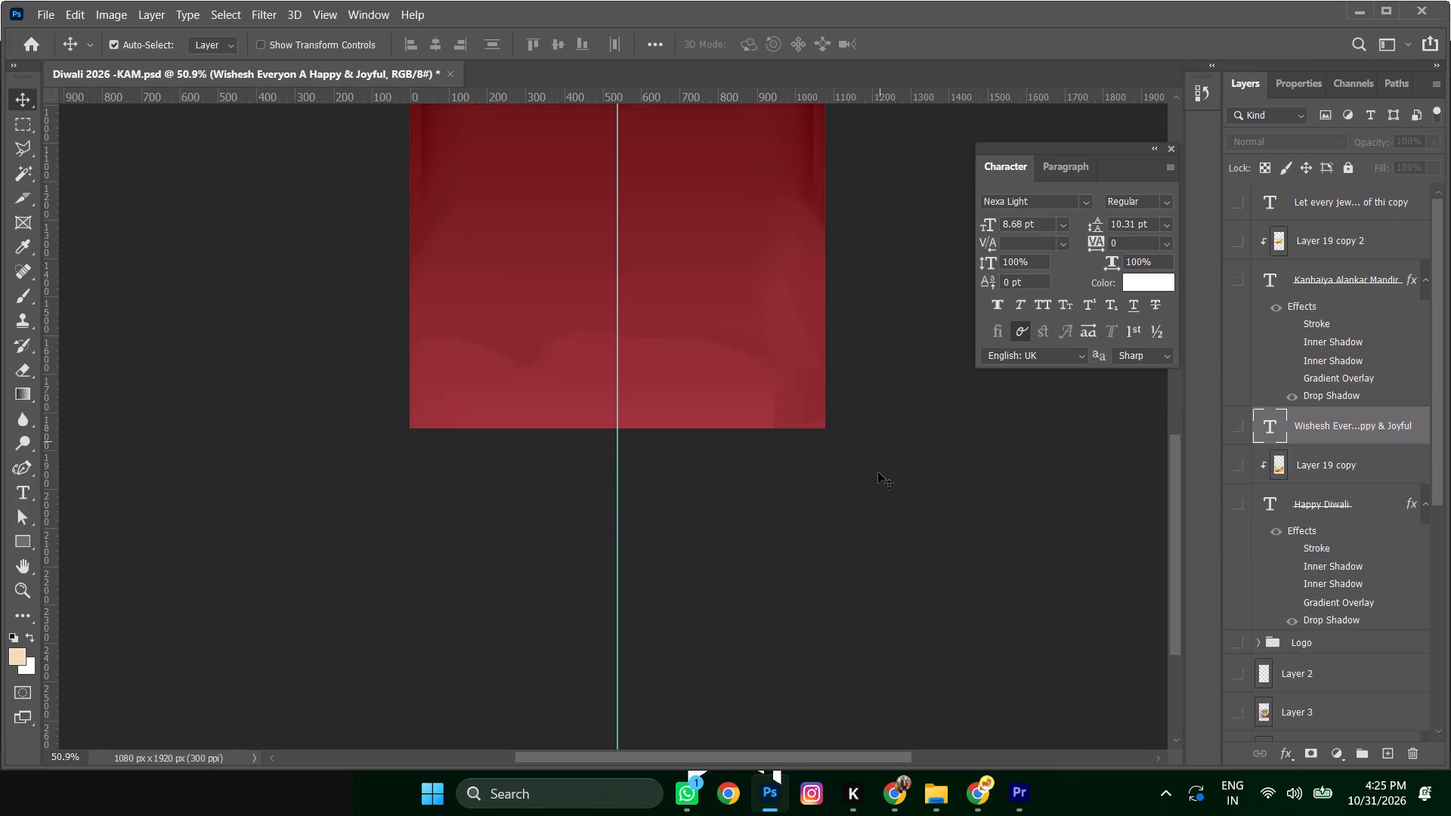
scroll(878, 472, "up", 15)
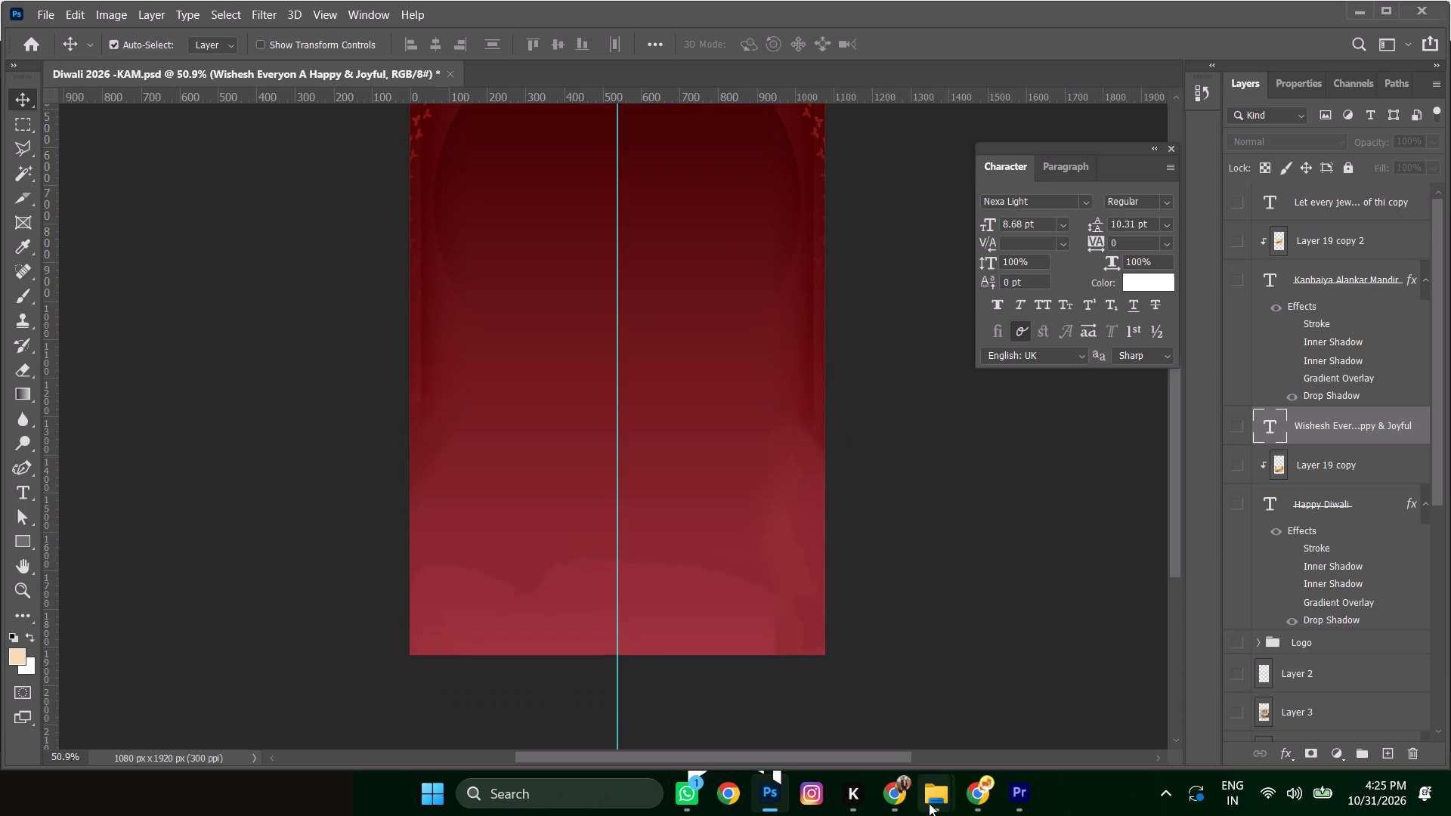
Open Dugni Bachat Offer -KAM - 02.psd in Photoshop from the Kanhaiya Alankar folder, after previewing its PNG version.
left_click(929, 803)
left_click(820, 699)
left_click_drag(667, 456, 662, 444)
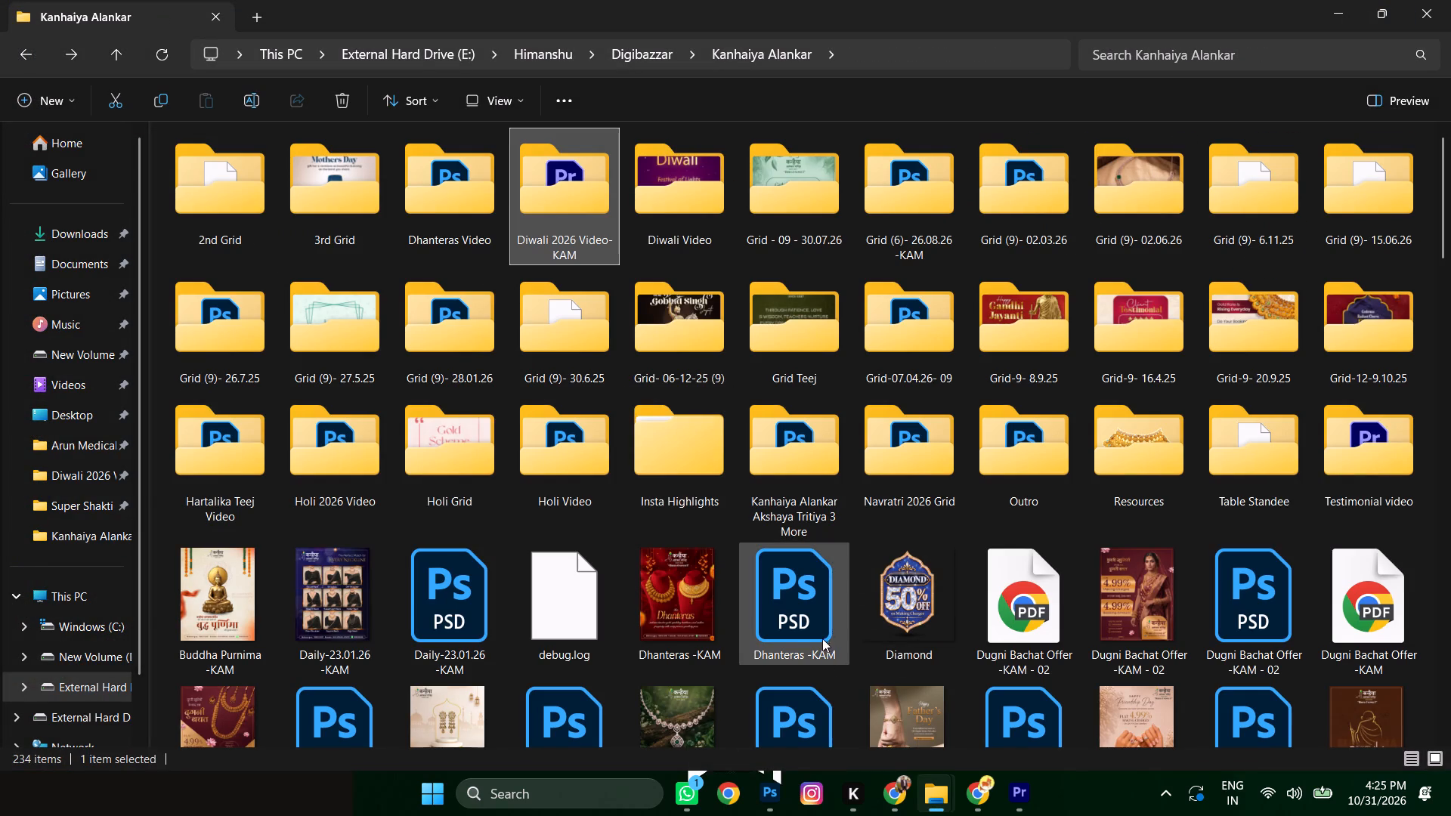
left_click(799, 609)
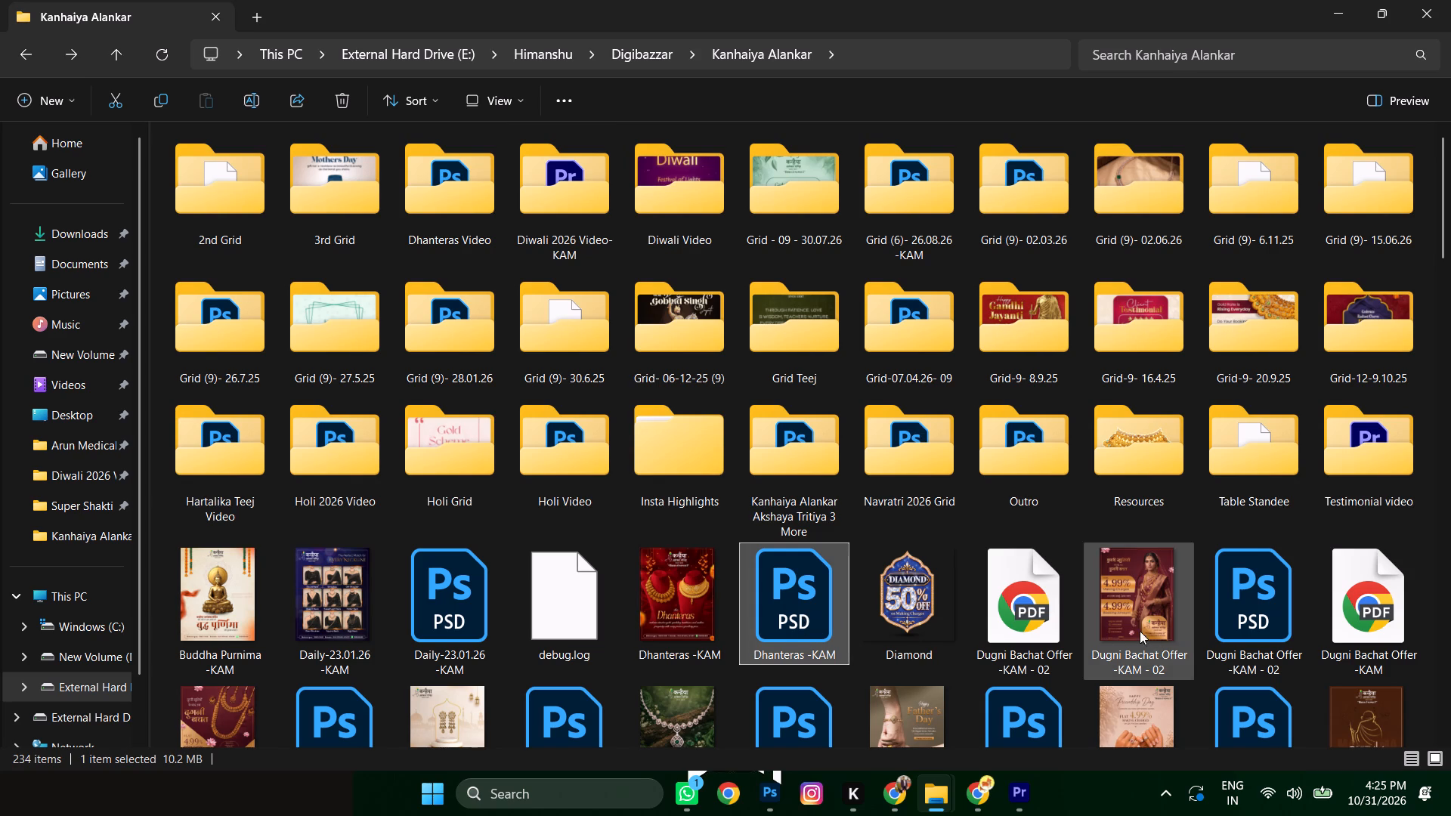
double_click(1142, 605)
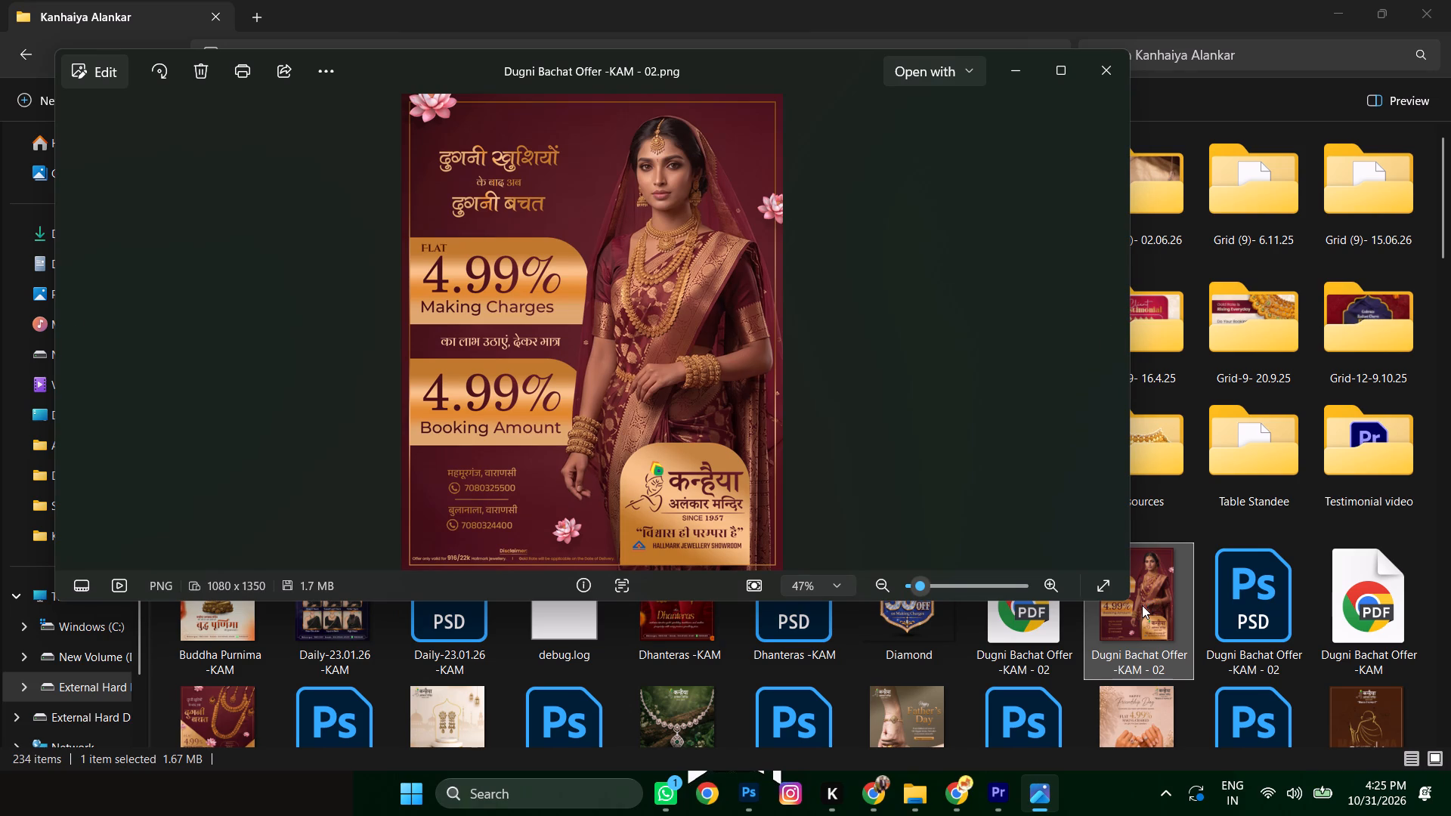
left_click(1107, 71)
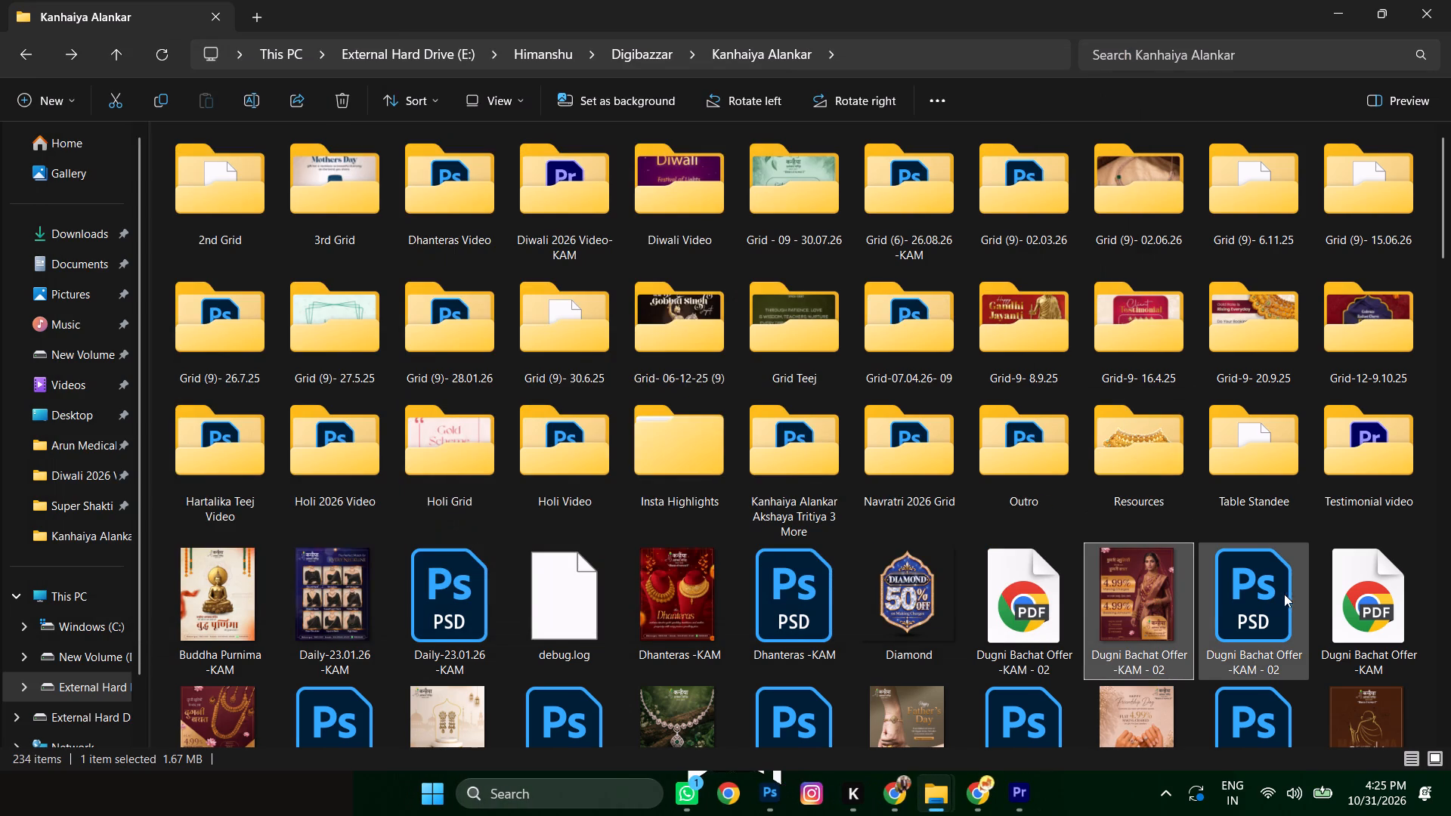
double_click(1245, 592)
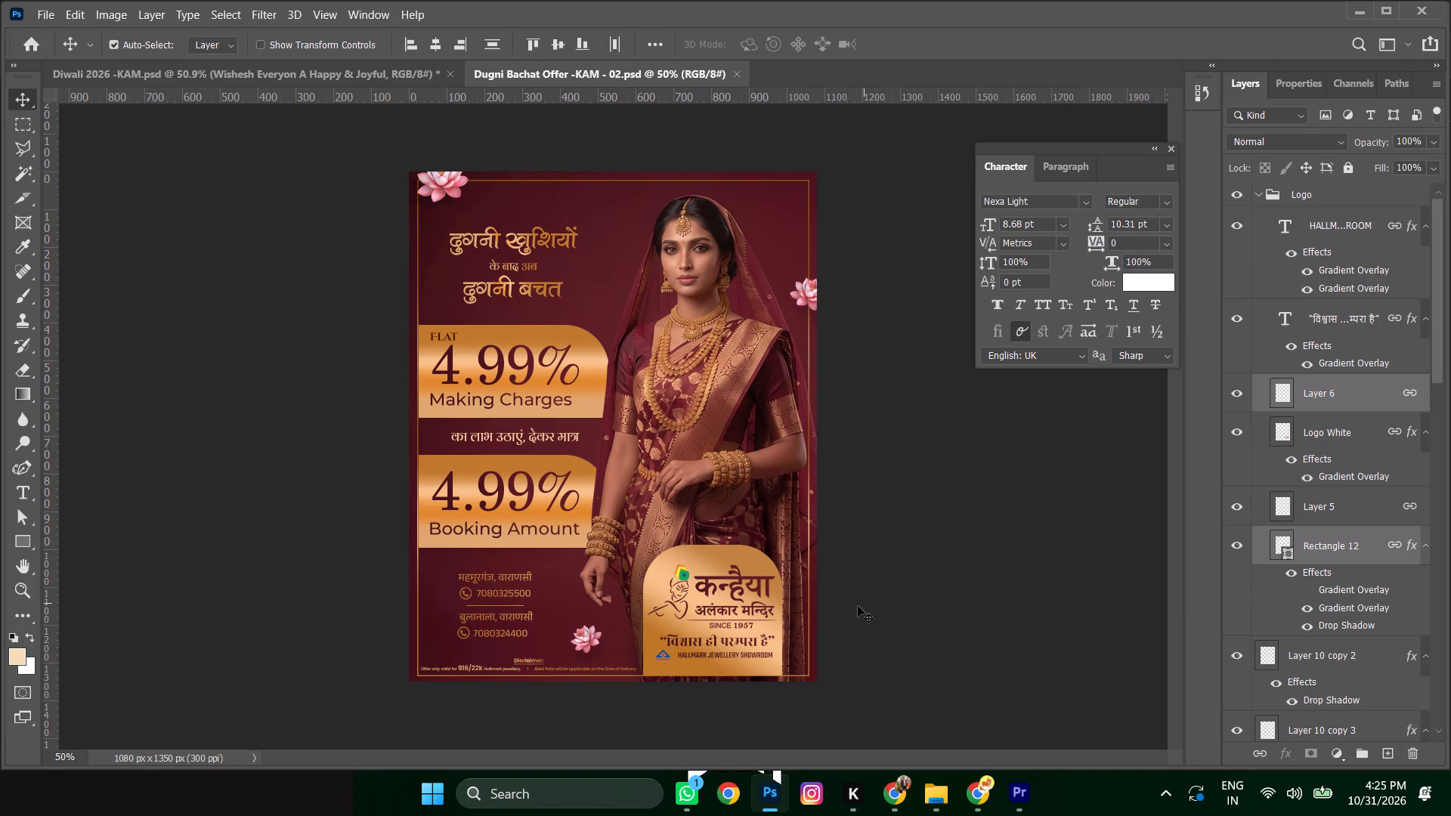
Copy the Footer group with the store addresses and phone numbers into Diwali 2026 -KAM.psd, near the lower centre.
left_click(476, 576)
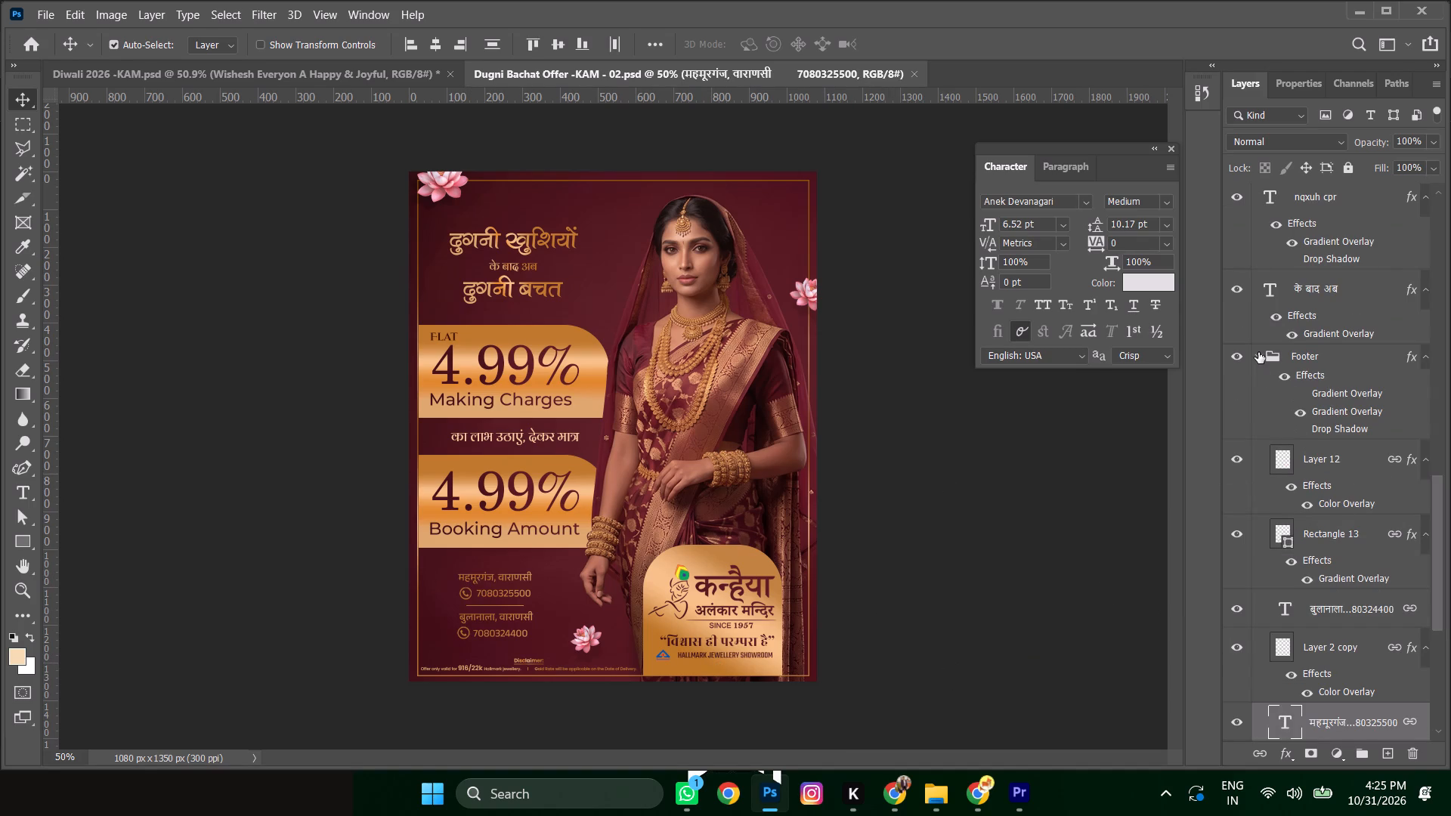
left_click(1258, 352)
left_click(1239, 359)
left_click(1239, 359)
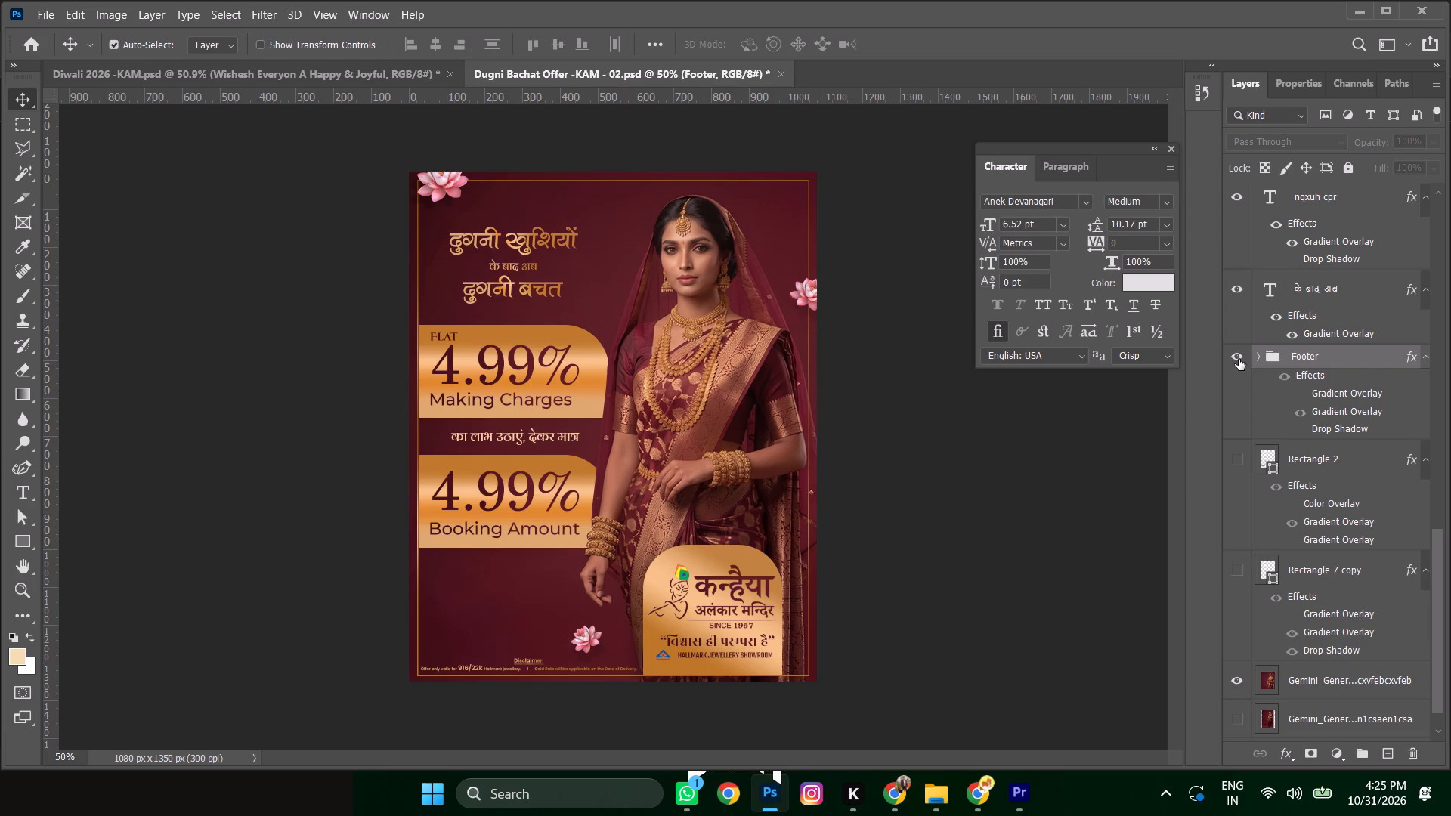
left_click_drag(1344, 355, 639, 509)
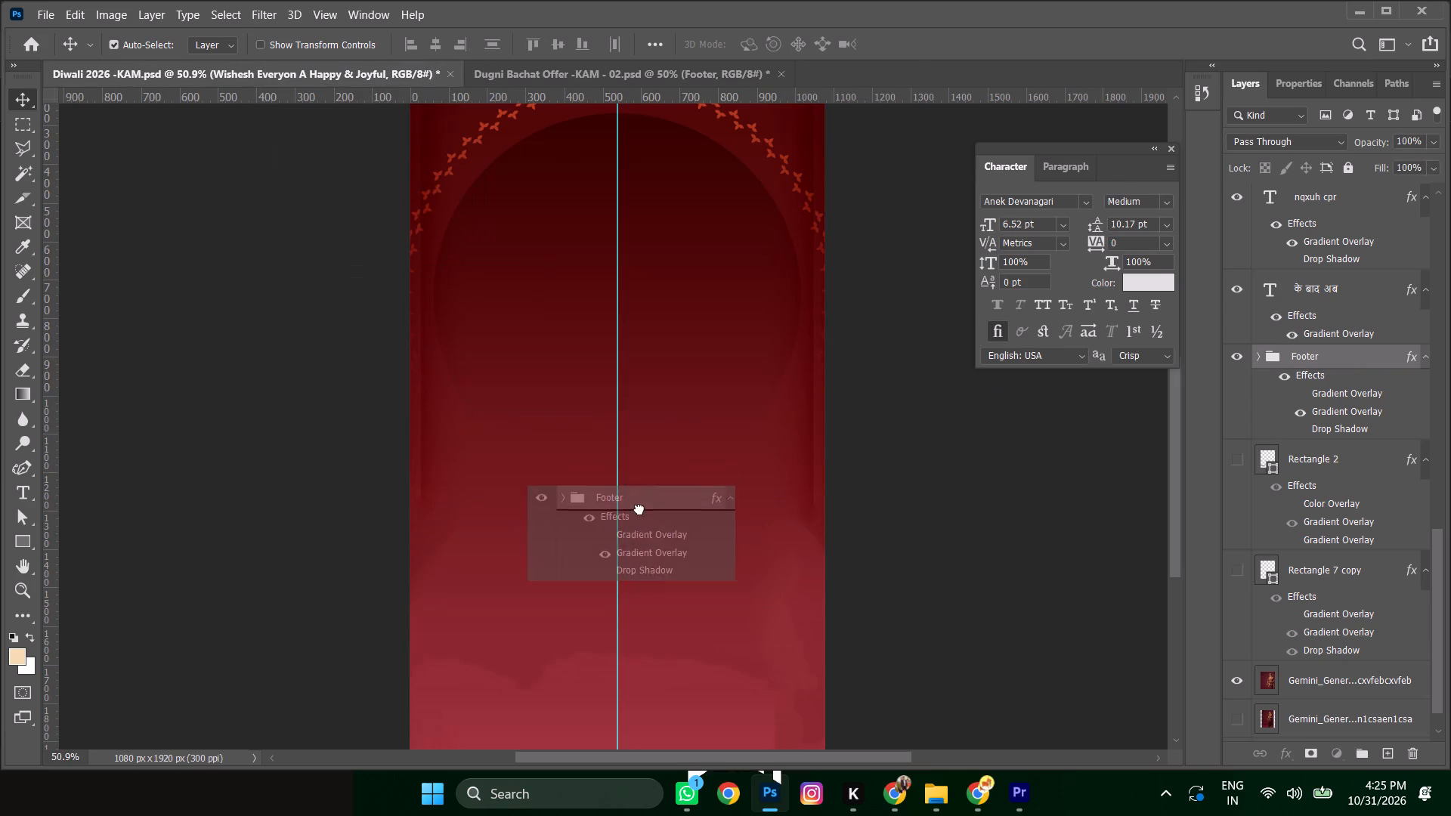
left_click_drag(639, 509, 623, 606)
Scale the Footer group to about 208.68% and centre it horizontally on the vertical guide.
scroll(648, 494, "down", 3)
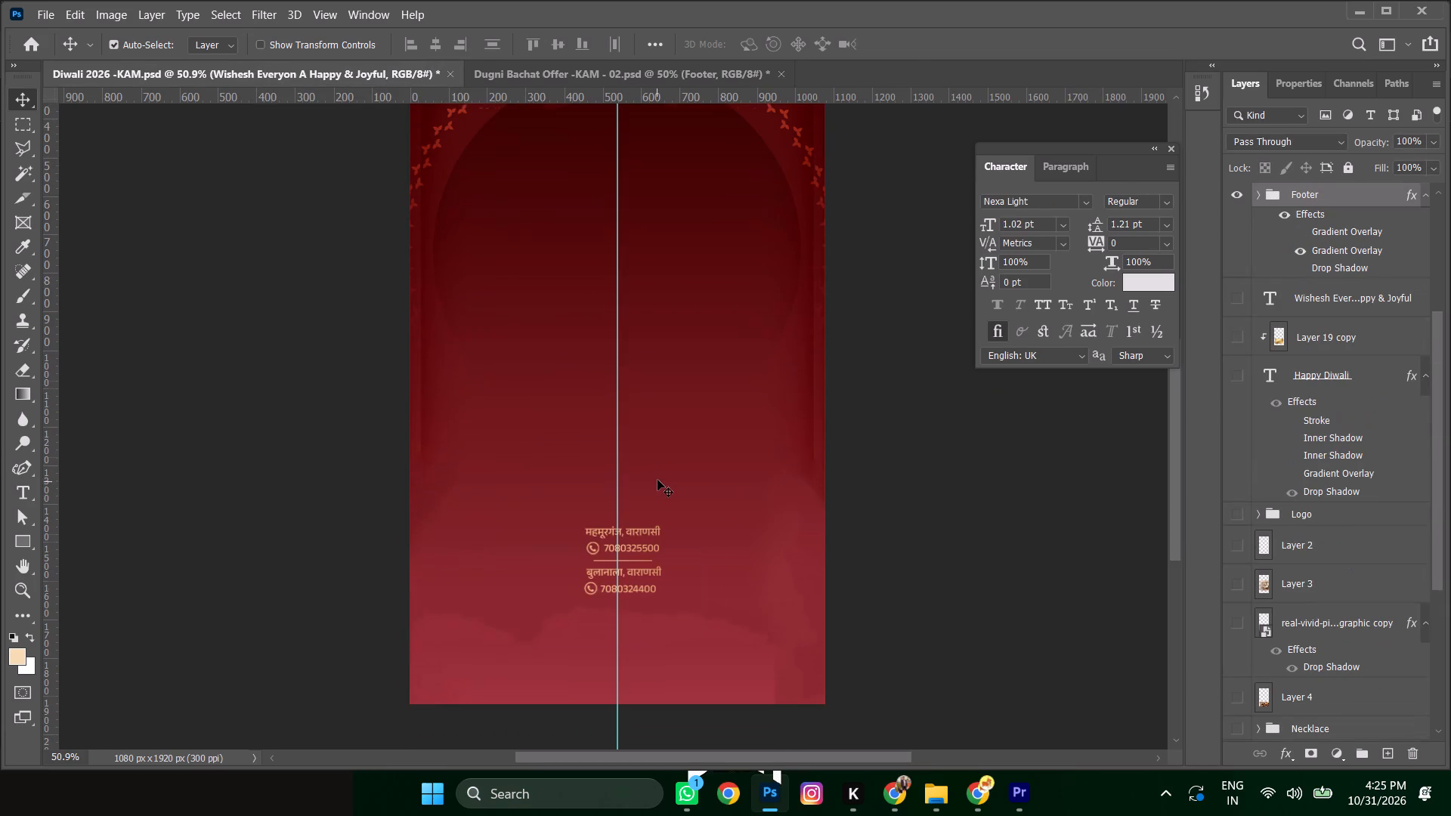
scroll(661, 479, "down", 3)
key("ctrl+t")
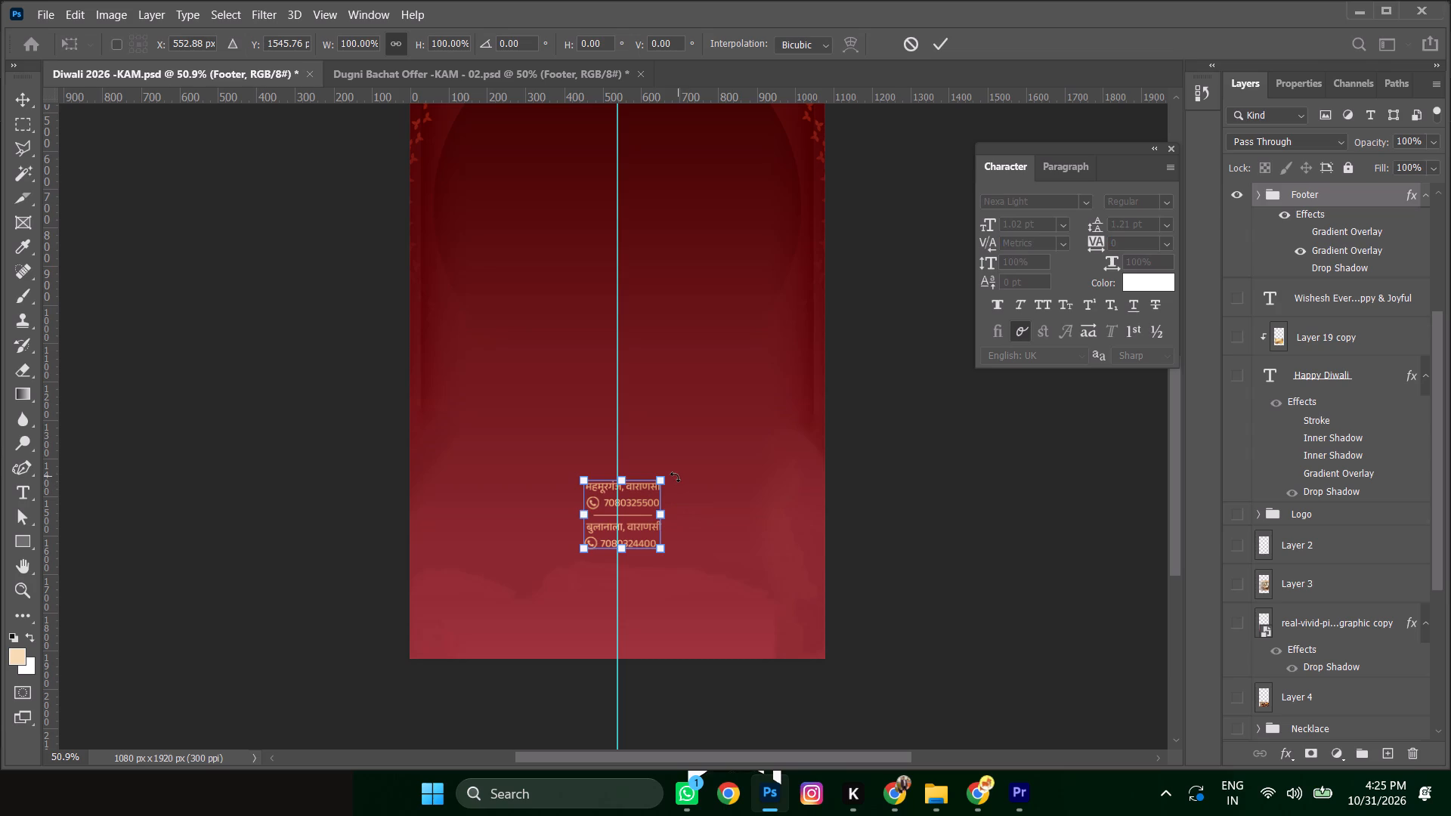
left_click_drag(667, 481, 705, 439, "alt")
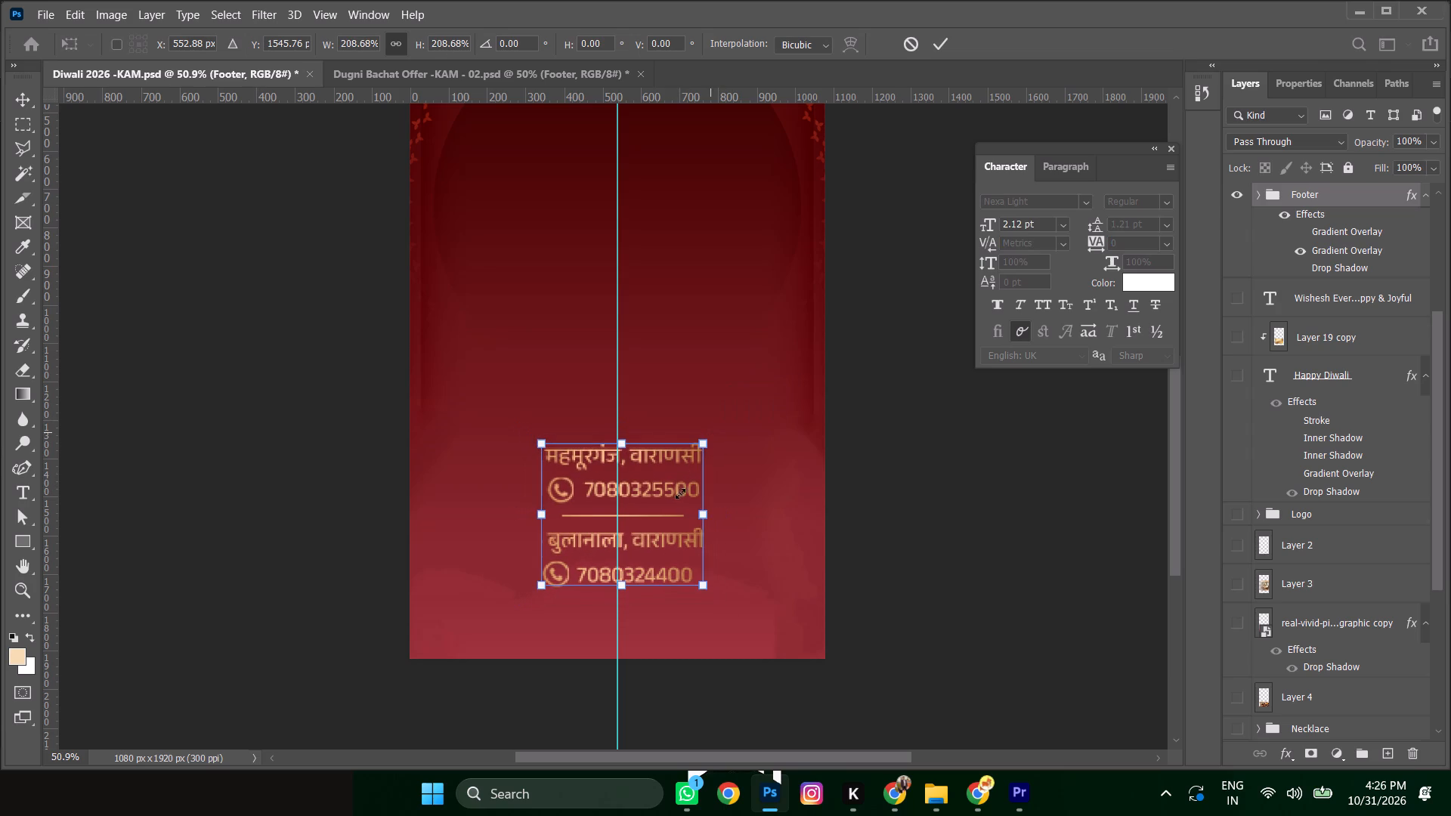
left_click(678, 493)
right_click(675, 493)
key("Return")
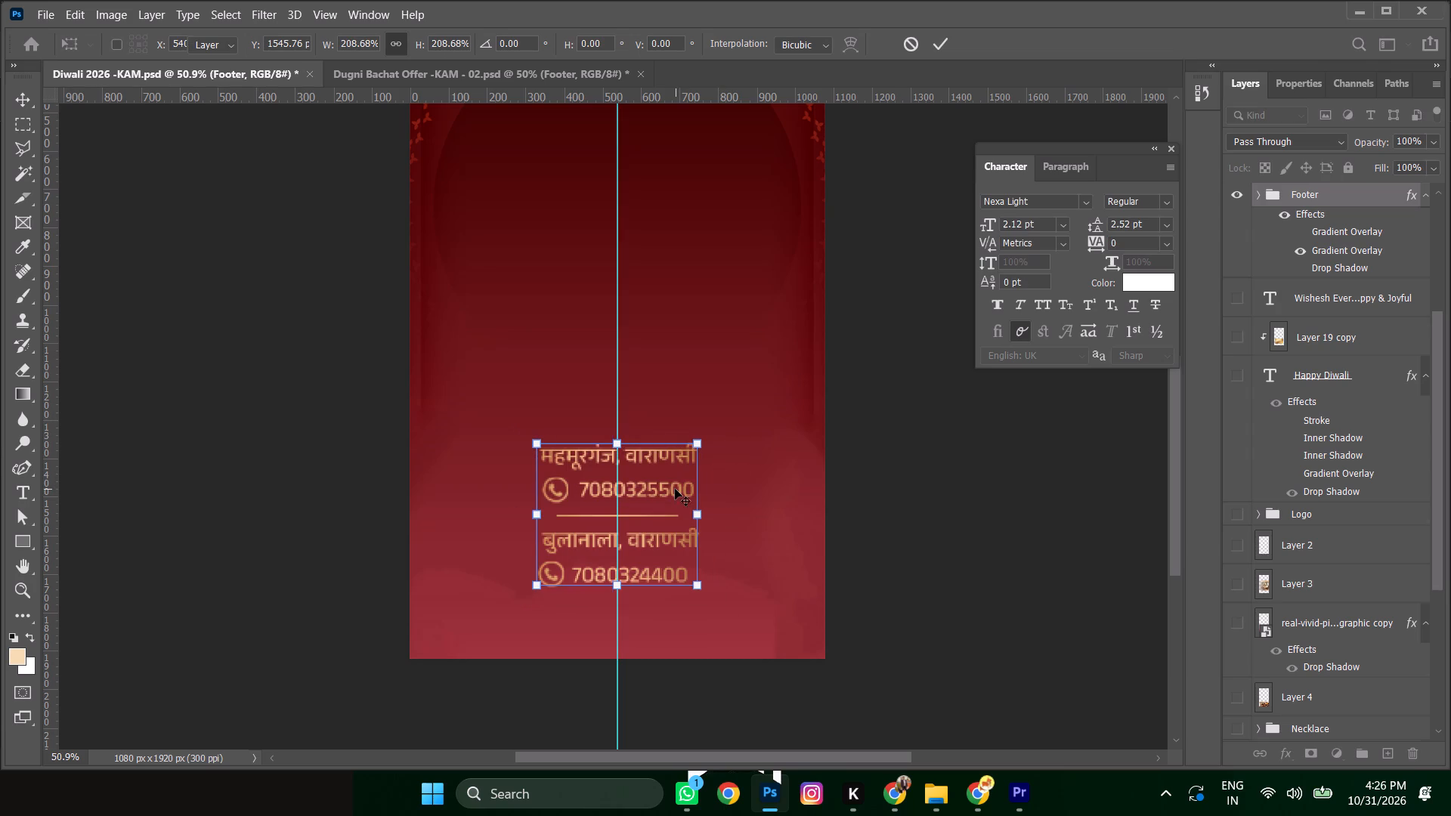
Move the Footer group up from the lower part of the canvas to just below its middle.
key("shift+Up")
key("shift+Up")
key("shift+Up")
key("shift+Up")
key("shift+Up")
key("shift+Up")
key("shift+Up")
key("shift+Up")
key("shift+Up")
key("shift+Up")
key("shift+Up")
key("shift+Up")
key("shift+Up")
key("shift+Up")
key("shift+Up")
key("shift+Up")
key("shift+Up")
key("shift+Up")
key("shift+Up")
key("shift+Up")
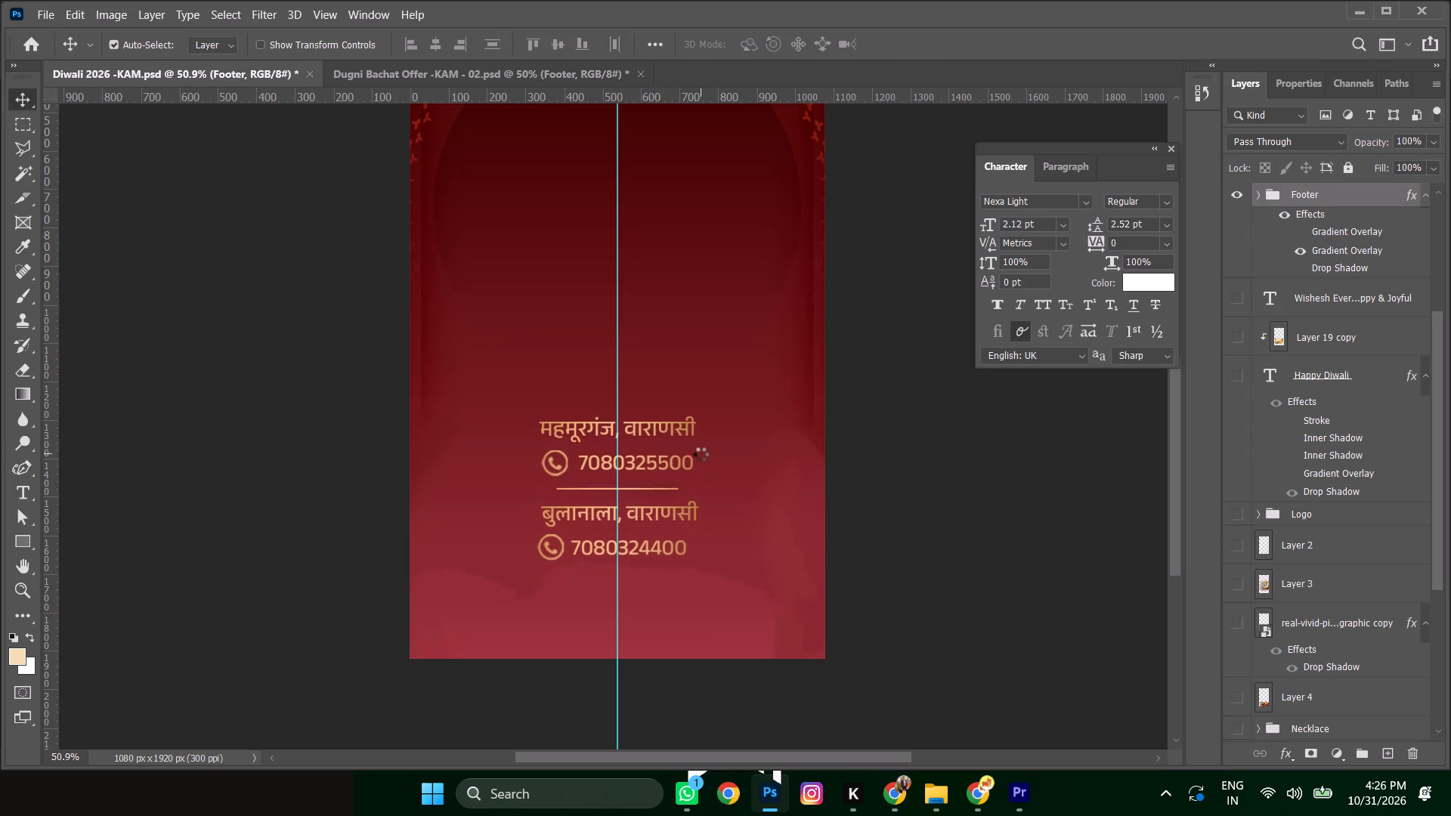
scroll(718, 422, "up", 5, "shift")
scroll(719, 410, "down", 20)
scroll(719, 410, "down", 7)
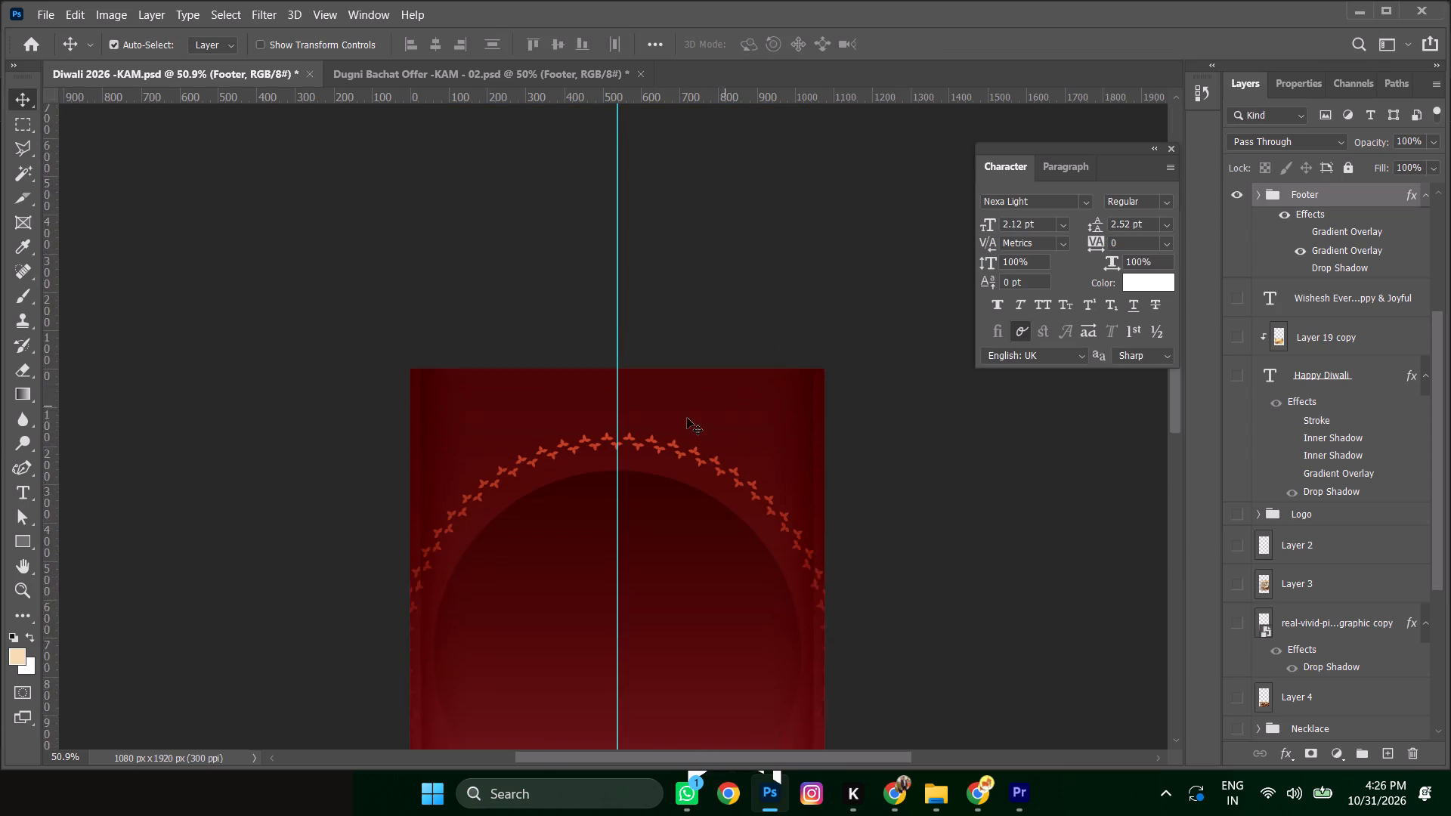
scroll(687, 418, "down", 20)
scroll(687, 418, "down", 3)
key("shift+Up")
key("shift+Up")
key("shift+Up")
key("shift+Up")
key("shift+Up")
key("shift+Up")
key("shift+Up")
key("shift+Up")
key("shift+Up")
key("shift+Up")
key("shift+Up")
key("shift+Up")
key("shift+Up")
key("shift+Up")
key("shift+Up")
key("shift+Up")
key("shift+Up")
key("shift+Up")
key("shift+Up")
key("shift+Up")
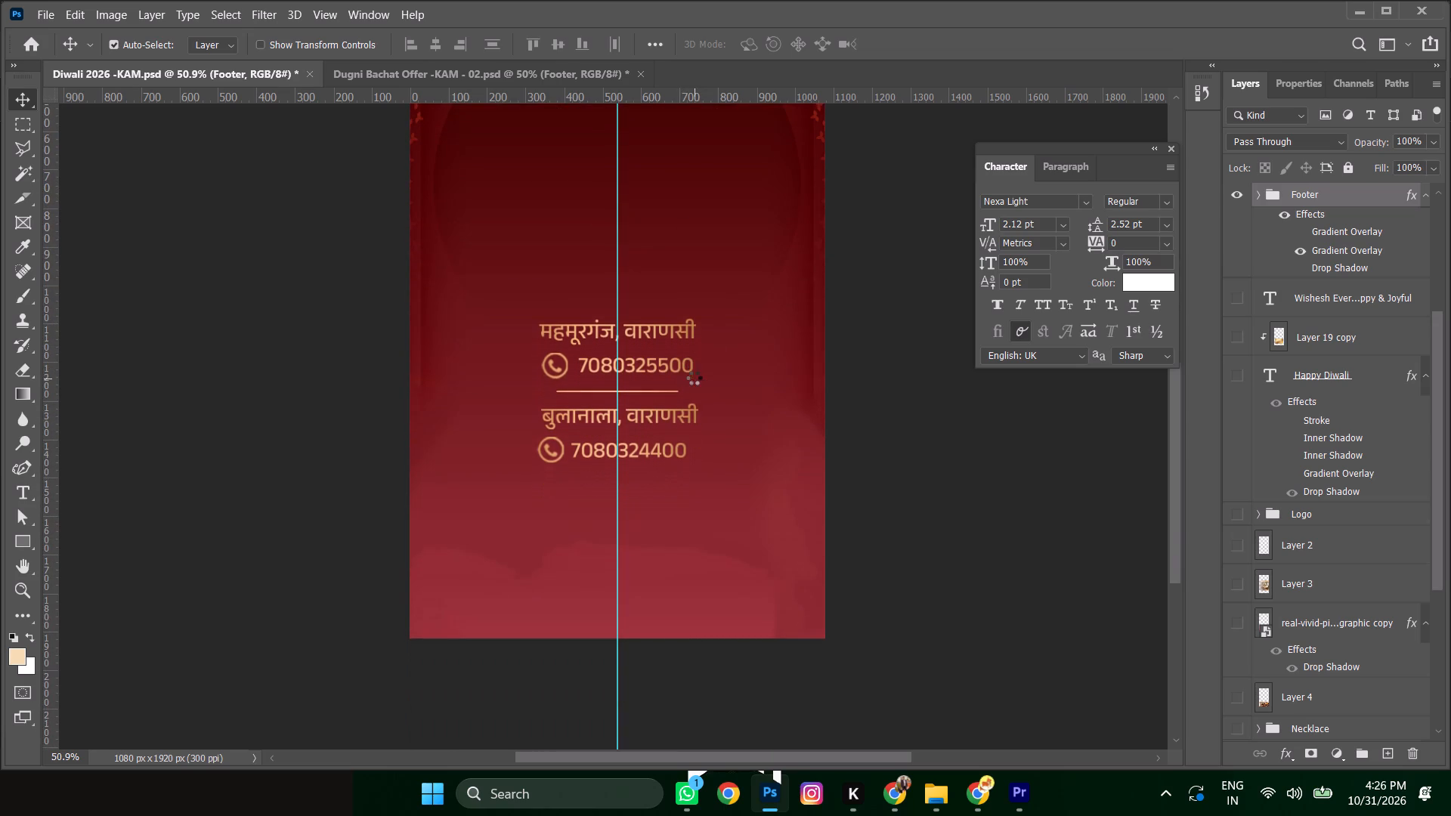
key("shift+Down")
Unlink the second address text and its phone icon from the other footer layers and move them down 60 px.
left_click(648, 413)
key("shift+Down")
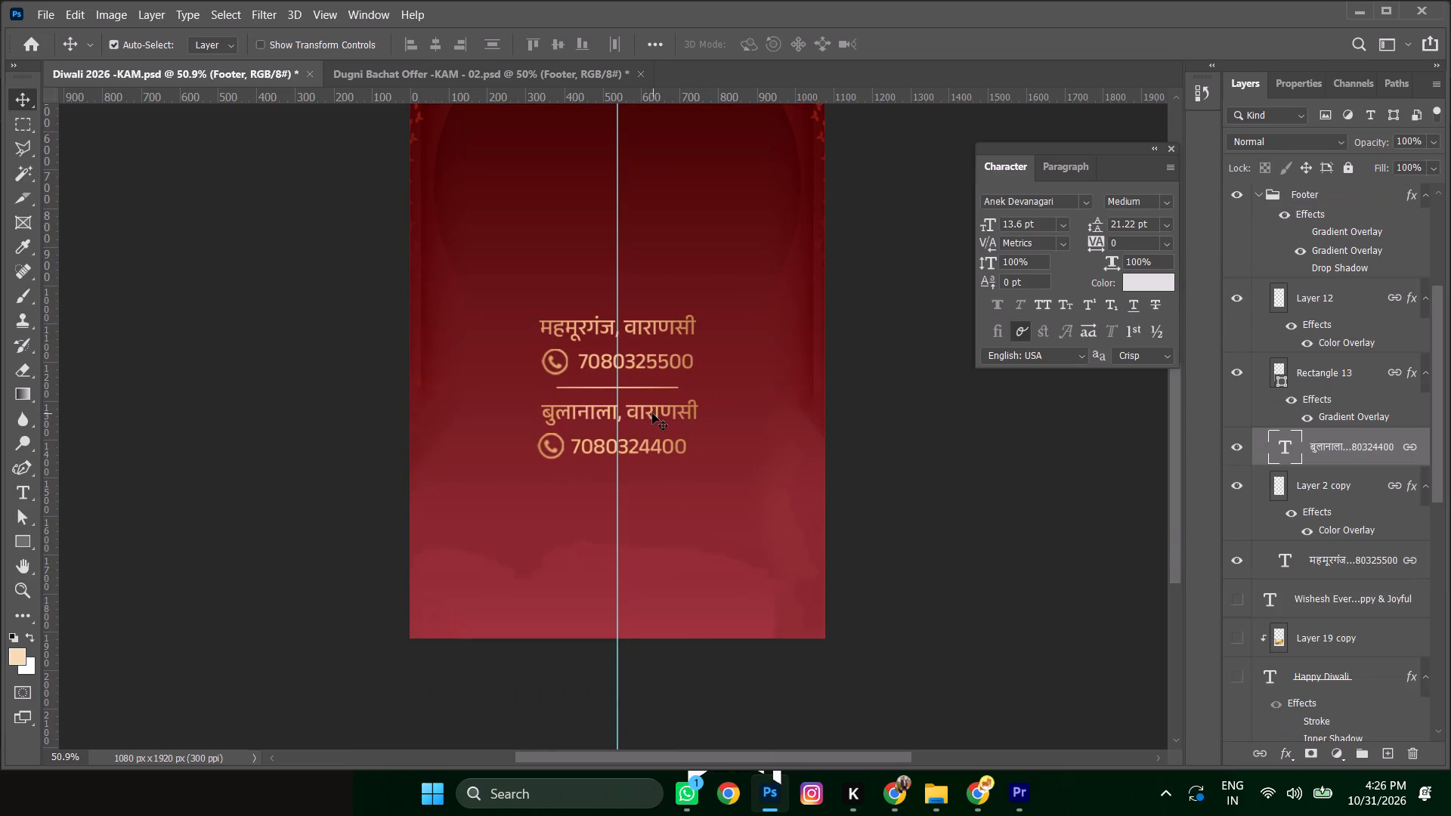
key("shift+Down")
key("shift+Up")
key("shift+Up")
left_click(676, 409)
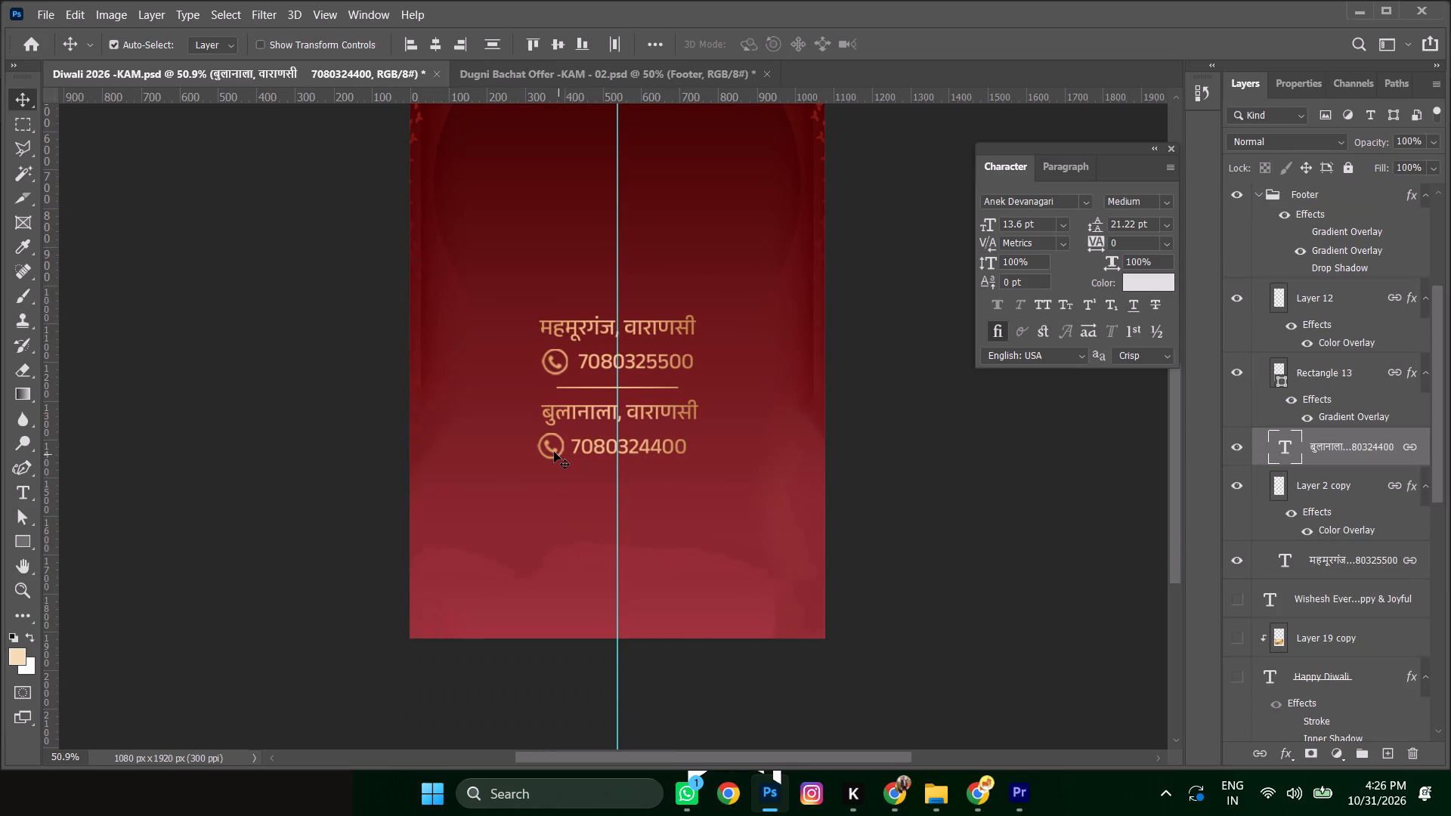
left_click(554, 450, "shift")
key("shift+Up")
key("shift+Down")
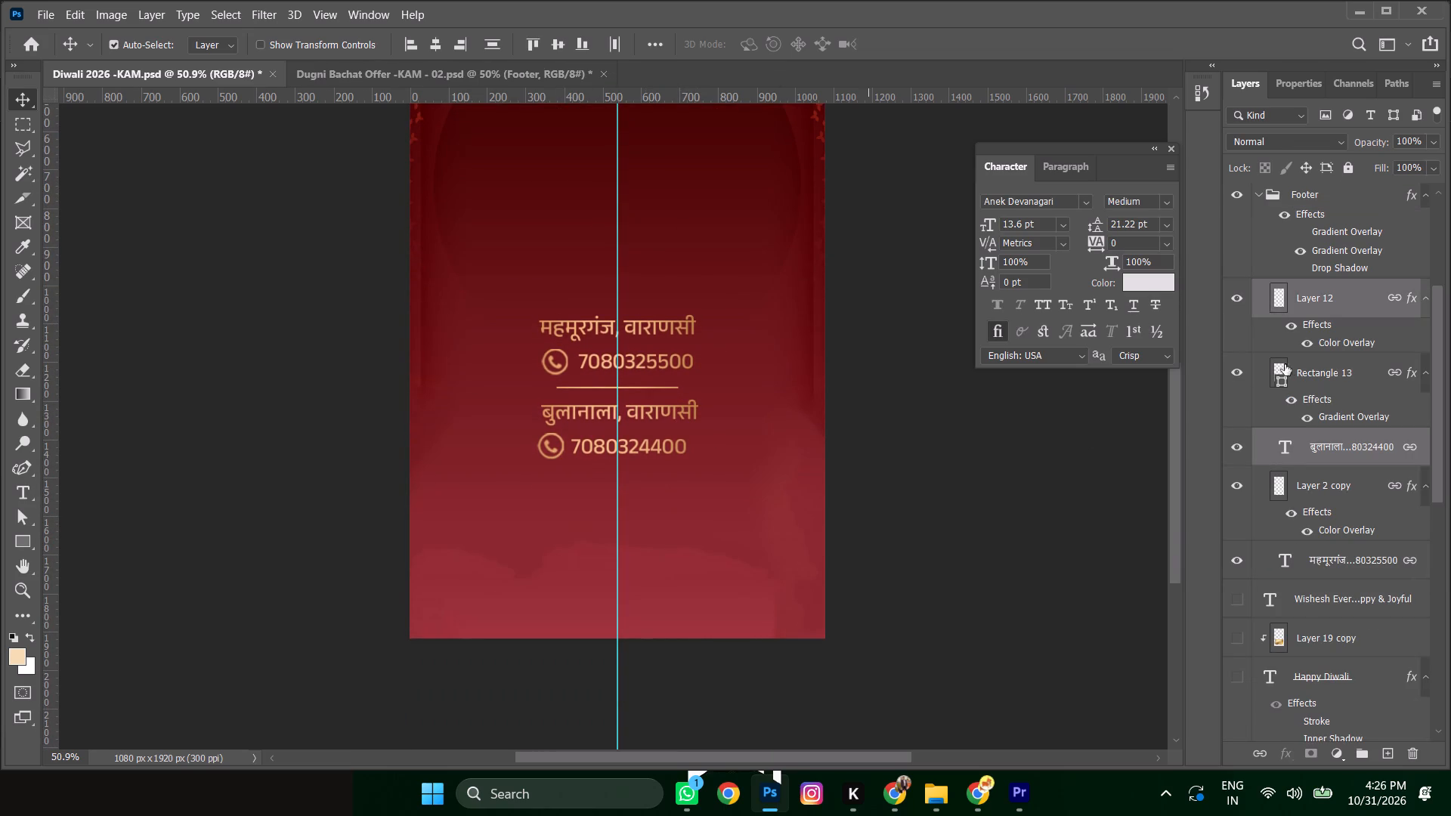
right_click(584, 414)
left_click(630, 499)
key("shift+Down")
key("shift+Down")
key("shift+Down")
key("shift+Down")
key("shift+Down")
key("shift+Down")
Link the second address text and its phone icon together.
right_click(580, 461)
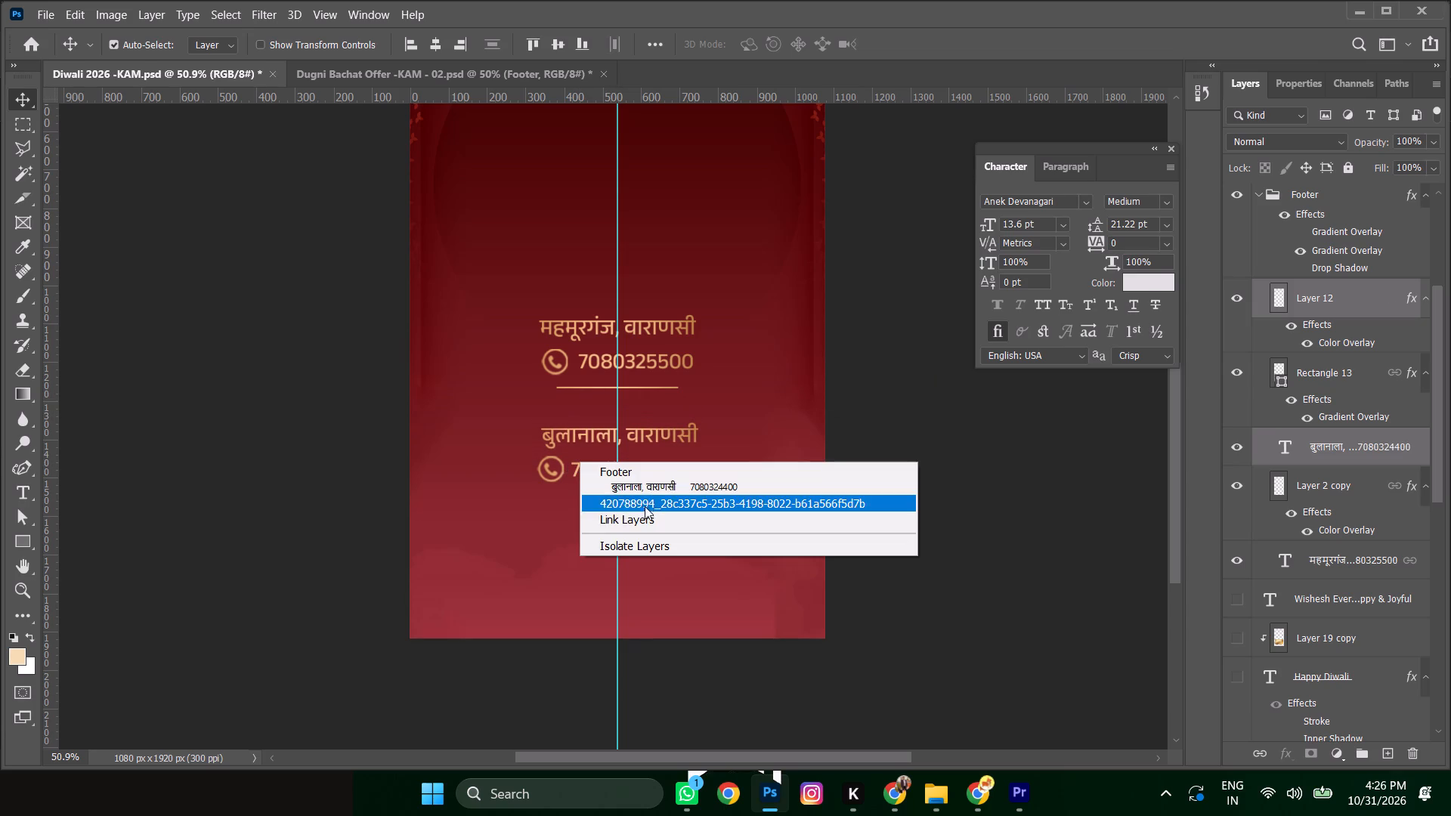
left_click(639, 518)
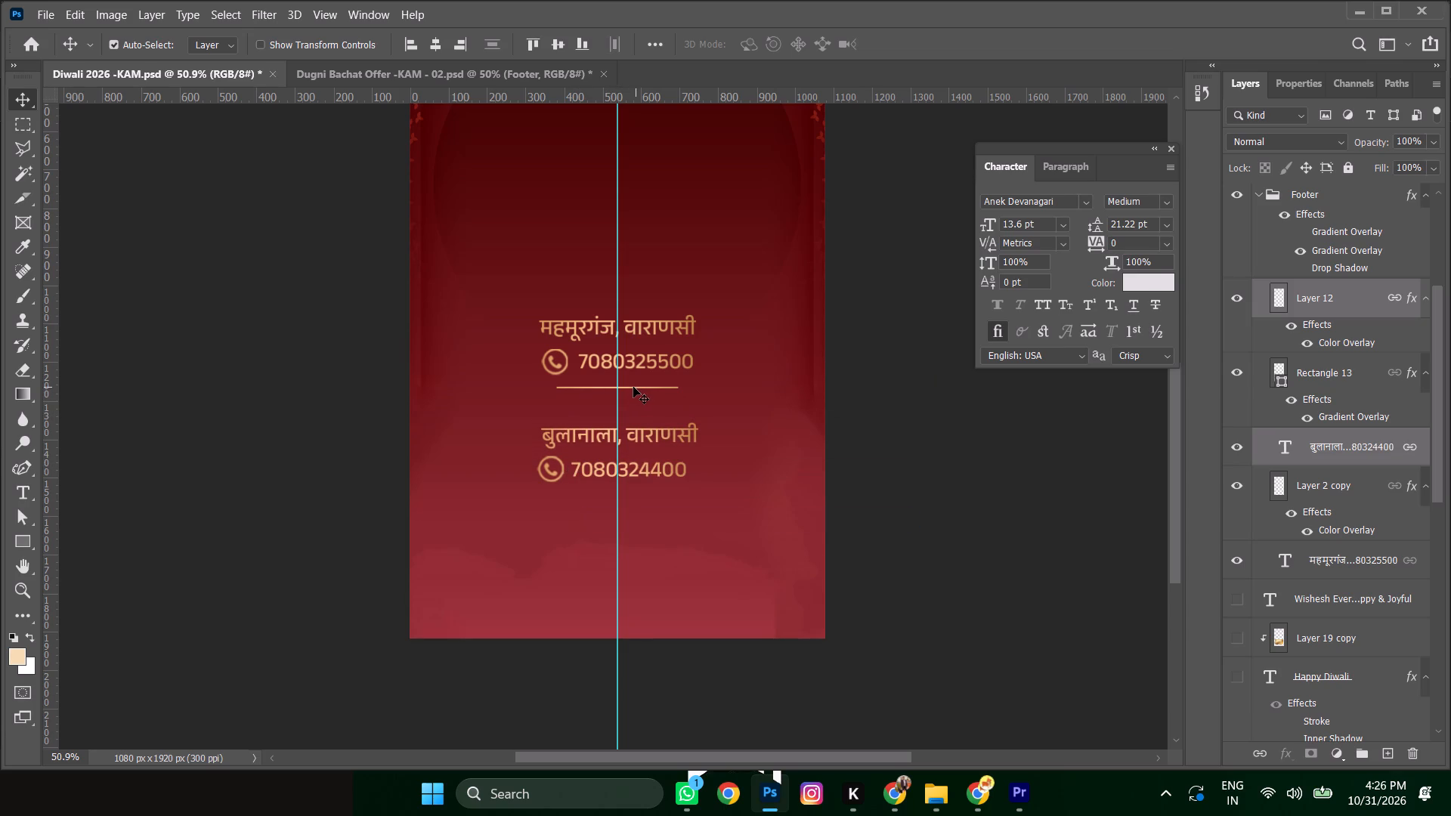
Unlink the footer's divider line, Rectangle 13, and move it down 34 px between the two addresses.
left_click(631, 388)
key("shift+Up")
key("shift+Down")
right_click(631, 388)
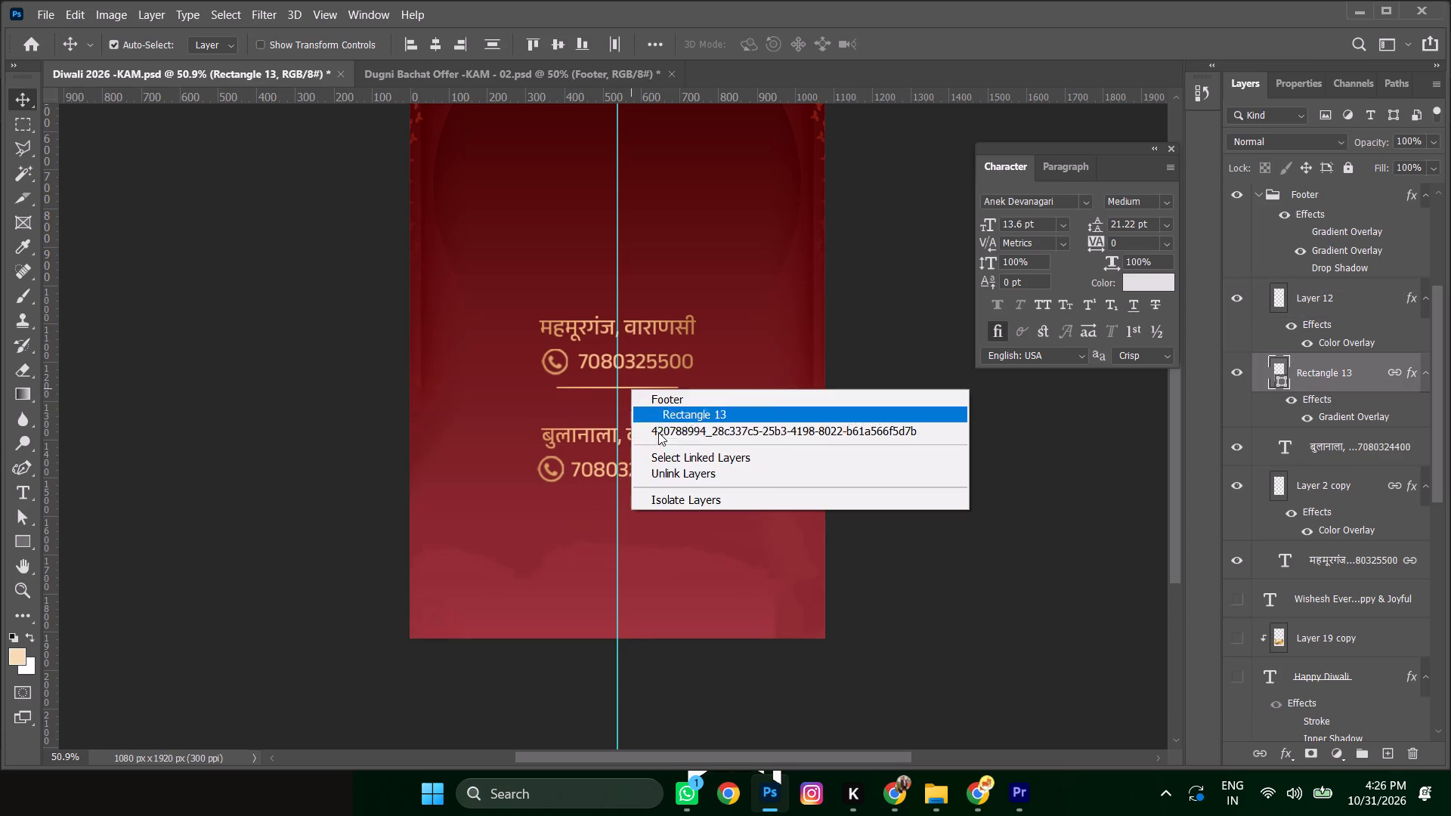
left_click(667, 473)
key("shift+Down")
key("shift+Down")
key("shift+Down")
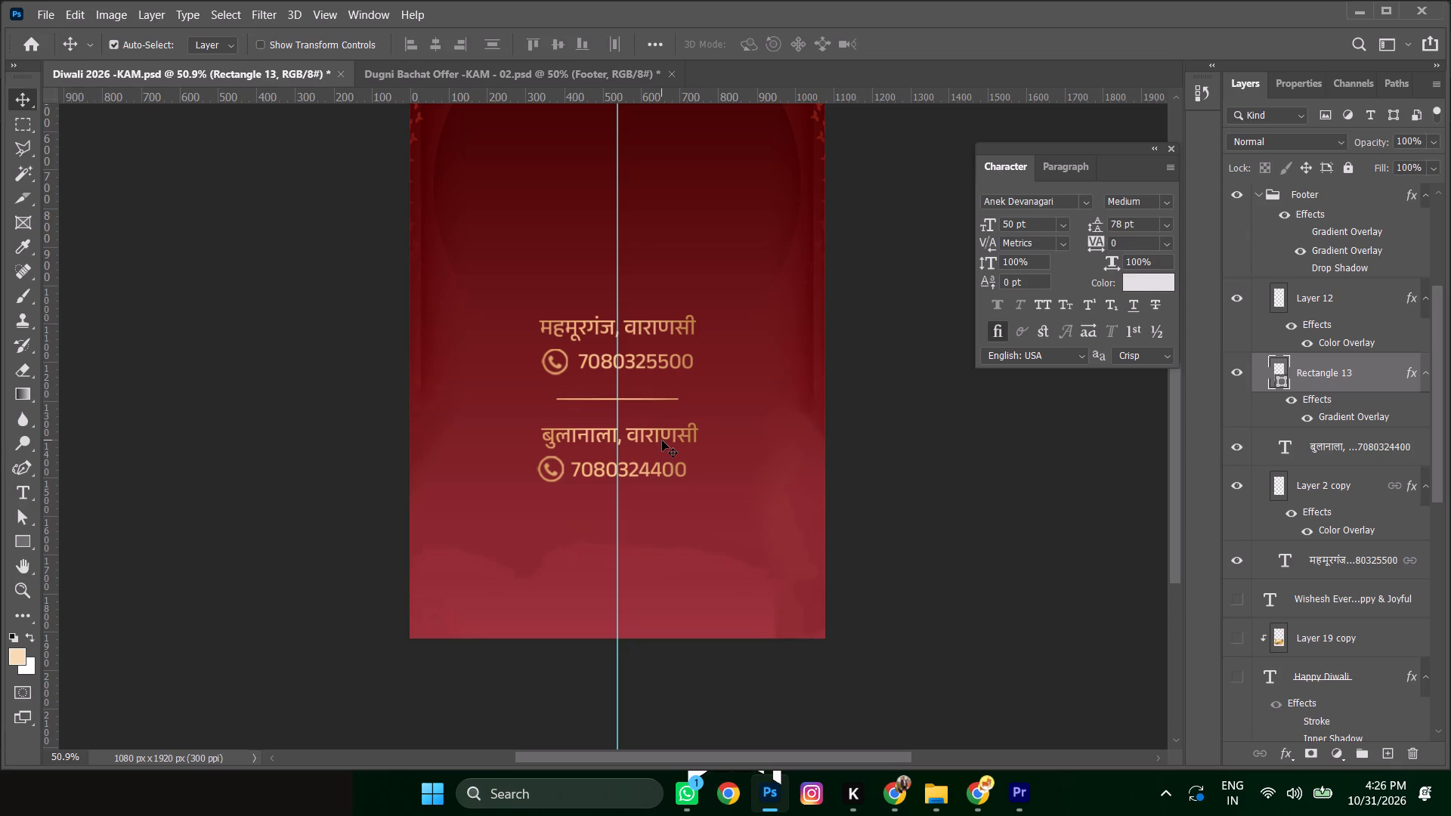
key("Down")
key("Down")
key("Down")
key("Down")
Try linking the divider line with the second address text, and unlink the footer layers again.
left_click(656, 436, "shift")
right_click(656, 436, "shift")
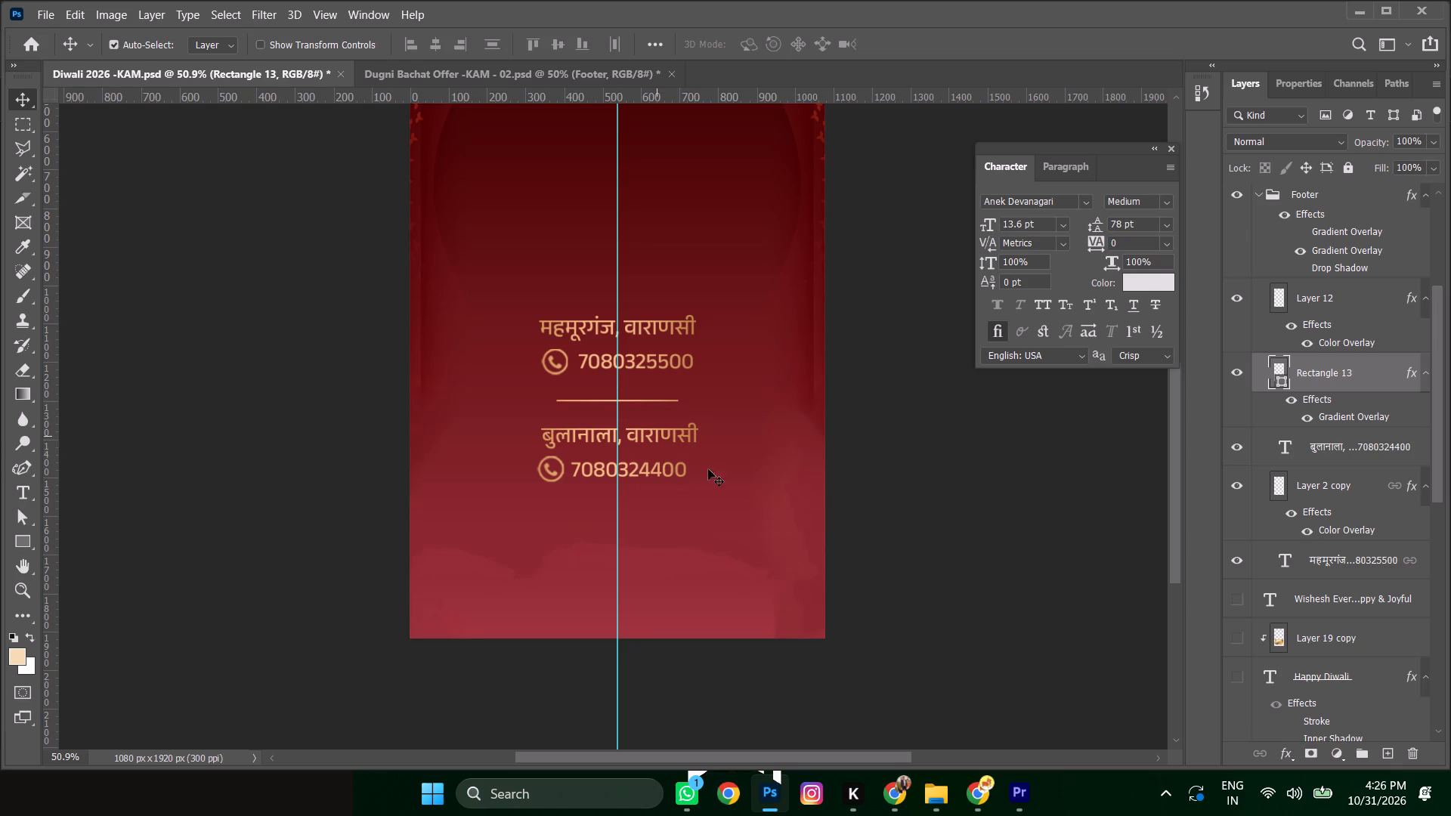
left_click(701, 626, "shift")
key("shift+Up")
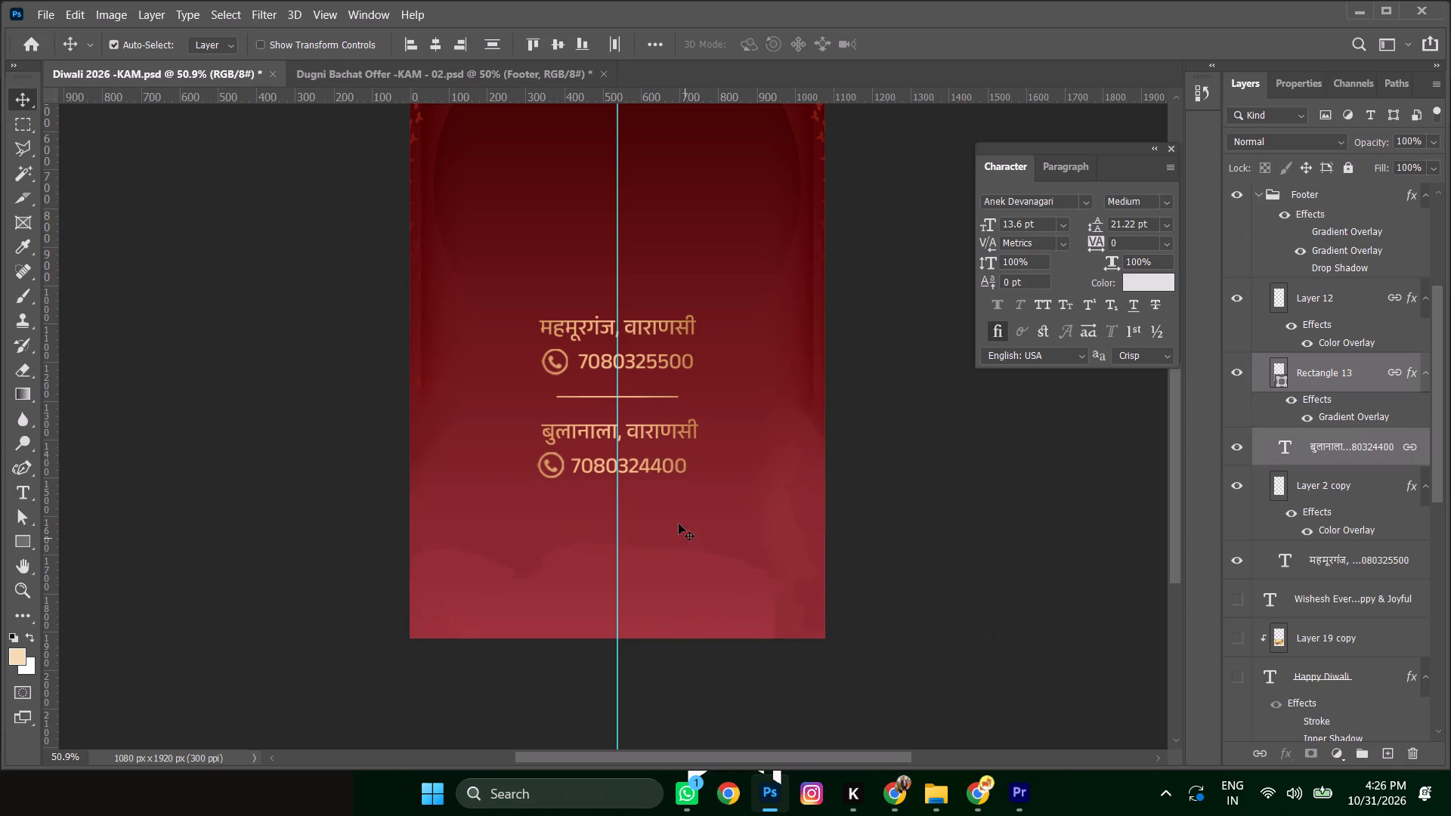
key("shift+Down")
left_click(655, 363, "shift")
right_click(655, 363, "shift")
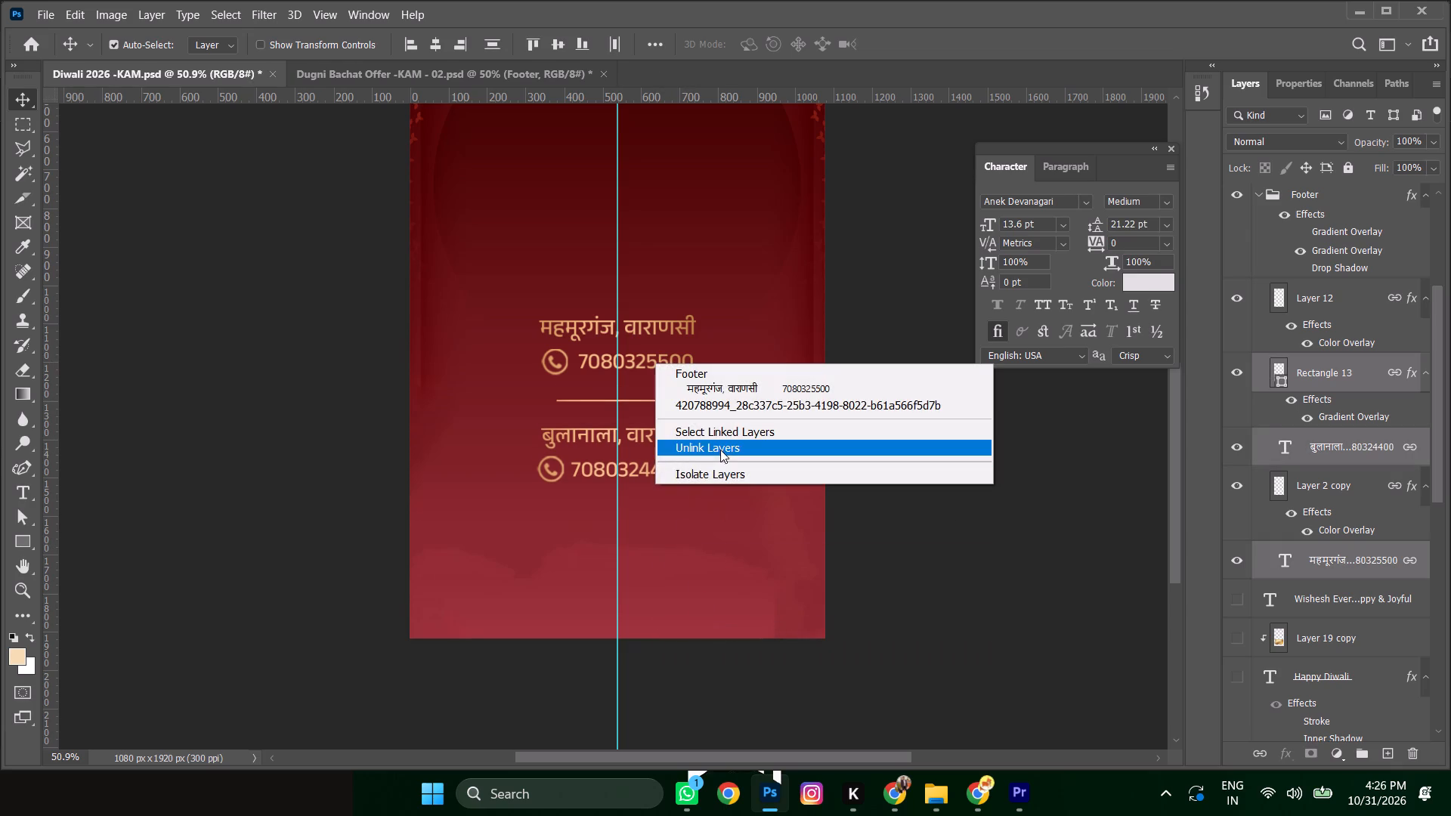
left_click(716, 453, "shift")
Link the divider line, both address texts and both phone icons together in the Footer group.
left_click(659, 330, "shift")
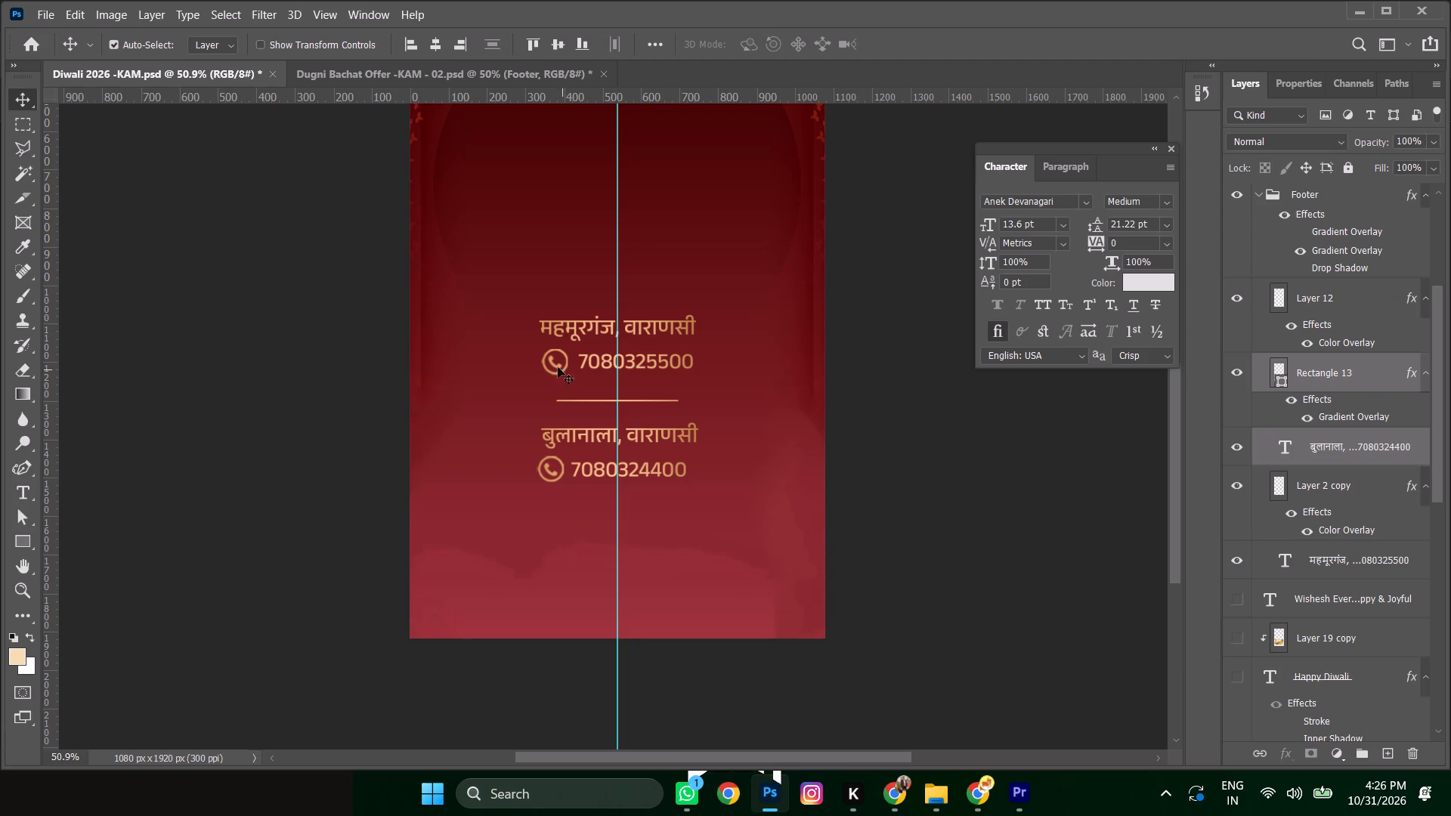
left_click(556, 363, "shift")
left_click(591, 366, "shift")
right_click(591, 366, "shift")
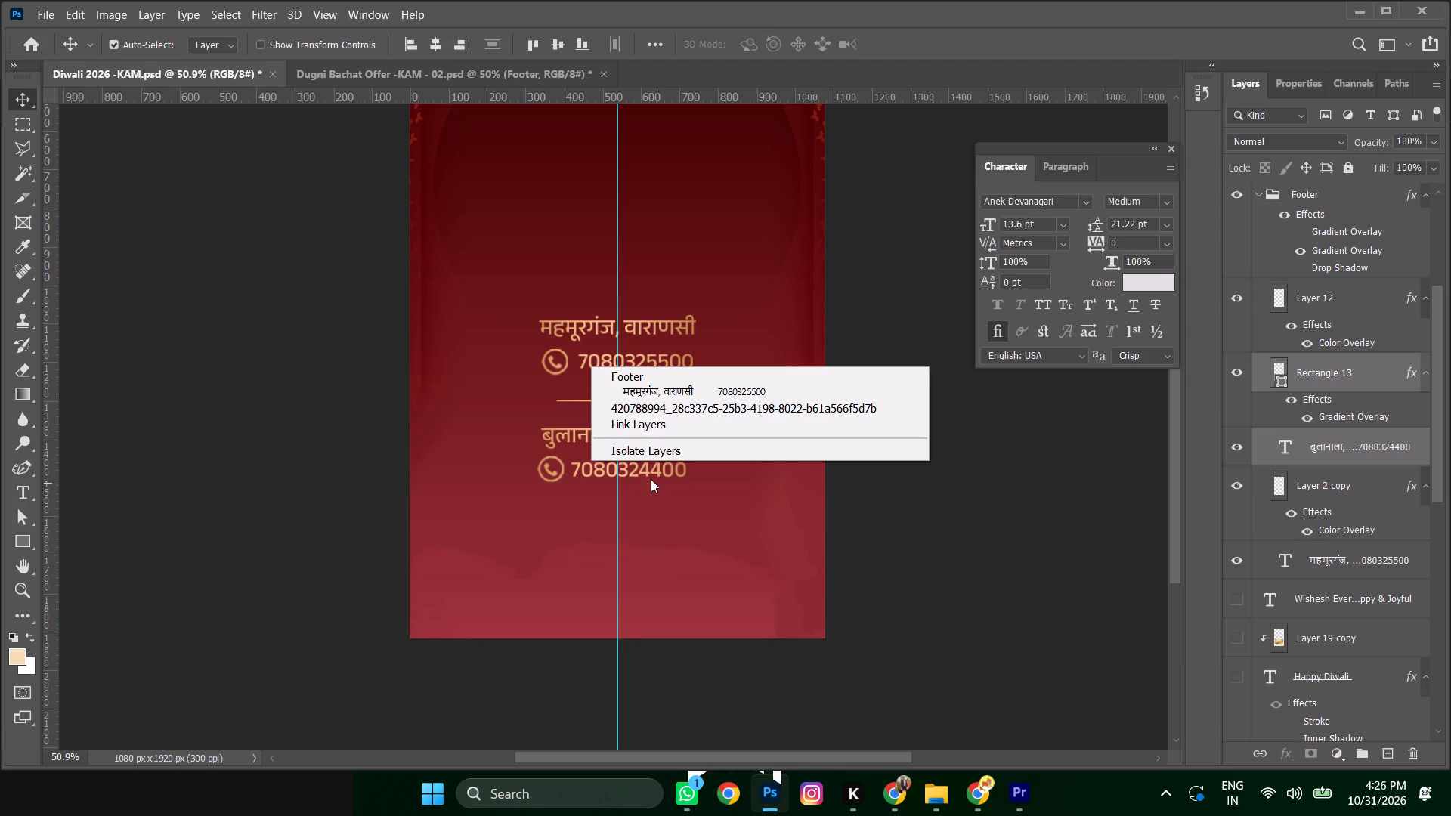
left_click(650, 428)
key("shift+Up")
key("shift+Down")
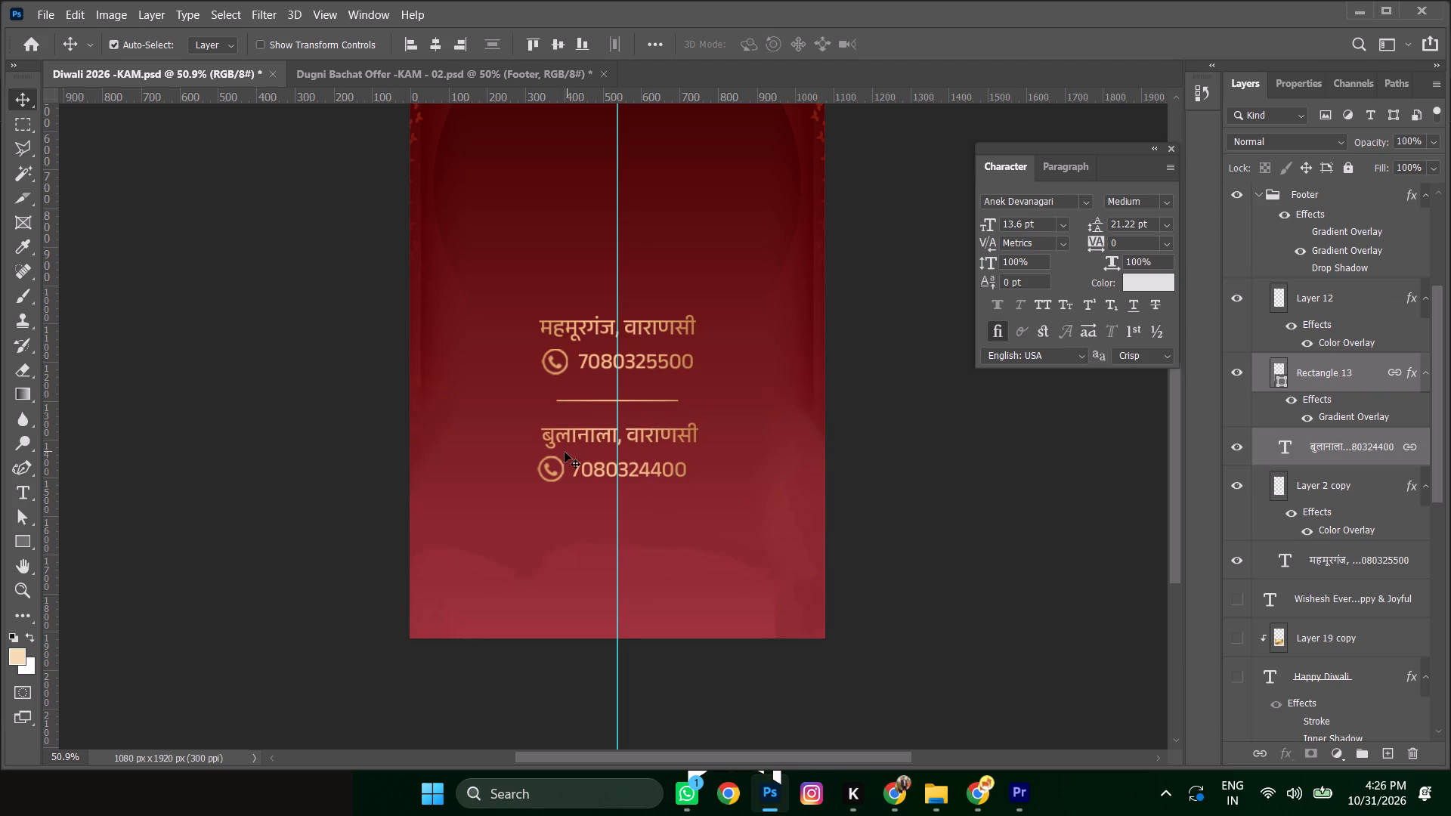
left_click(552, 472, "shift")
left_click(559, 367, "shift")
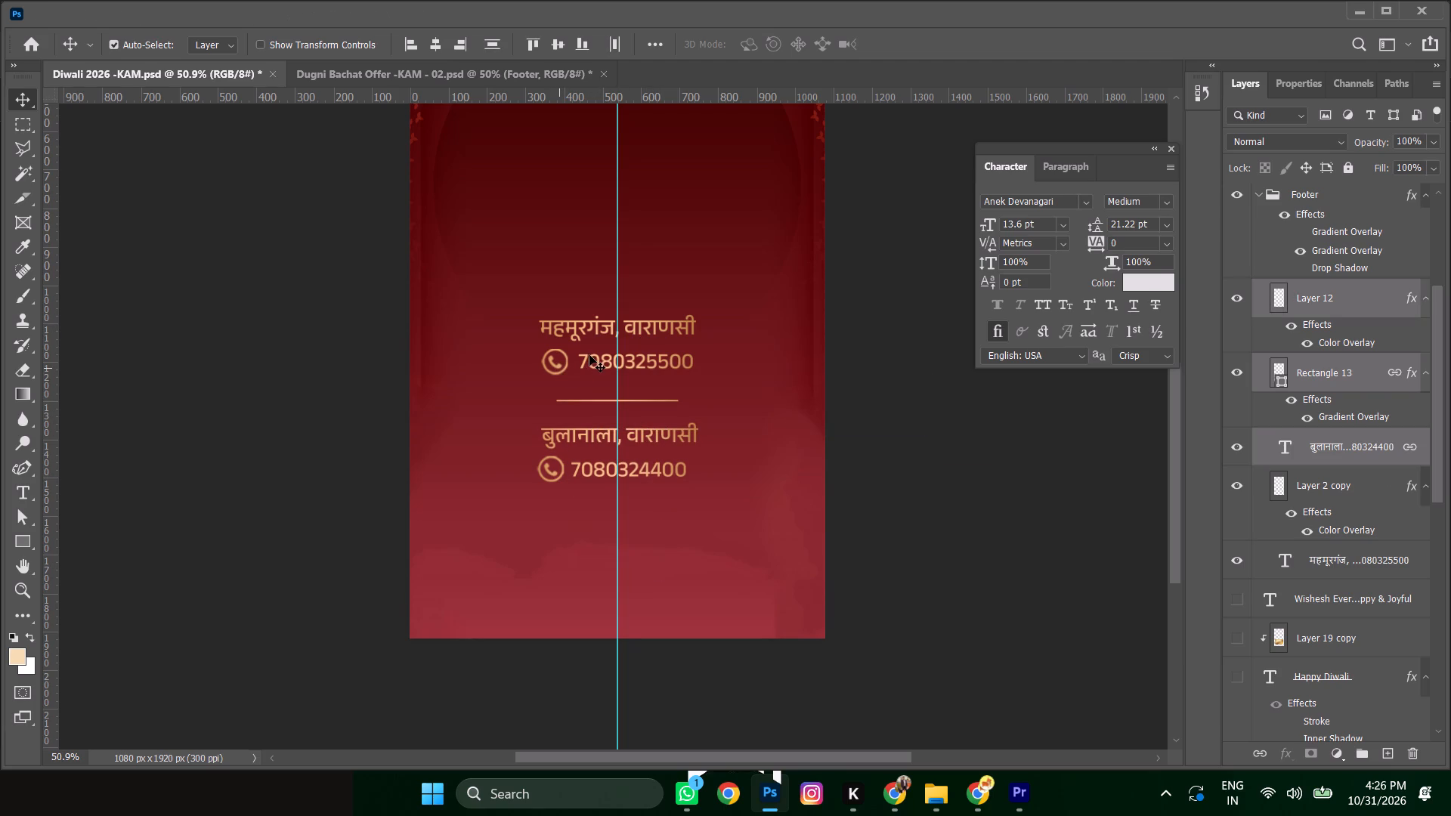
left_click(589, 355, "shift")
right_click(589, 355, "shift")
left_click(657, 414, "shift")
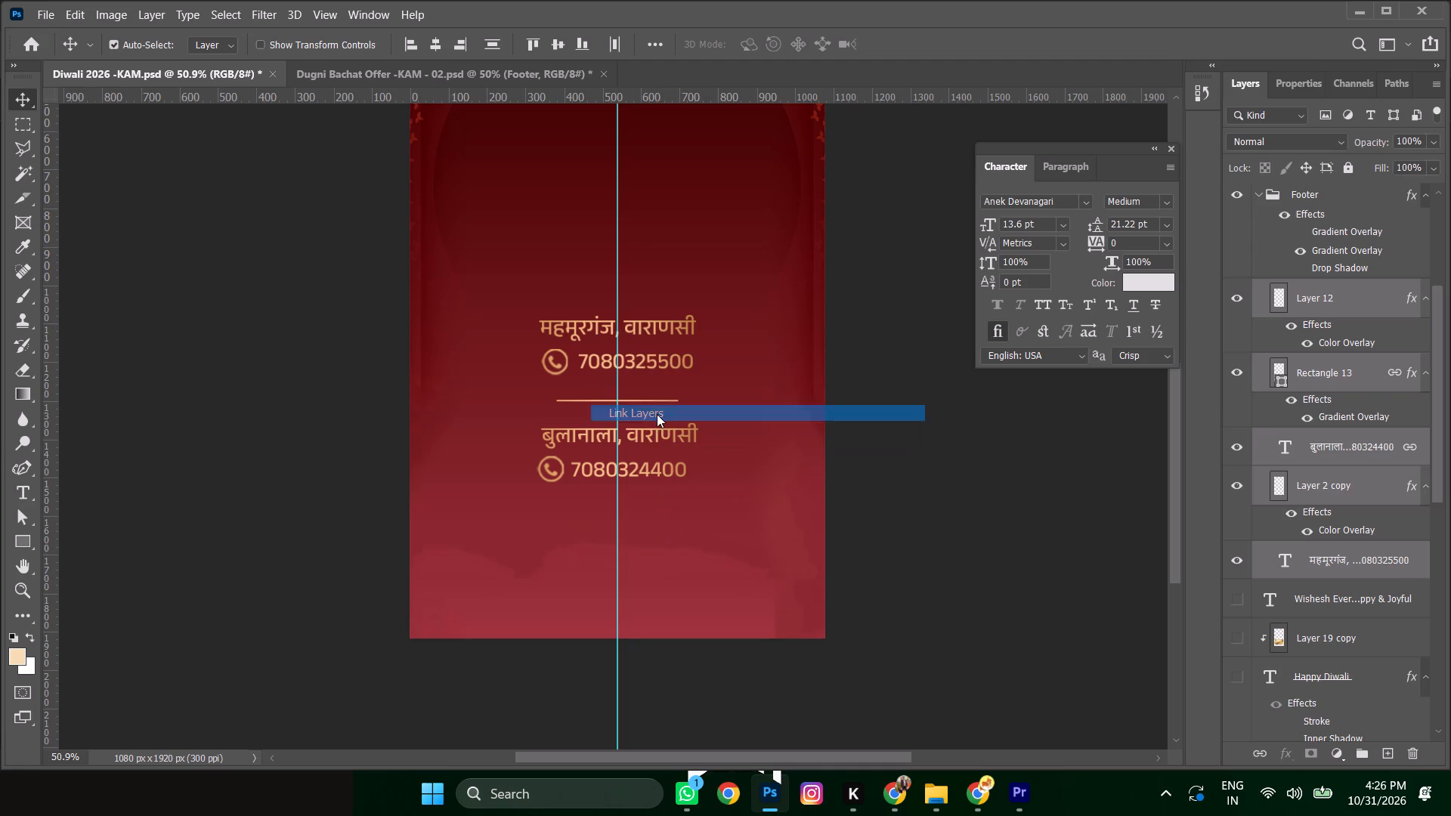
key("shift+Up")
key("shift+Down")
Move the linked footer layers up 60 px.
scroll(670, 391, "down", 5, "alt")
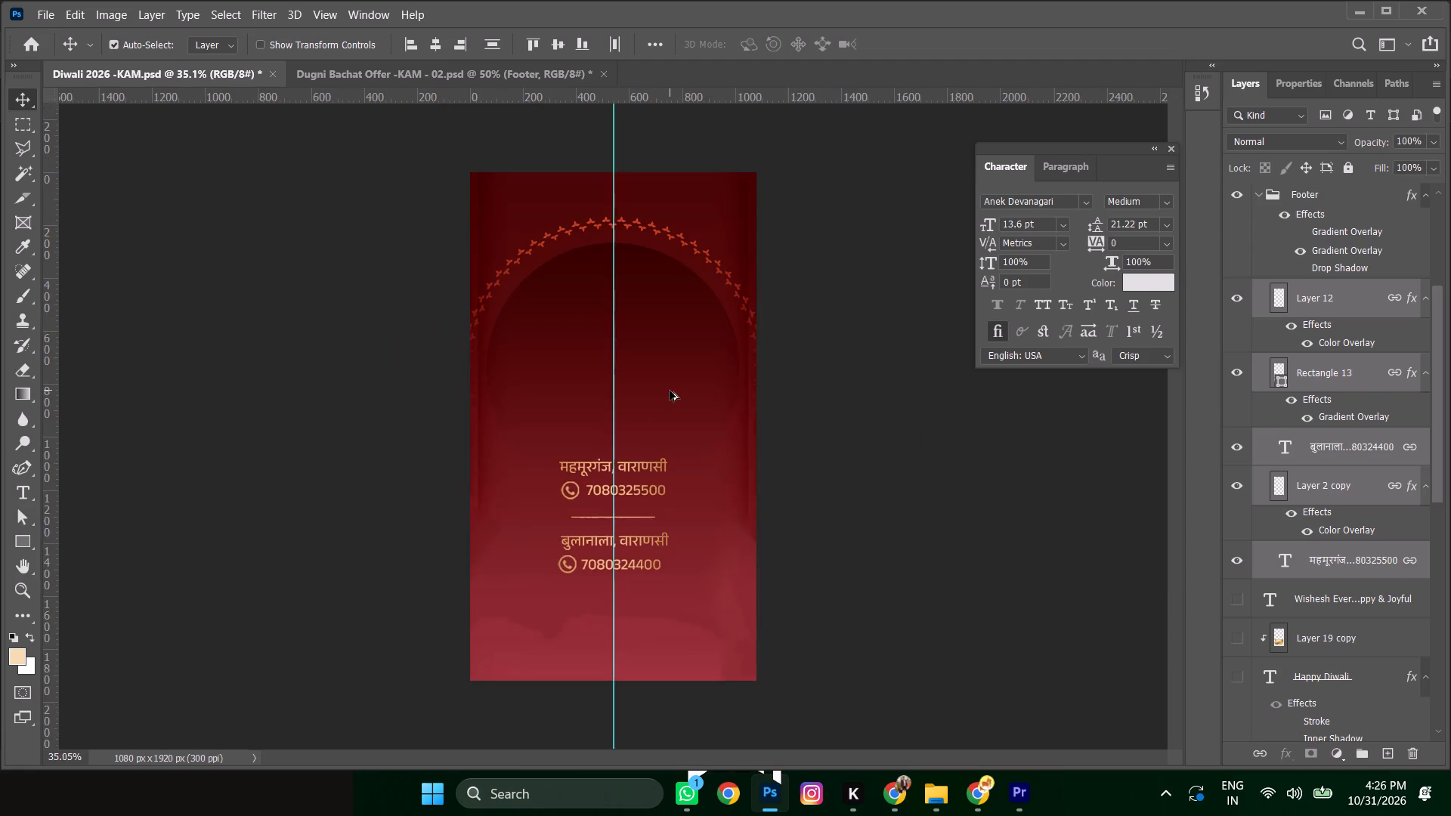
scroll(665, 436, "up", 2, "alt")
key("shift+Up")
key("shift+Up")
key("shift+Up")
key("shift+Up")
key("shift+Up")
key("shift+Up")
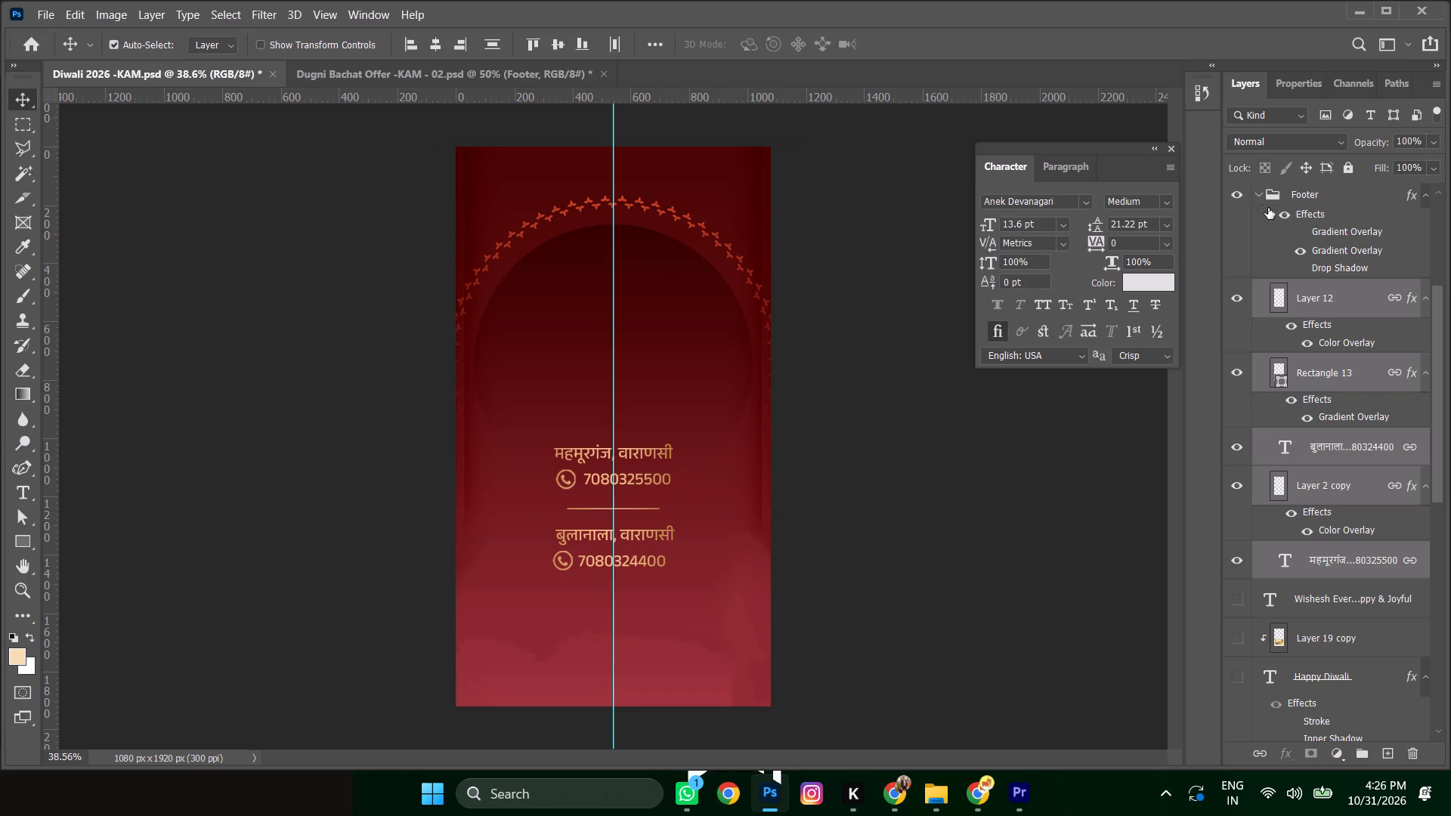
Hide the red arch background and quick-export the footer as a transparent PNG named Footer in the Diwali 2026 Video- KAM folder.
left_click(1258, 191)
scroll(1329, 283, "down", 13)
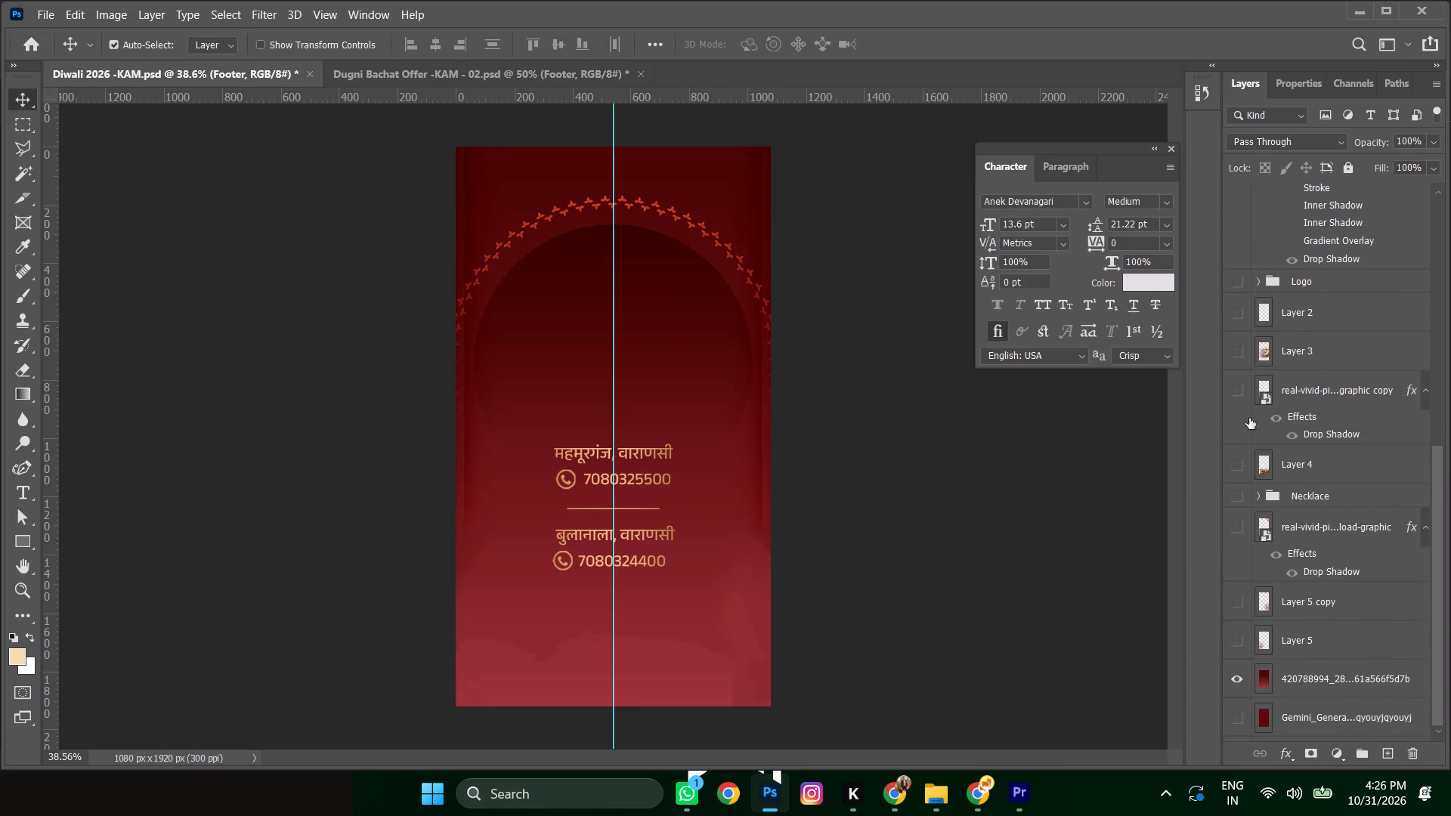
left_click(1238, 642)
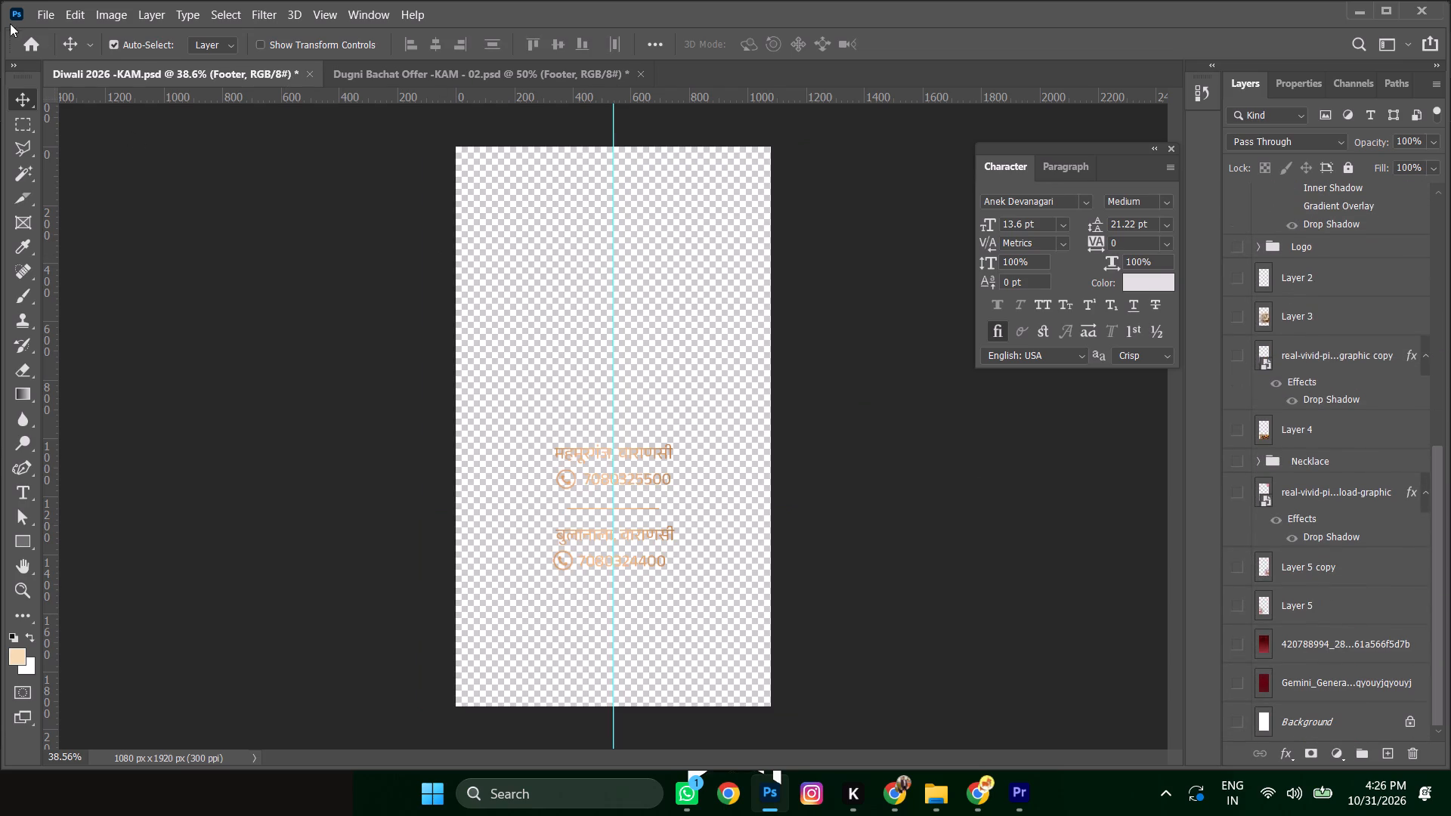
left_click(45, 17)
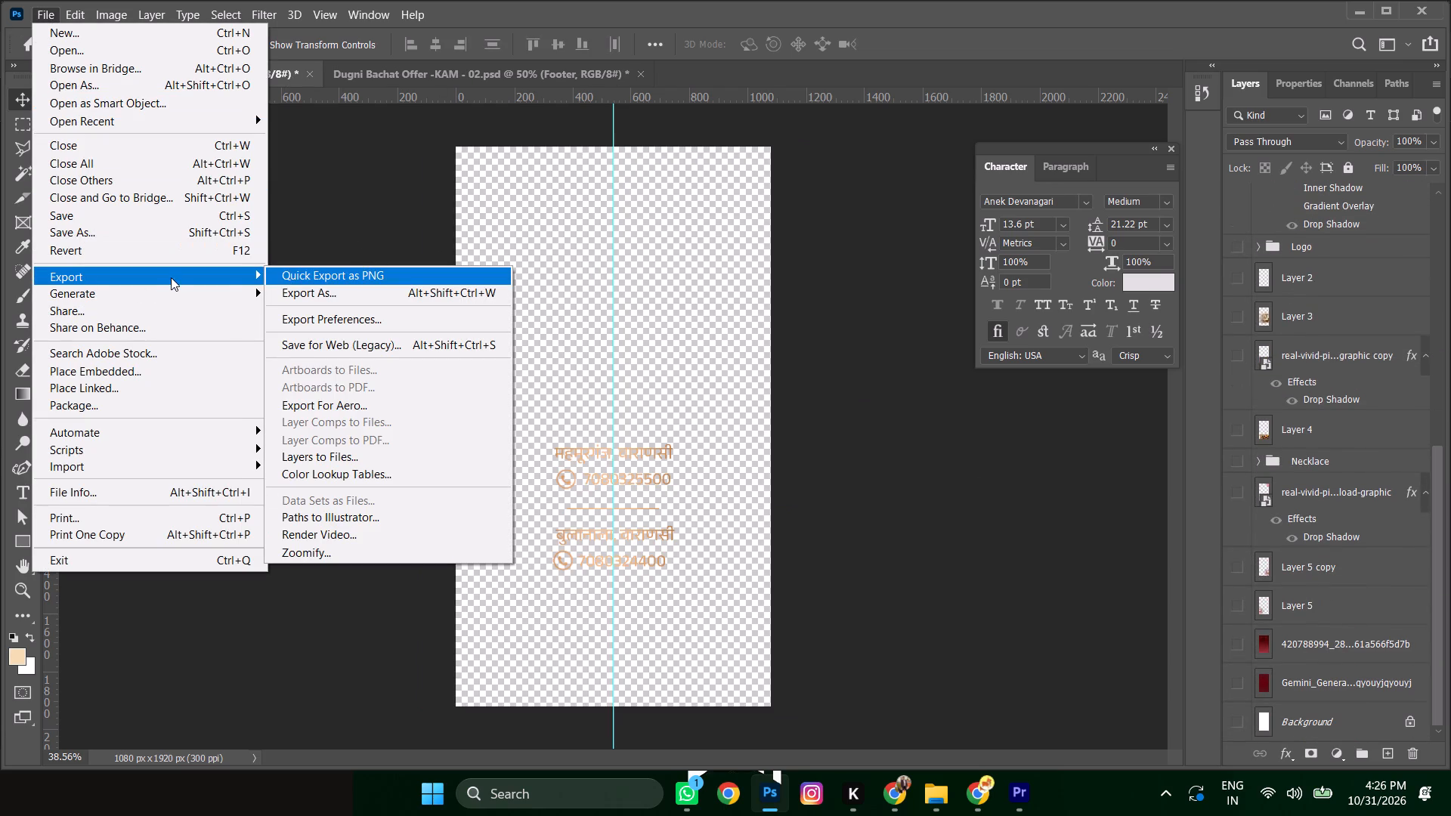
left_click(337, 277)
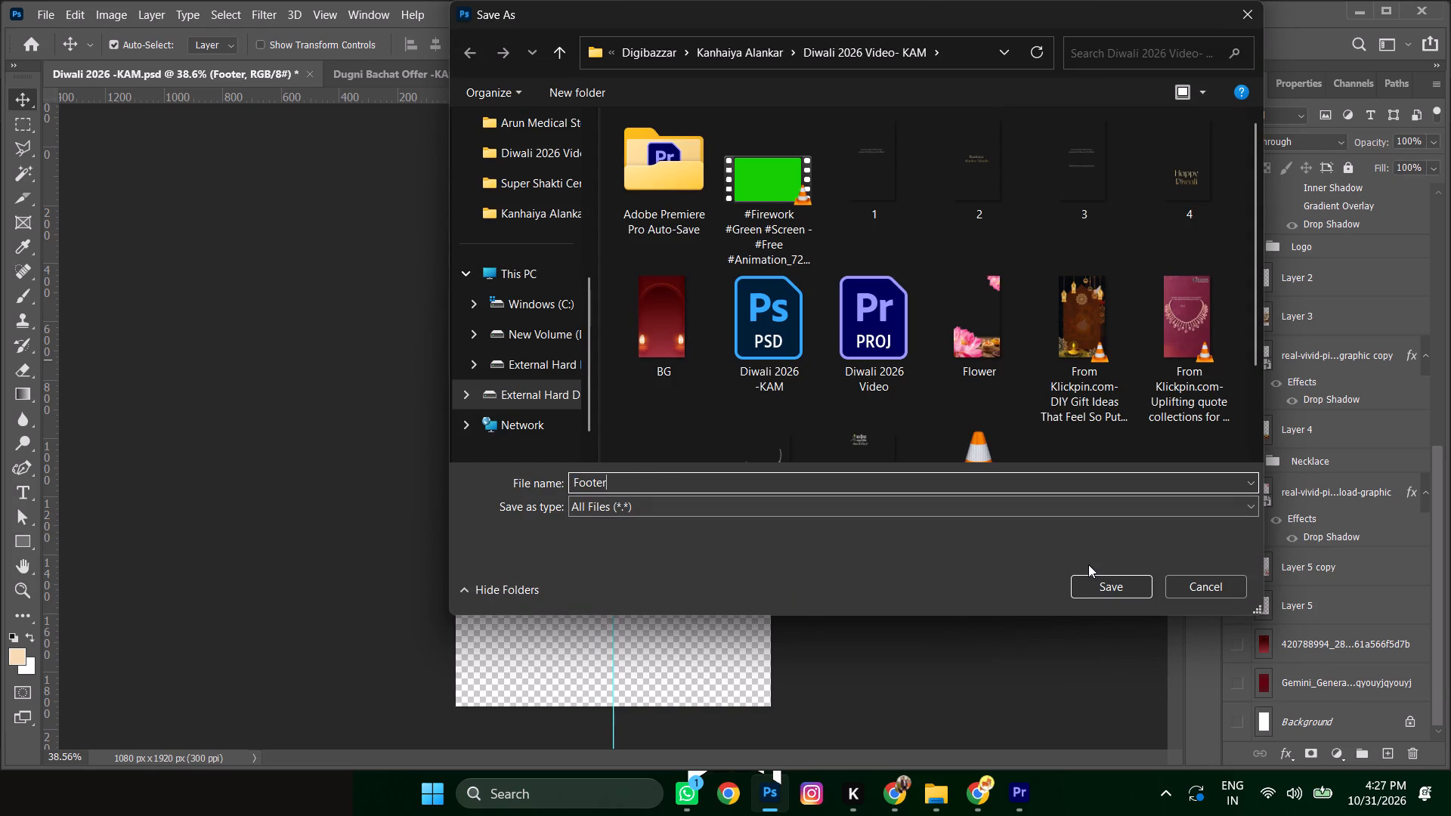
left_click(1088, 587)
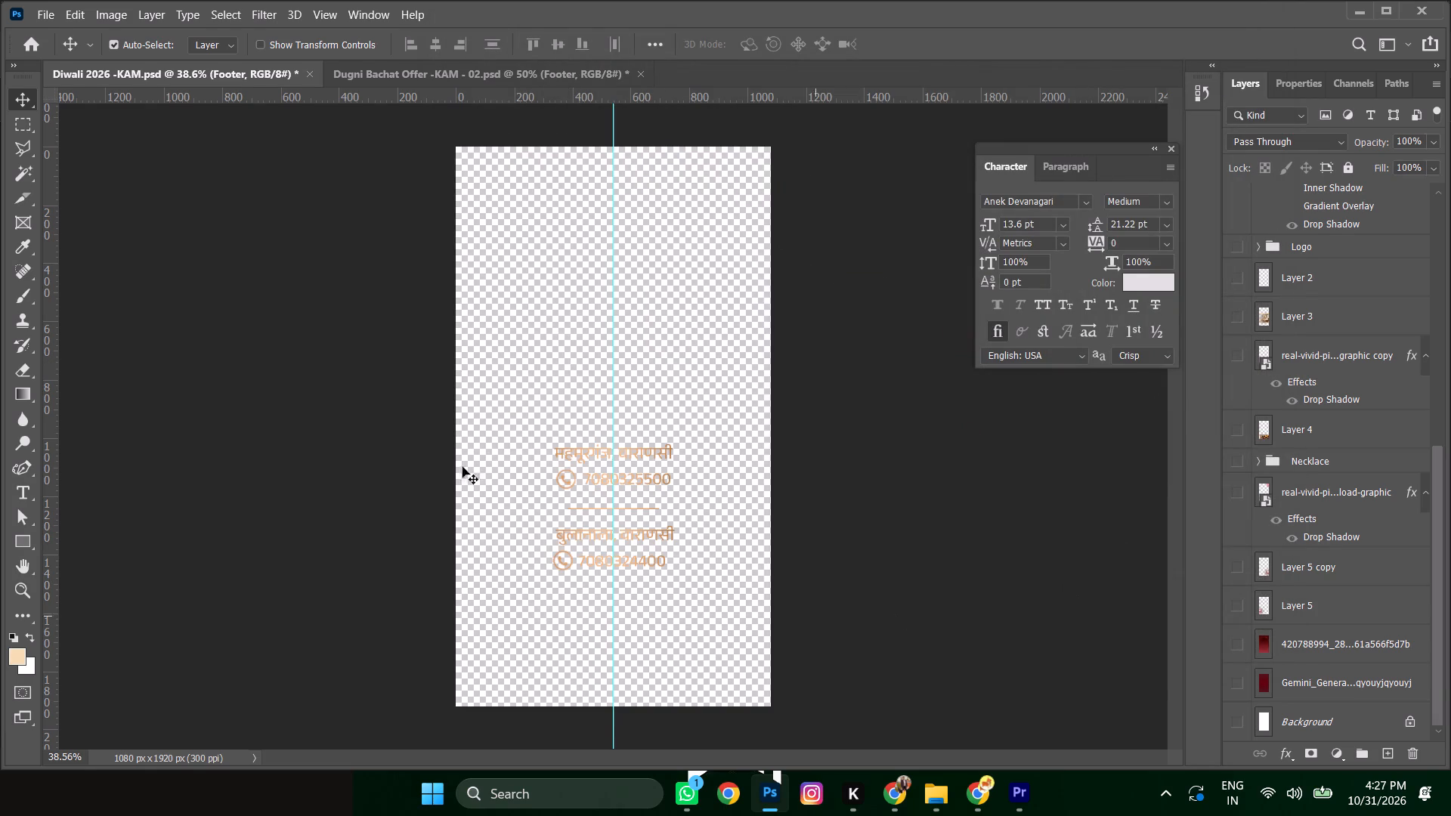
Open Dhanteras -KAM.png from the Kanhaiya Alankar folder and compare its store contact numbers with those in the Photoshop footer.
left_click(939, 790)
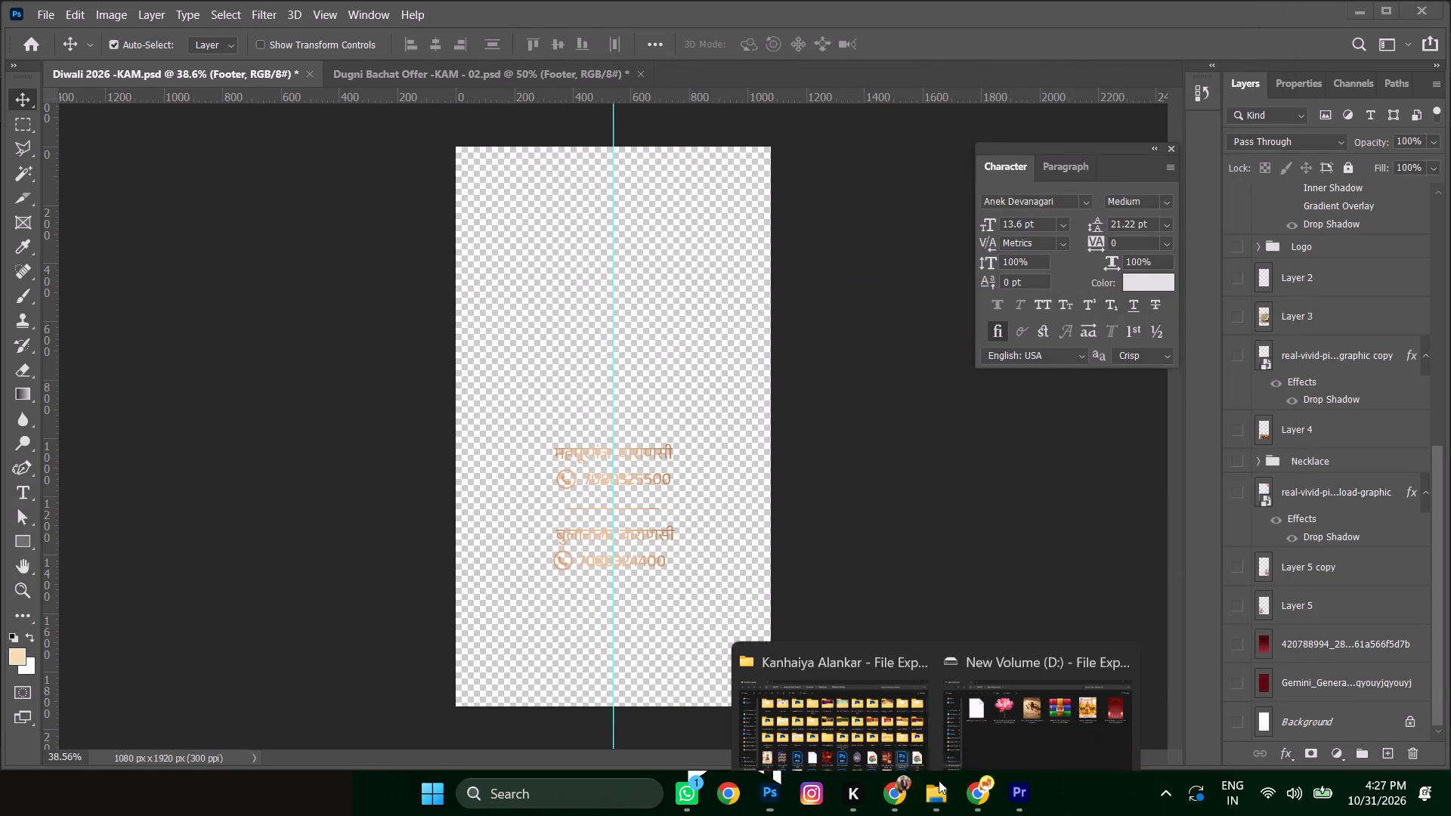
left_click(862, 697)
double_click(695, 595)
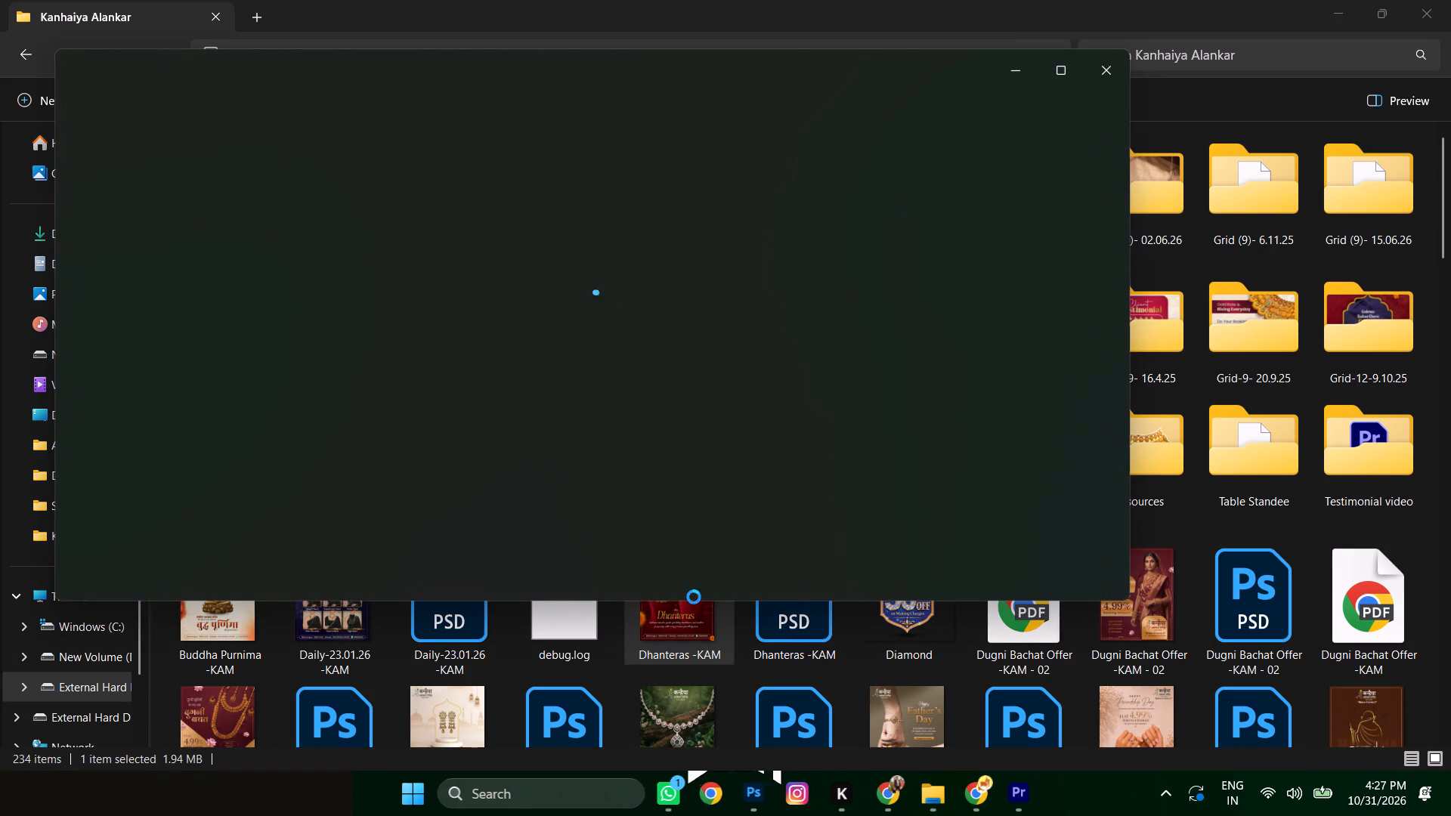
scroll(465, 552, "up", 8)
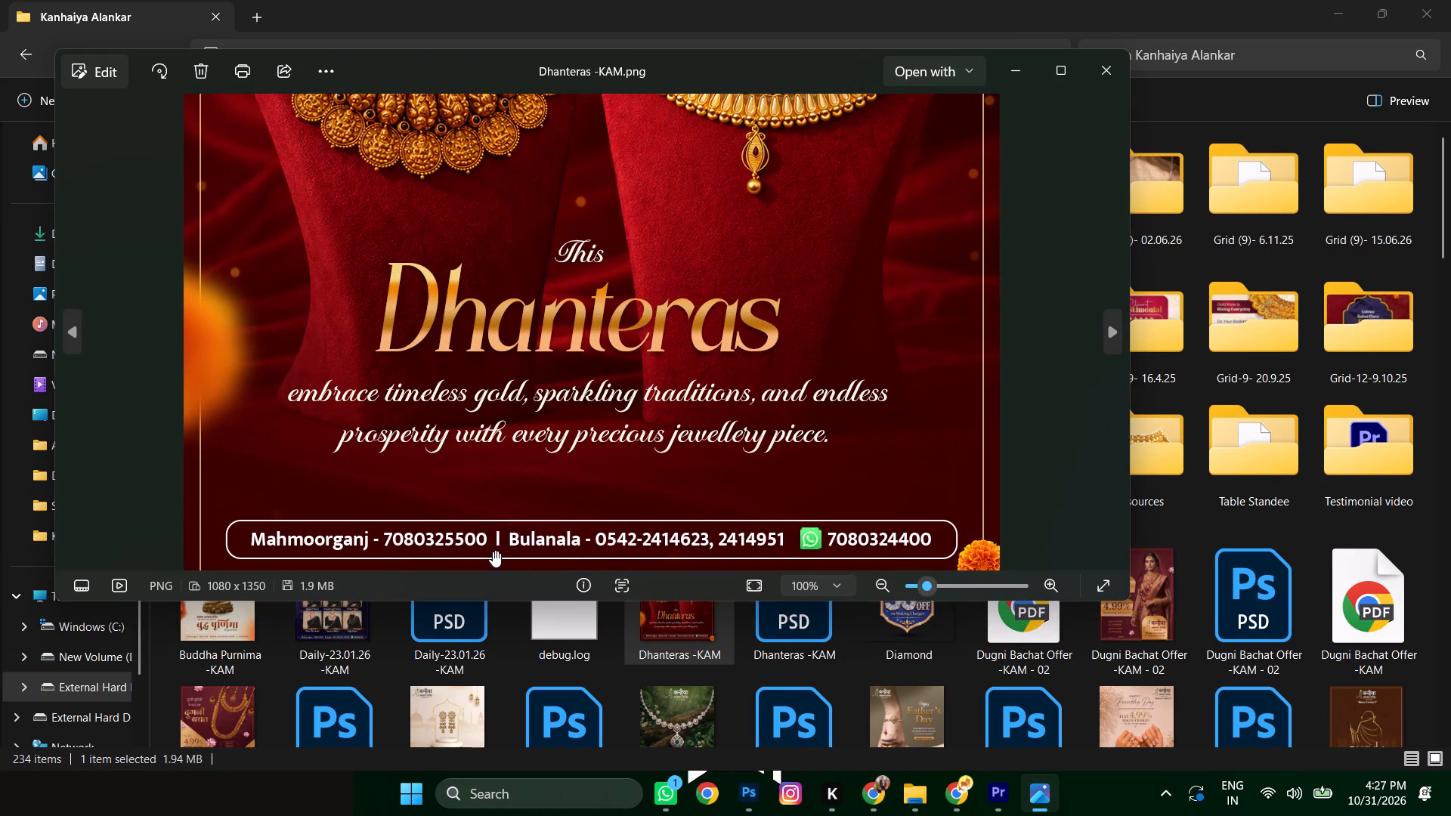
left_click(746, 788)
scroll(678, 501, "up", 9, "alt")
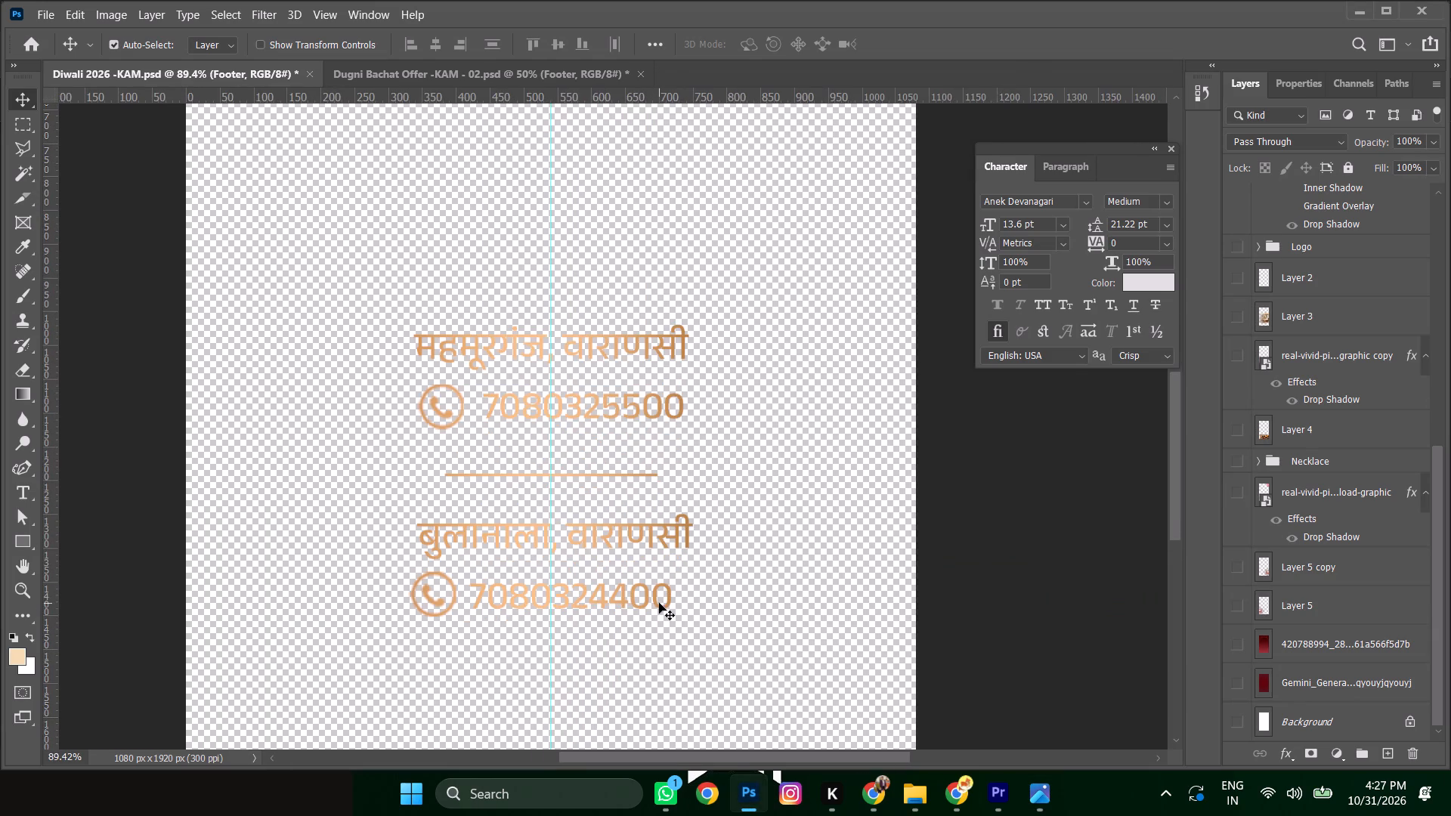
scroll(672, 581, "down", 9, "alt")
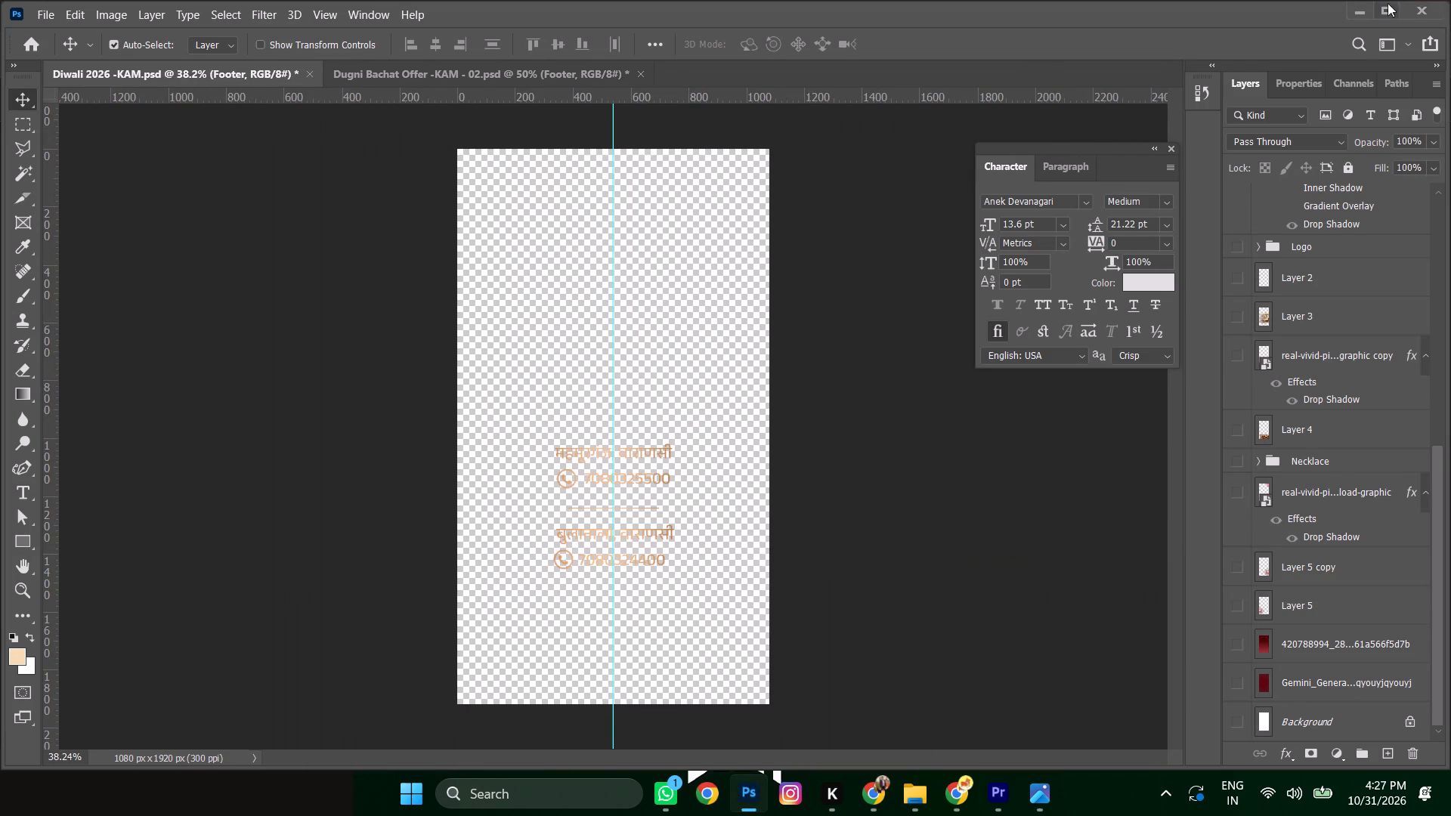
left_click(1361, 9)
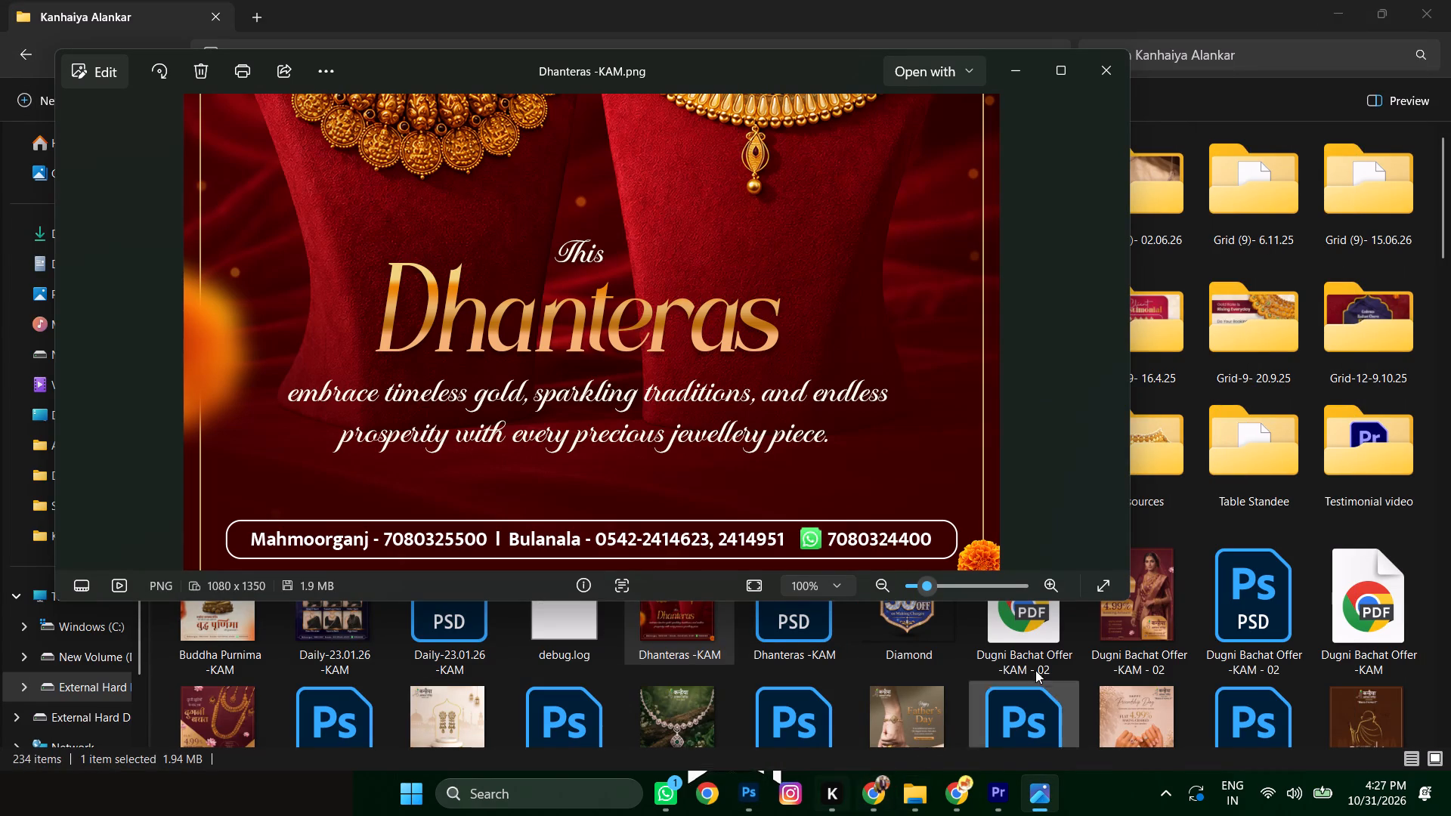
left_click(1103, 76)
Switch to Premiere Pro and import the Footer image into the Diwali 2026 Video project.
left_click(1032, 797)
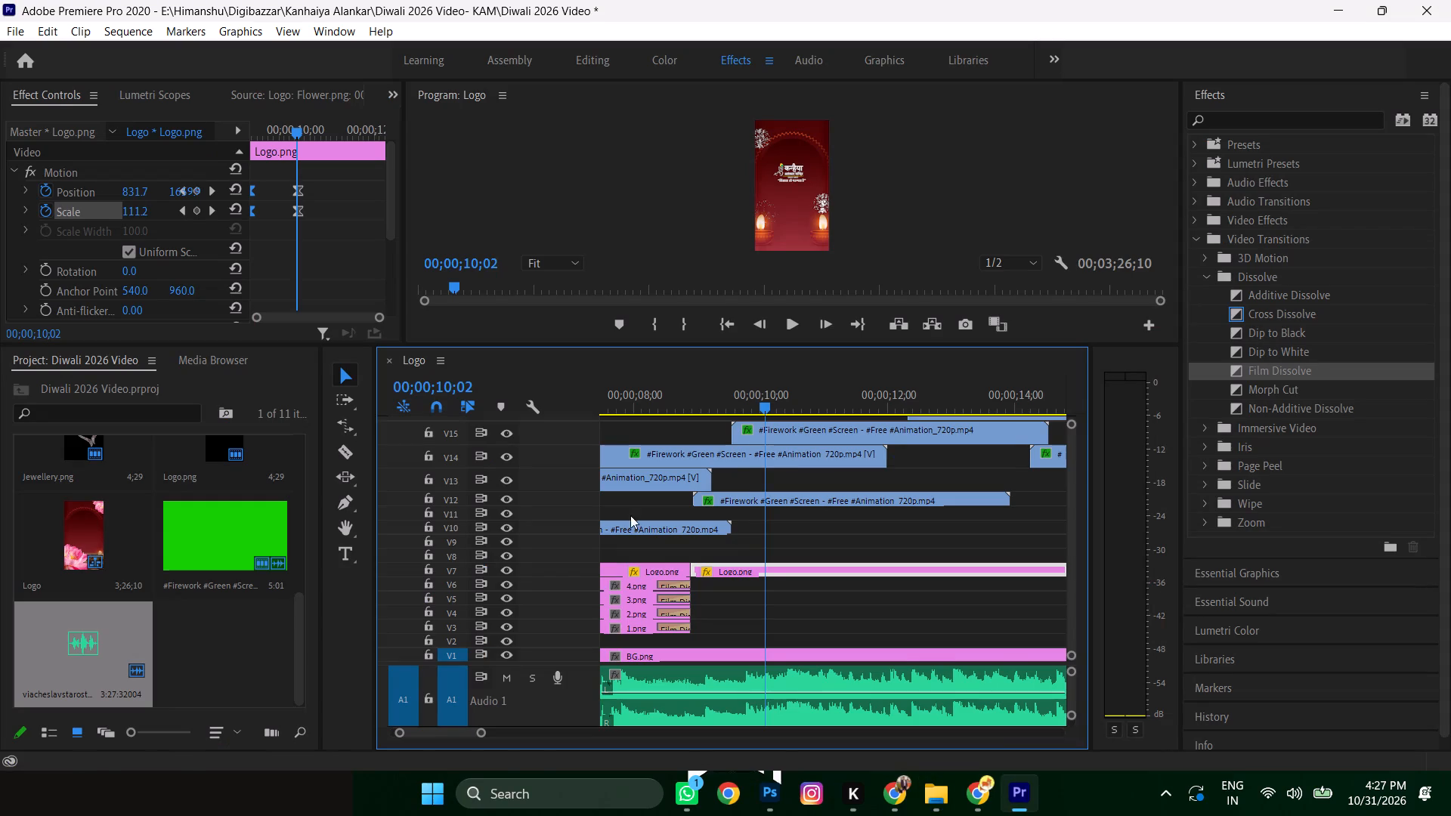
scroll(889, 499, "down", 5)
scroll(790, 545, "up", 3)
left_click(196, 652)
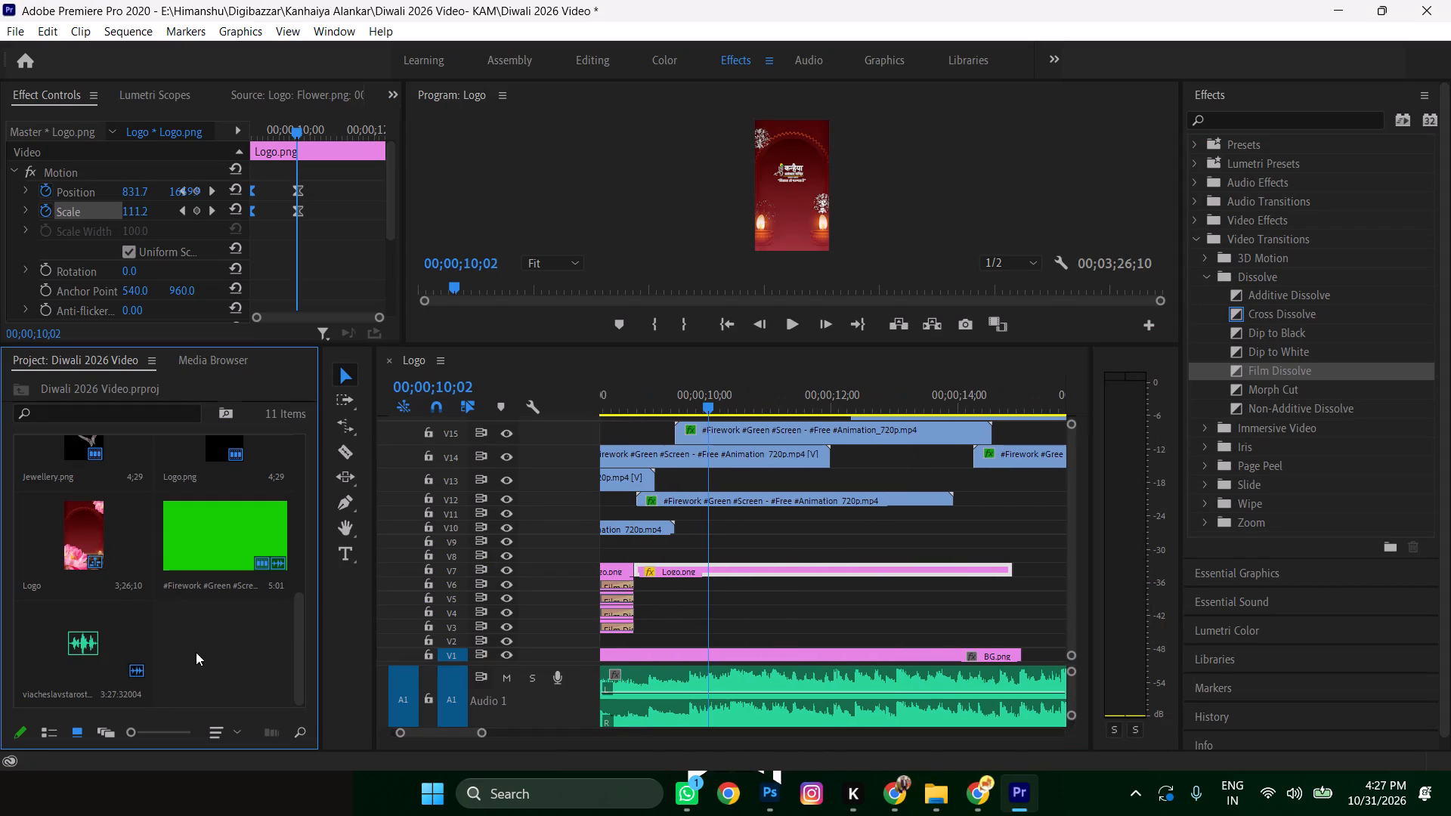
double_click(221, 645)
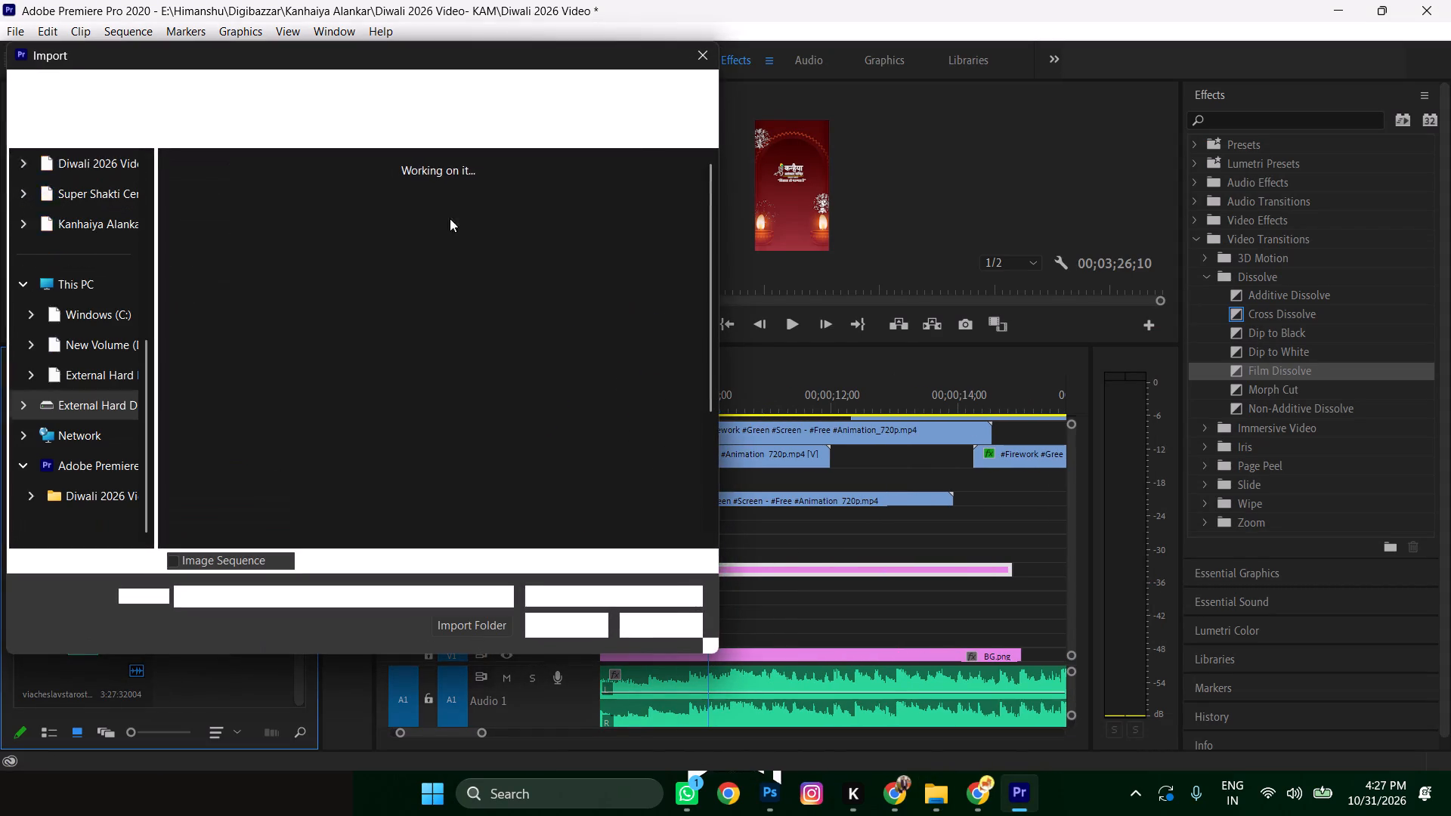
left_click(209, 480)
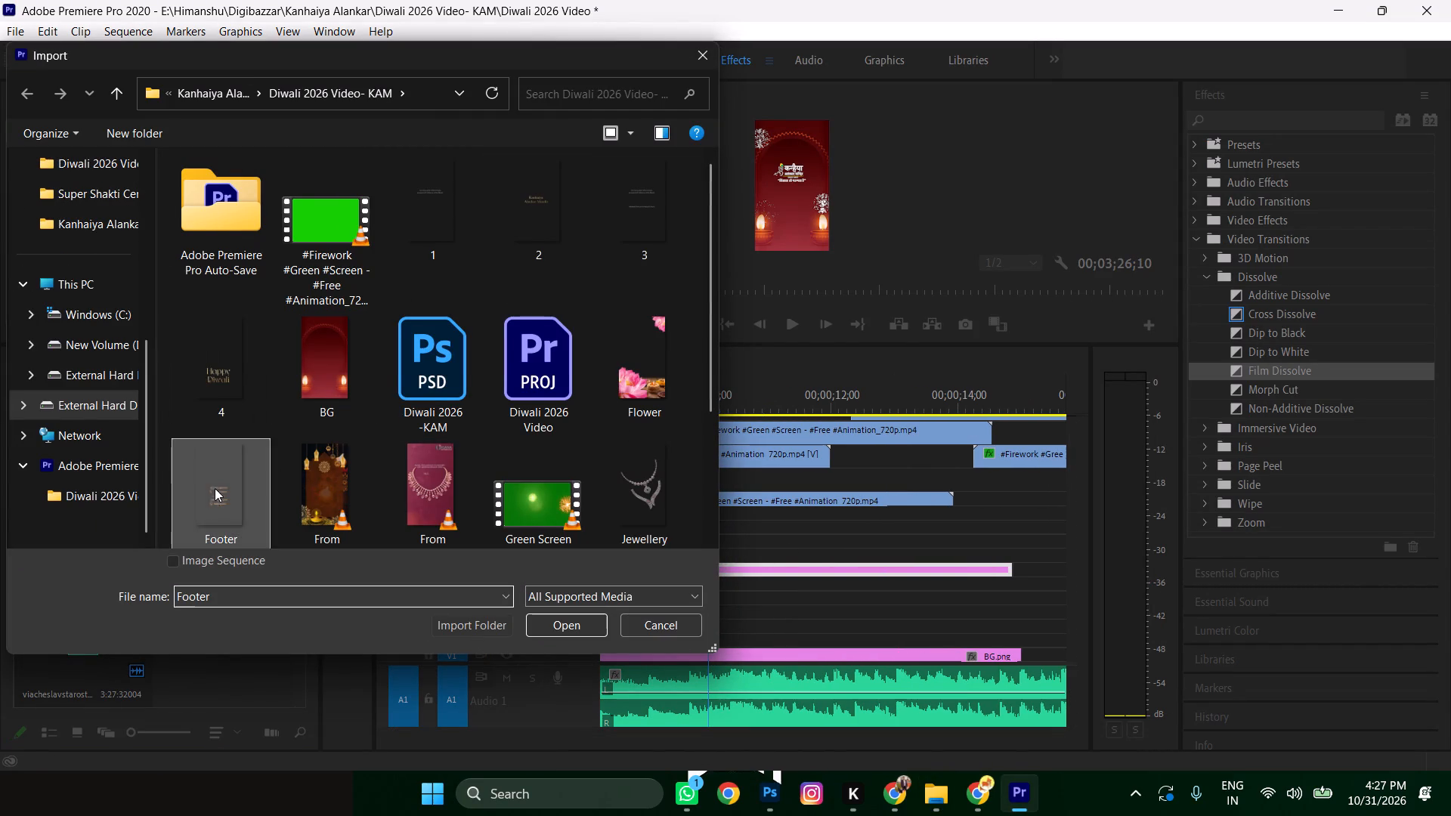
left_click(545, 618)
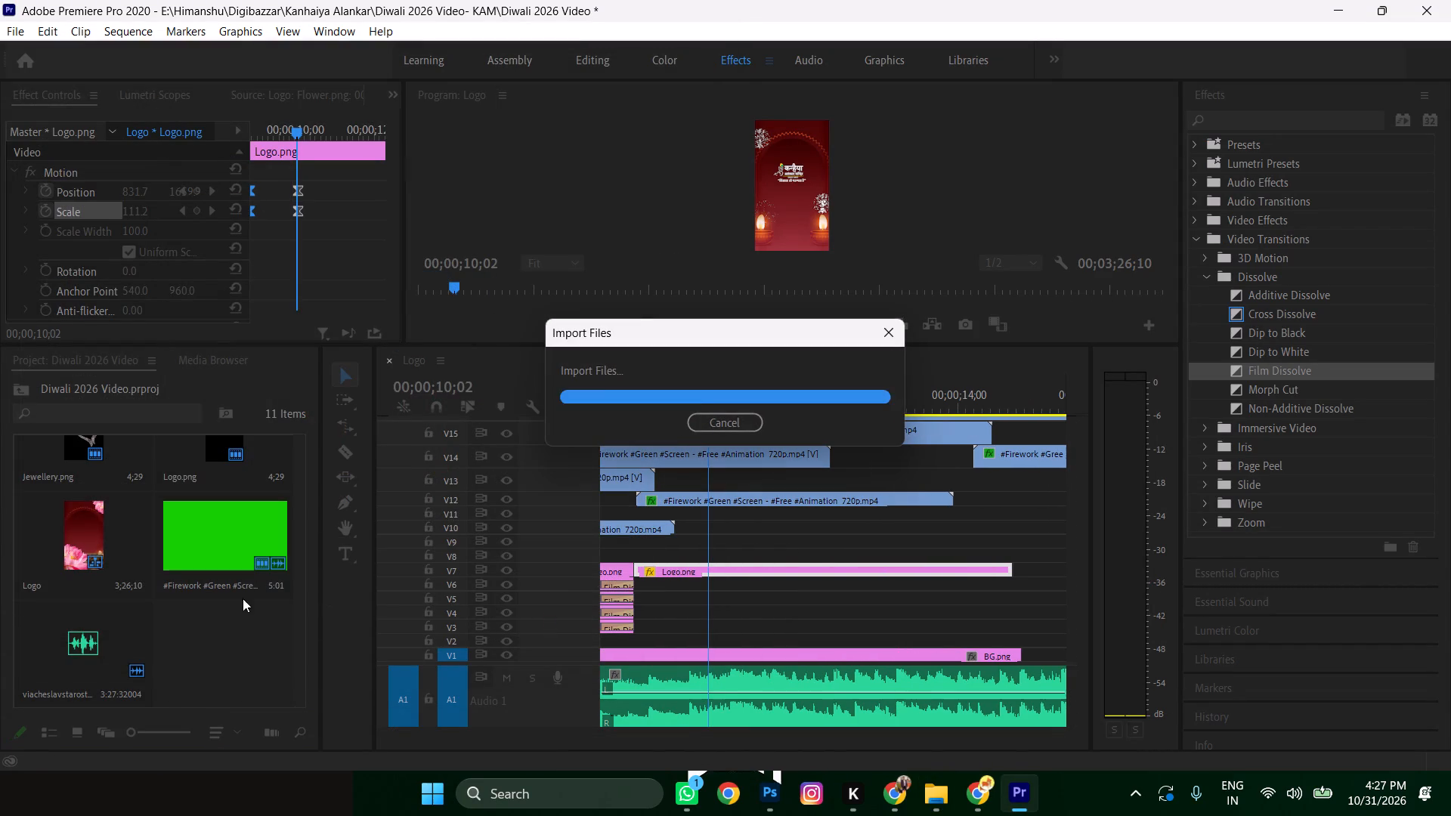
Place Footer.png on track V6 under the logo, starting at 00;00;10;02, and preview the ending.
left_click_drag(222, 642, 707, 561)
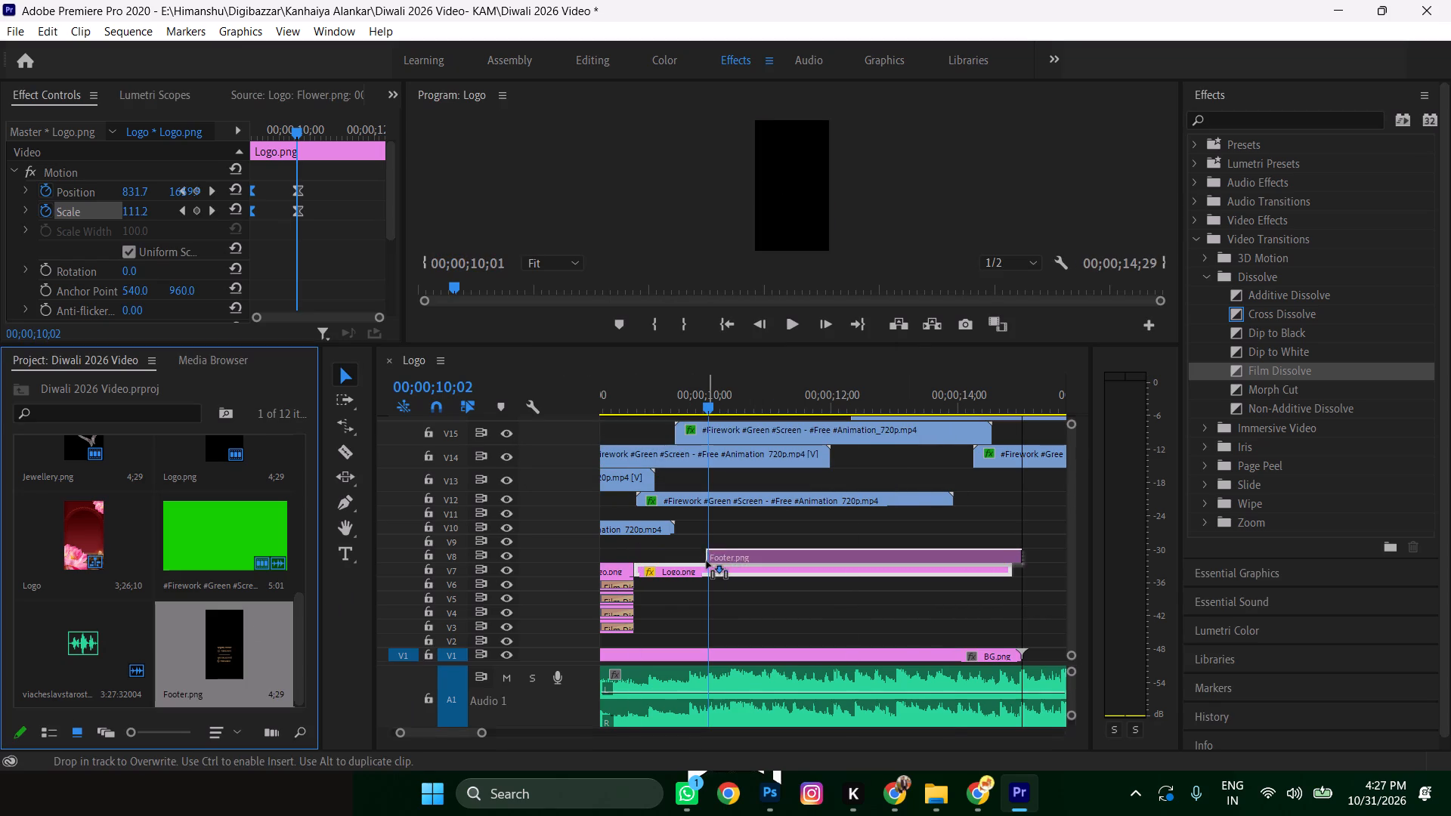
left_click_drag(707, 561, 707, 579)
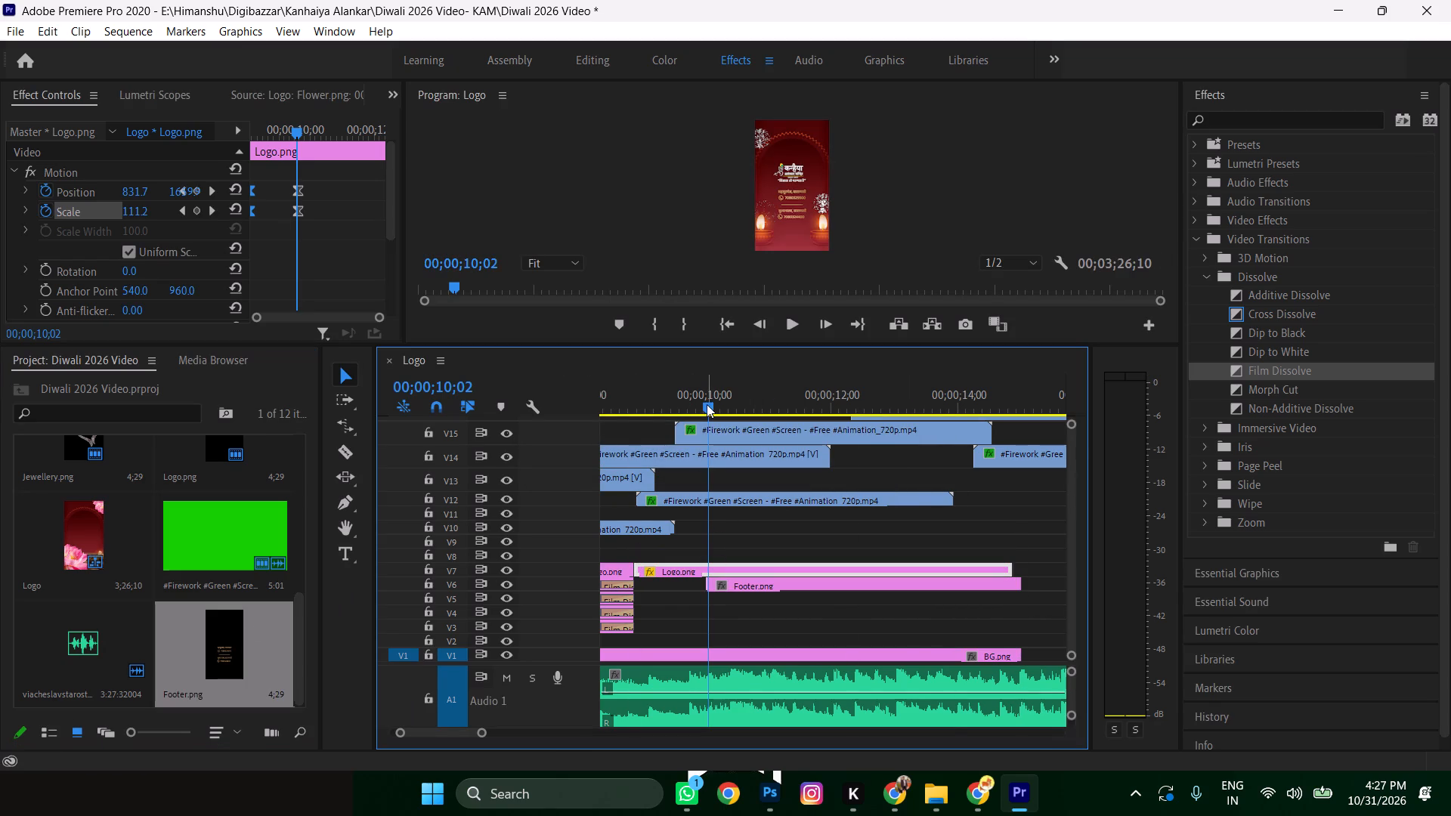
left_click_drag(707, 404, 617, 436)
key("space")
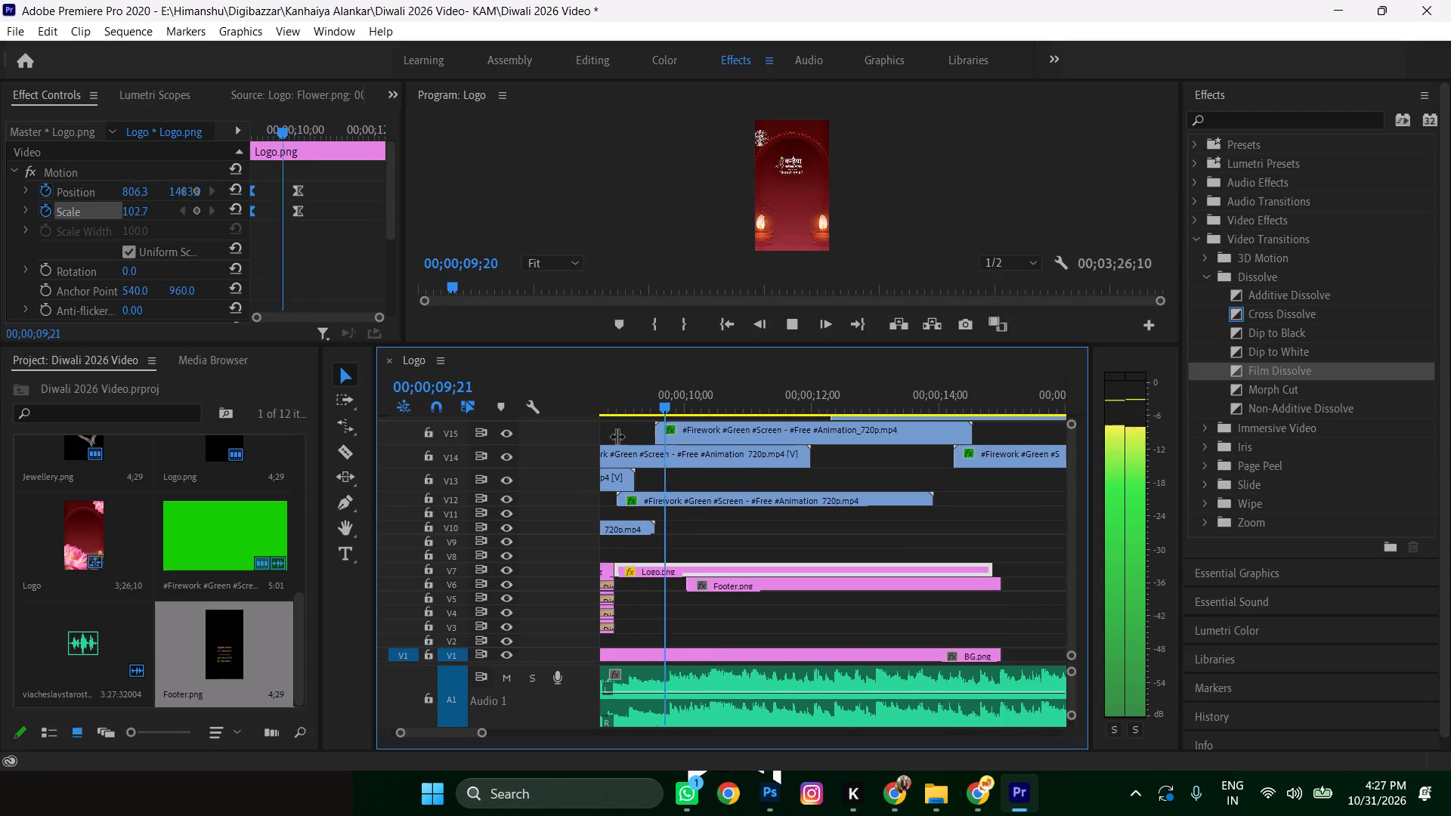
key("space")
Set the Footer.png clip's scale to 85 and its vertical position to 1019.
left_click(754, 585)
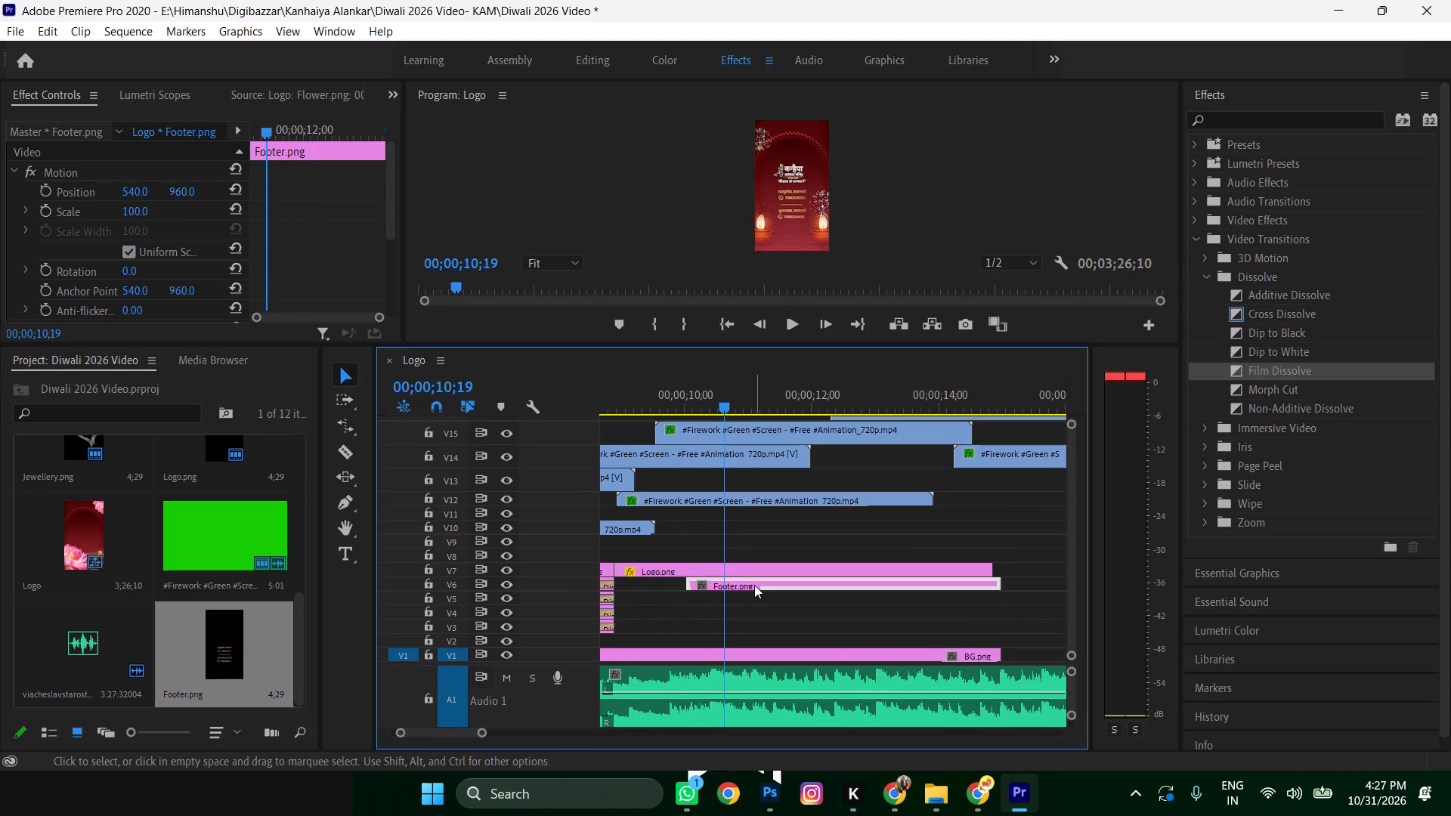
left_click_drag(141, 214, 134, 214)
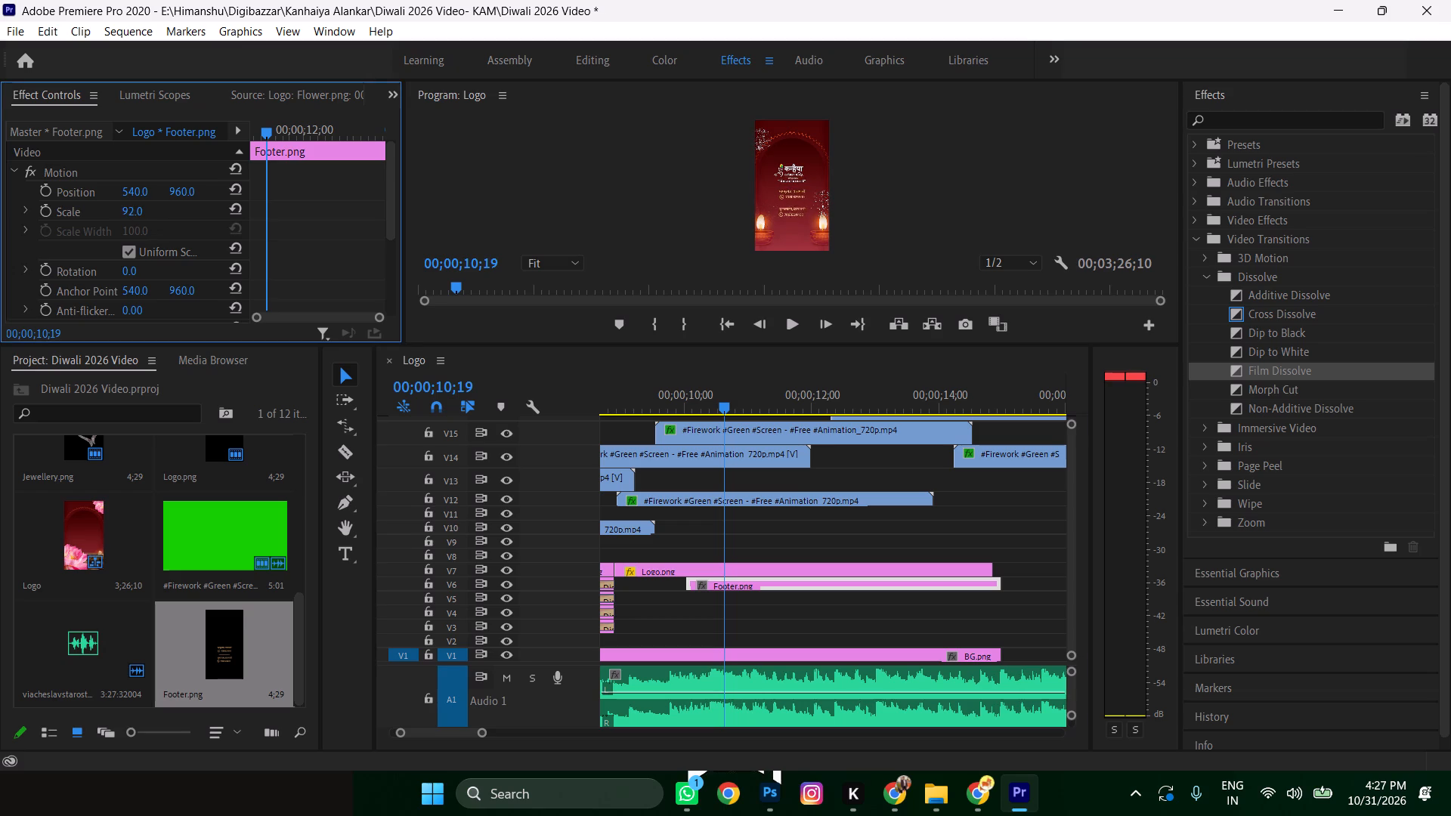
left_click_drag(134, 214, 127, 214)
left_click_drag(184, 191, 239, 190)
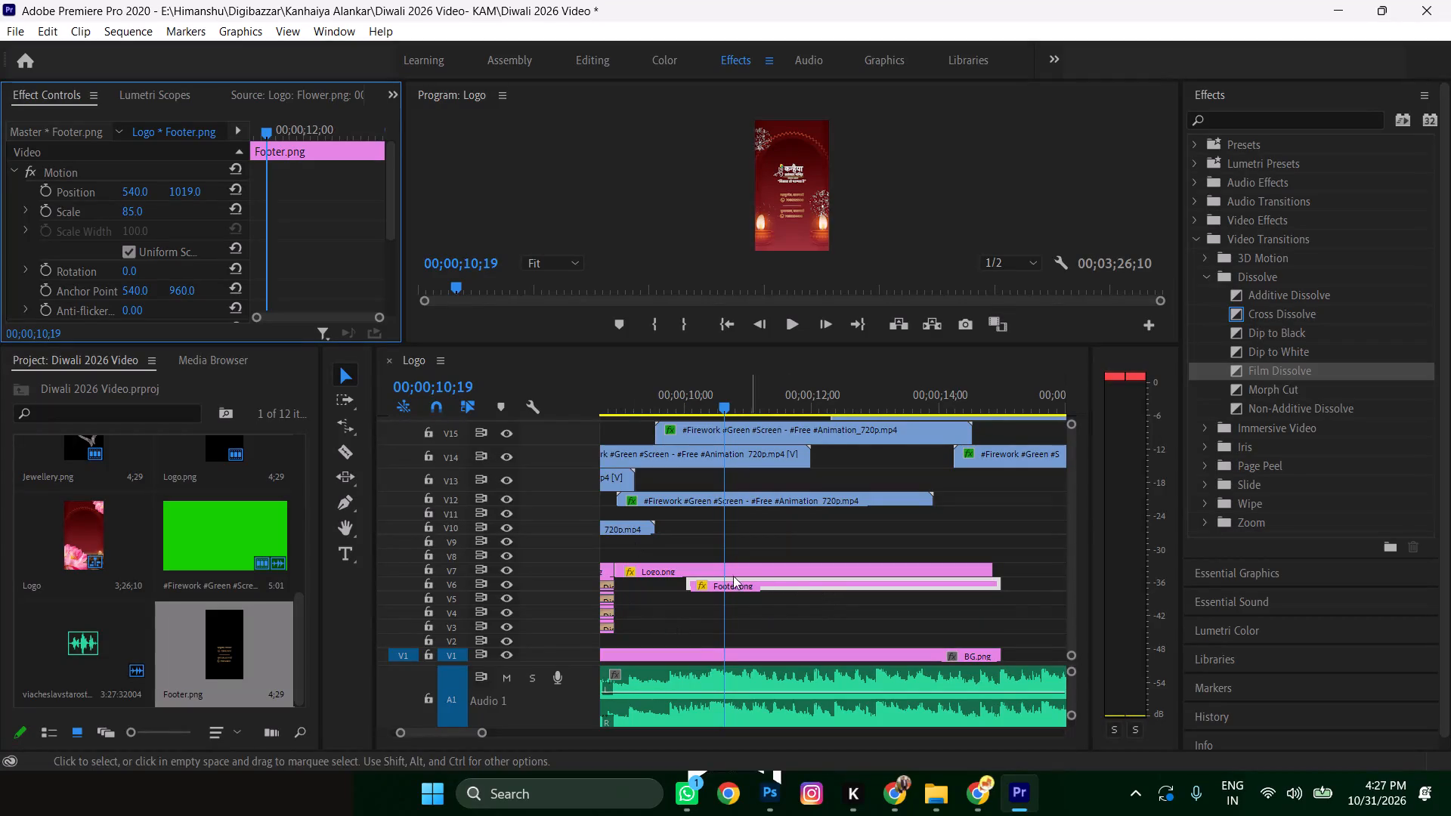
Shift the Footer.png clip on V6 to start at 00;00;10;19 and play back the logo and footer section.
left_click_drag(713, 582, 744, 584)
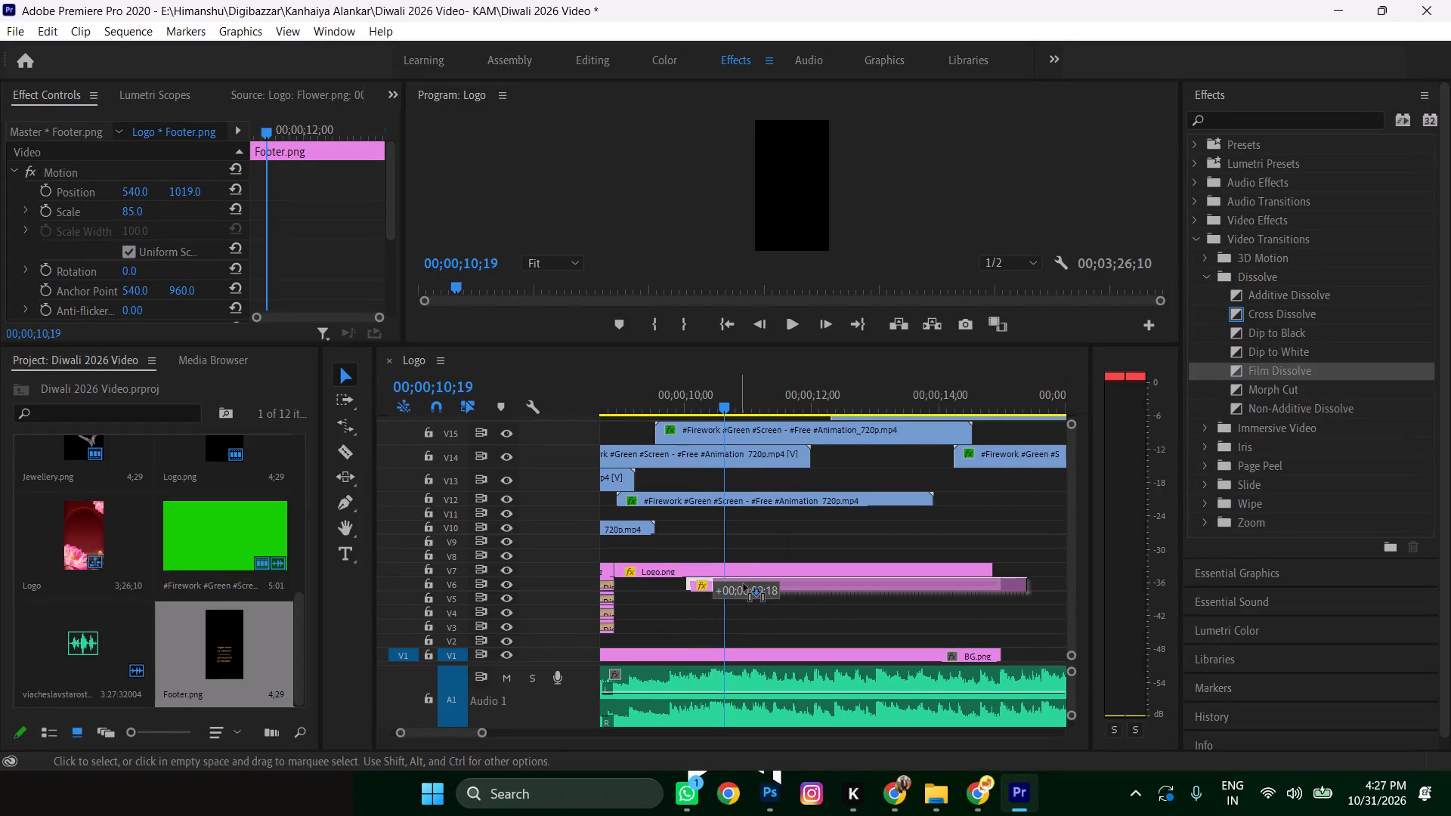
left_click_drag(744, 584, 742, 584)
left_click_drag(723, 403, 541, 443)
key("space")
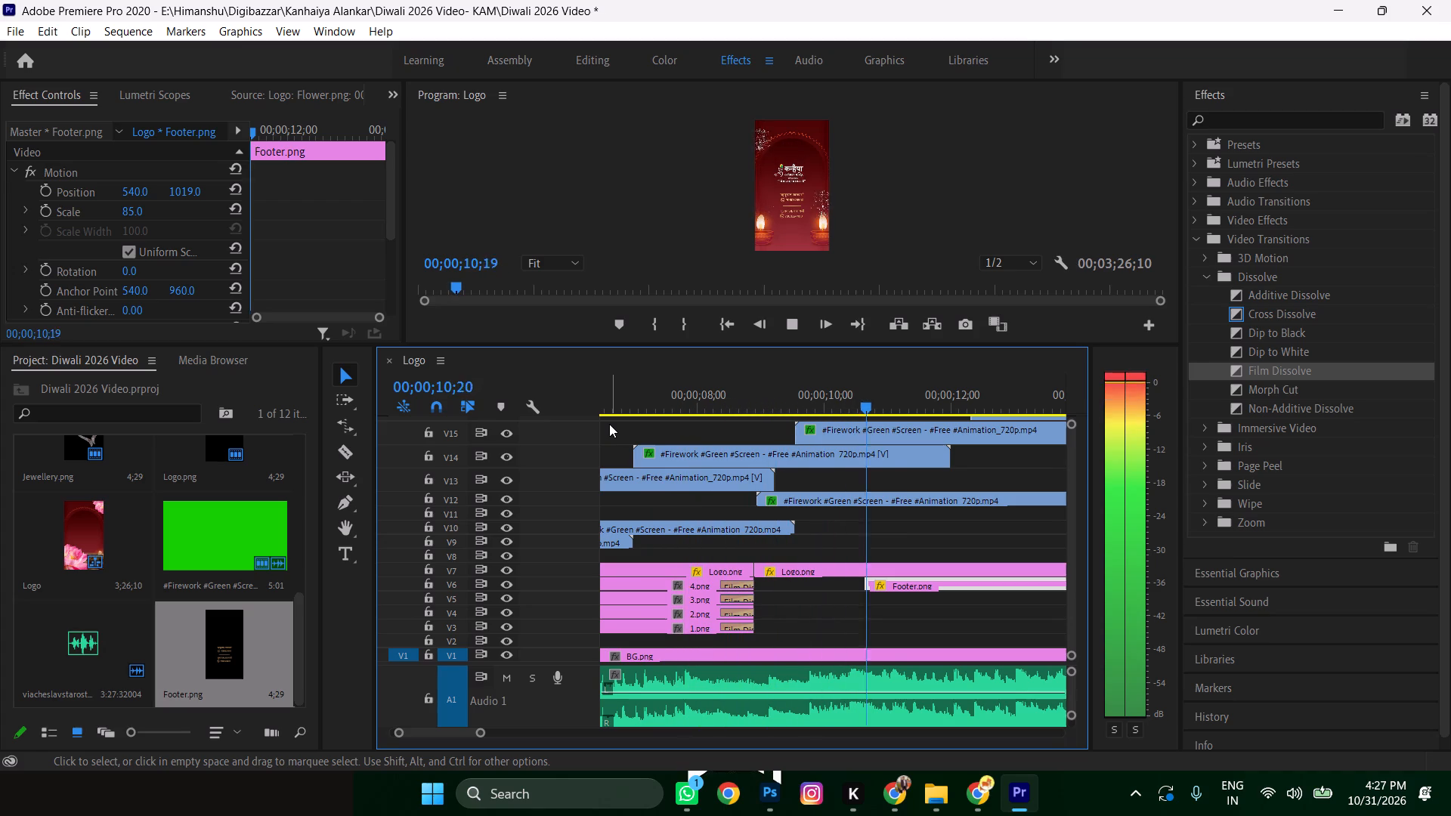
key("space")
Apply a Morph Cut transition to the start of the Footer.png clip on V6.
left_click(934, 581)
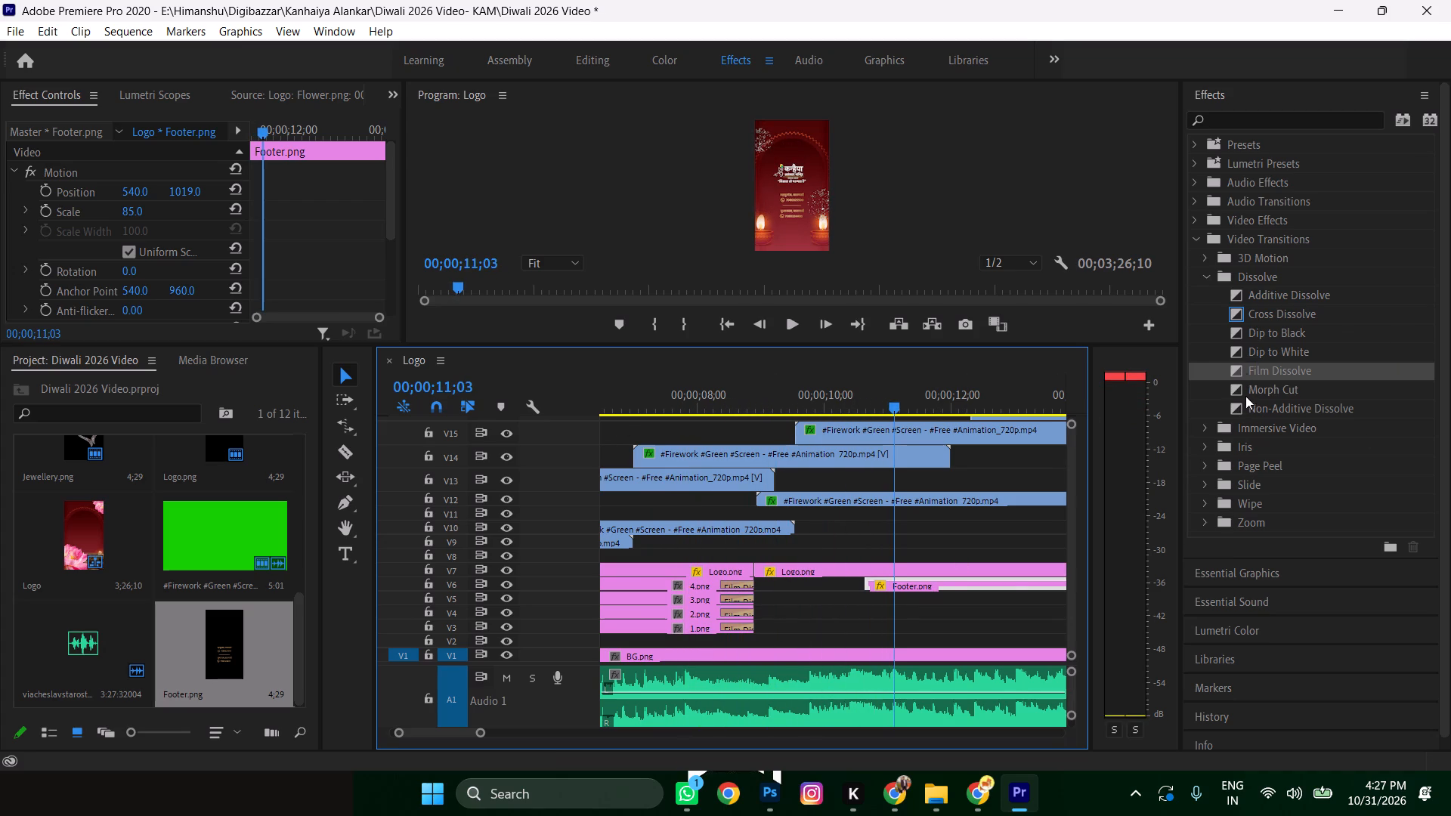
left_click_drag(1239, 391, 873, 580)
Shift the Footer.png clip on V6 about 12 frames earlier and play back the footer's entrance.
left_click_drag(959, 588, 940, 588)
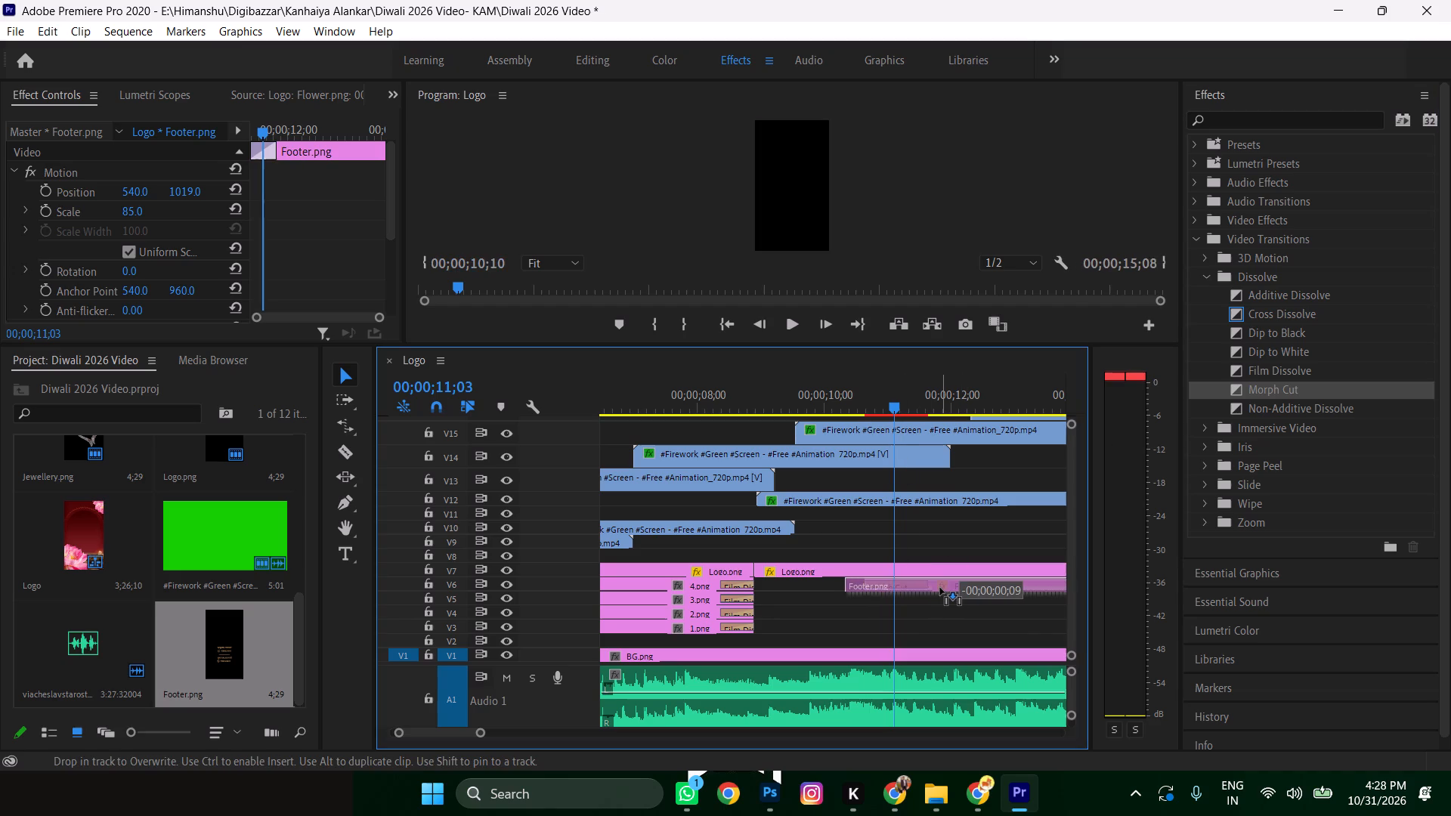
left_click_drag(940, 588, 934, 588)
left_click_drag(894, 410, 821, 441)
key("space")
key("space")
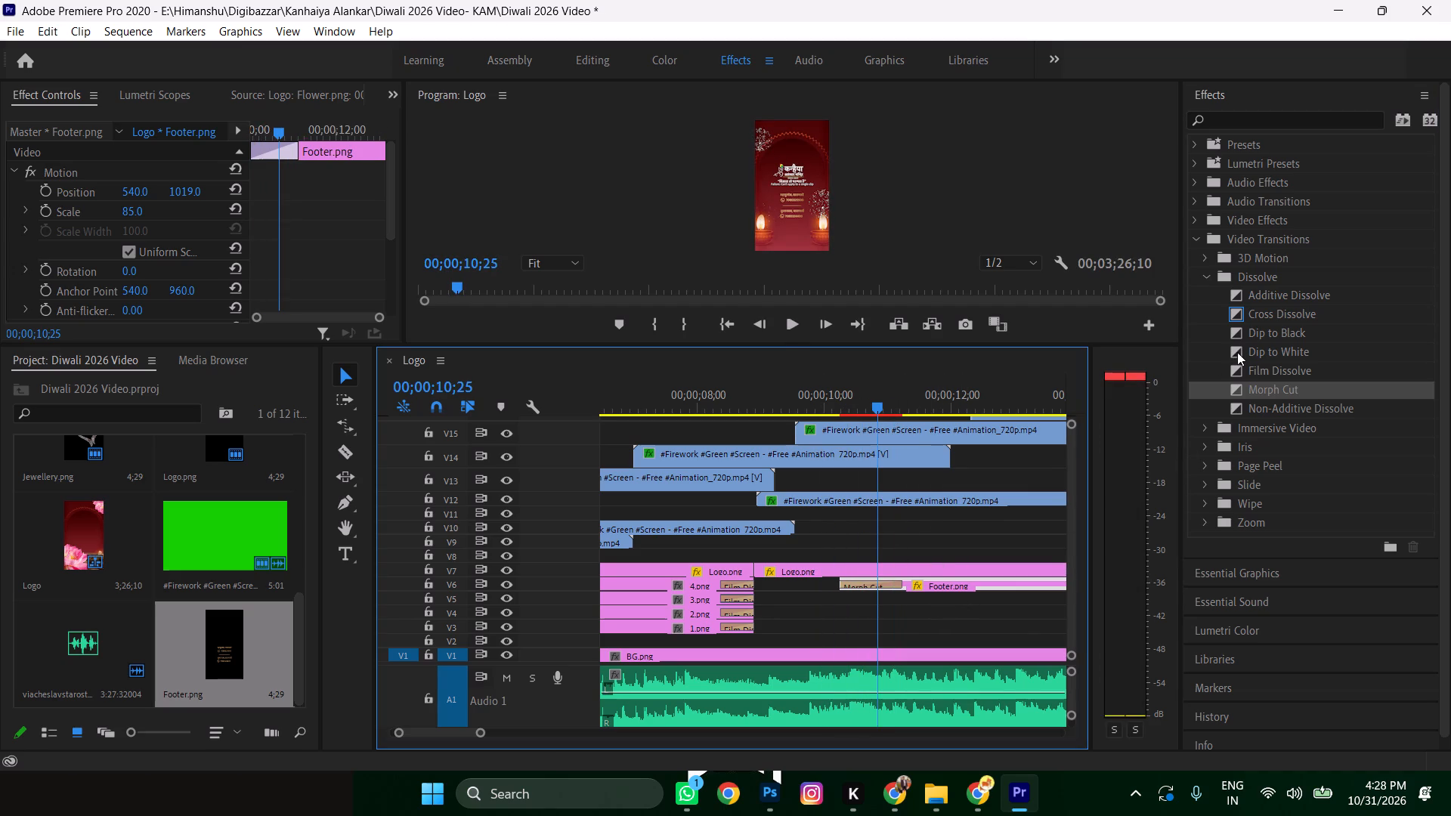
Replace the Morph Cut at the start of Footer.png with a Film Dissolve and preview the footer's fade-in.
left_click_drag(1233, 370, 846, 580)
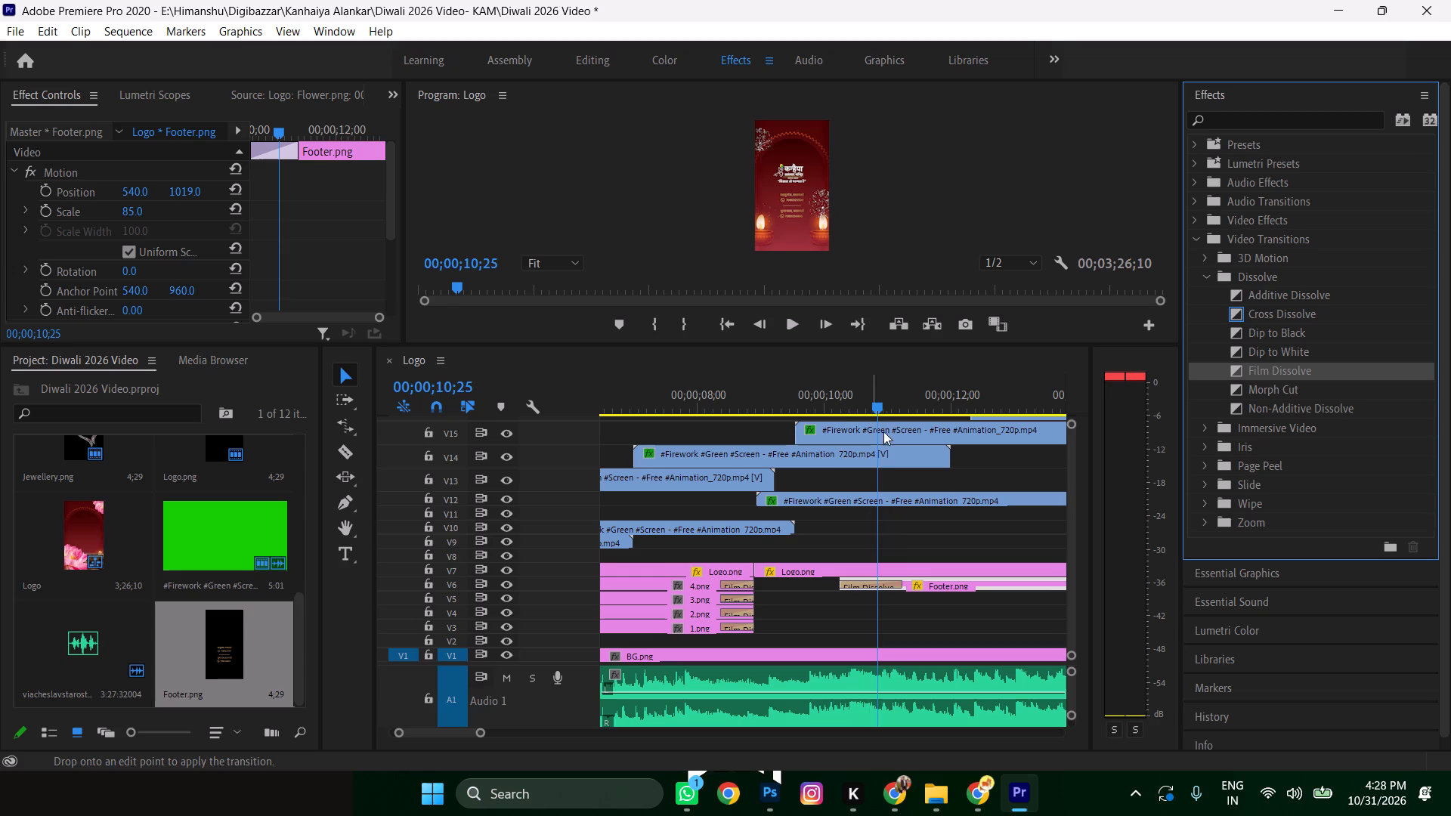
left_click_drag(877, 406, 826, 445)
key("space")
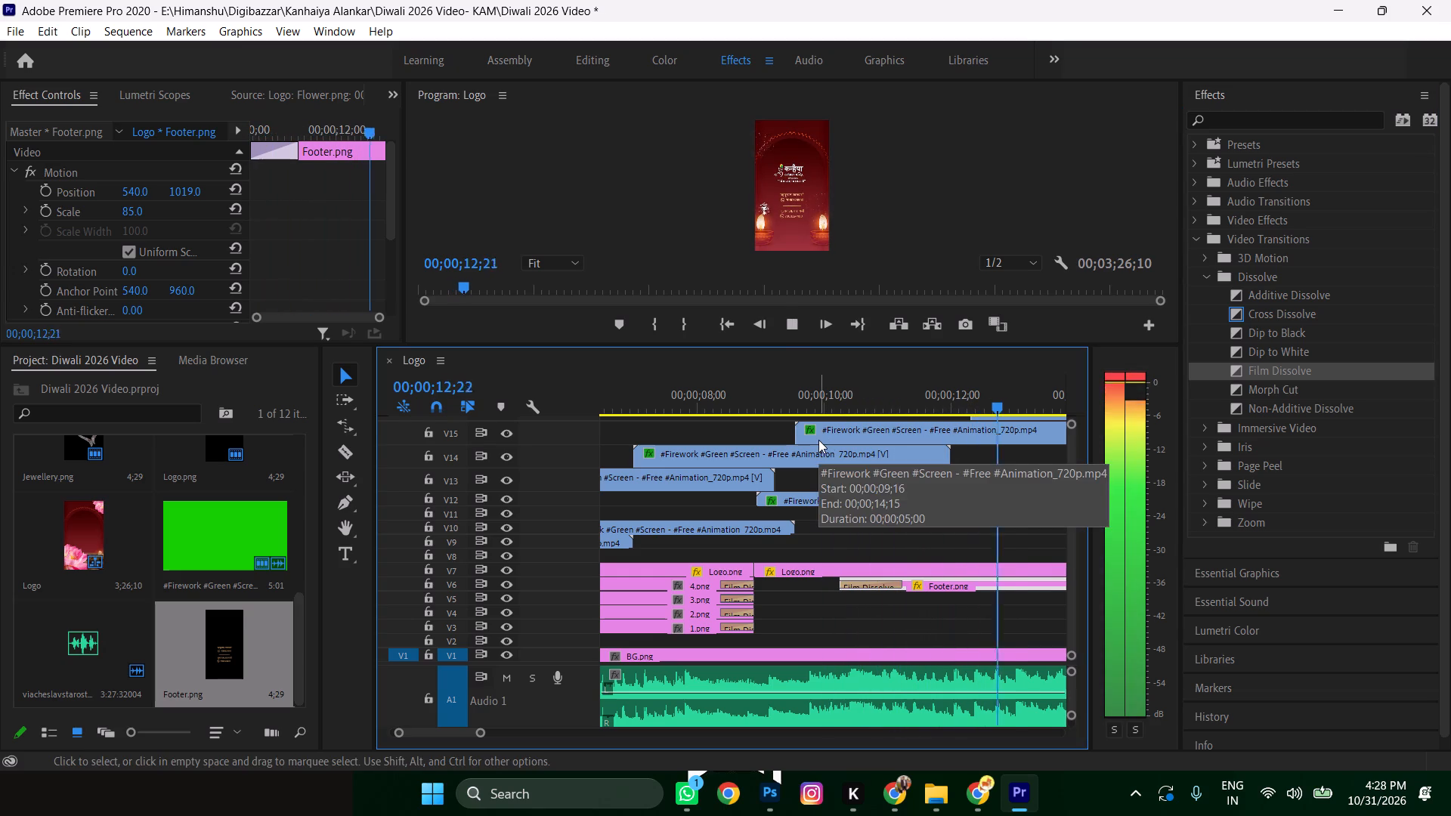
key("space")
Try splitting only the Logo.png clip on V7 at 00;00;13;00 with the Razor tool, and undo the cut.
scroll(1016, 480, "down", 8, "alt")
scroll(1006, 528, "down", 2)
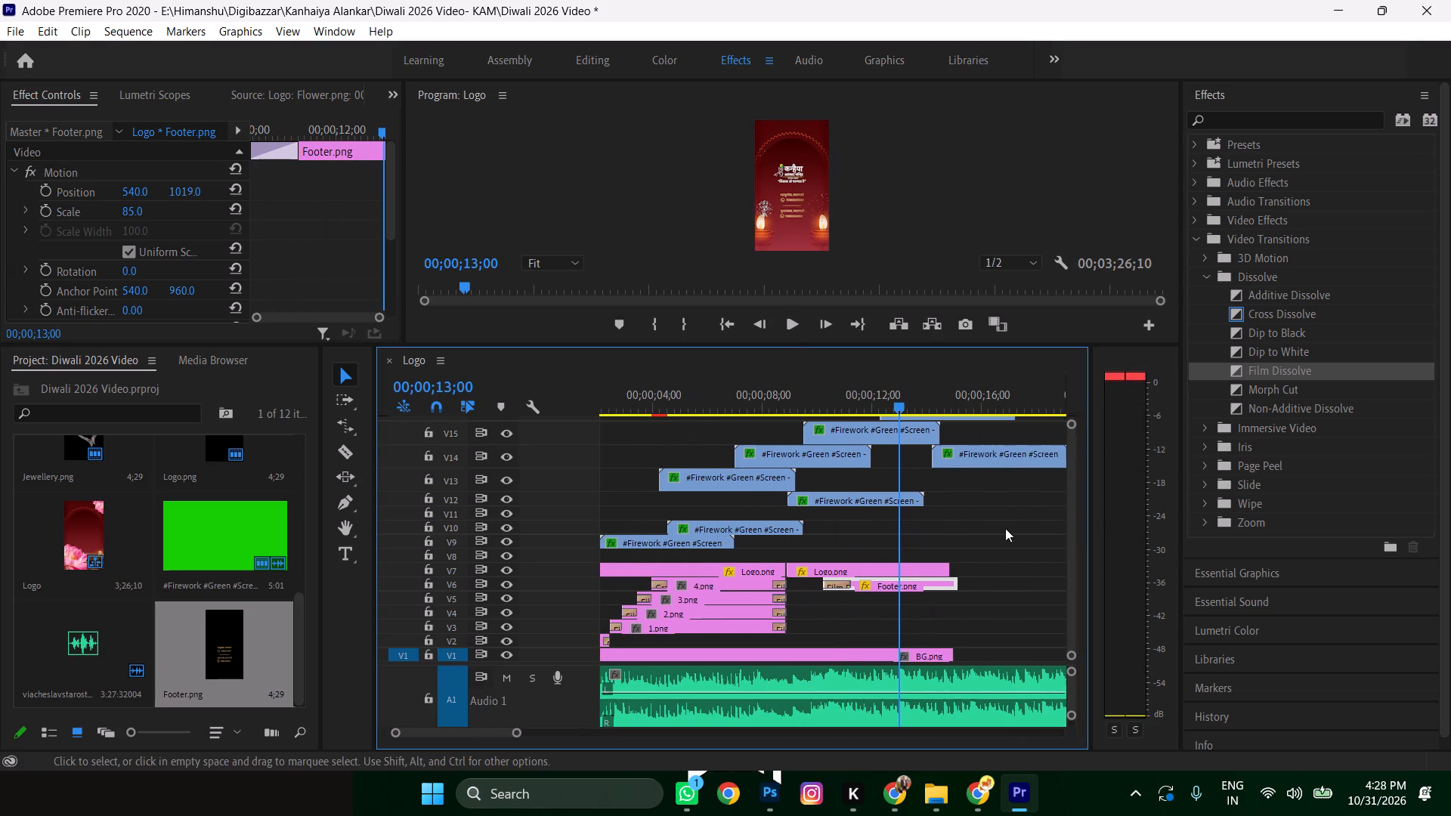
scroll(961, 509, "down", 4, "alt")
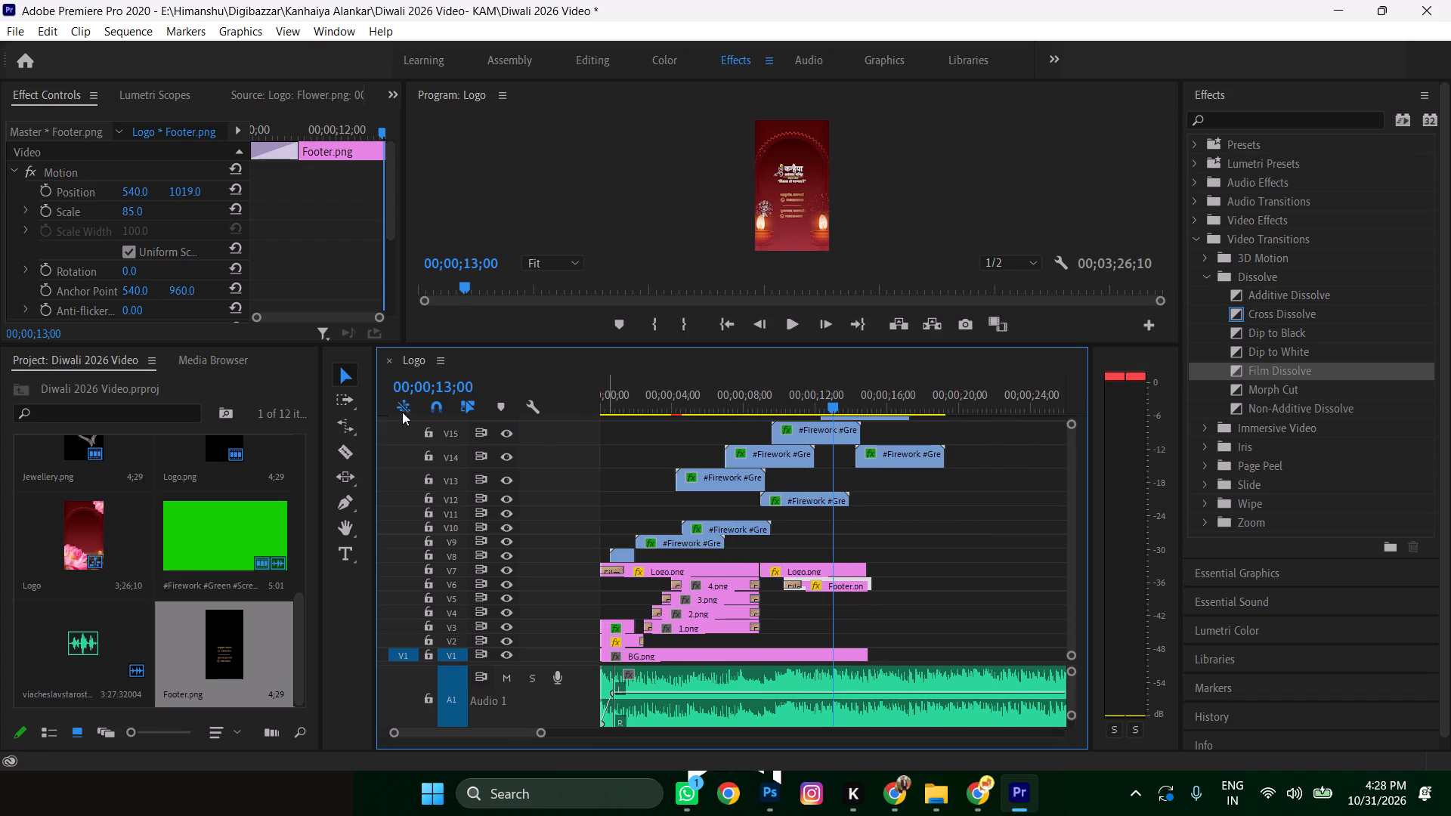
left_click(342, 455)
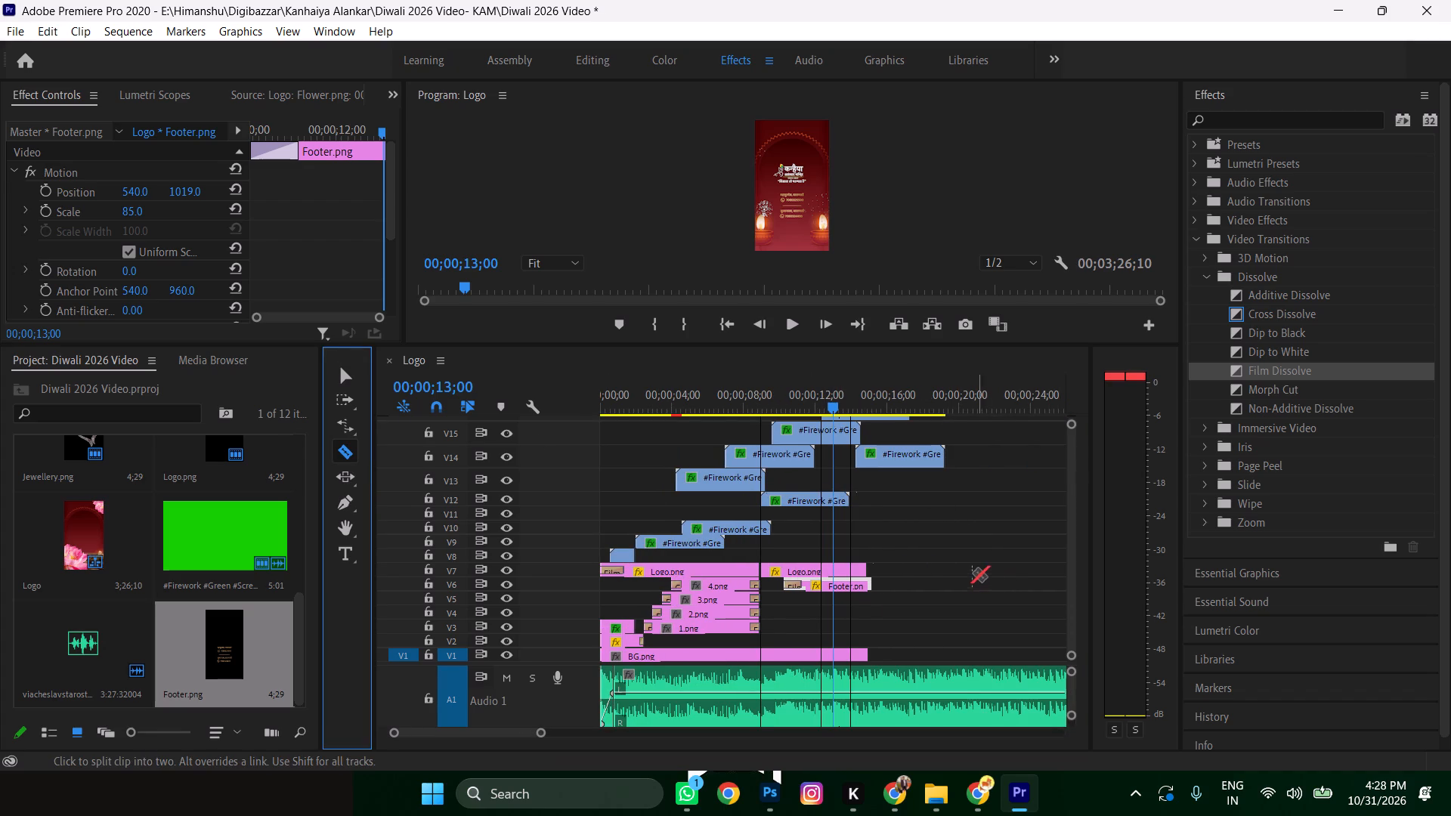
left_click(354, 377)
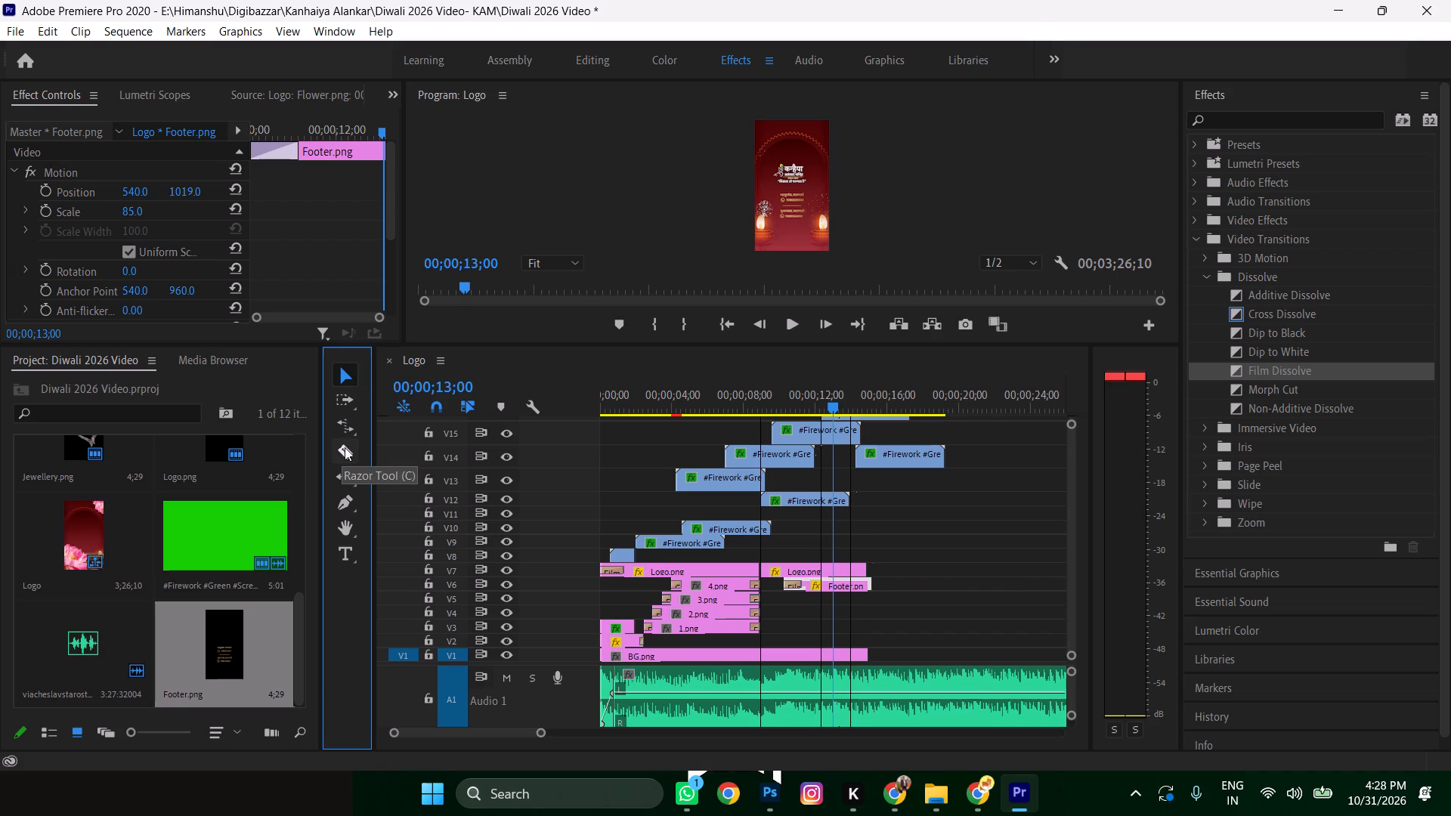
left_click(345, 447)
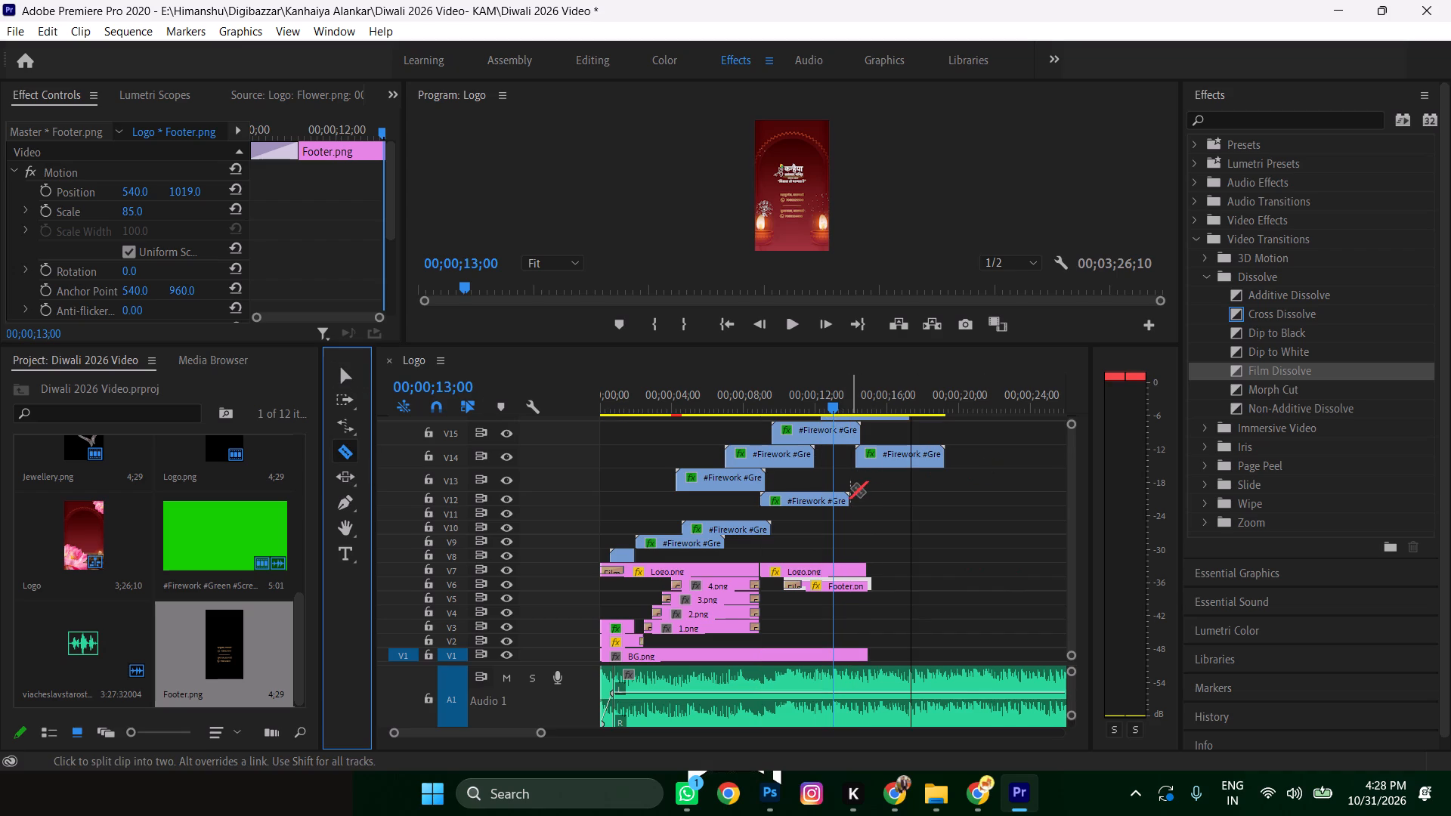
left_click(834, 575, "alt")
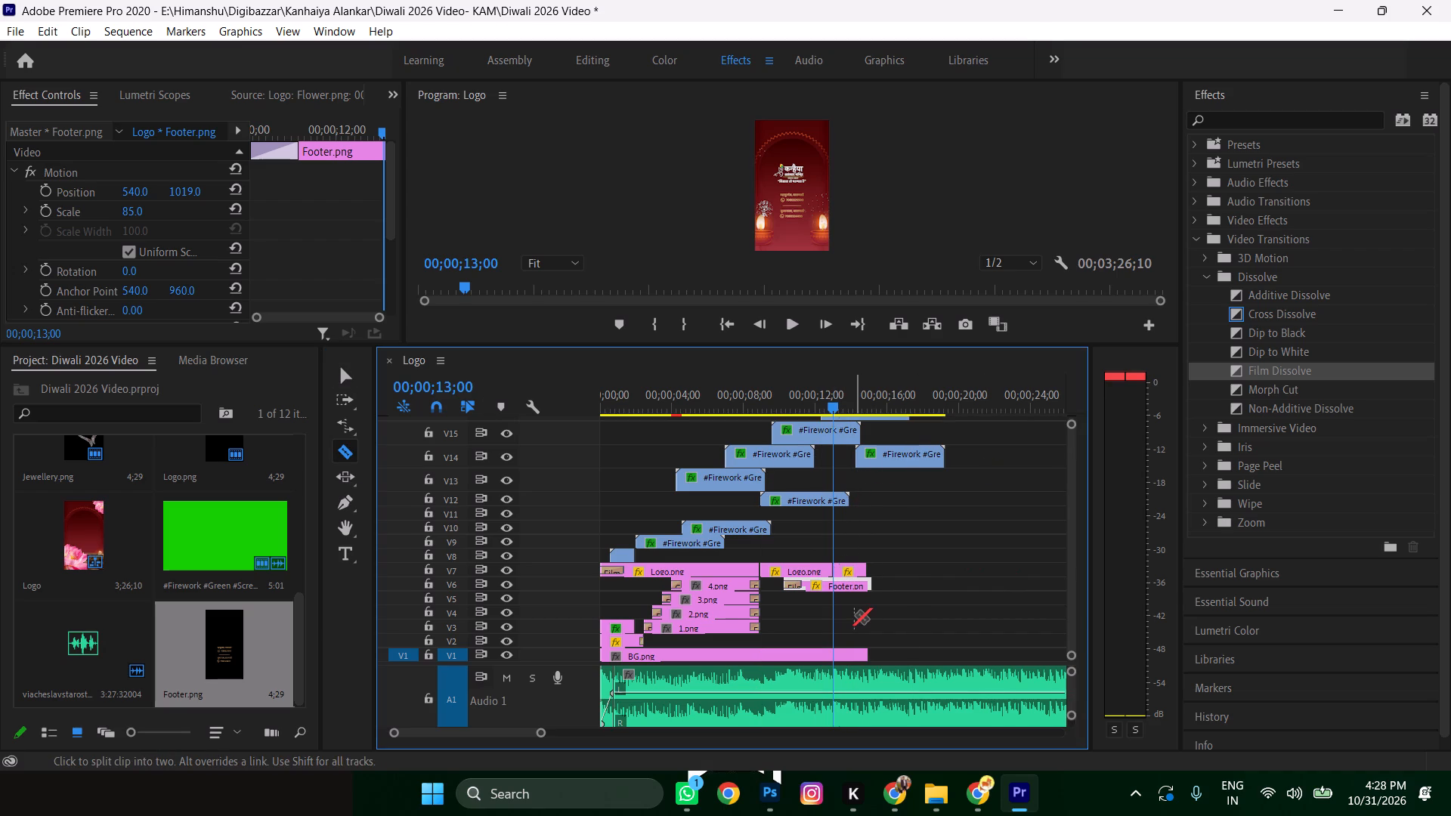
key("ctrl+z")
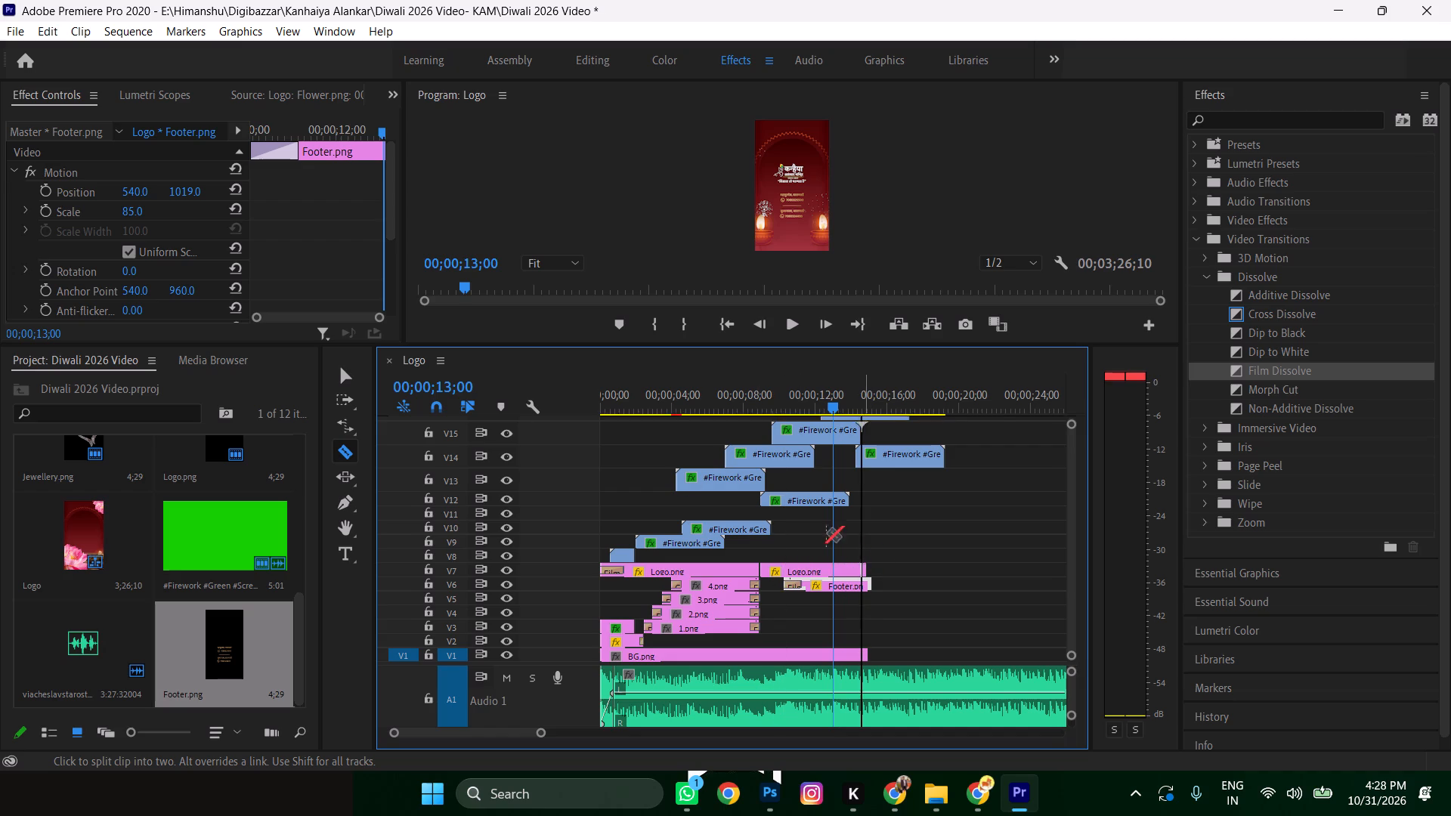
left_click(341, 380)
Save the Diwali 2026 Video project.
key("ctrl+s")
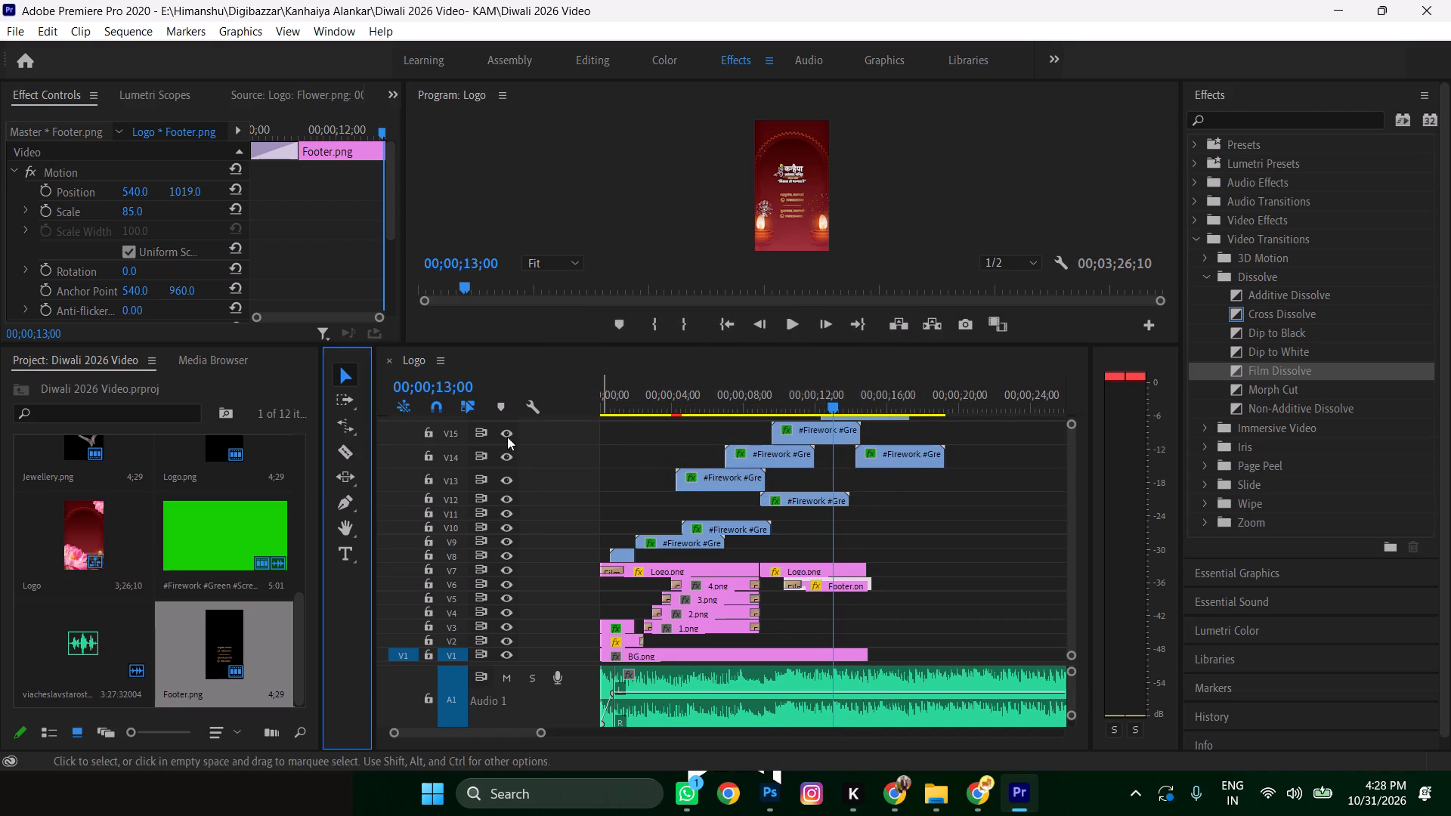
Split the clips on all tracks at 00;00;13;00 with the Razor tool.
left_click(338, 451)
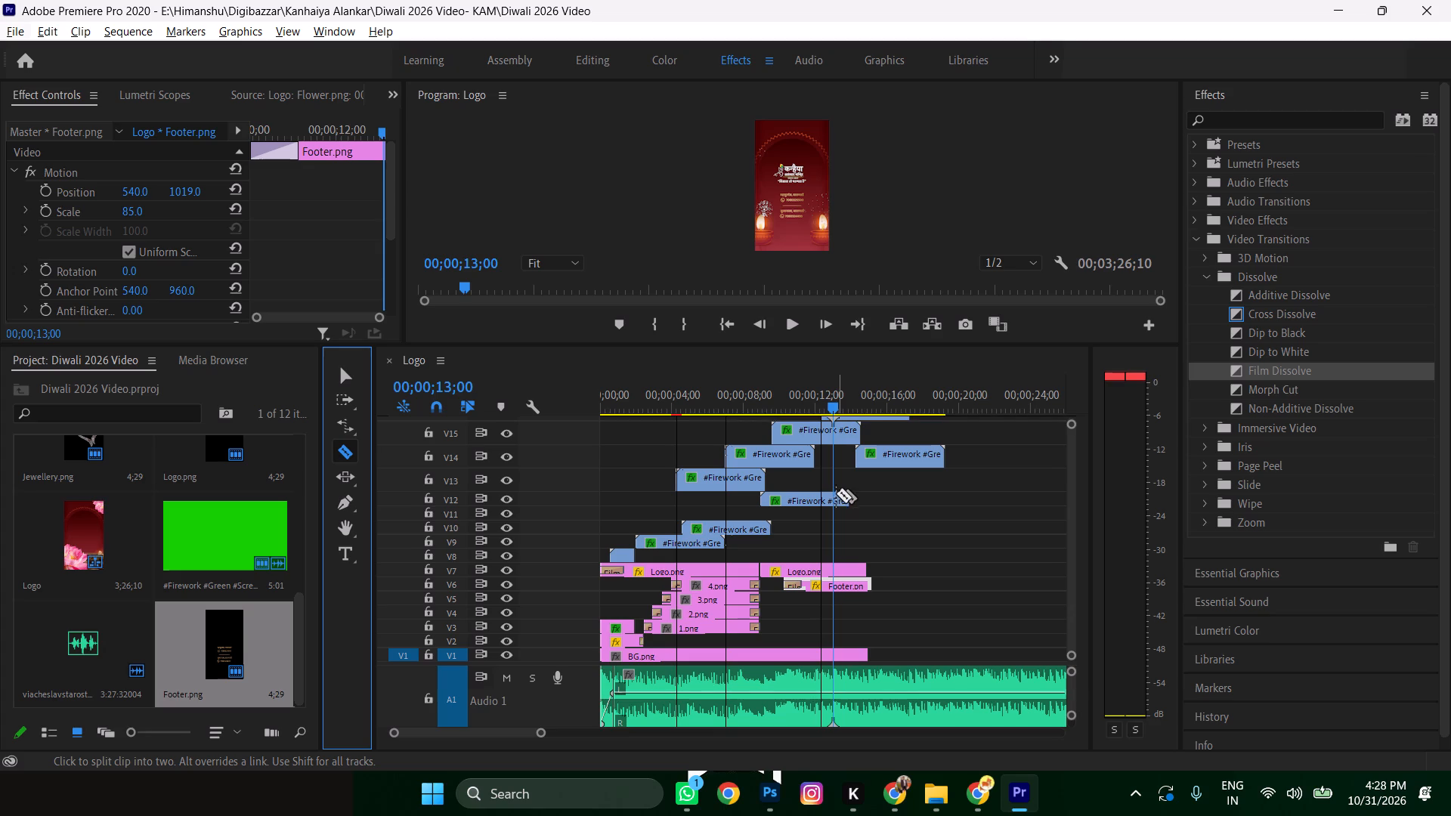
left_click(834, 495, "shift")
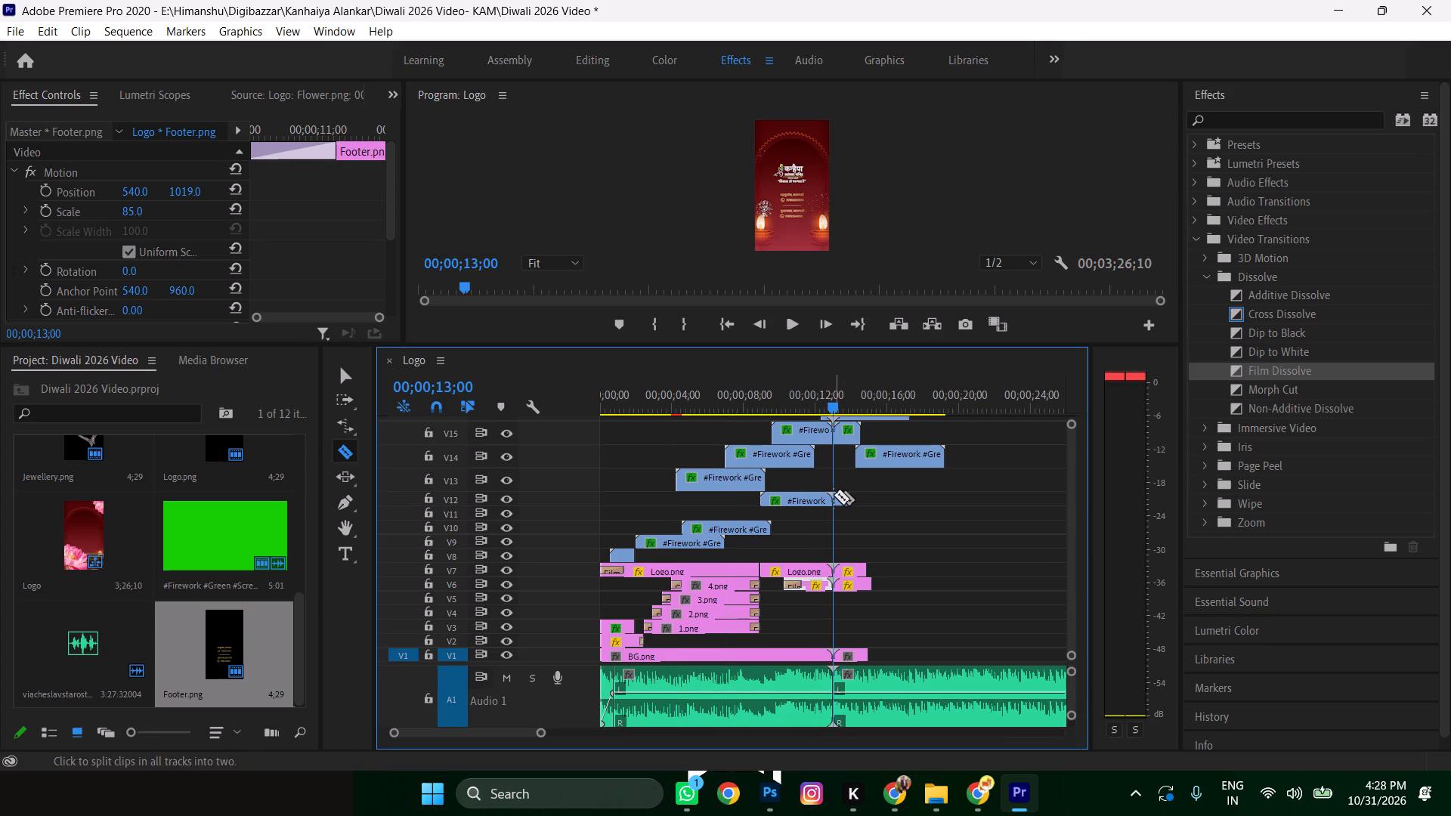
left_click(343, 381)
Enlarge the timeline area and delete every video and audio clip portion after 00;00;13;00.
scroll(973, 560, "down", 2, "alt")
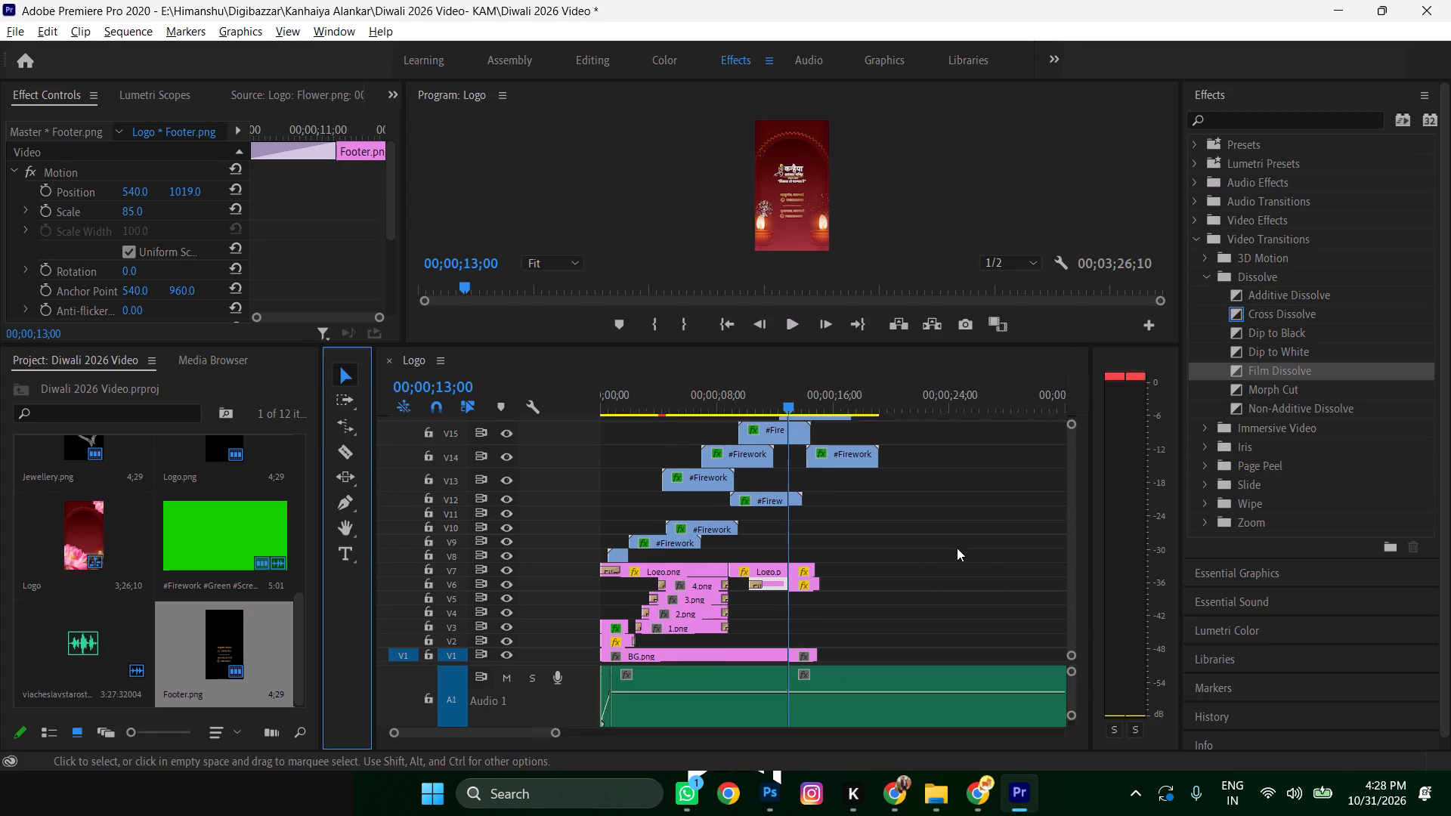
scroll(957, 548, "down", 1, "alt")
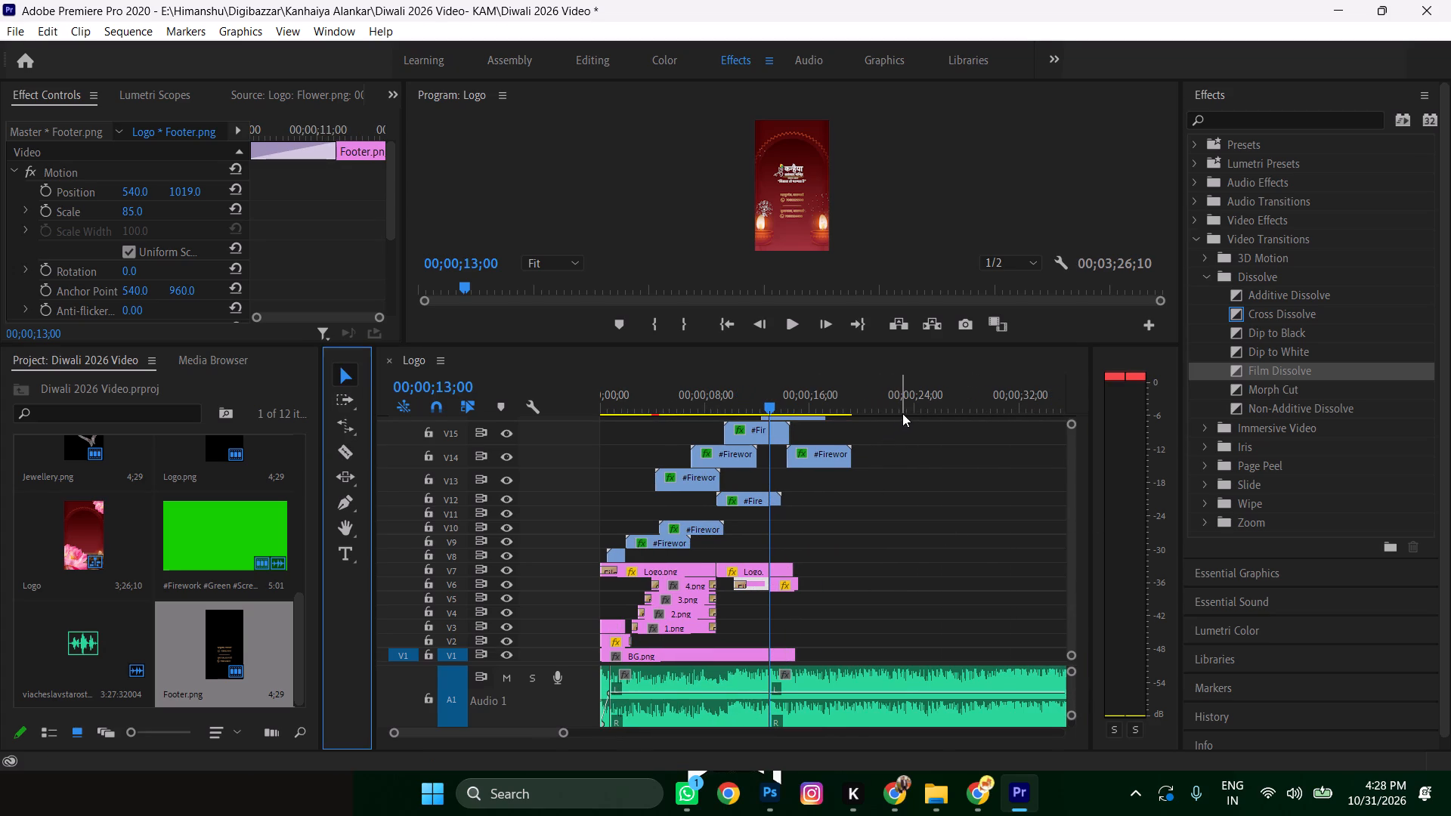
left_click_drag(902, 413, 700, 434)
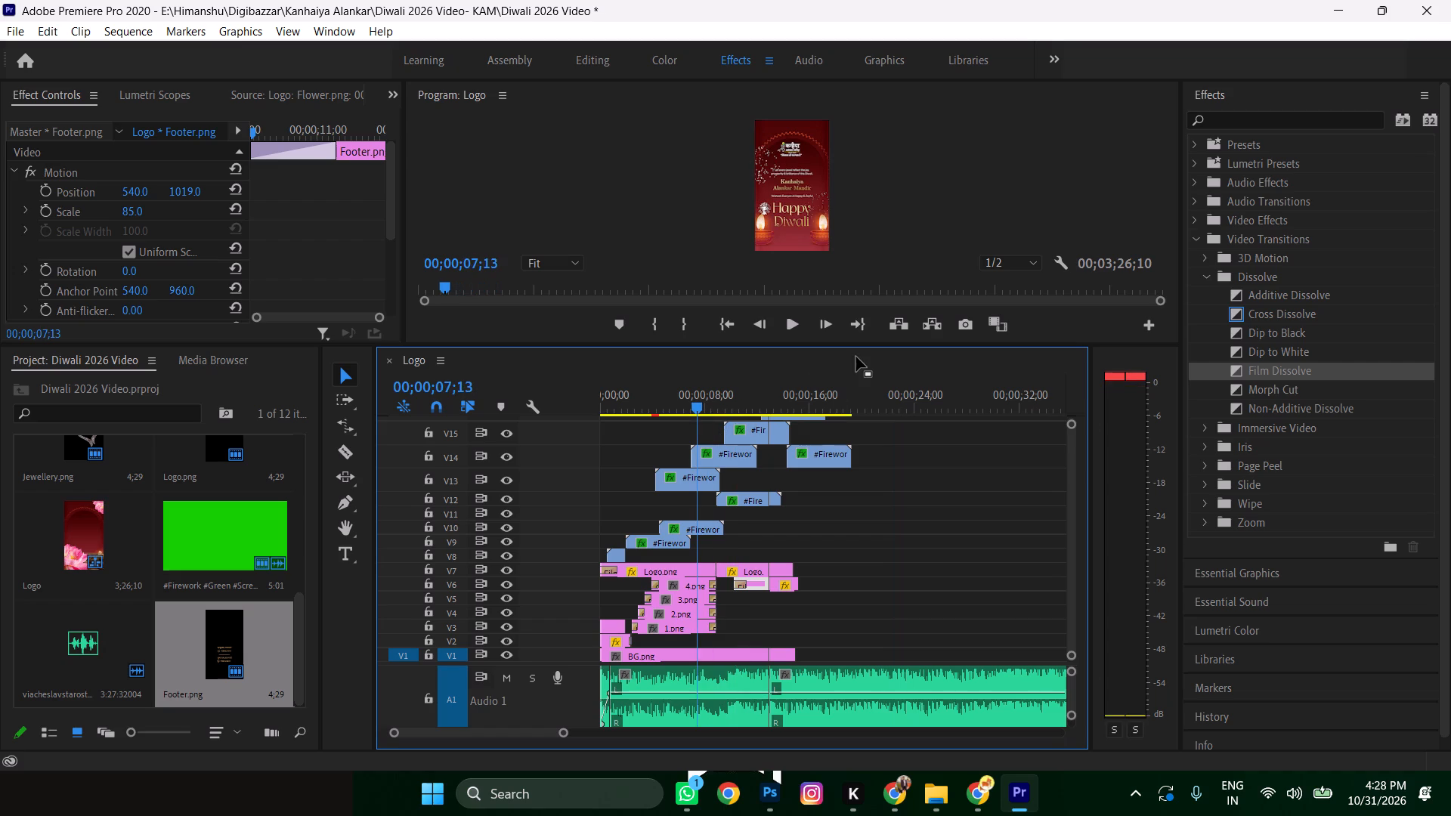
left_click_drag(861, 344, 890, 287)
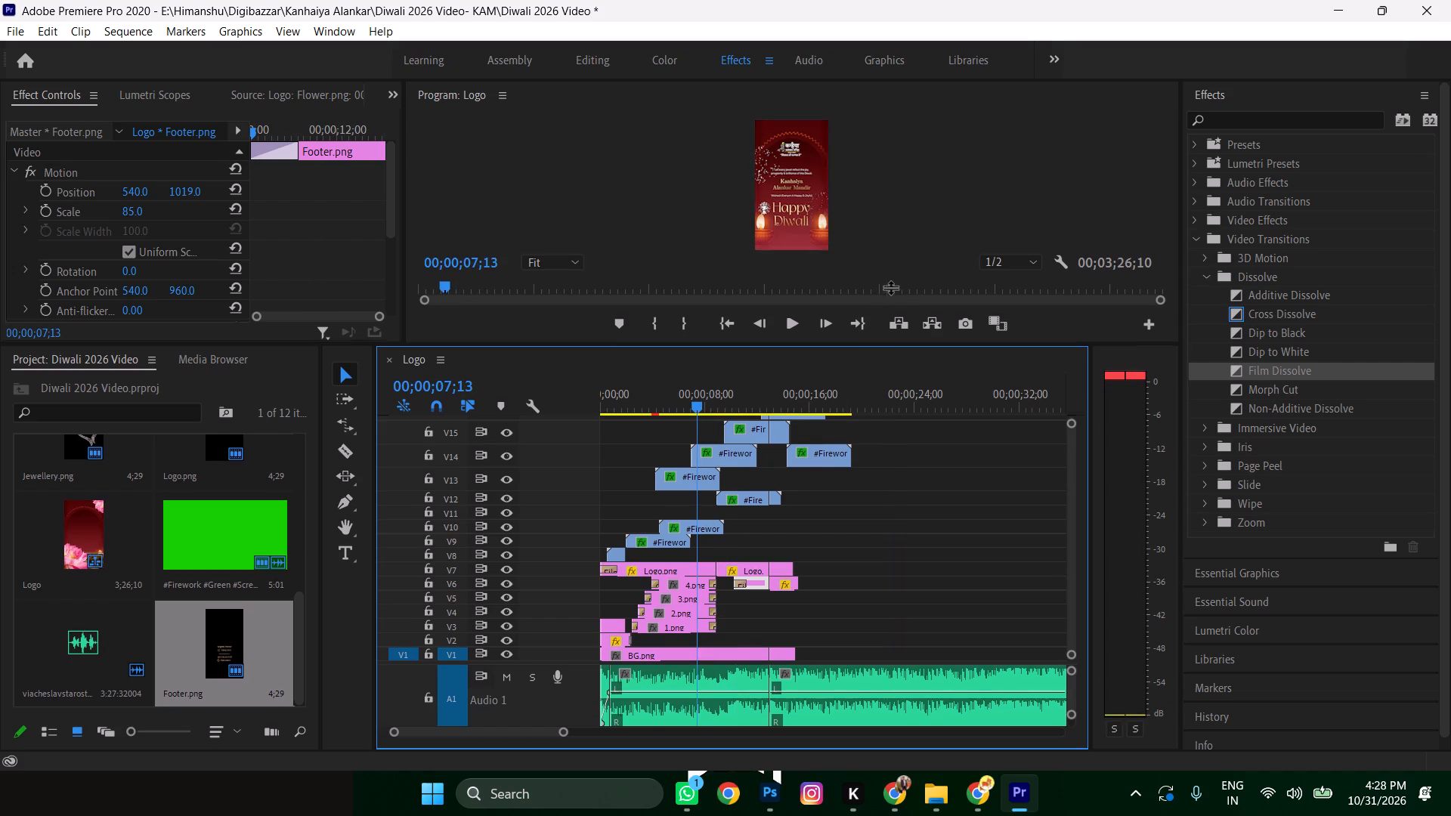
left_click_drag(890, 287, 902, 258)
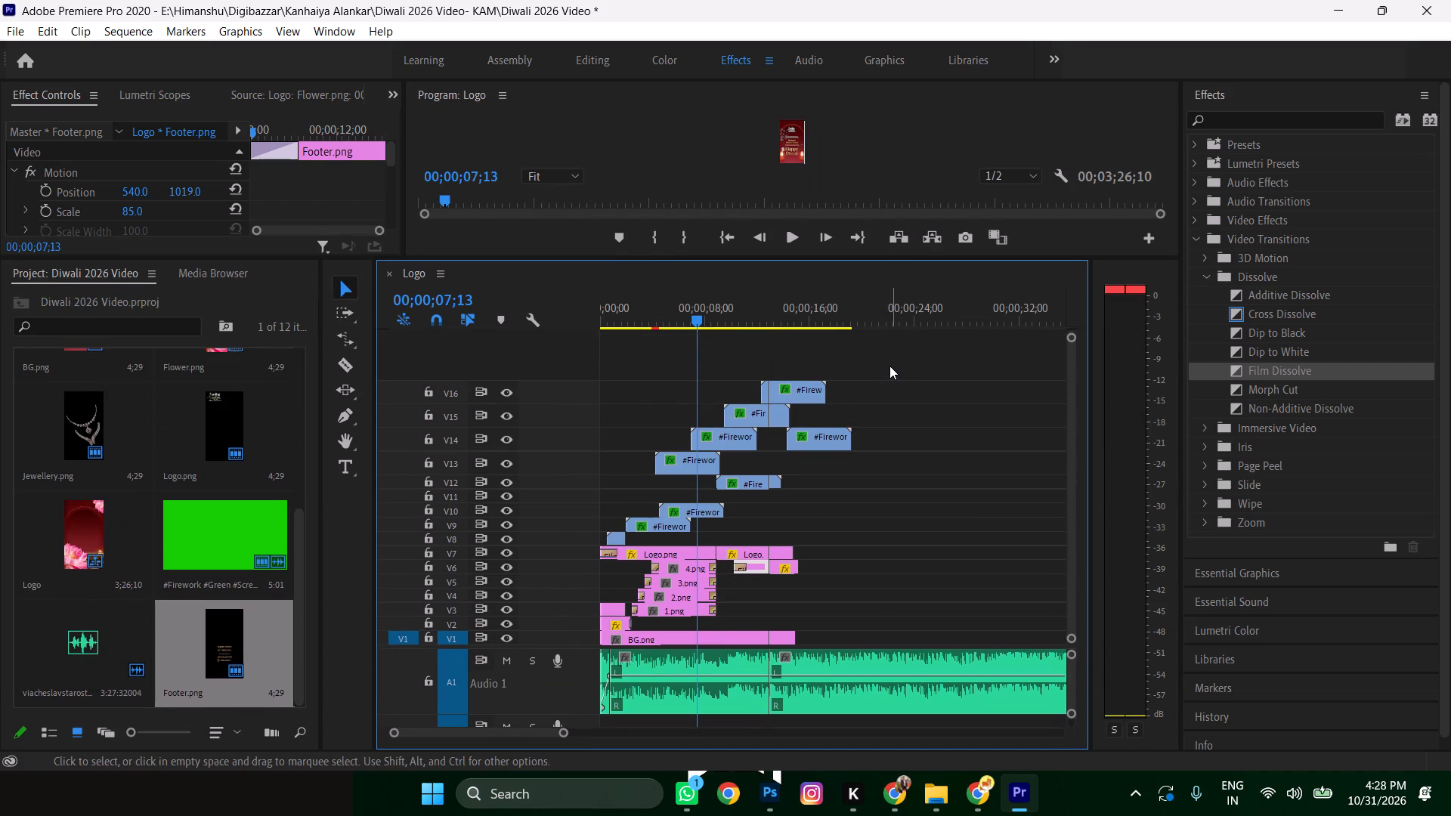
left_click_drag(902, 356, 766, 604)
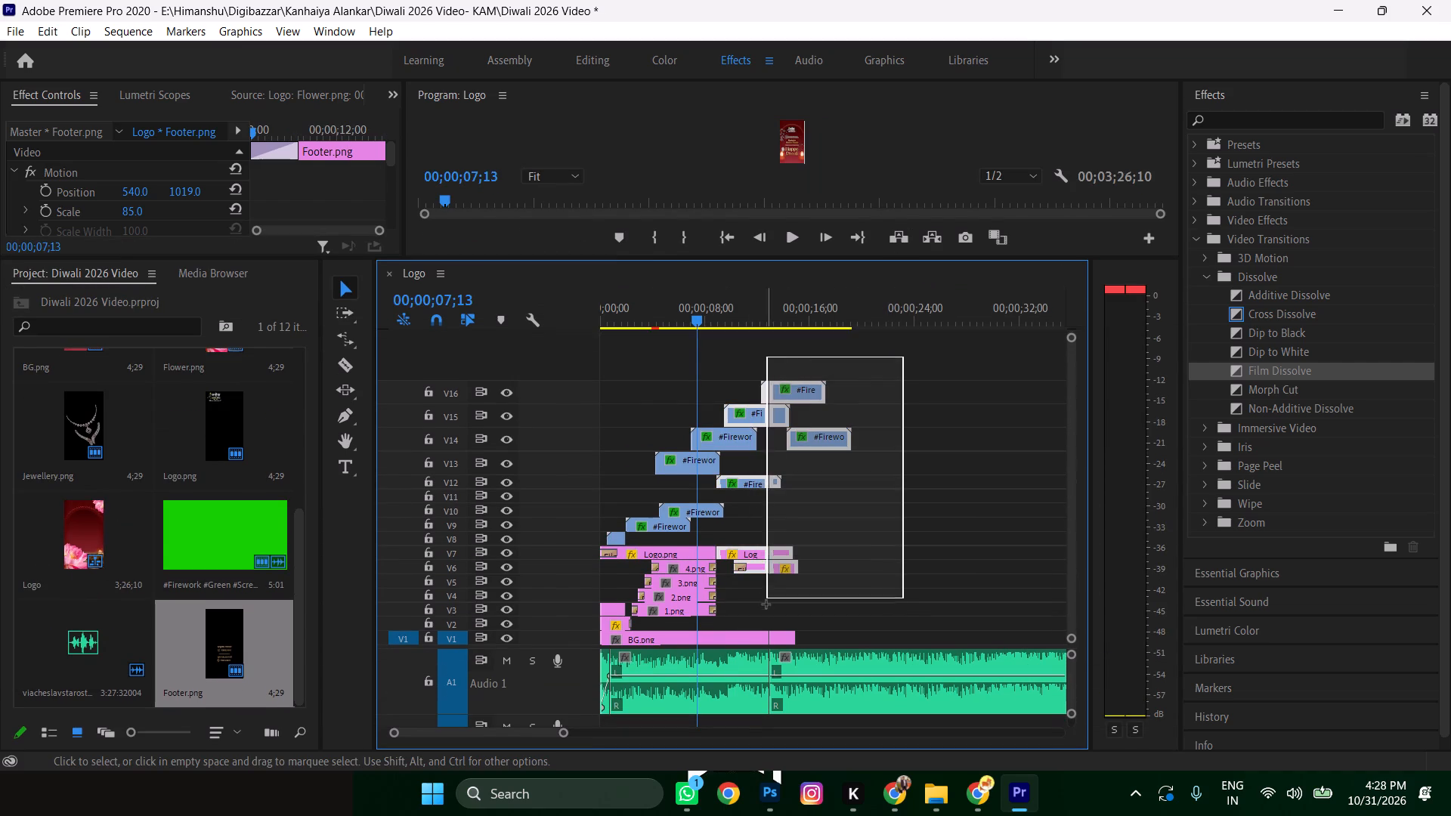
left_click_drag(766, 604, 778, 689)
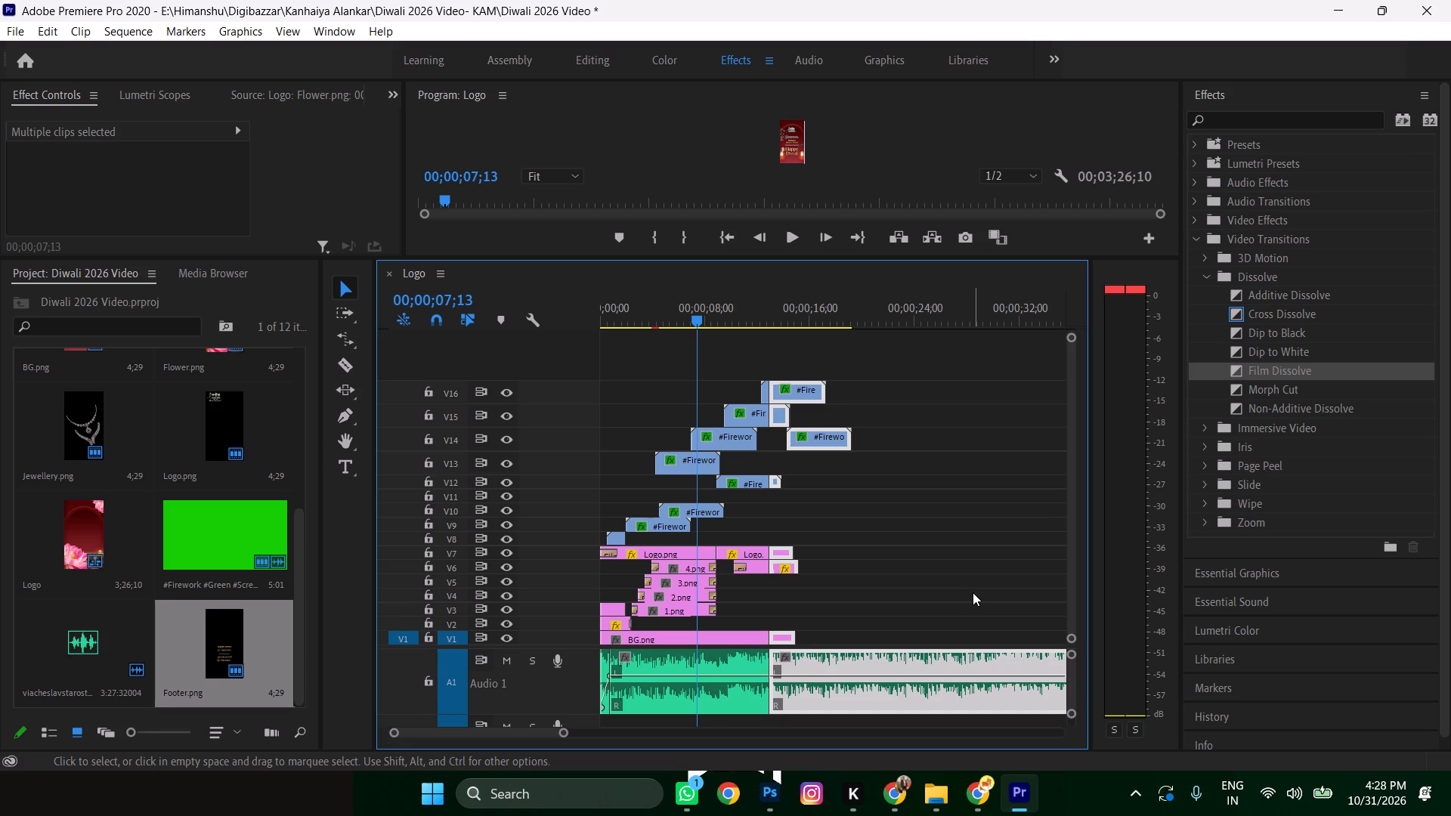
key("Delete")
Play back the ending and split the music clip on Audio 1 at about 00;00;12;06.
scroll(838, 508, "up", 10)
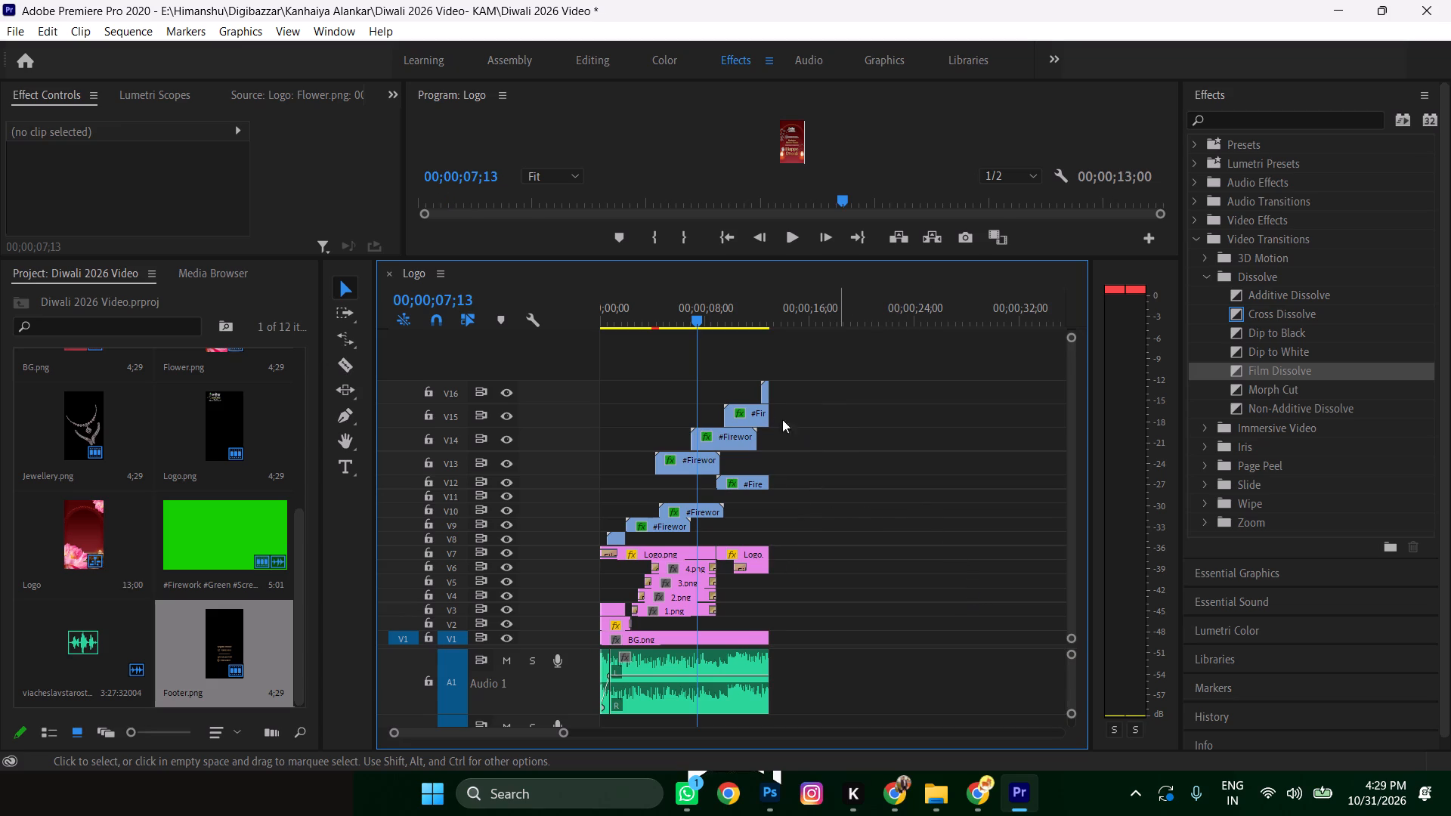
scroll(713, 632, "up", 10, "alt")
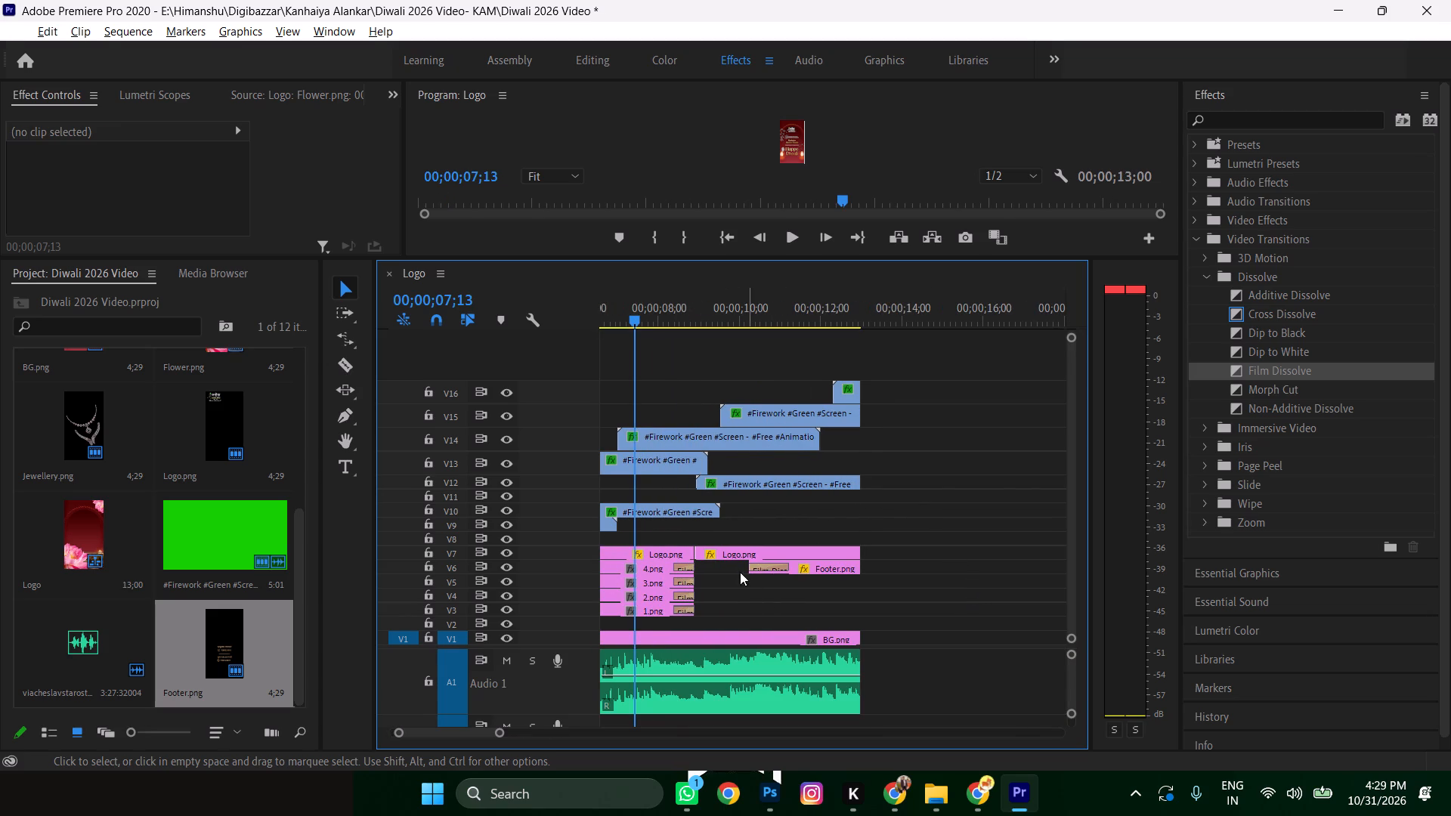
left_click_drag(635, 320, 795, 335)
left_click(345, 366)
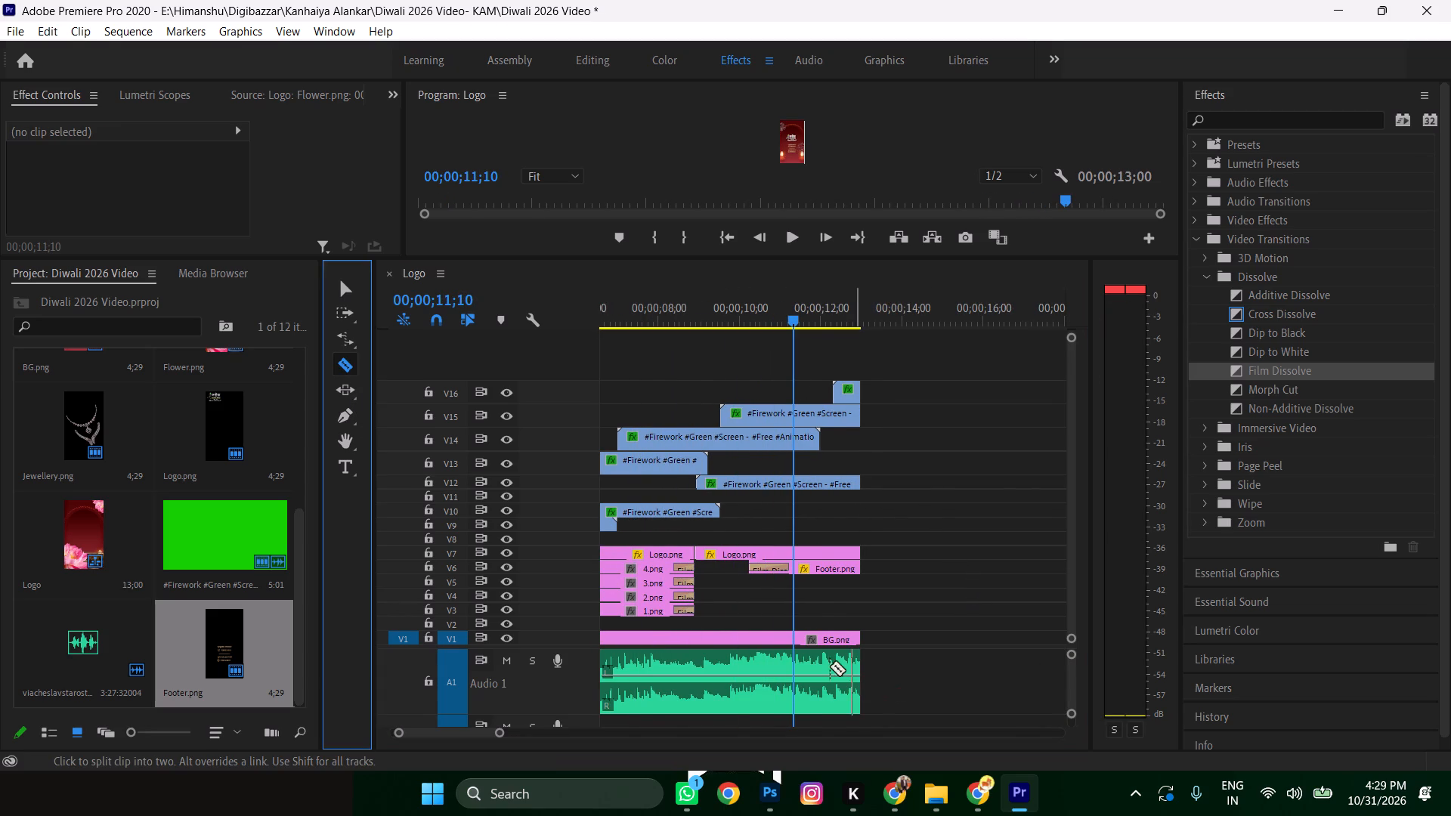
scroll(838, 681, "up", 10, "alt")
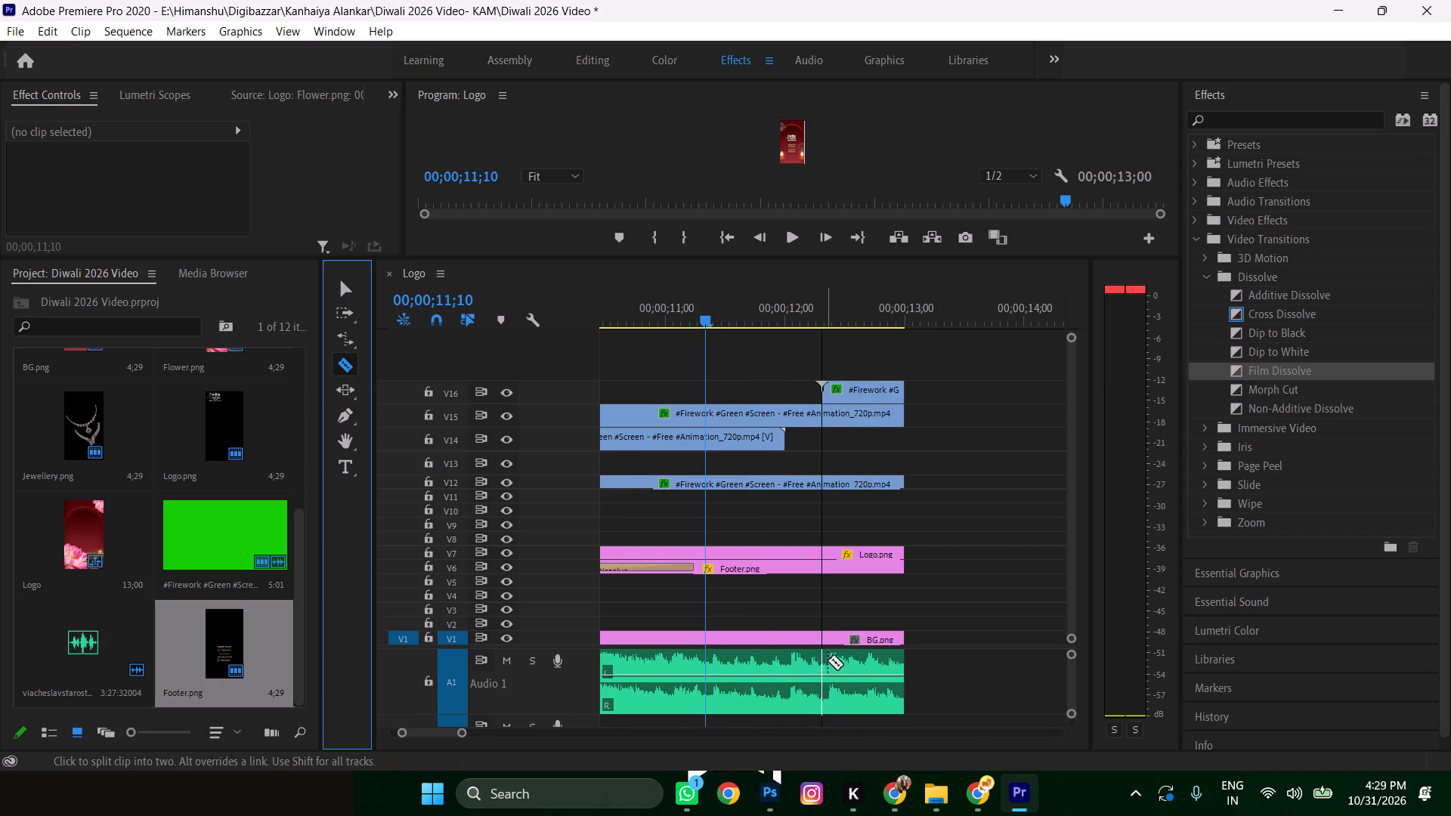
key("space")
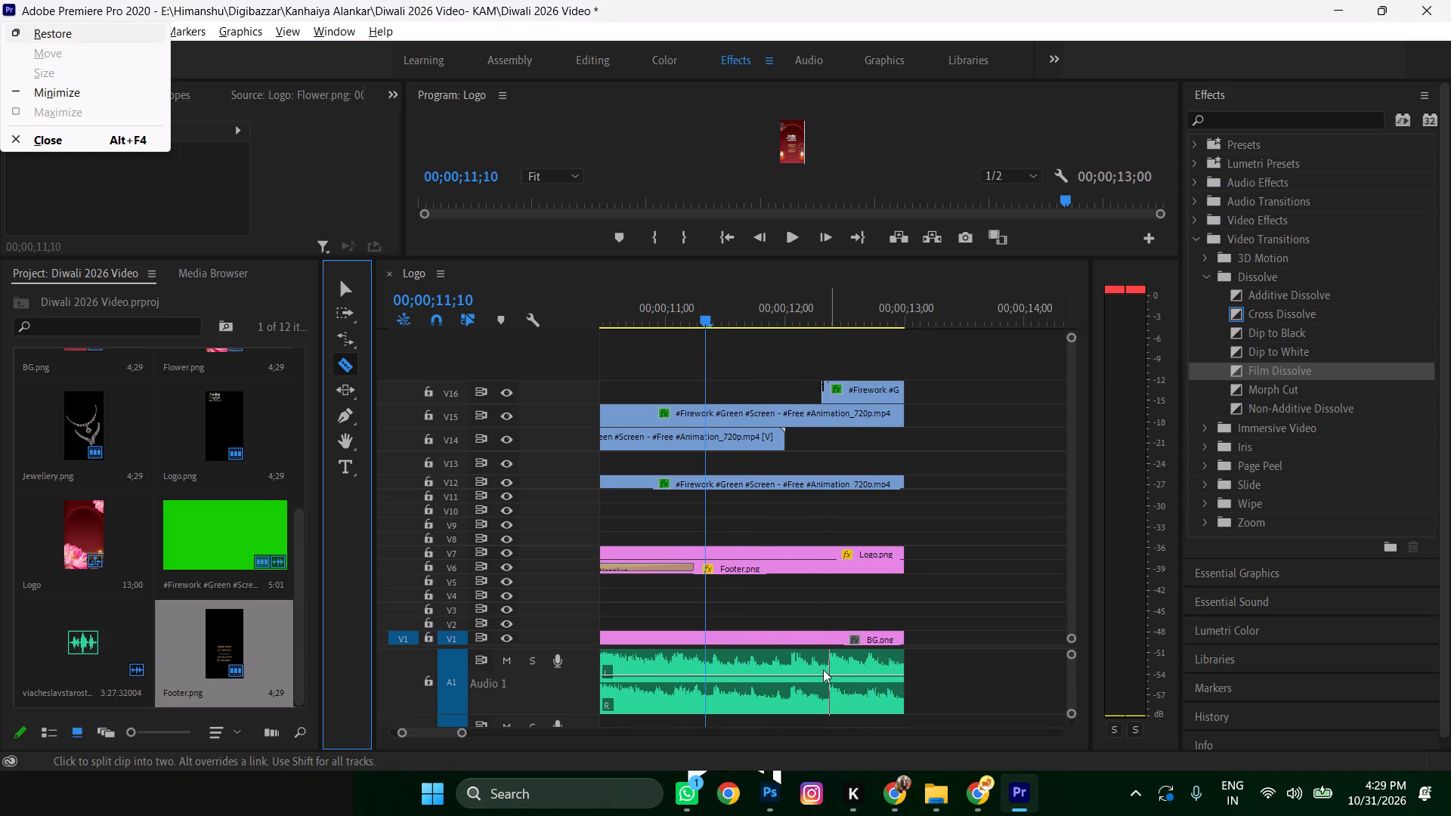
left_click(827, 672)
key("ctrl+z")
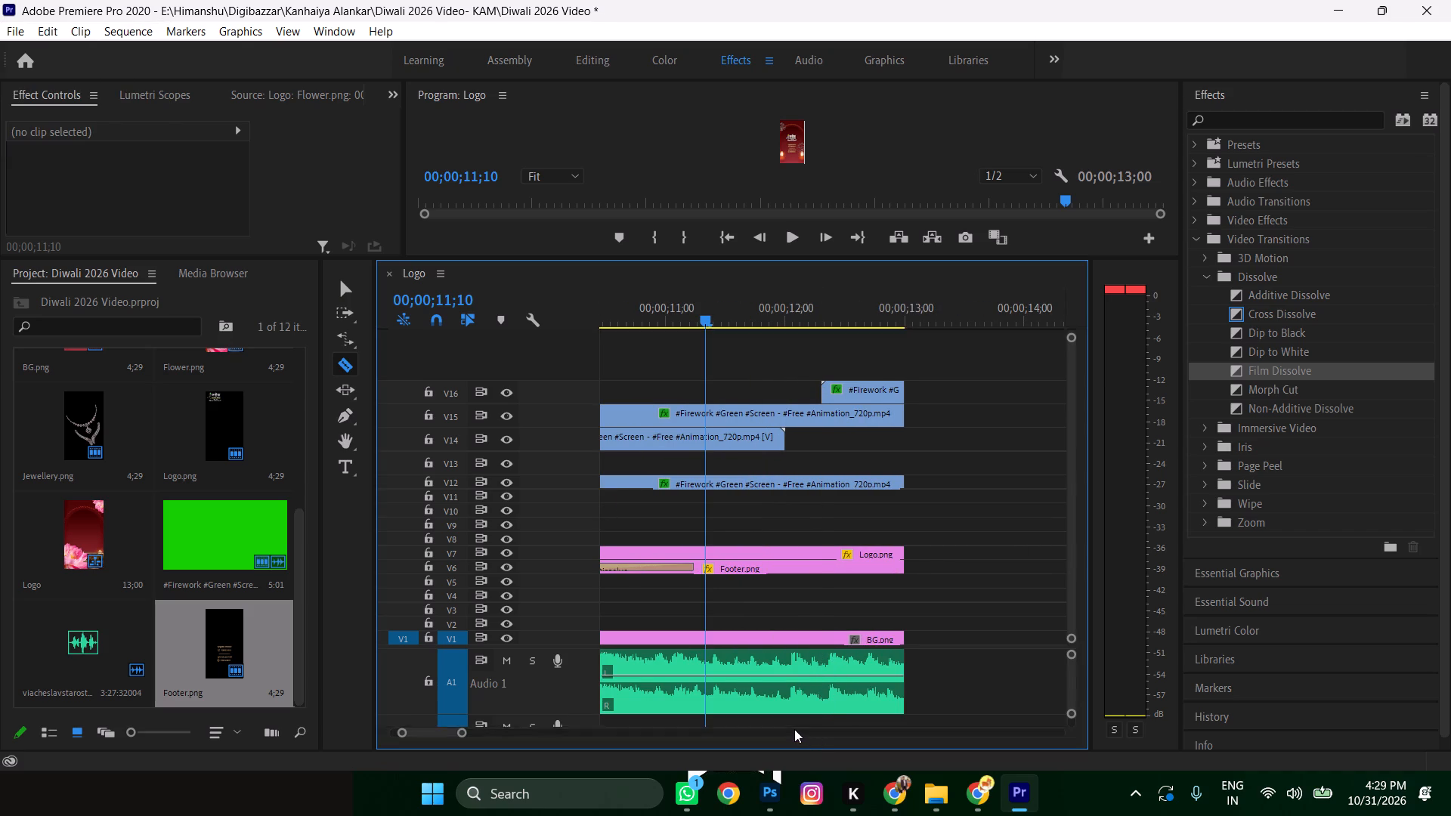
key("space")
key("space")
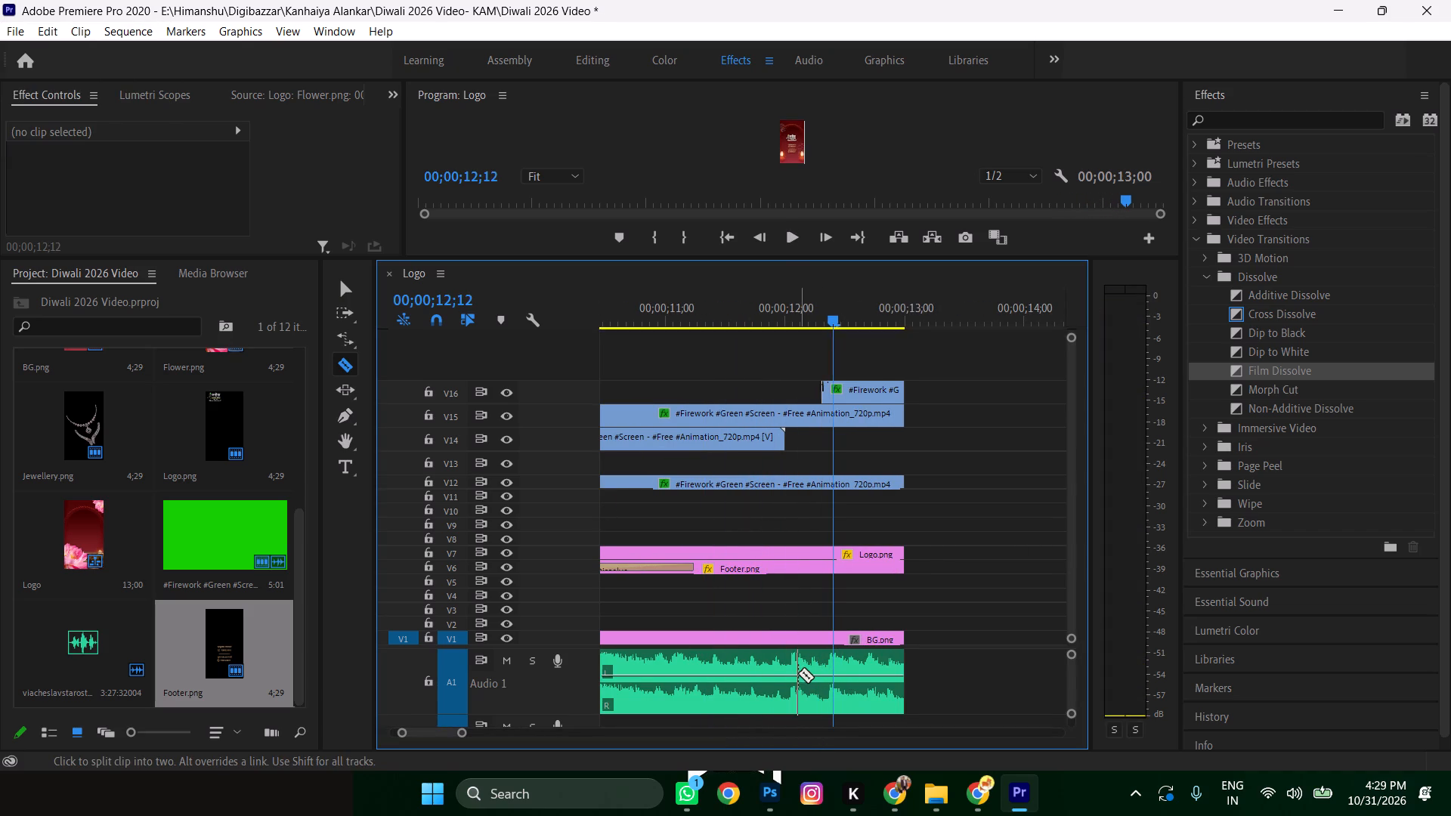
left_click(808, 673)
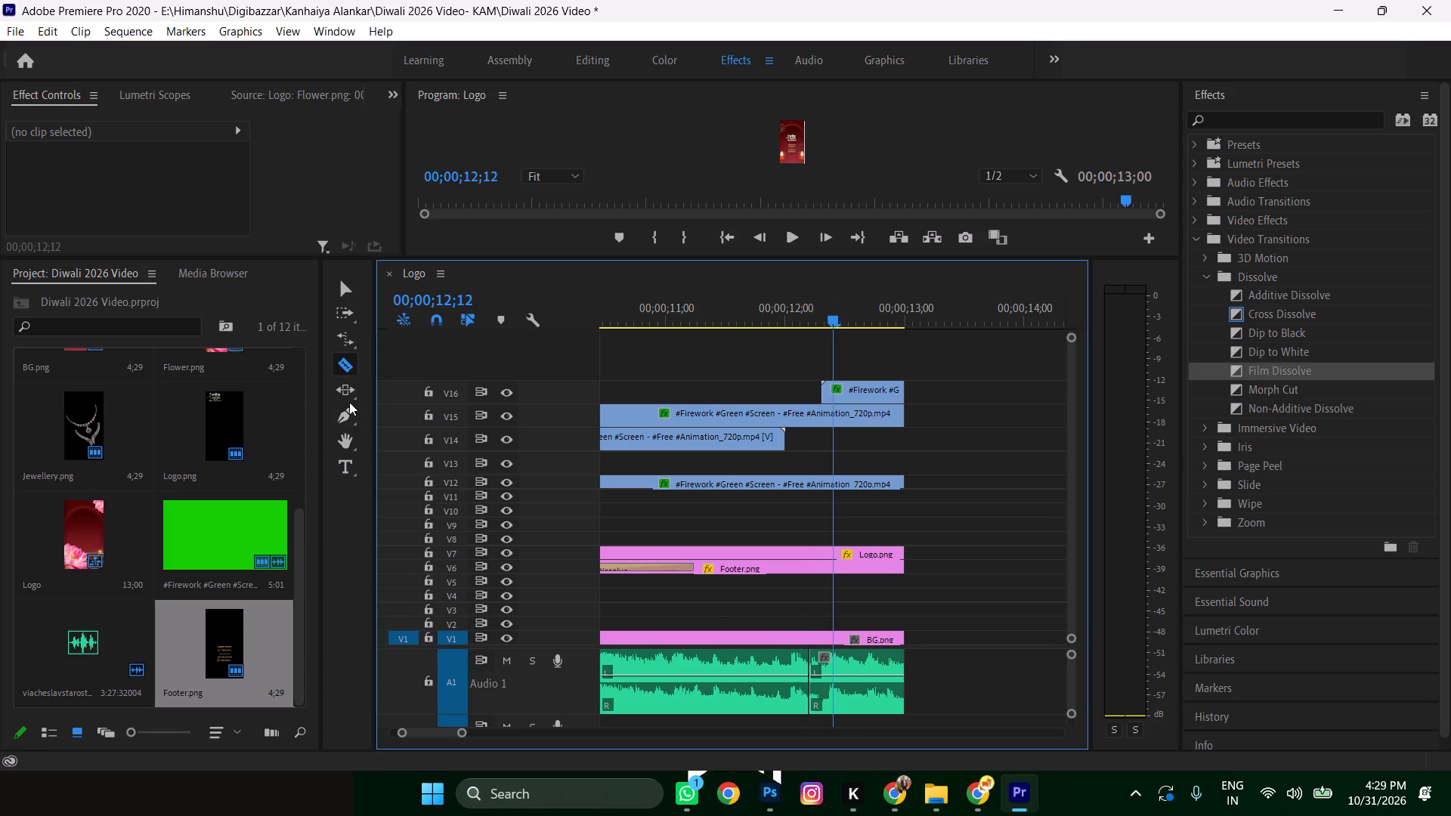
Fade out the final music section with volume keyframes at its start and end, lowering the last one fully, and play back the ending.
left_click(348, 418)
left_click(812, 676)
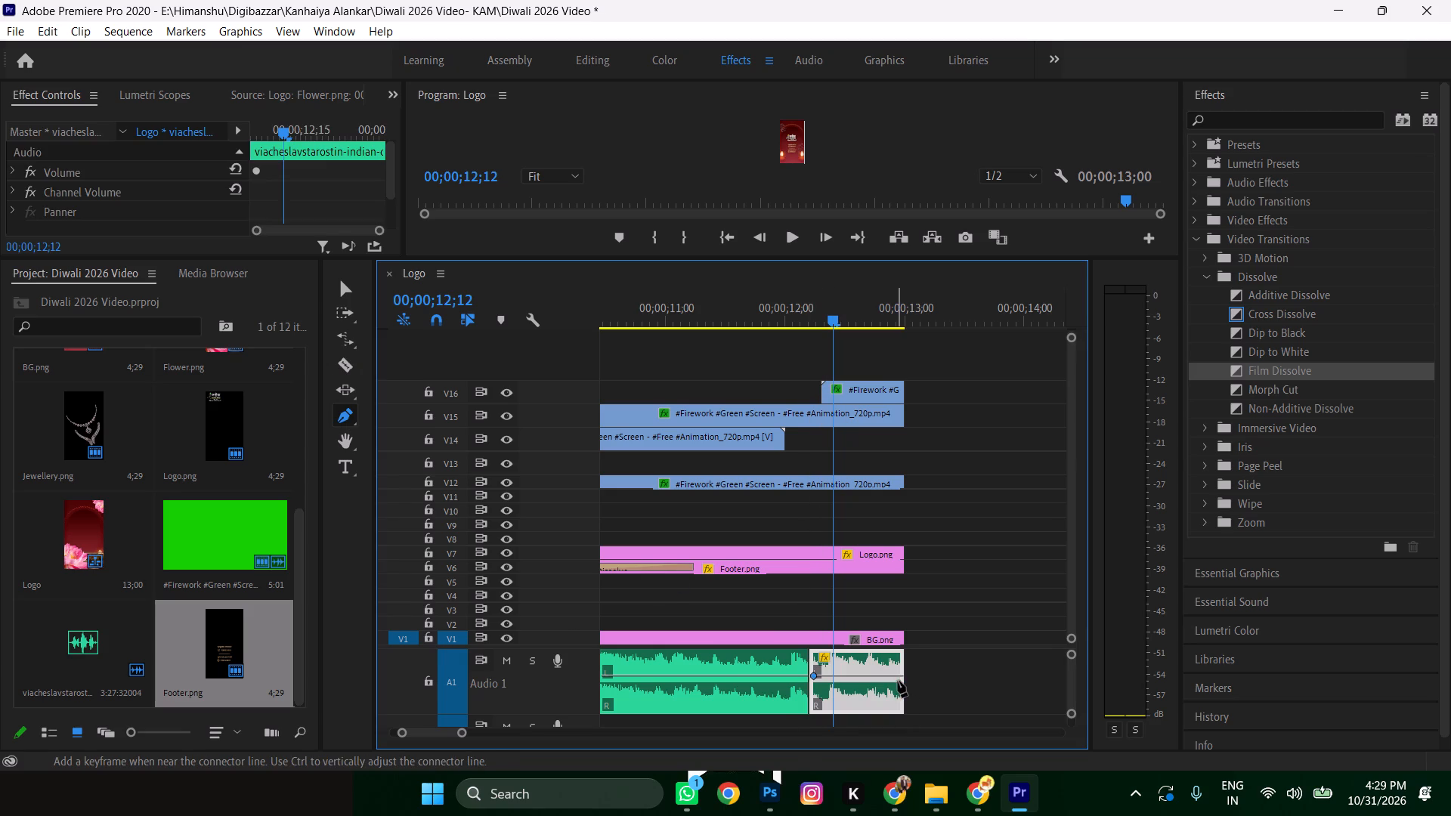
left_click_drag(902, 677, 902, 725)
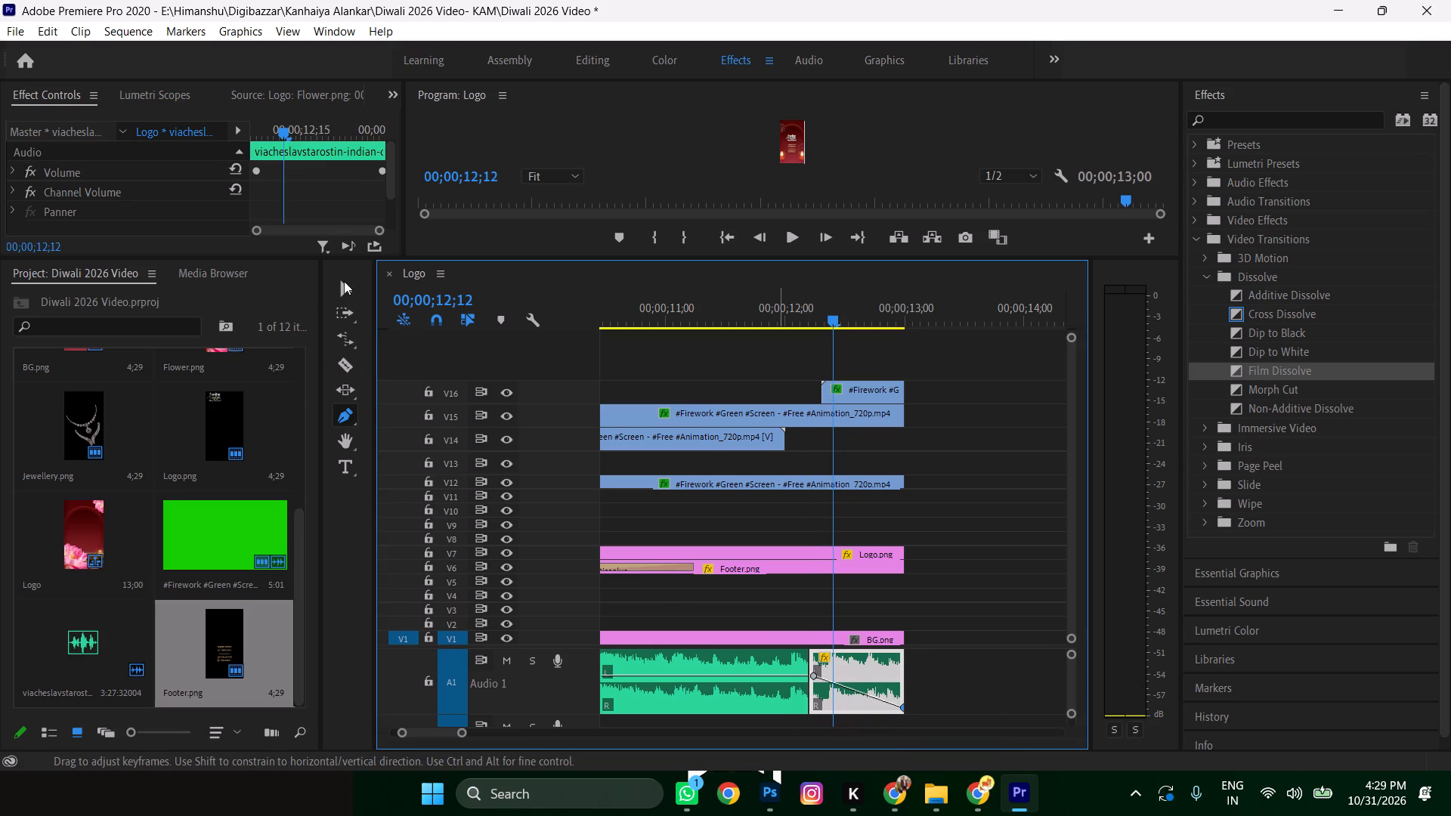
left_click(348, 286)
left_click_drag(834, 322, 673, 360)
key("space")
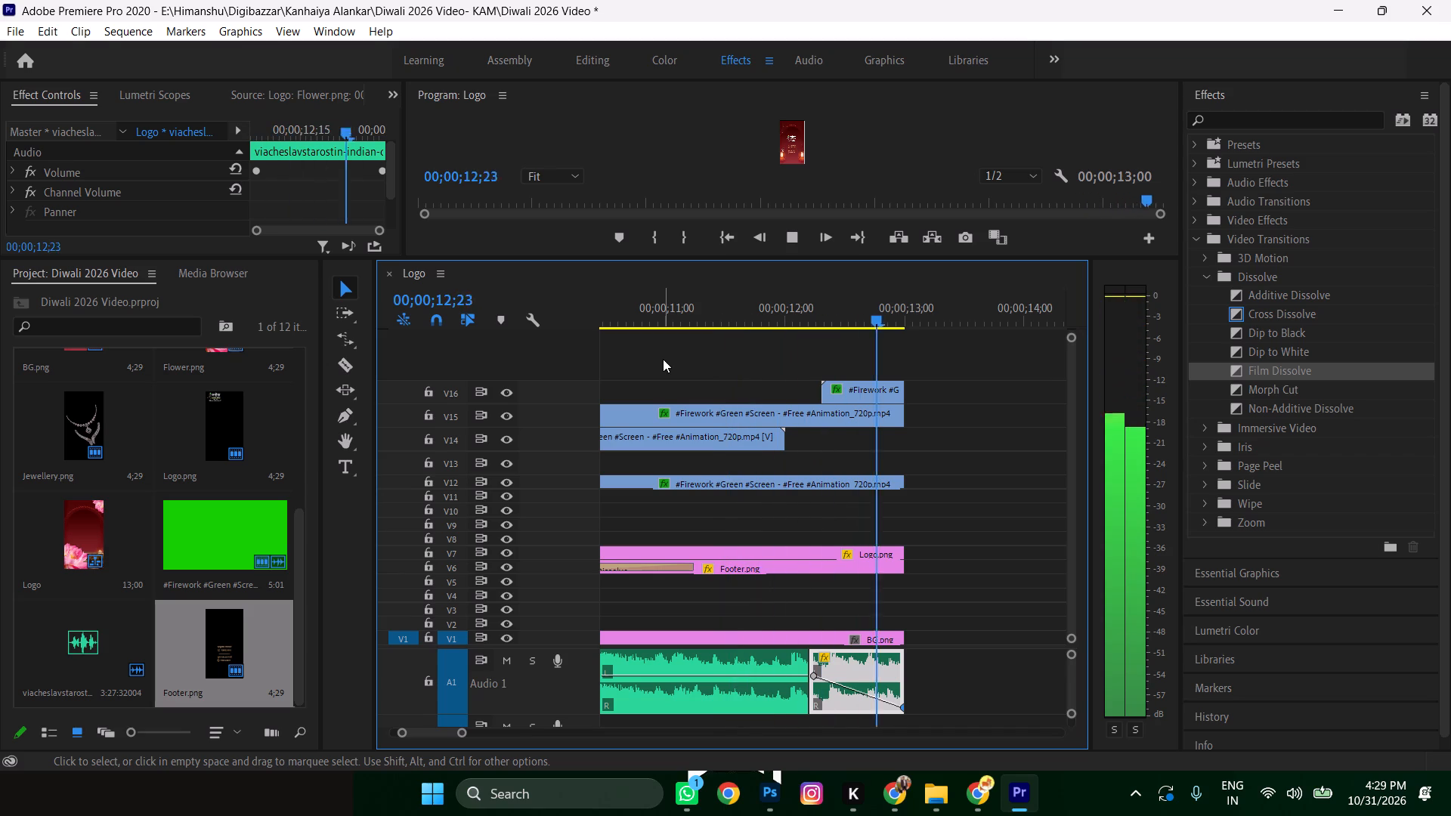
key("space")
Play back the opening seconds of the Logo sequence from the beginning.
scroll(716, 397, "down", 5, "alt")
key("space")
key("space")
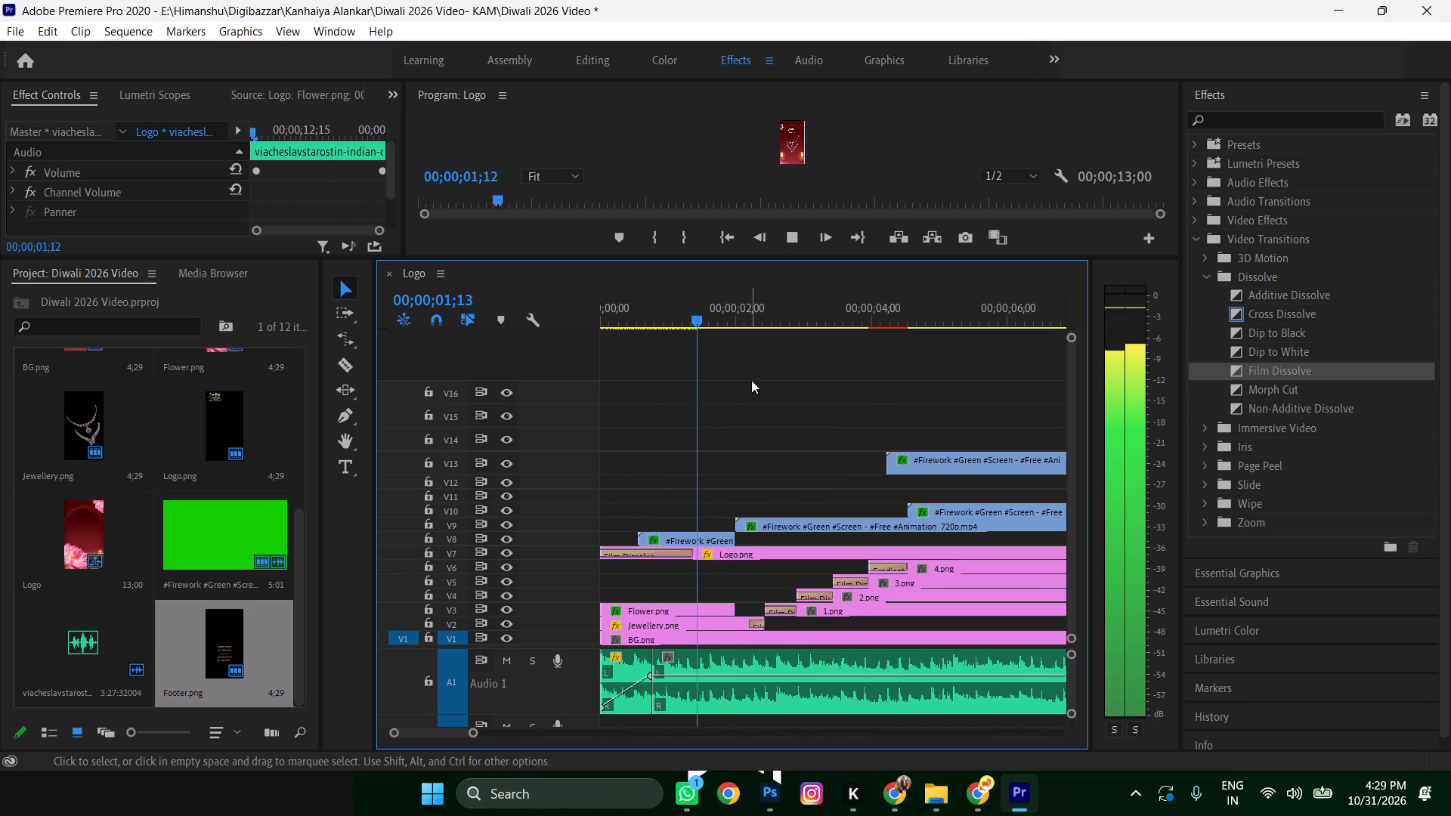
scroll(768, 362, "down", 5, "alt")
key("space")
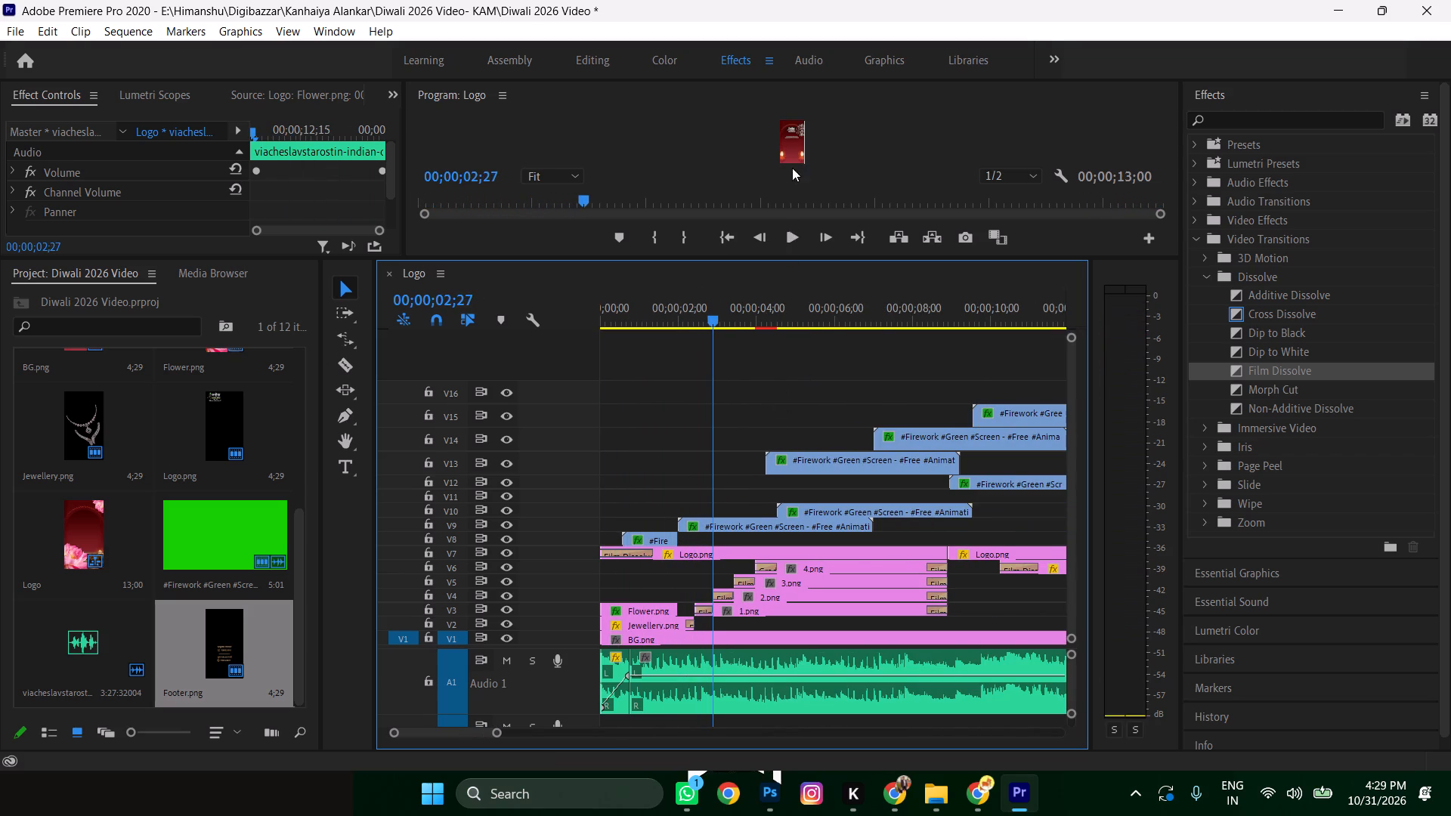
Enlarge the Program monitor area above the timeline, return the playhead to 00;00;00;00 and save the project.
left_click_drag(769, 258, 747, 518)
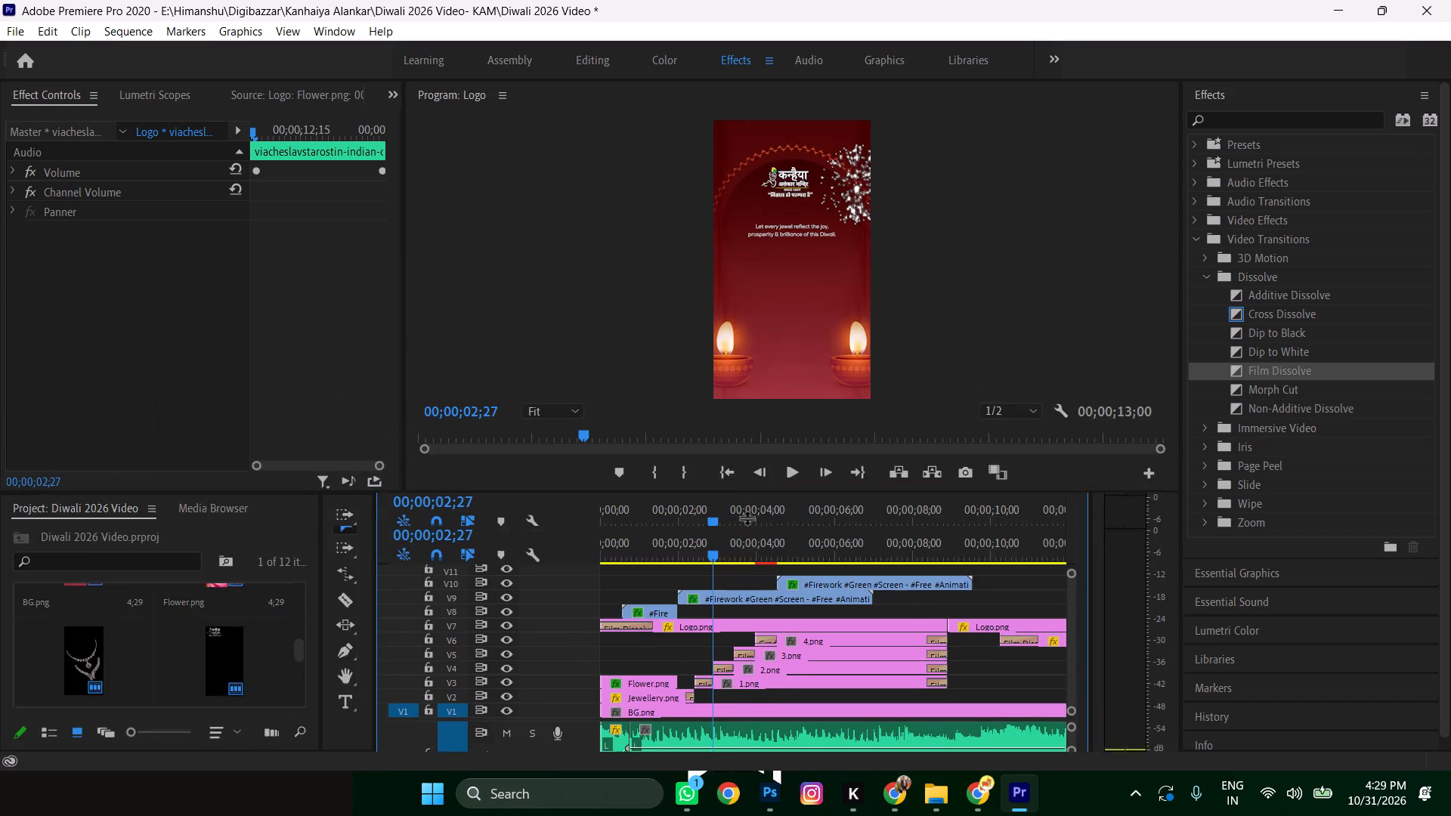
left_click_drag(747, 518, 747, 529)
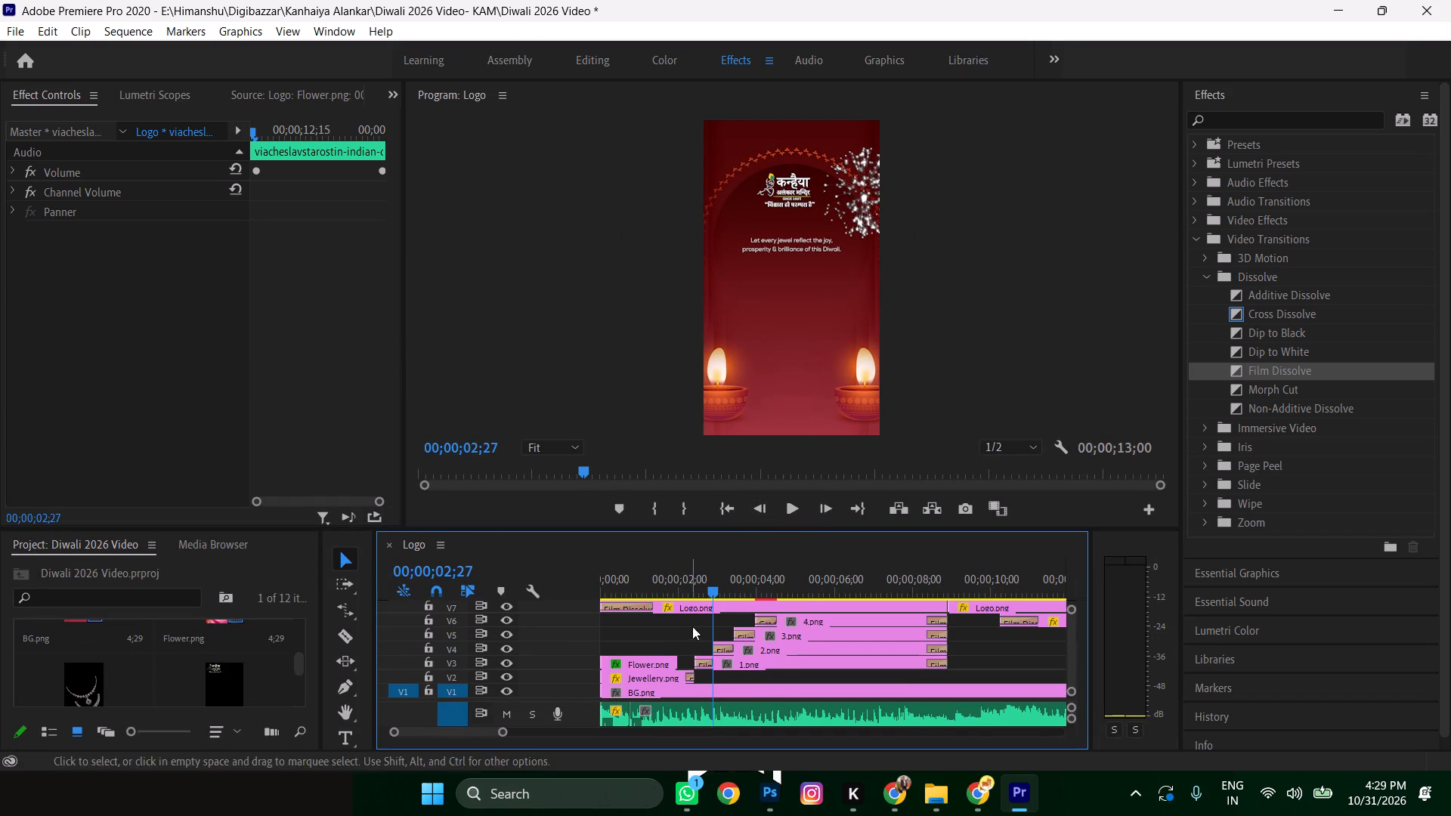
left_click_drag(709, 591, 500, 617)
right_click_drag(538, 614, 501, 617)
left_click(775, 256)
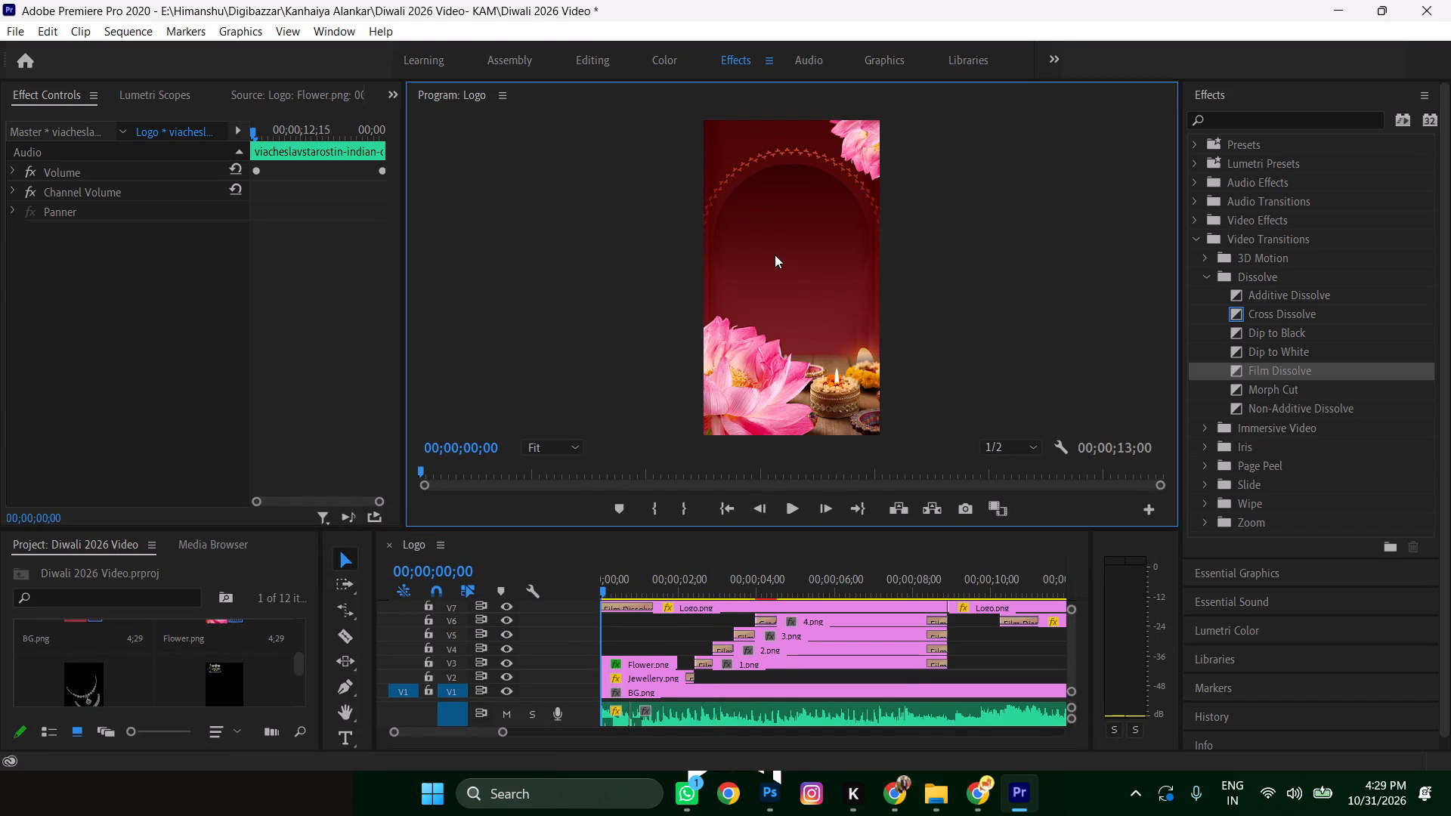
key("ctrl+s")
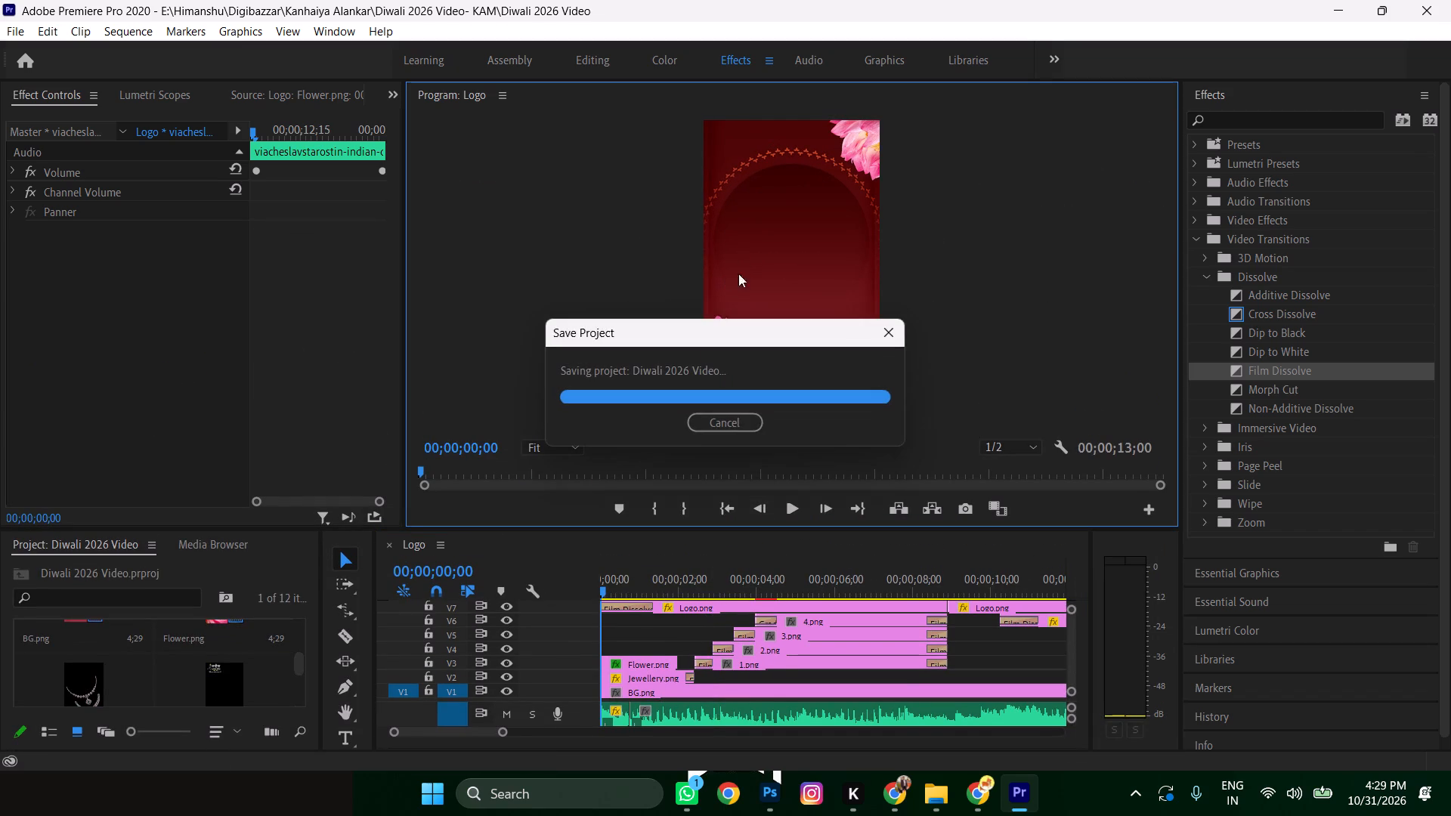
Play the complete Logo sequence from the beginning with the Program monitor maximized, replaying it to check, and restore the normal layout.
left_click(792, 247)
type("`")
key("space")
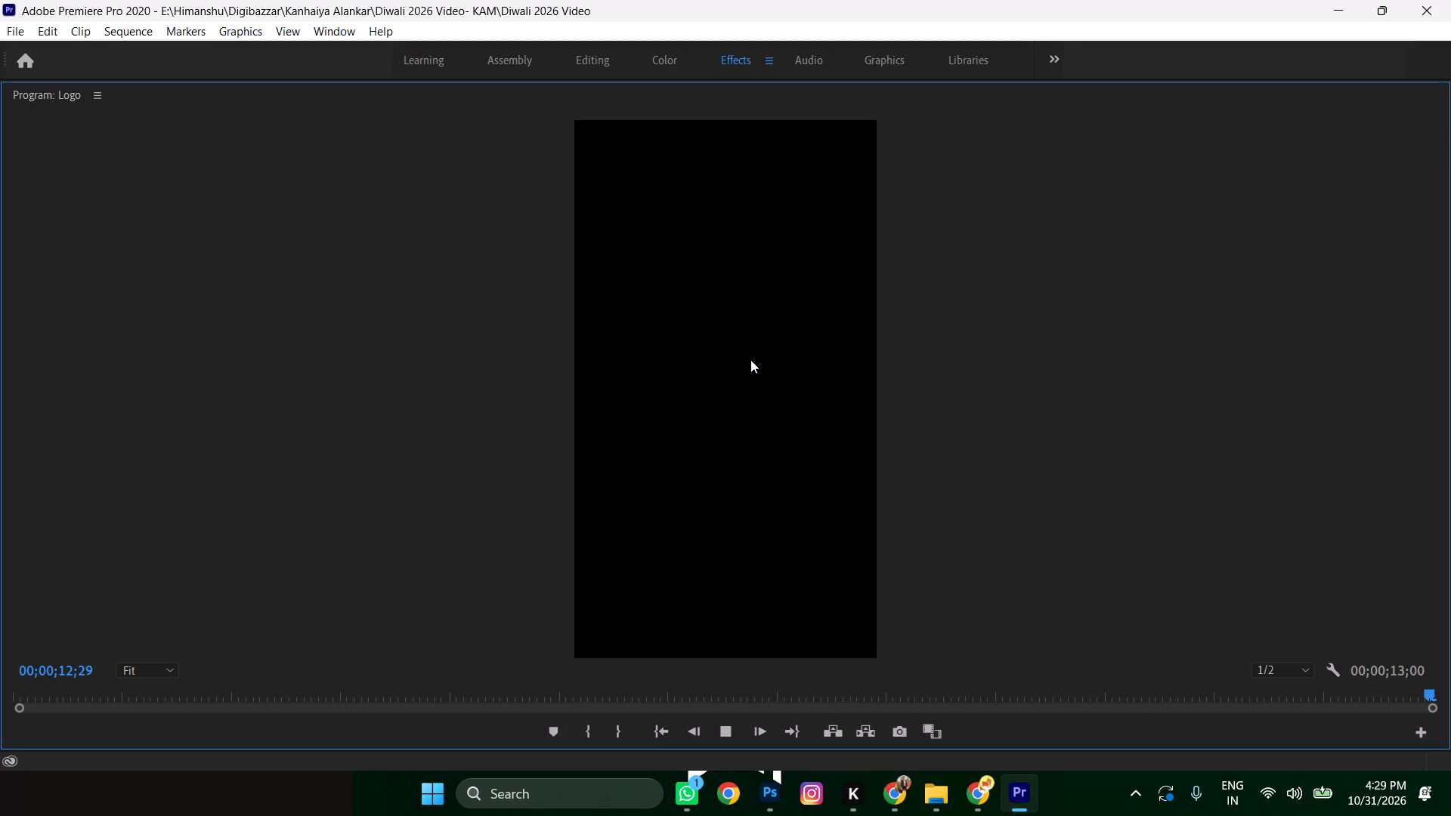
key("space")
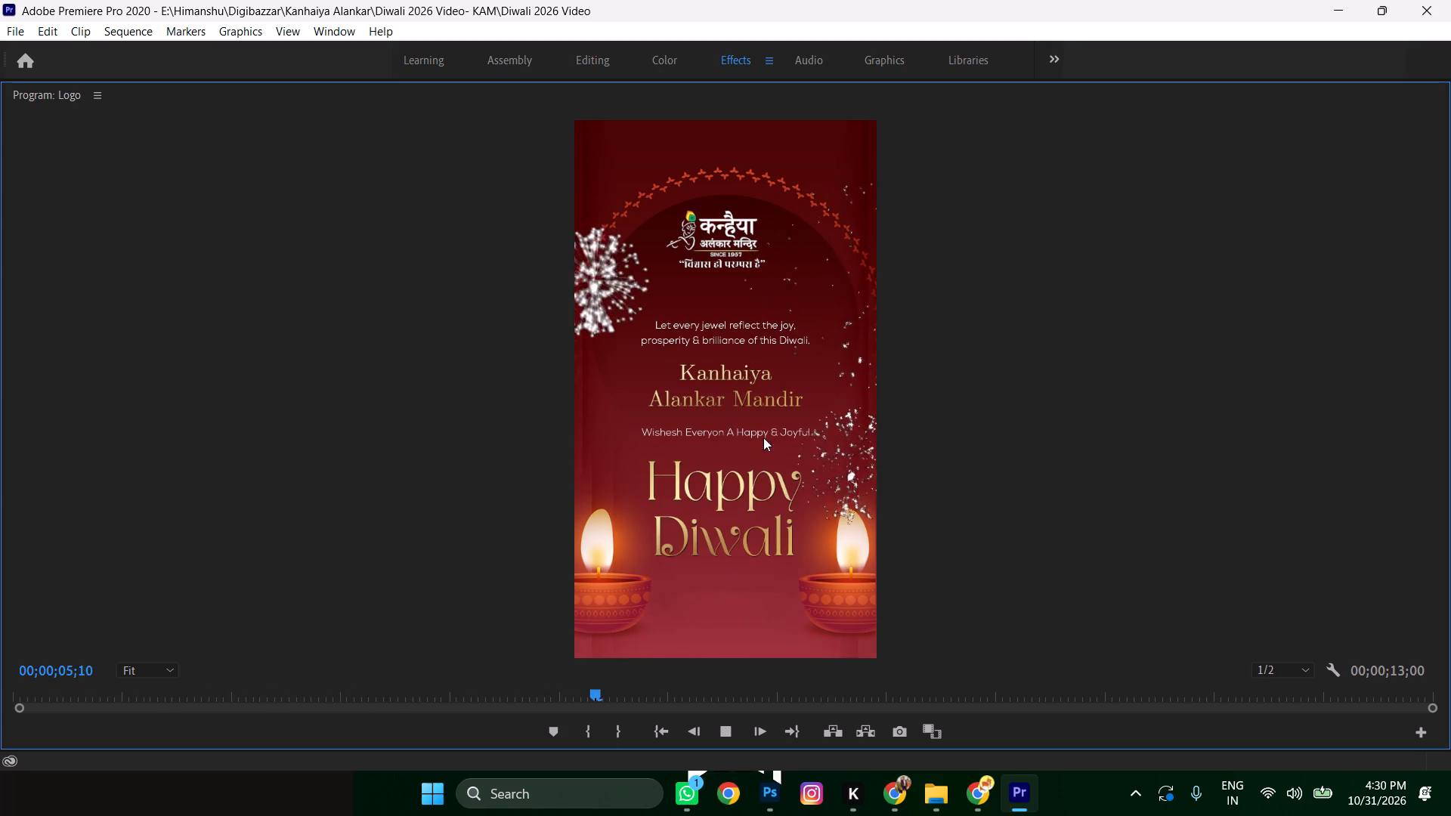
key("space")
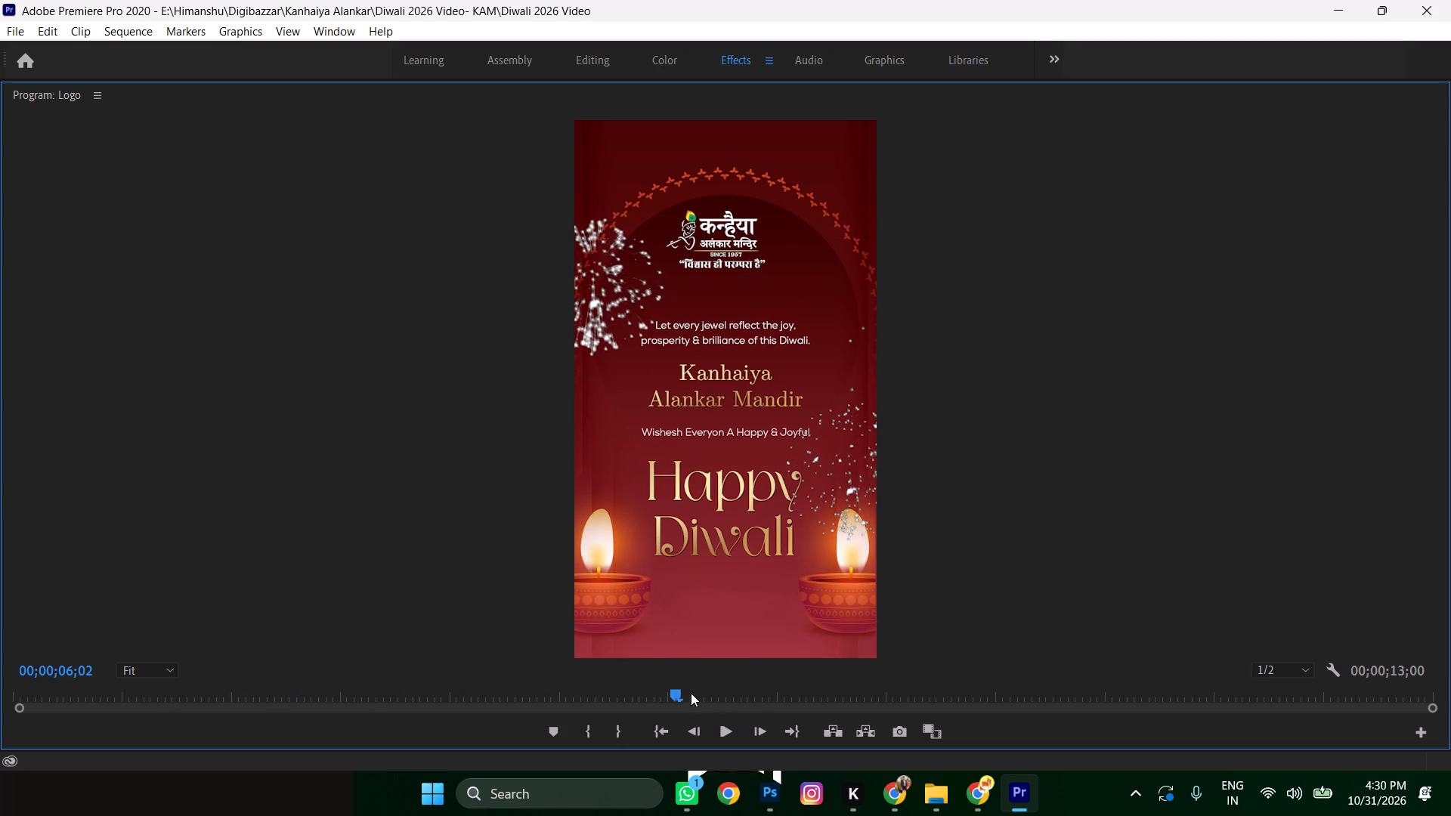
left_click_drag(680, 690, 0, 694)
key("space")
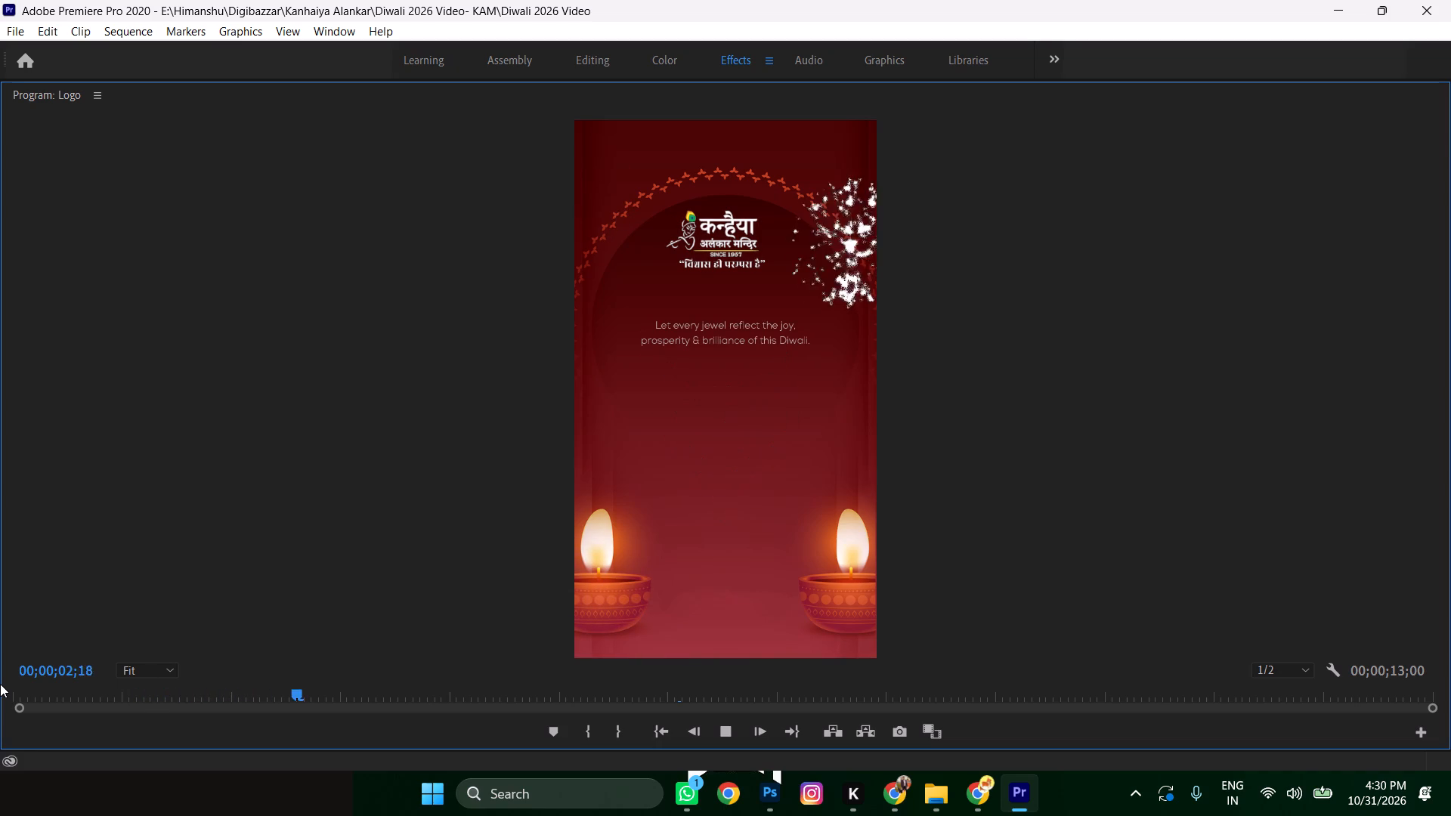
key("space")
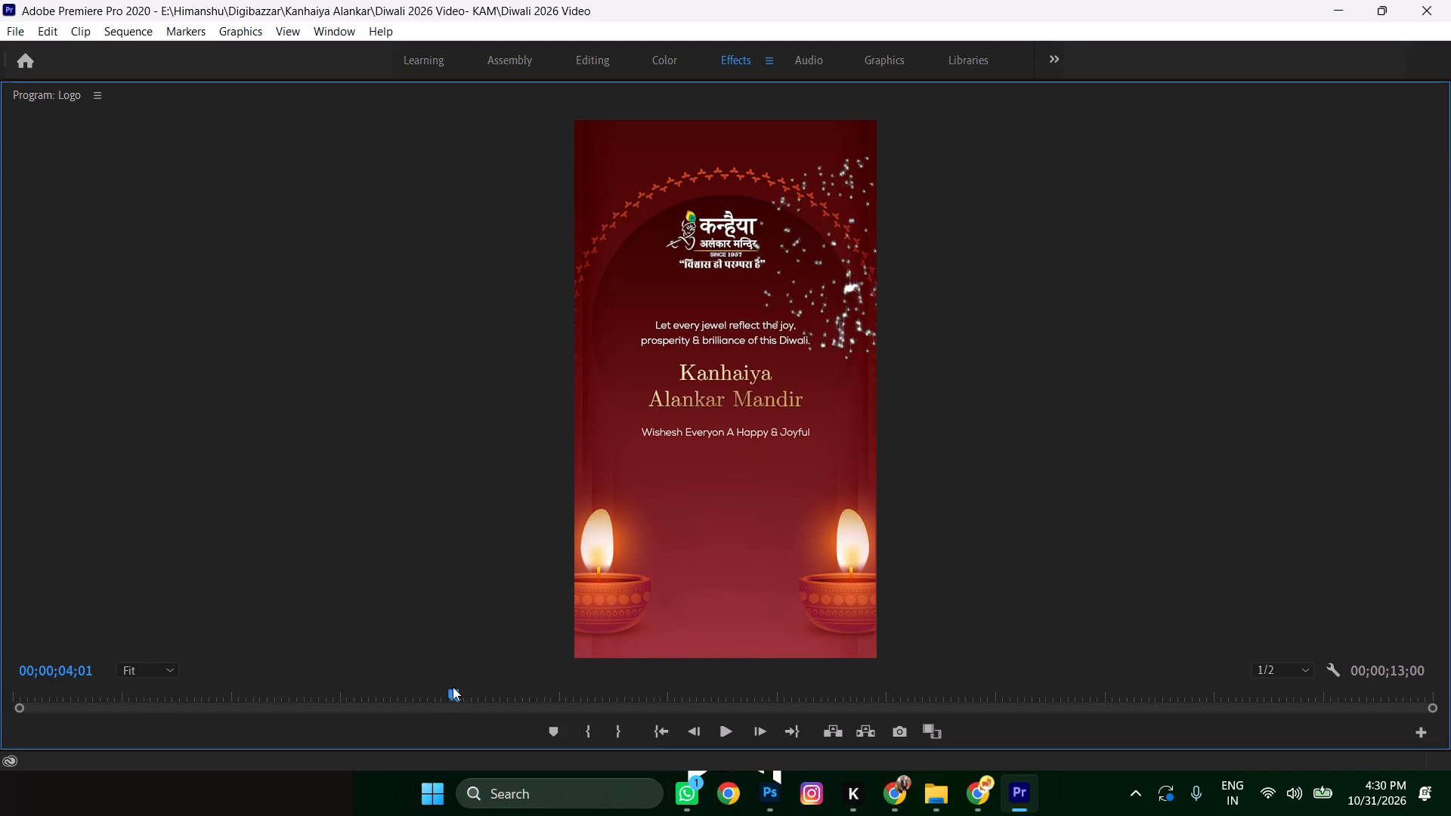
left_click_drag(453, 687, 0, 710)
key("space")
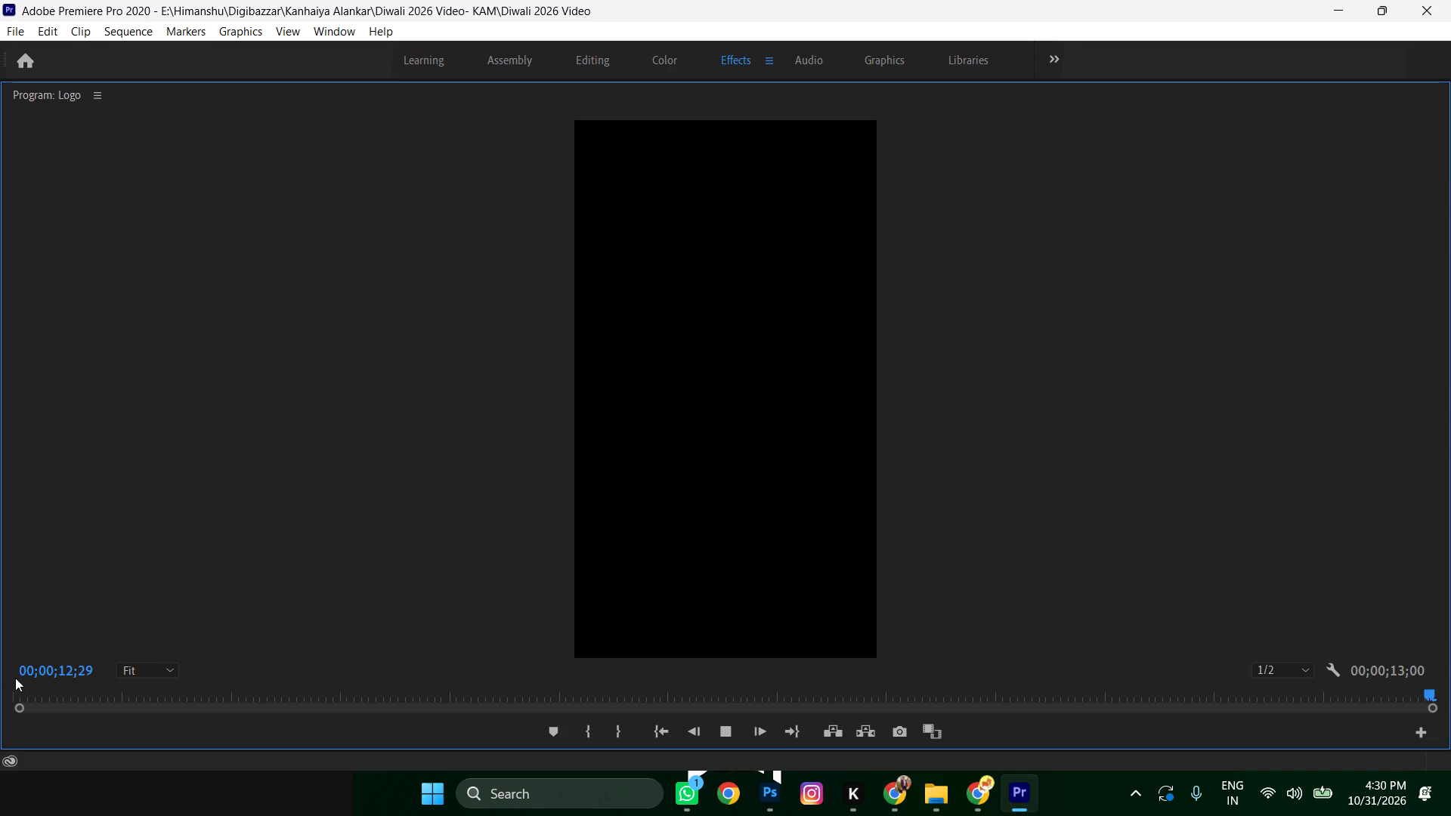
key("space")
key("grave")
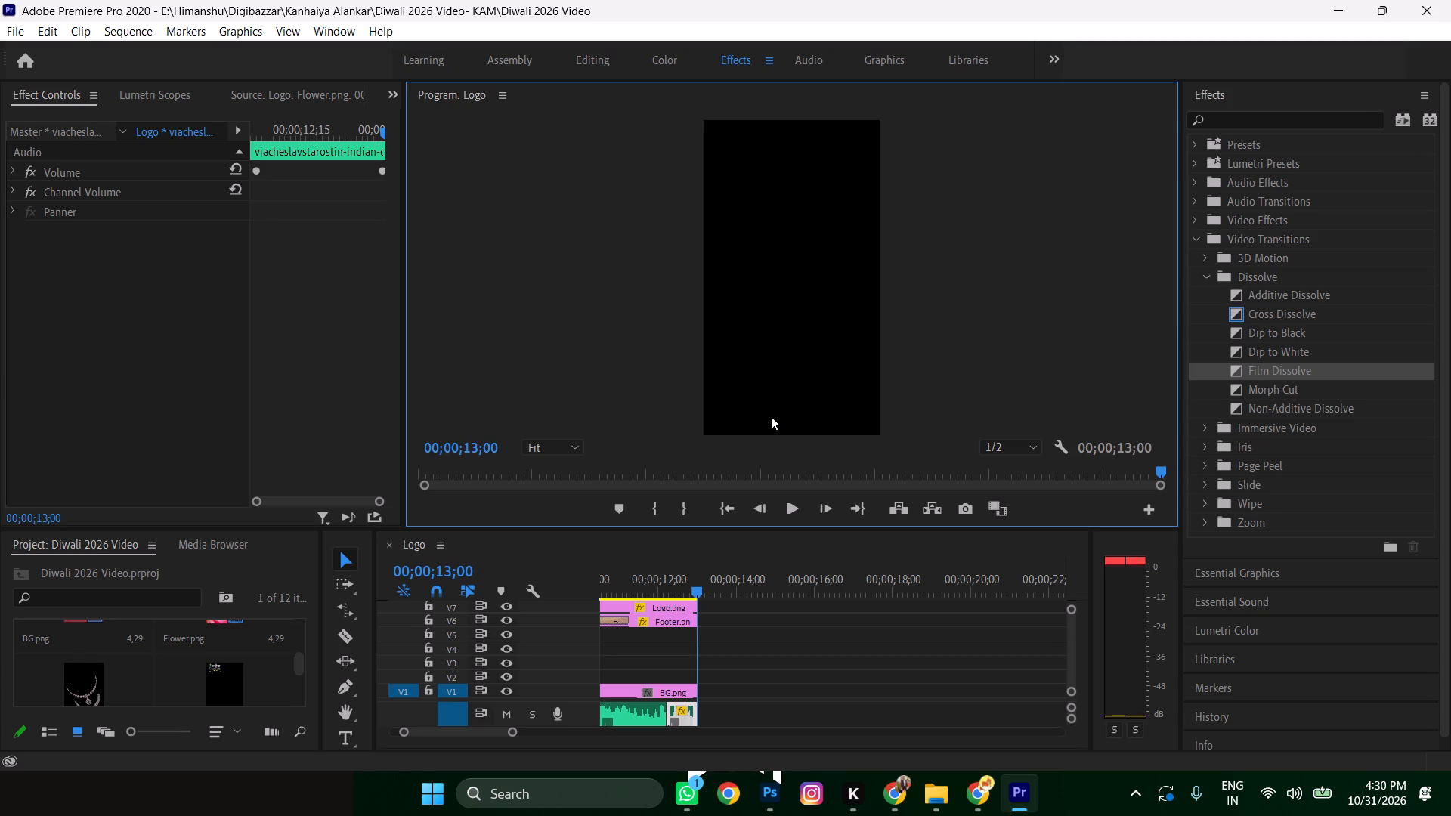
Save the project and set up the sequence export as H.264 with the Match Source - Medium bitrate preset.
key("ctrl+s")
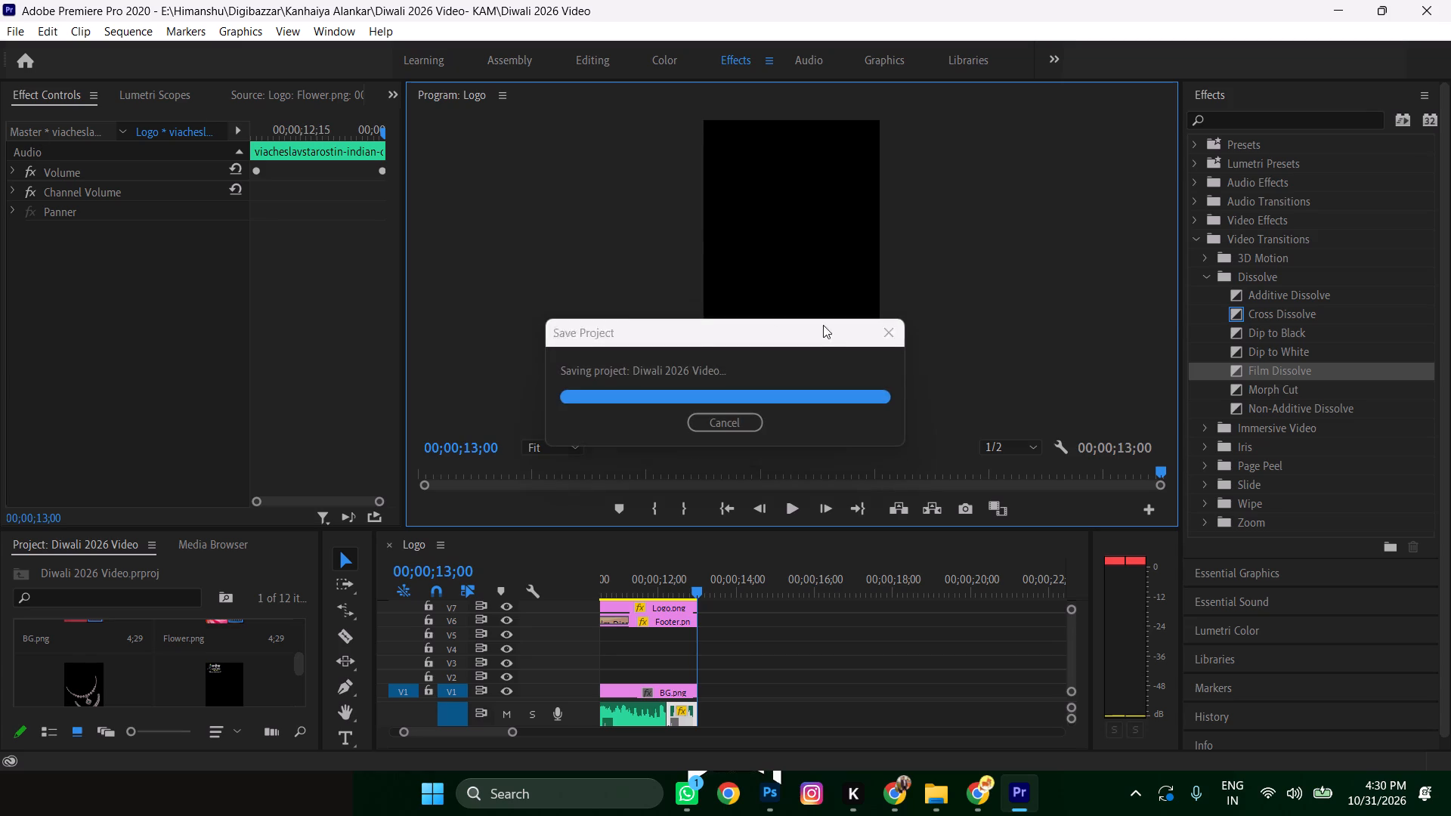
key("ctrl+m")
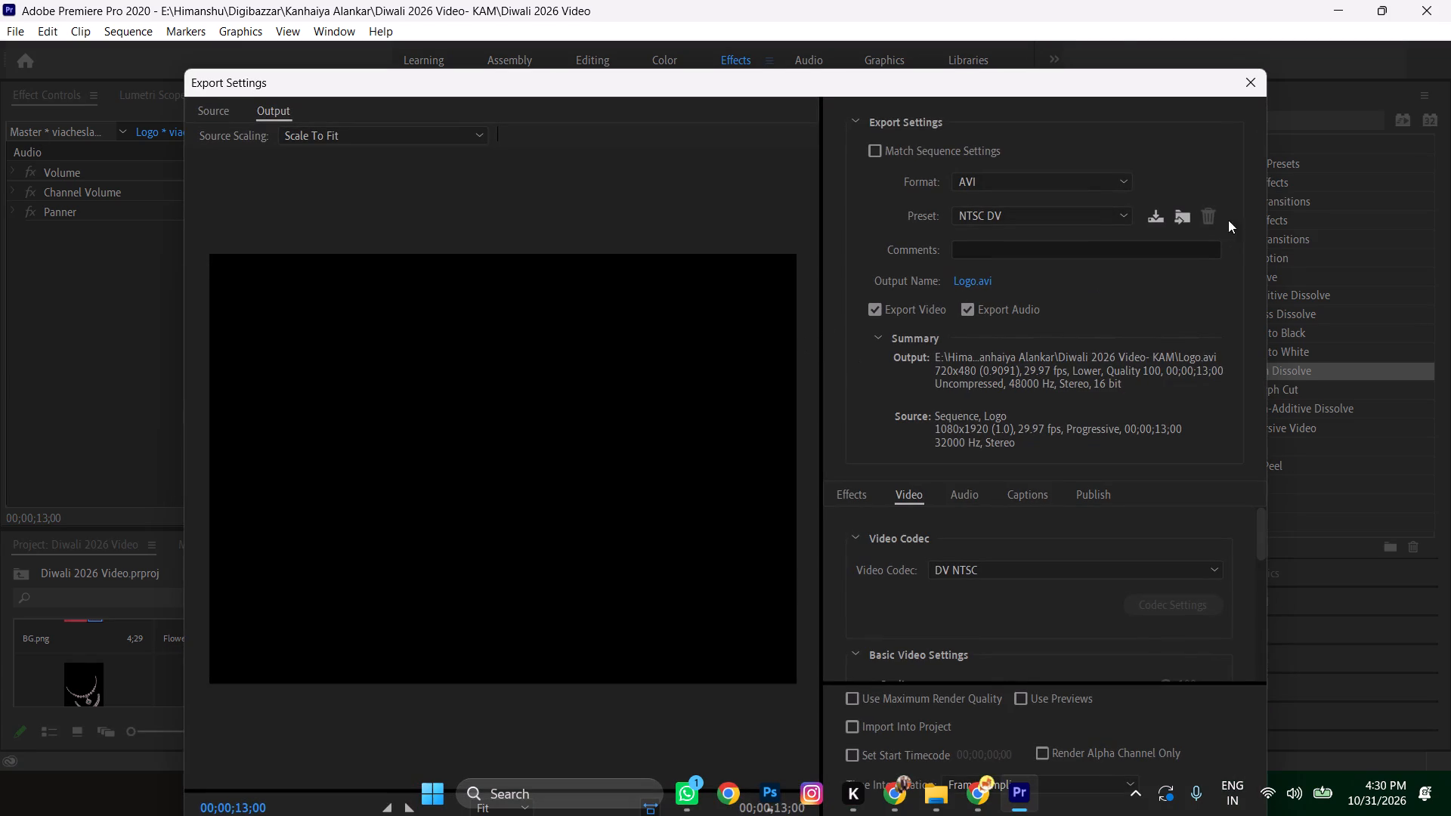
left_click(1092, 187)
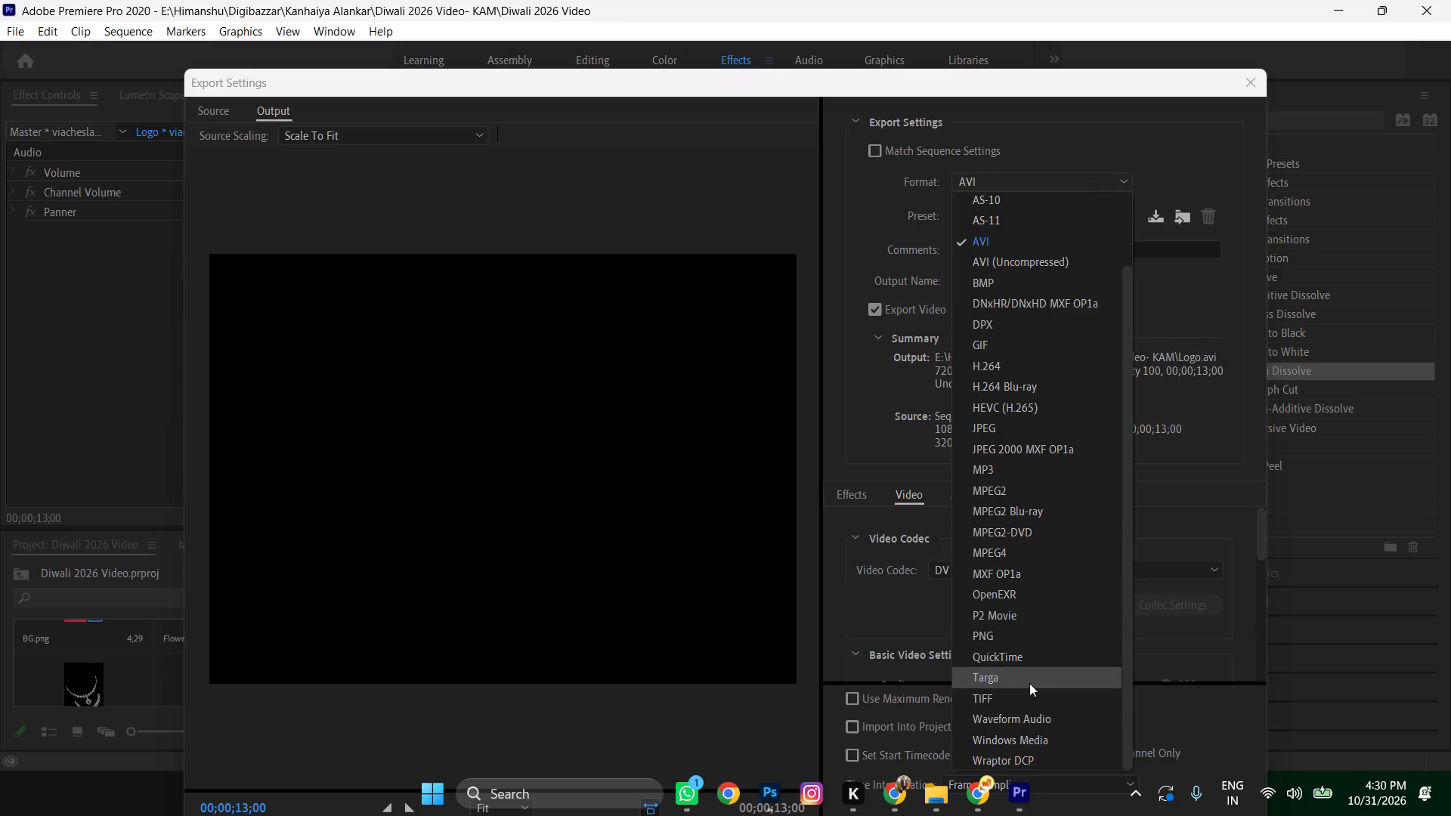
left_click(1001, 366)
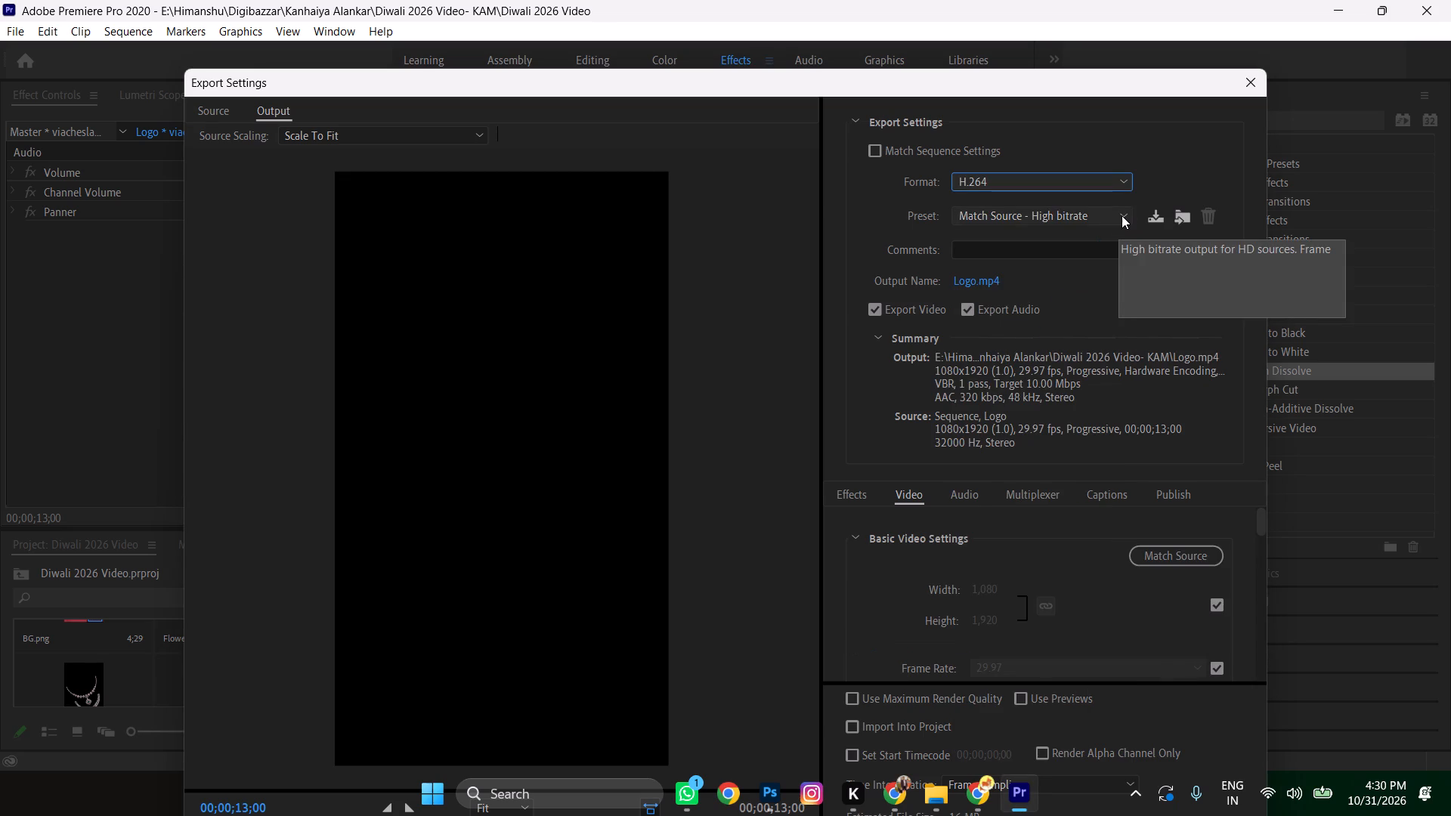
left_click(1123, 215)
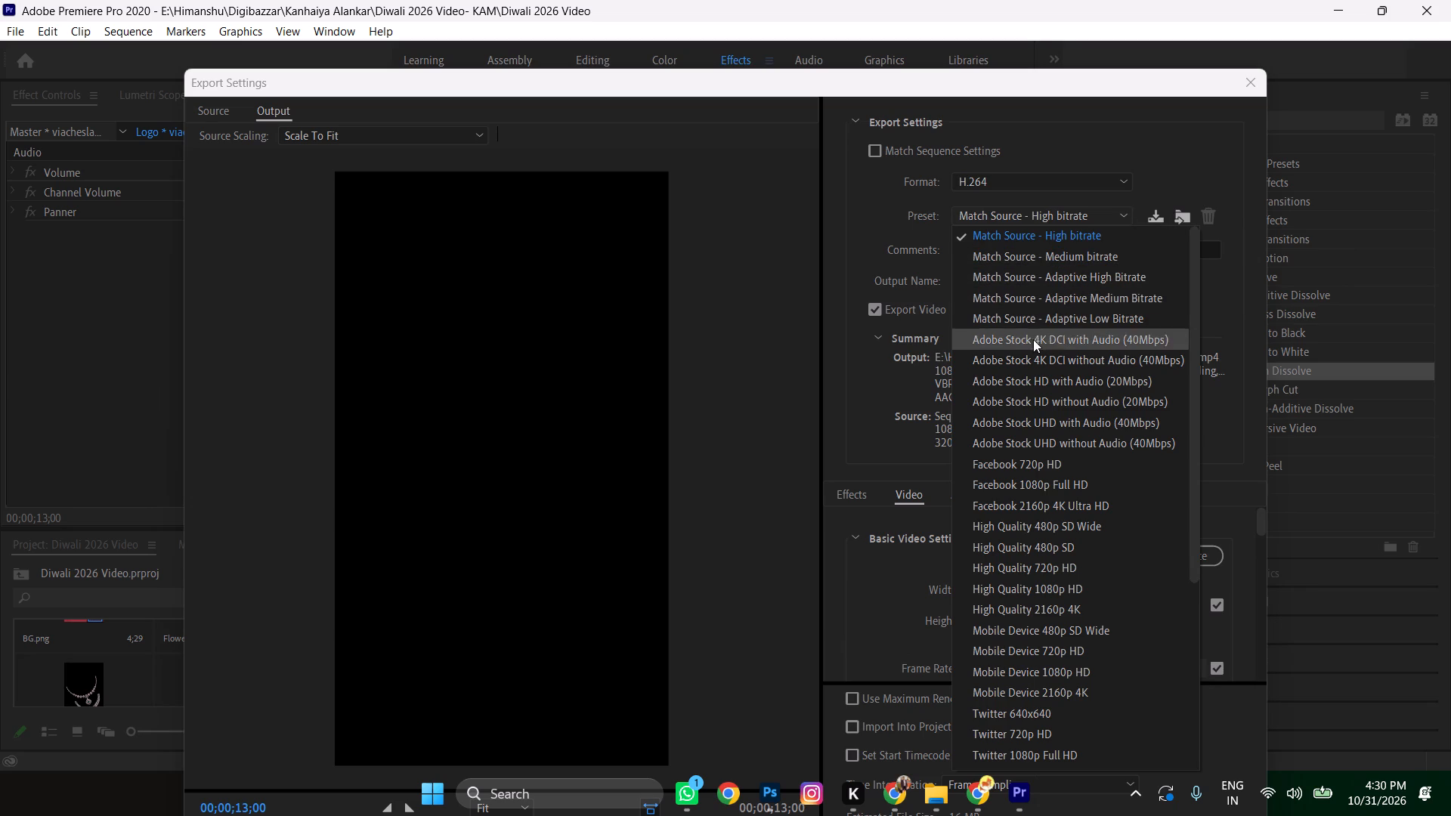
left_click(1088, 254)
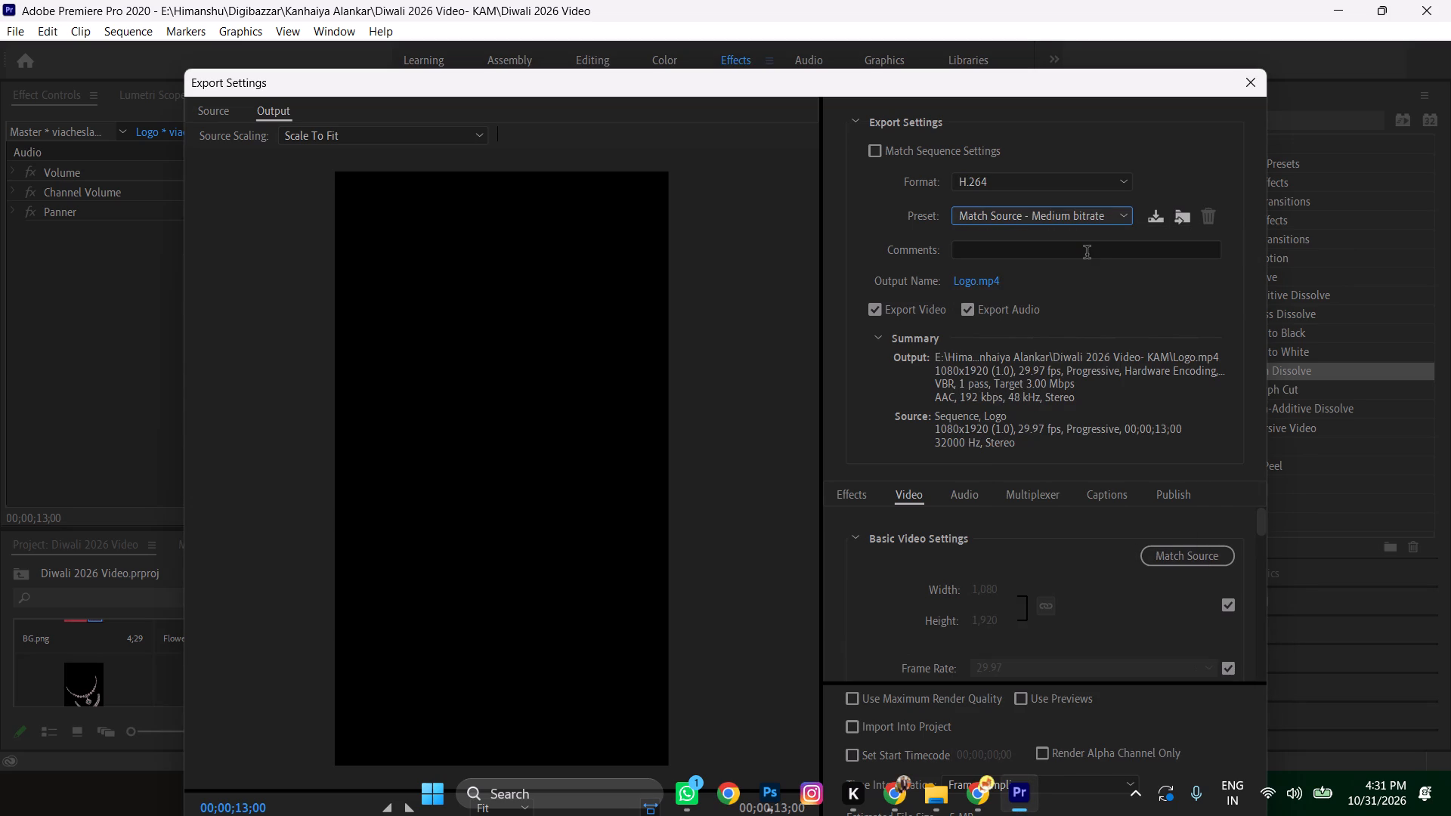
Name the export output file "Diwali 2026- KAM (Final Video)" in the Diwali 2026 Video- KAM folder.
left_click(975, 281)
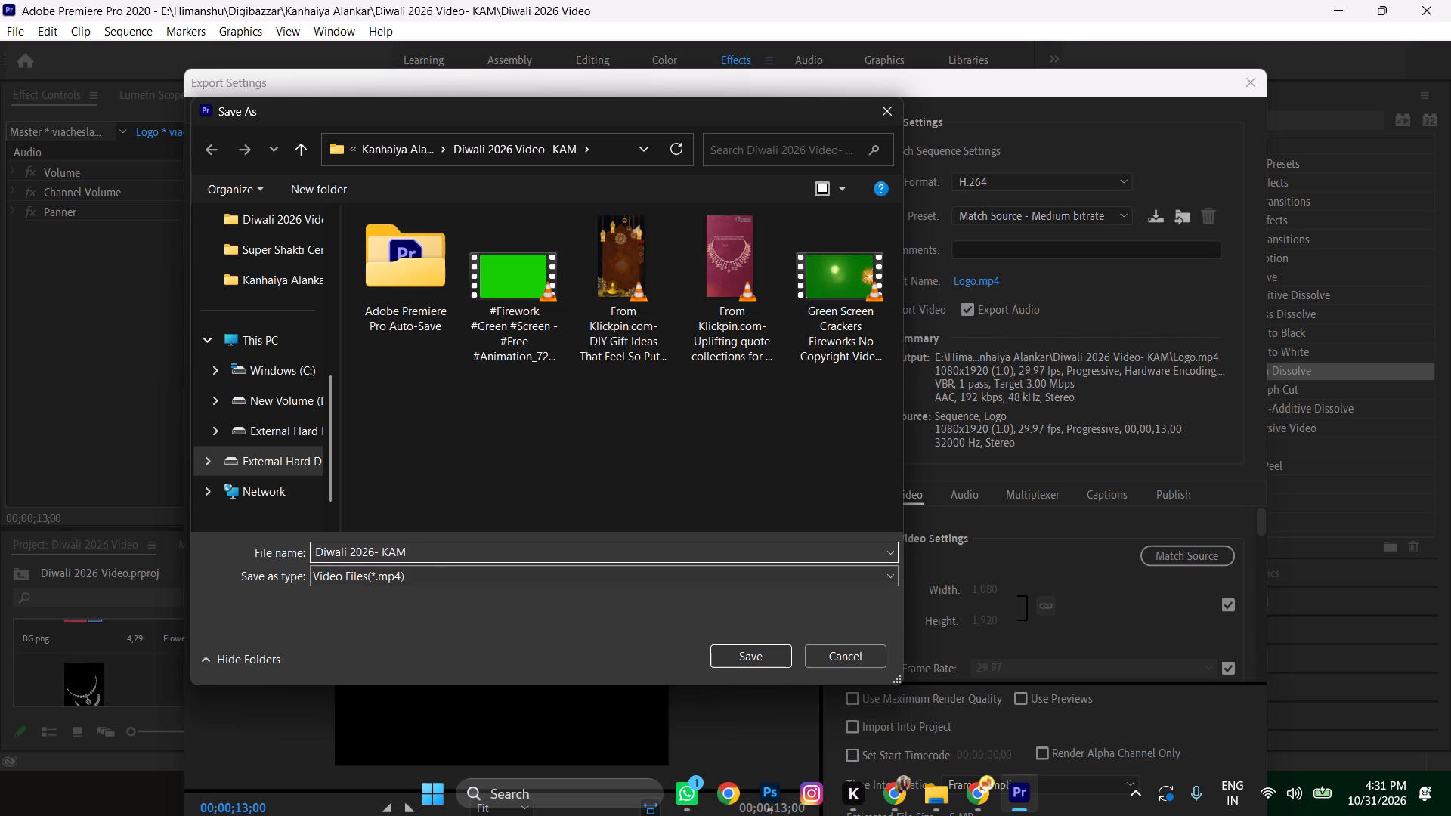
key("space")
type("(")
left_click(742, 657)
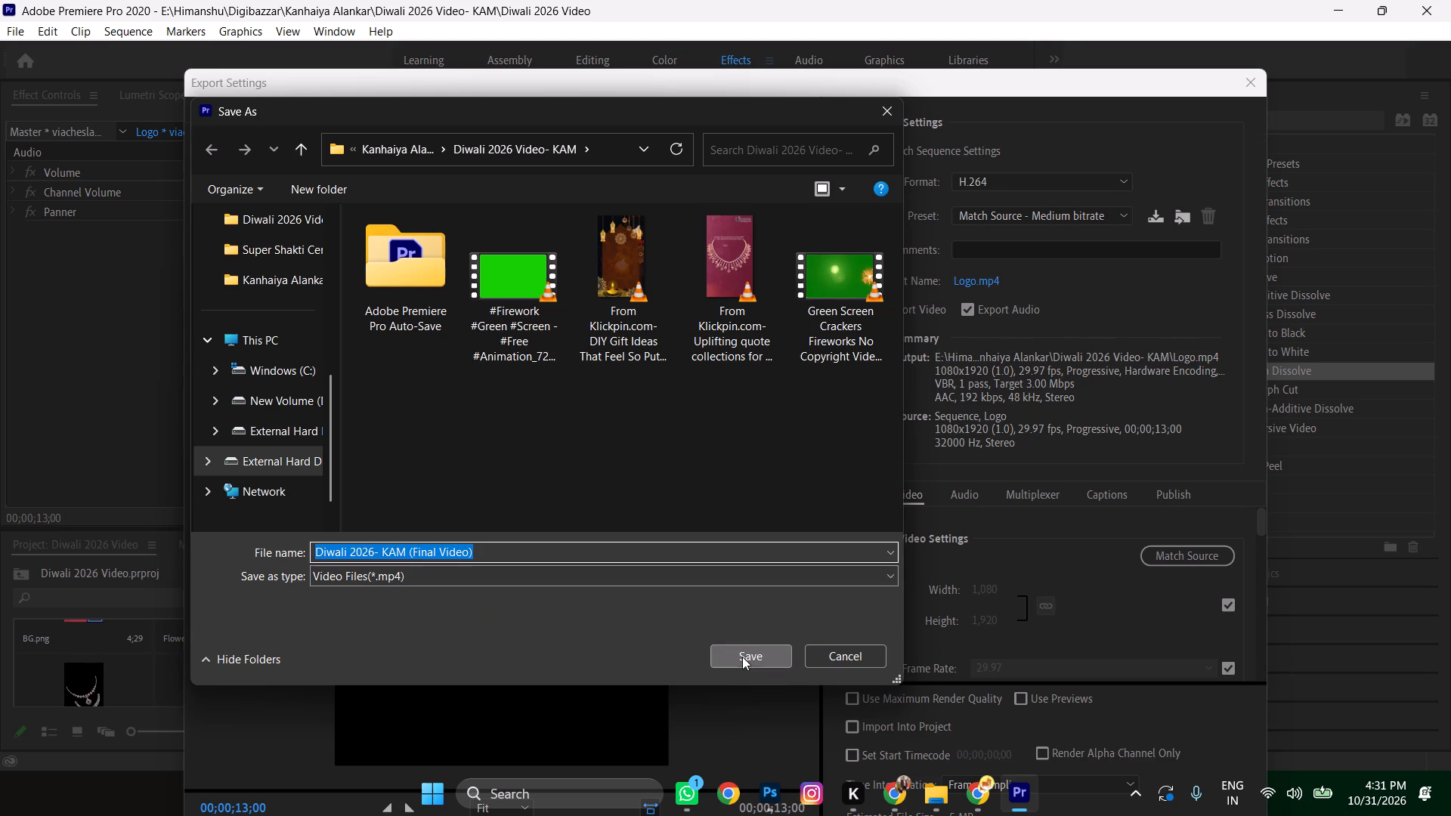
Match the export video settings to the source and export the final video, repositioning the export window as needed.
scroll(1017, 446, "down", 4)
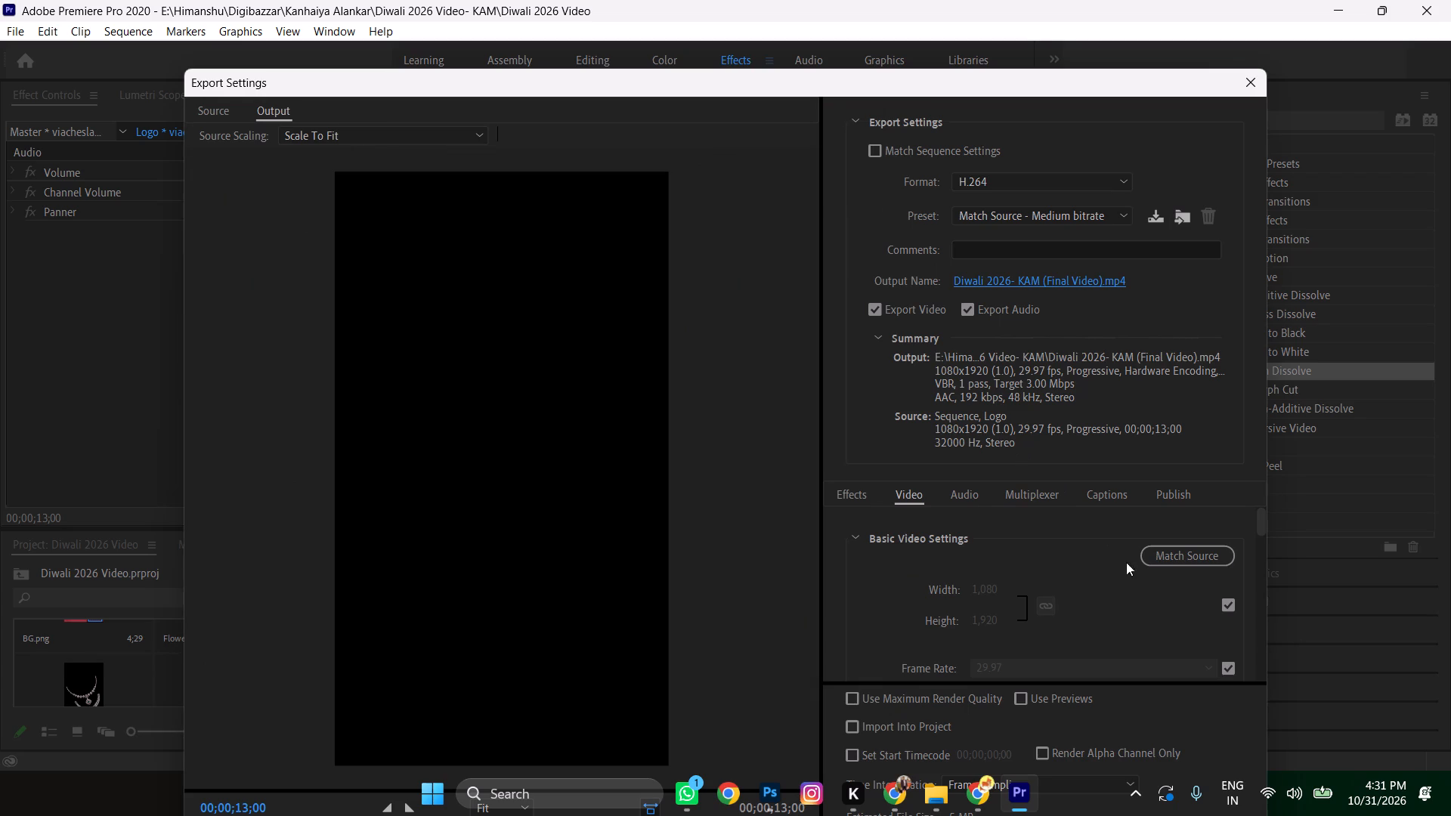
scroll(1032, 383, "down", 5)
left_click(1175, 550)
scroll(1051, 474, "down", 4)
left_click_drag(1053, 86, 1038, 2)
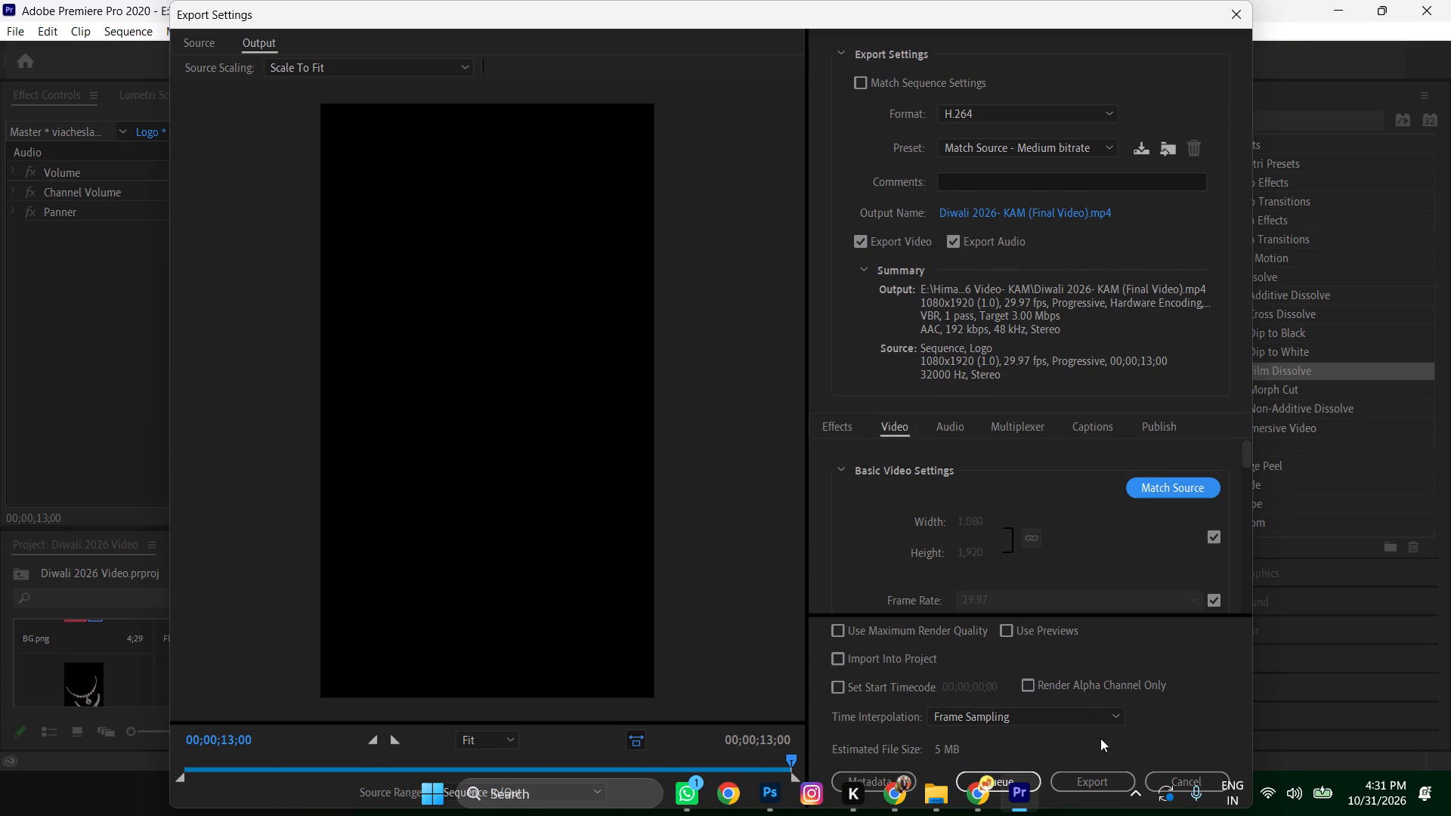
left_click(1106, 777)
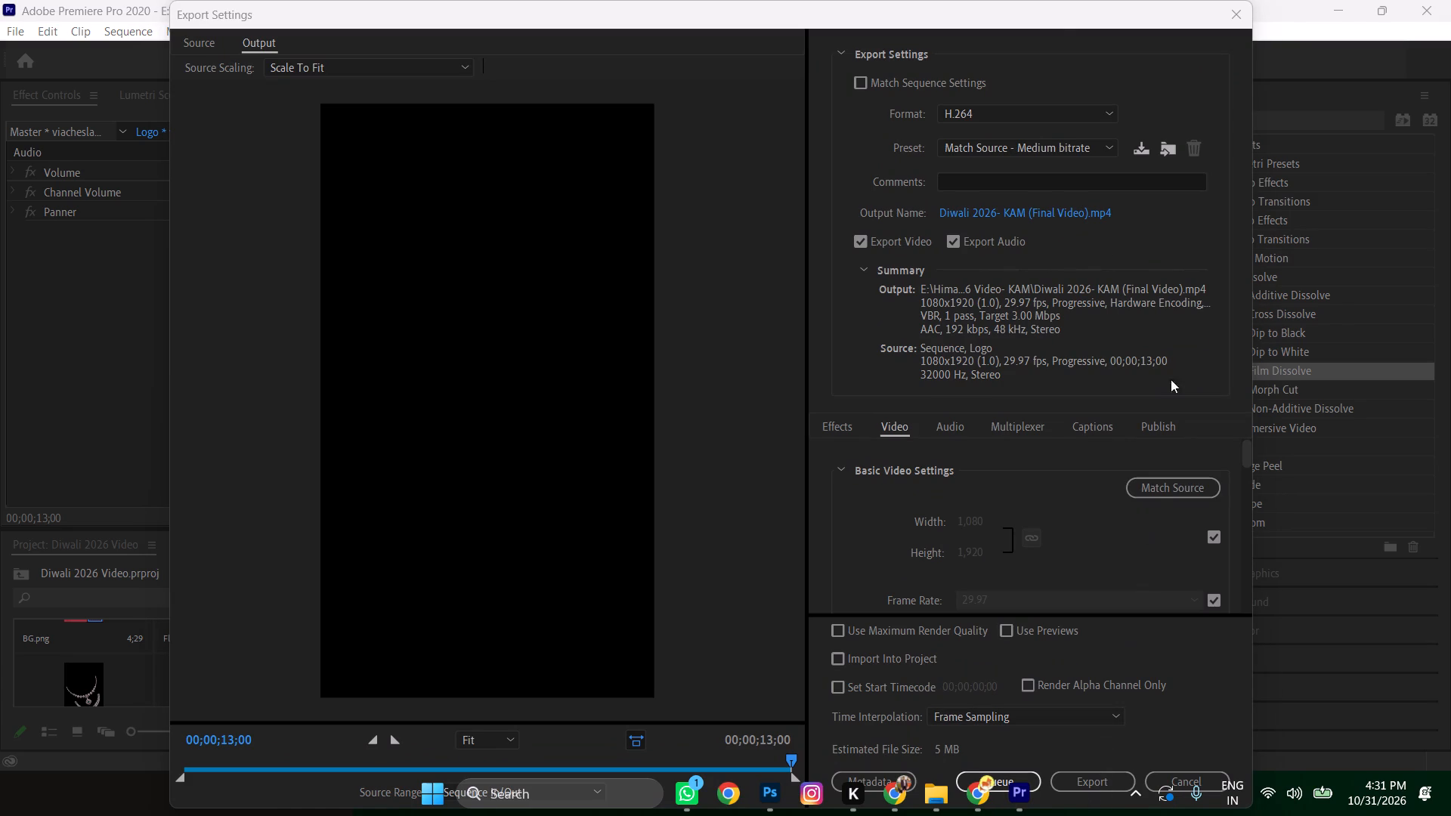
left_click_drag(1056, 11, 1056, 0)
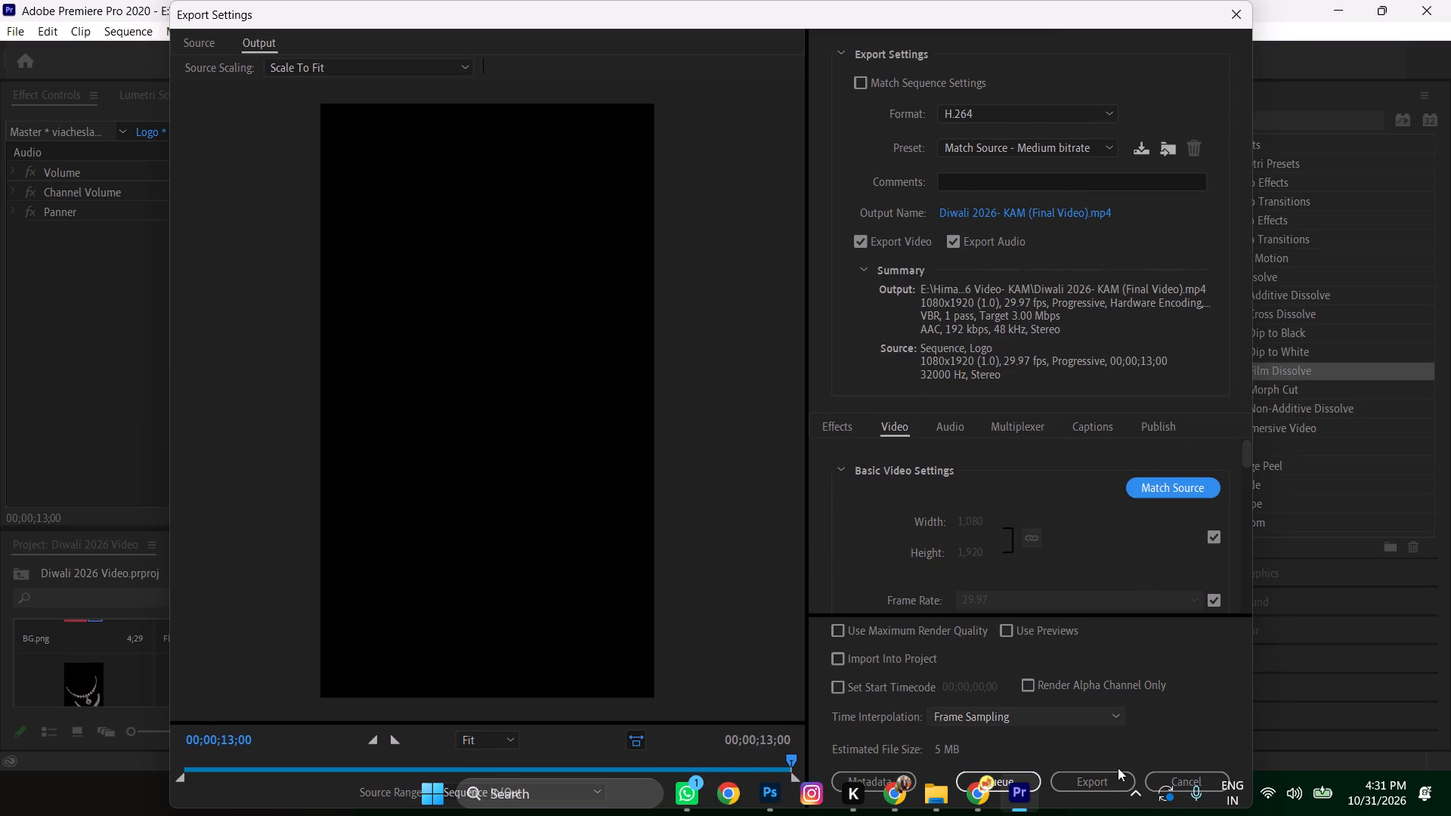
left_click_drag(1090, 0, 1075, 108)
left_click_drag(1075, 108, 1075, 110)
left_click_drag(1079, 125, 1081, 77)
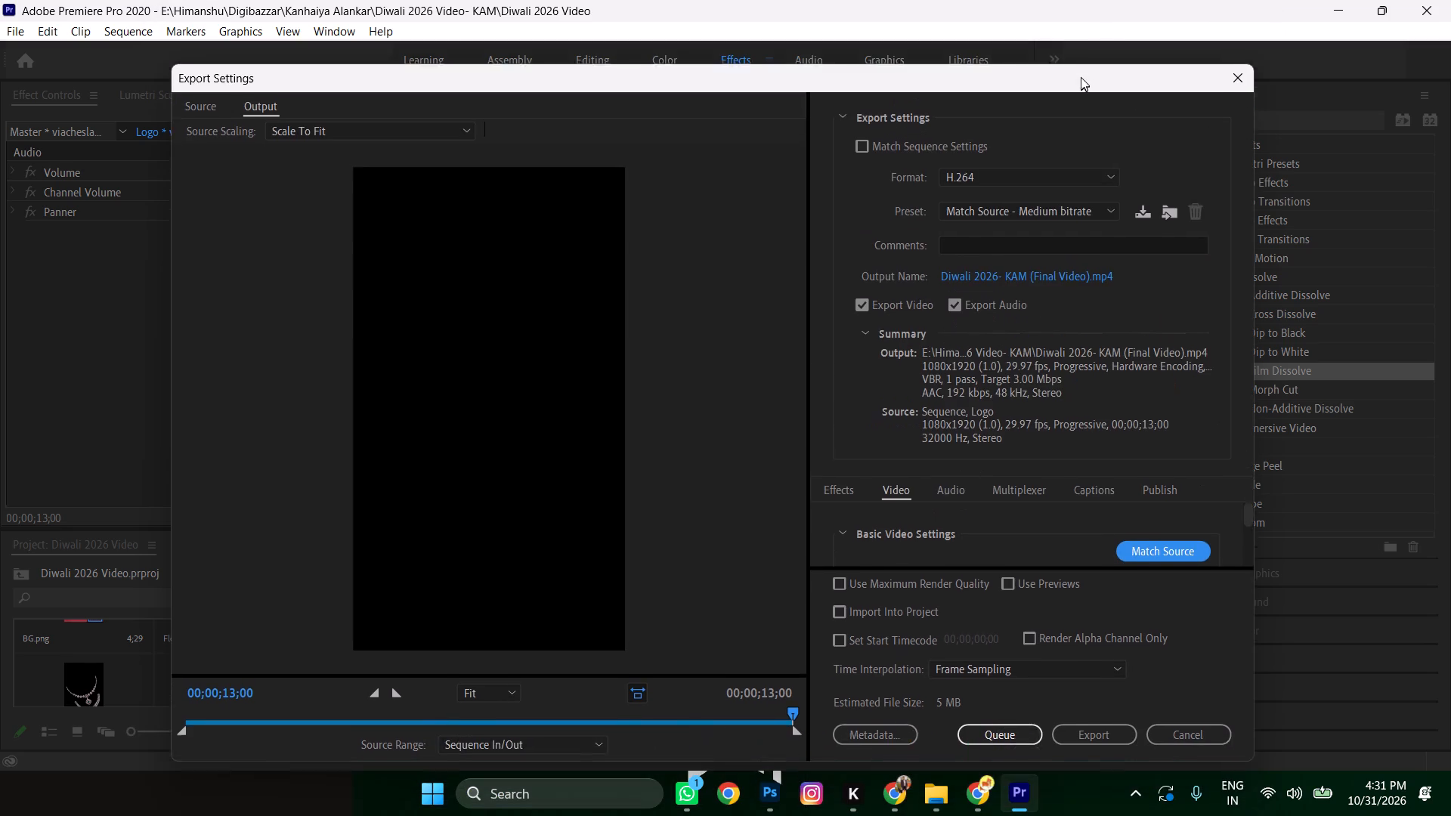
left_click_drag(1081, 77, 1080, 40)
left_click(1101, 694)
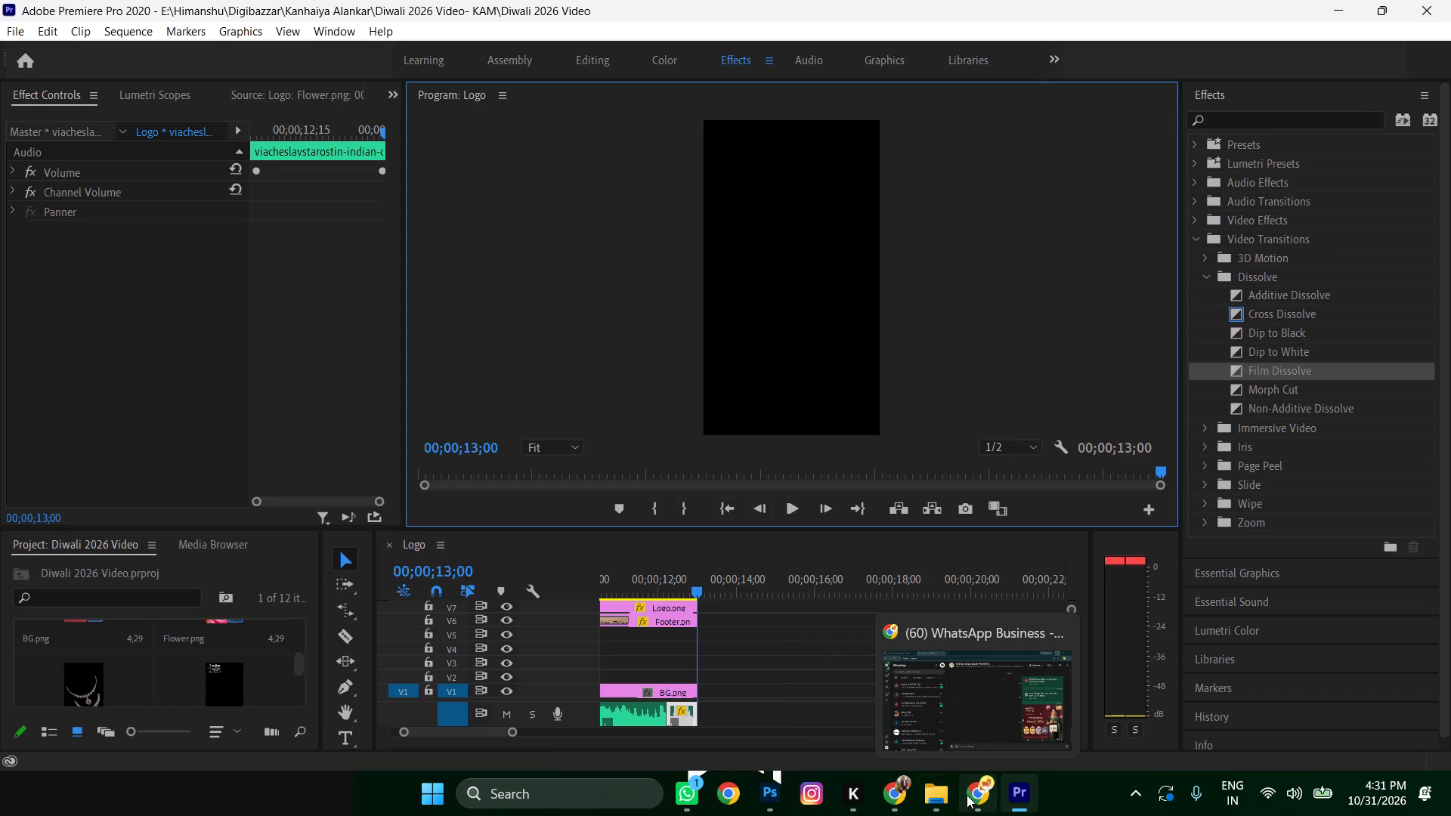
Switch to File Explorer, open the Diwali 2026 Video- KAM folder and refresh it to locate the exported final video.
left_click(939, 794)
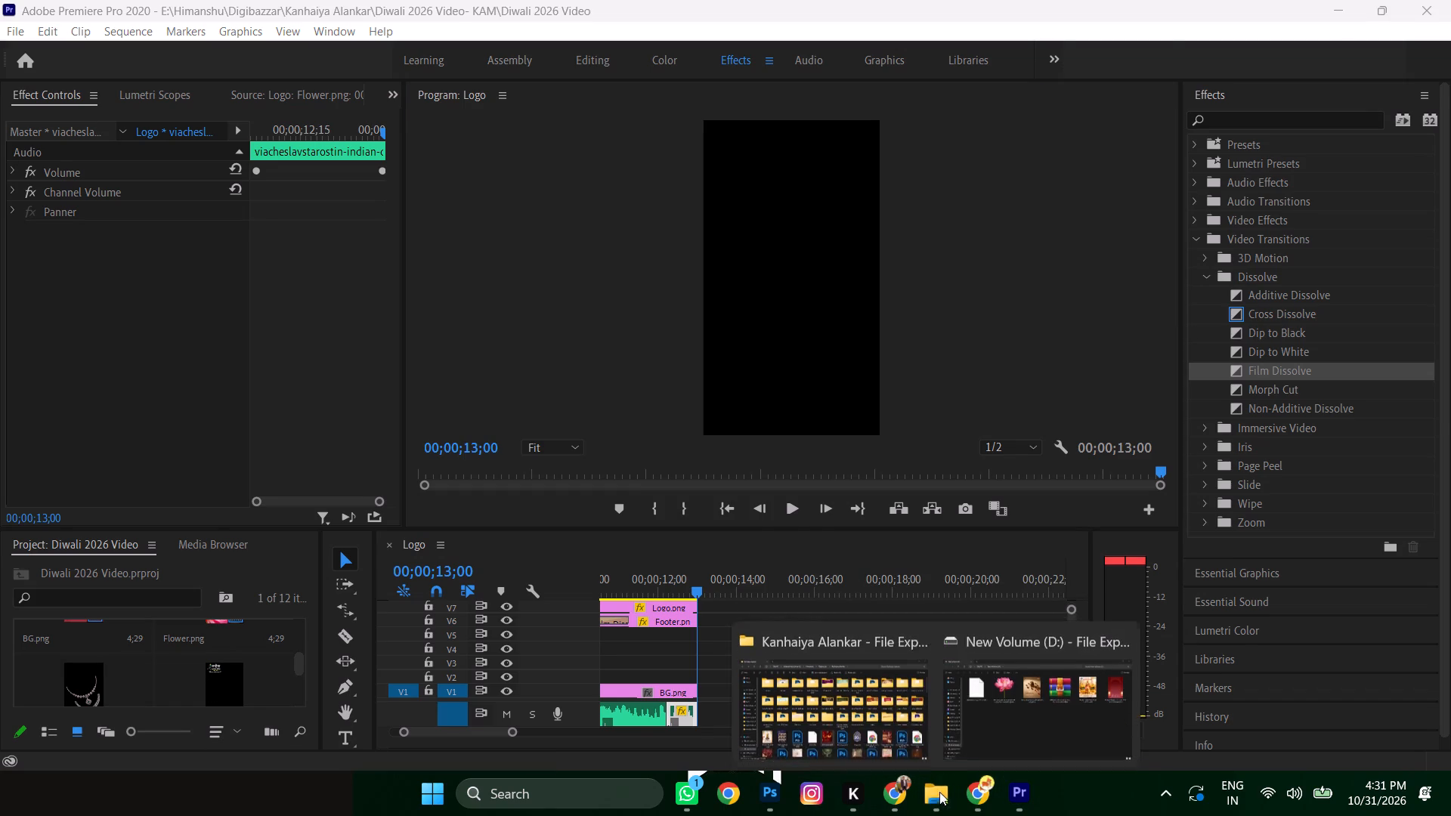
left_click(855, 680)
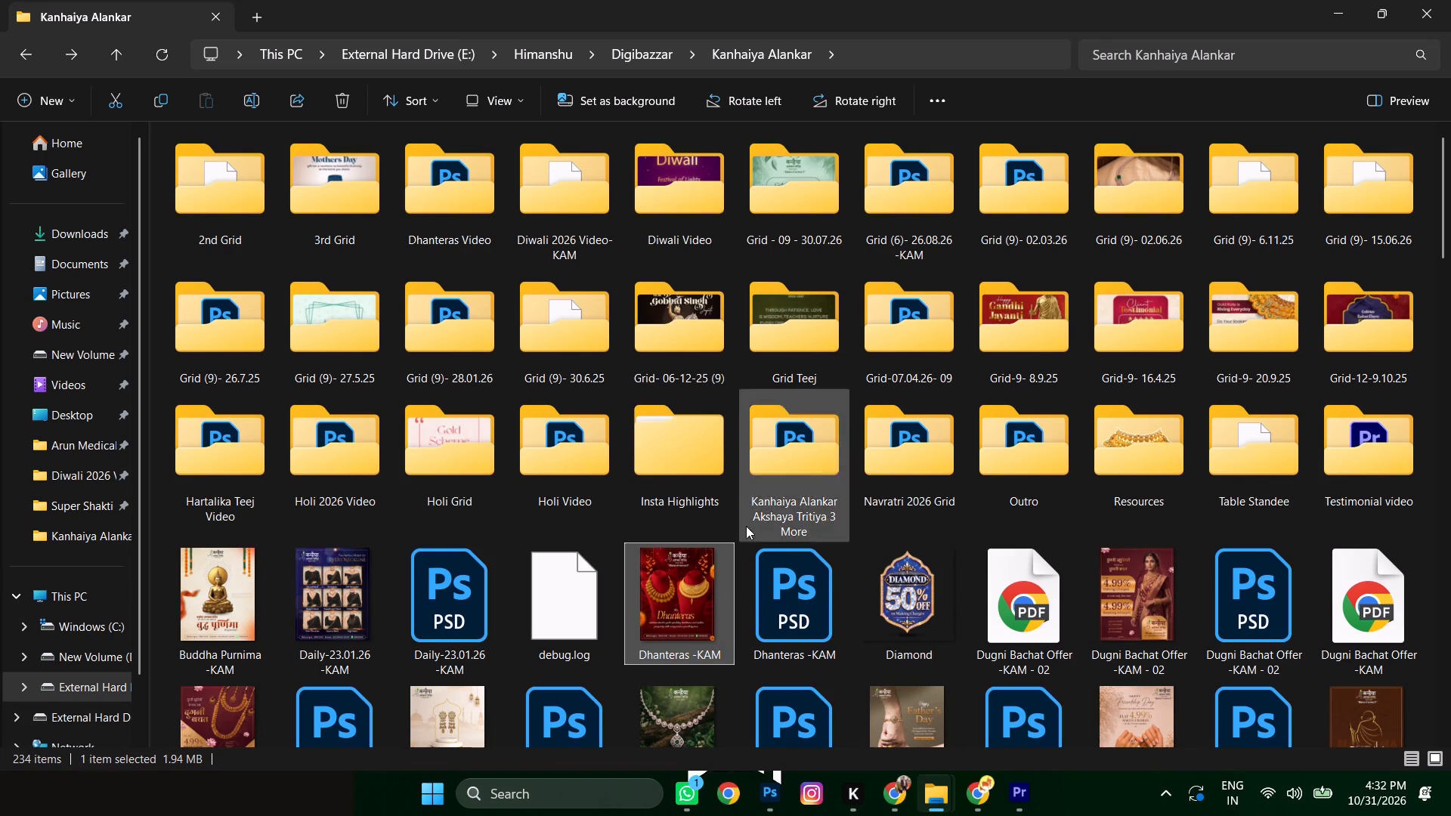
double_click(550, 193)
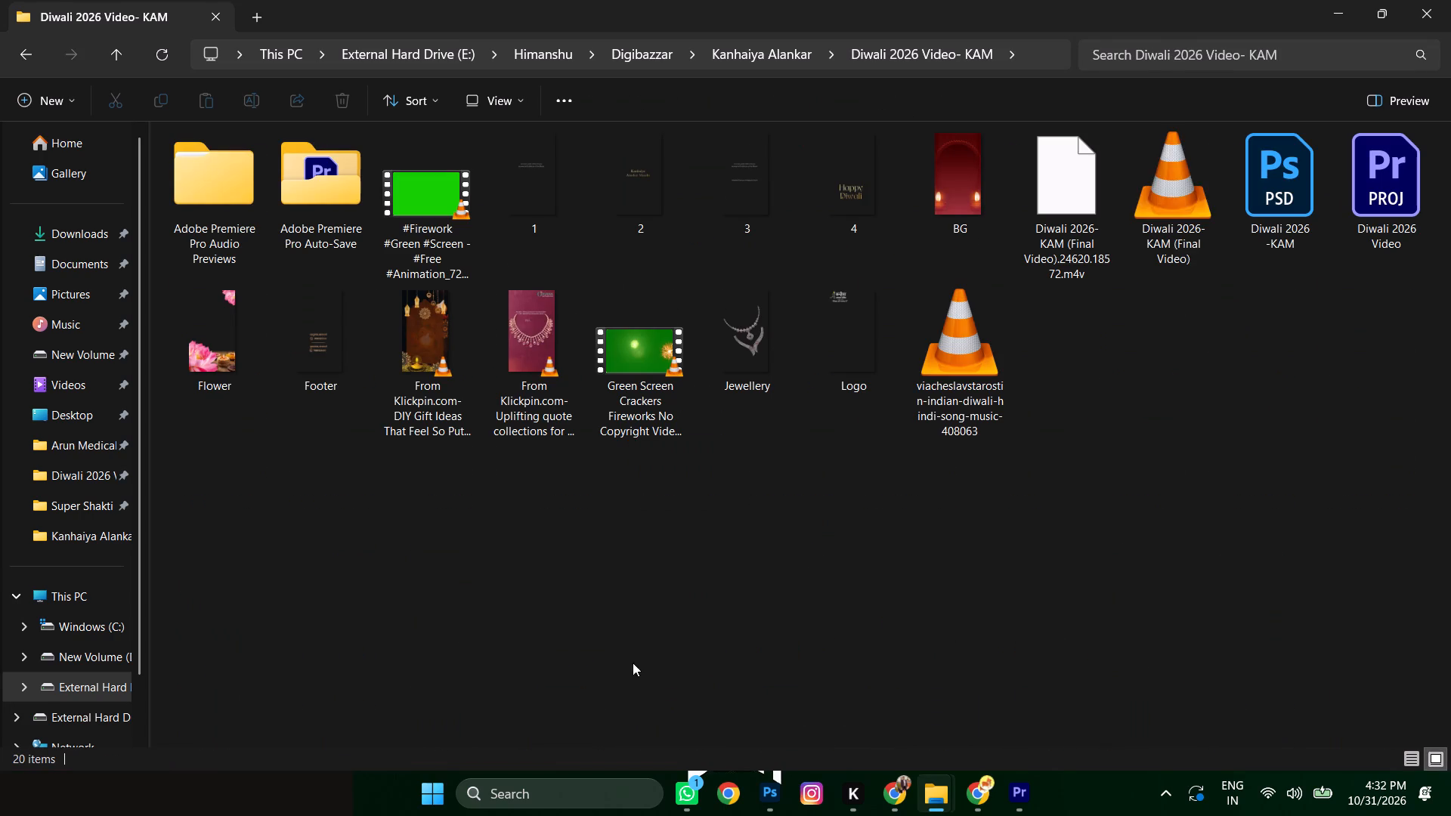
left_click(640, 648)
key("F5")
left_click(864, 569)
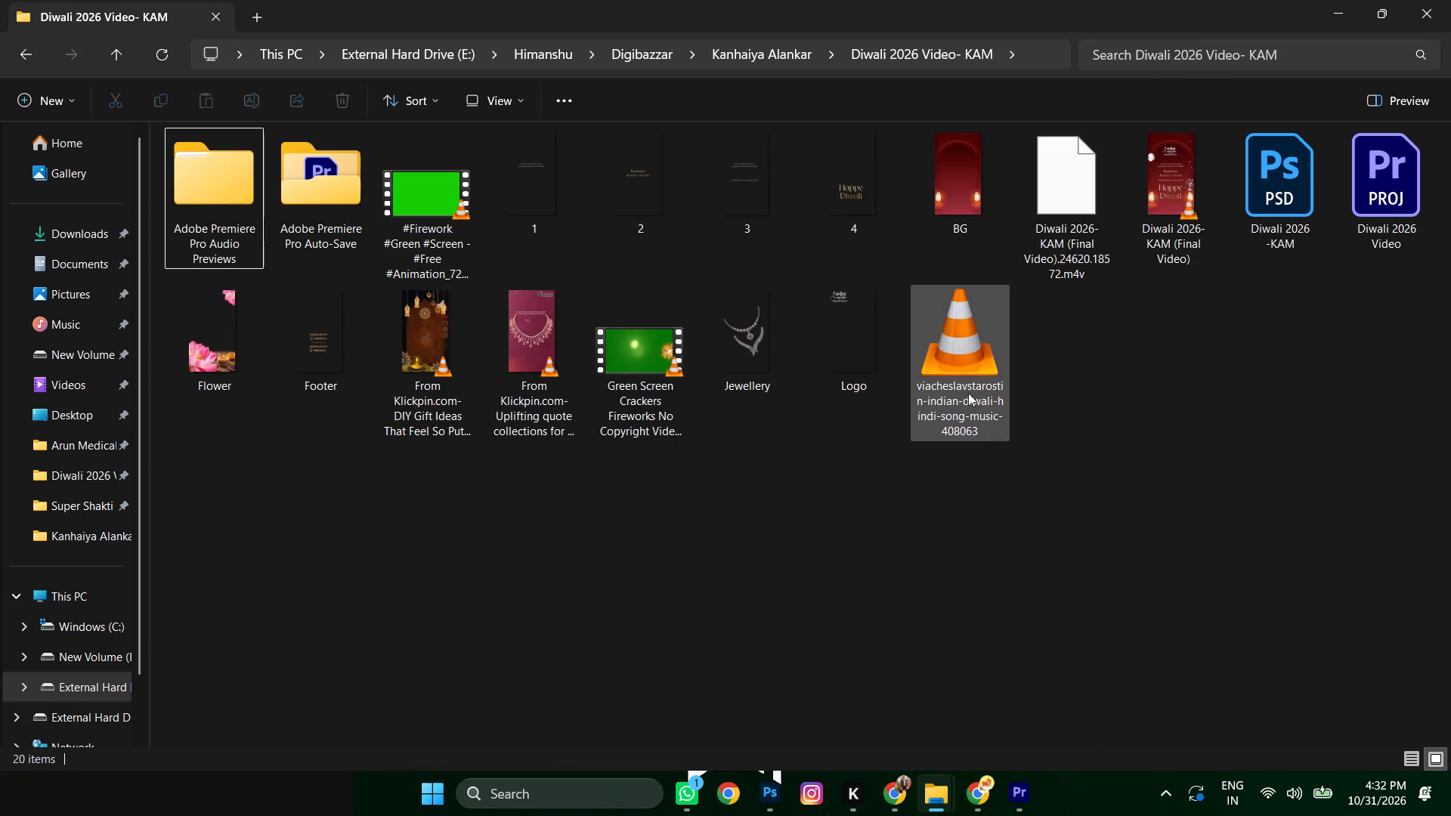
left_click_drag(796, 562, 803, 551)
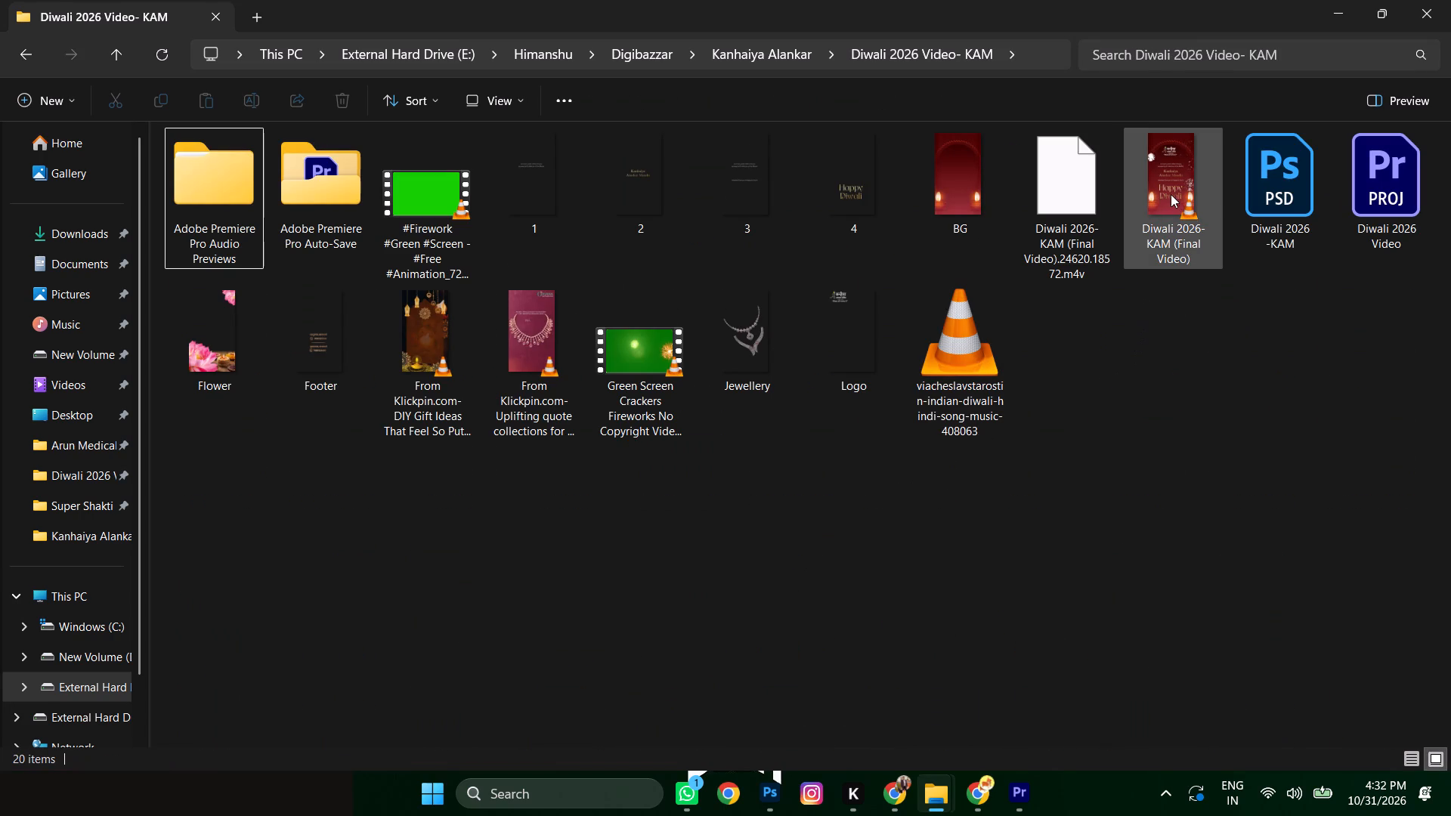
Play the exported Diwali 2026- KAM (Final Video) from its beginning in VLC media player to review it, and close the player.
double_click(1171, 194)
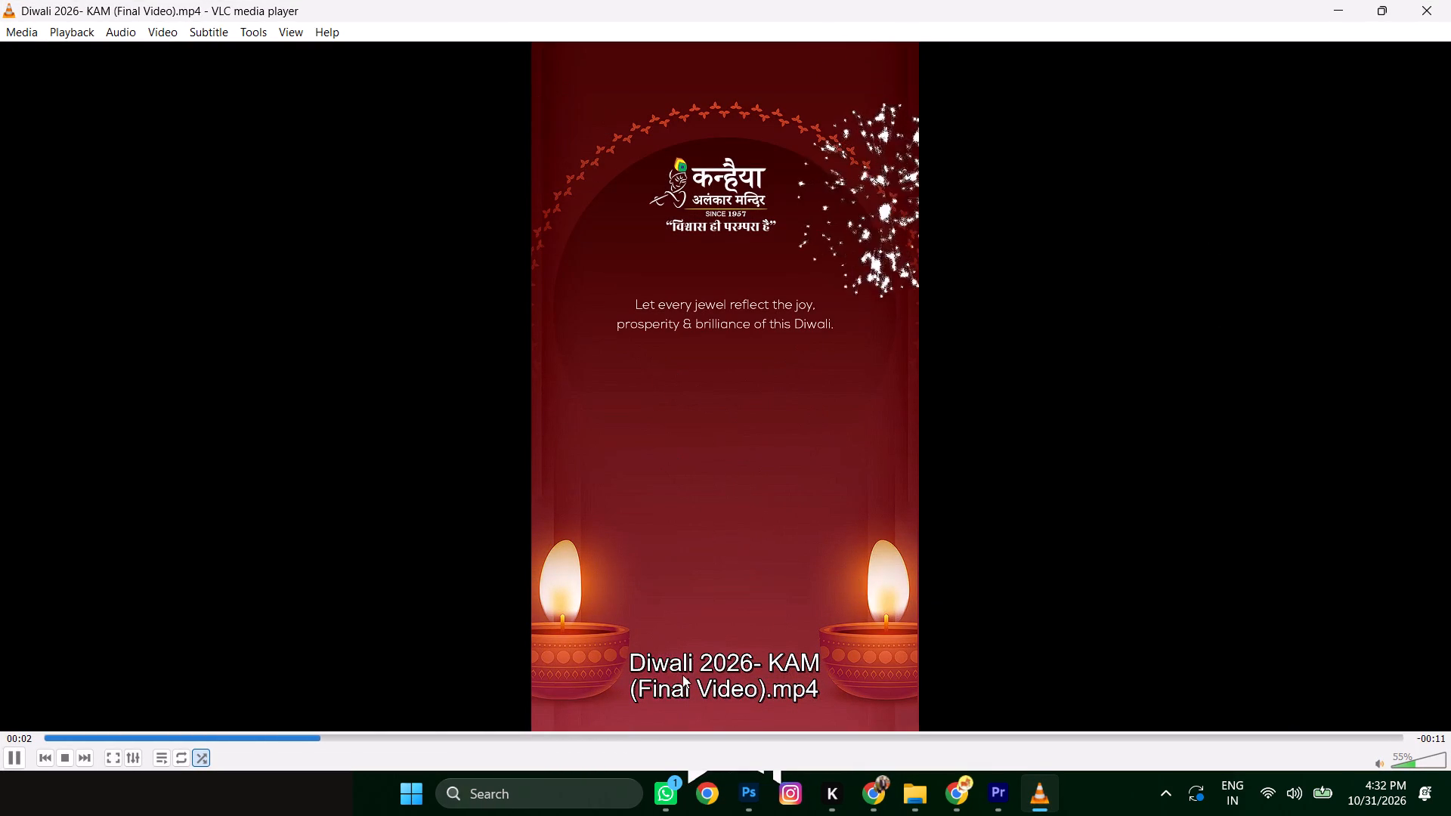
left_click_drag(343, 735, 0, 746)
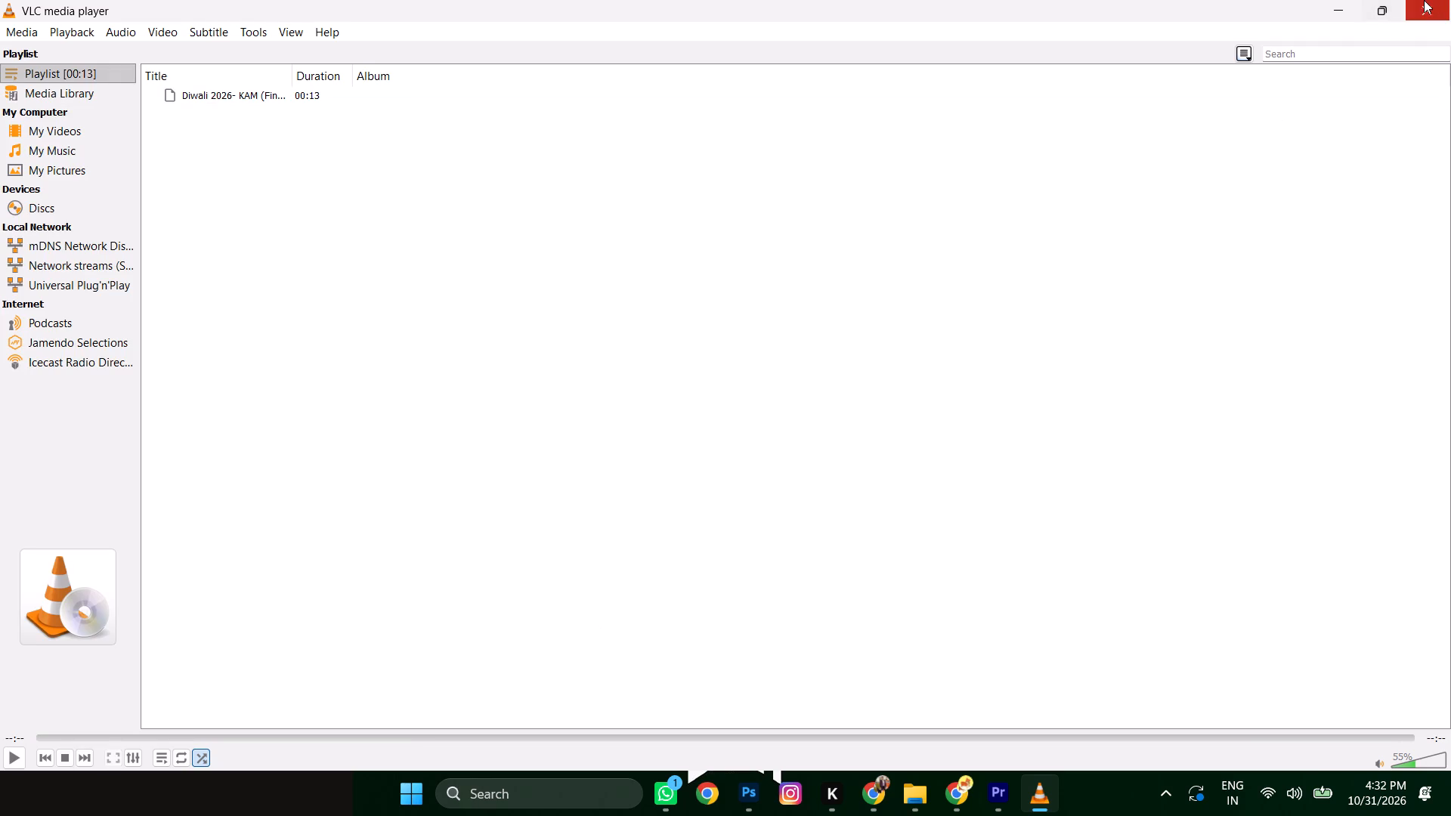
left_click(1430, 0)
left_click(831, 570)
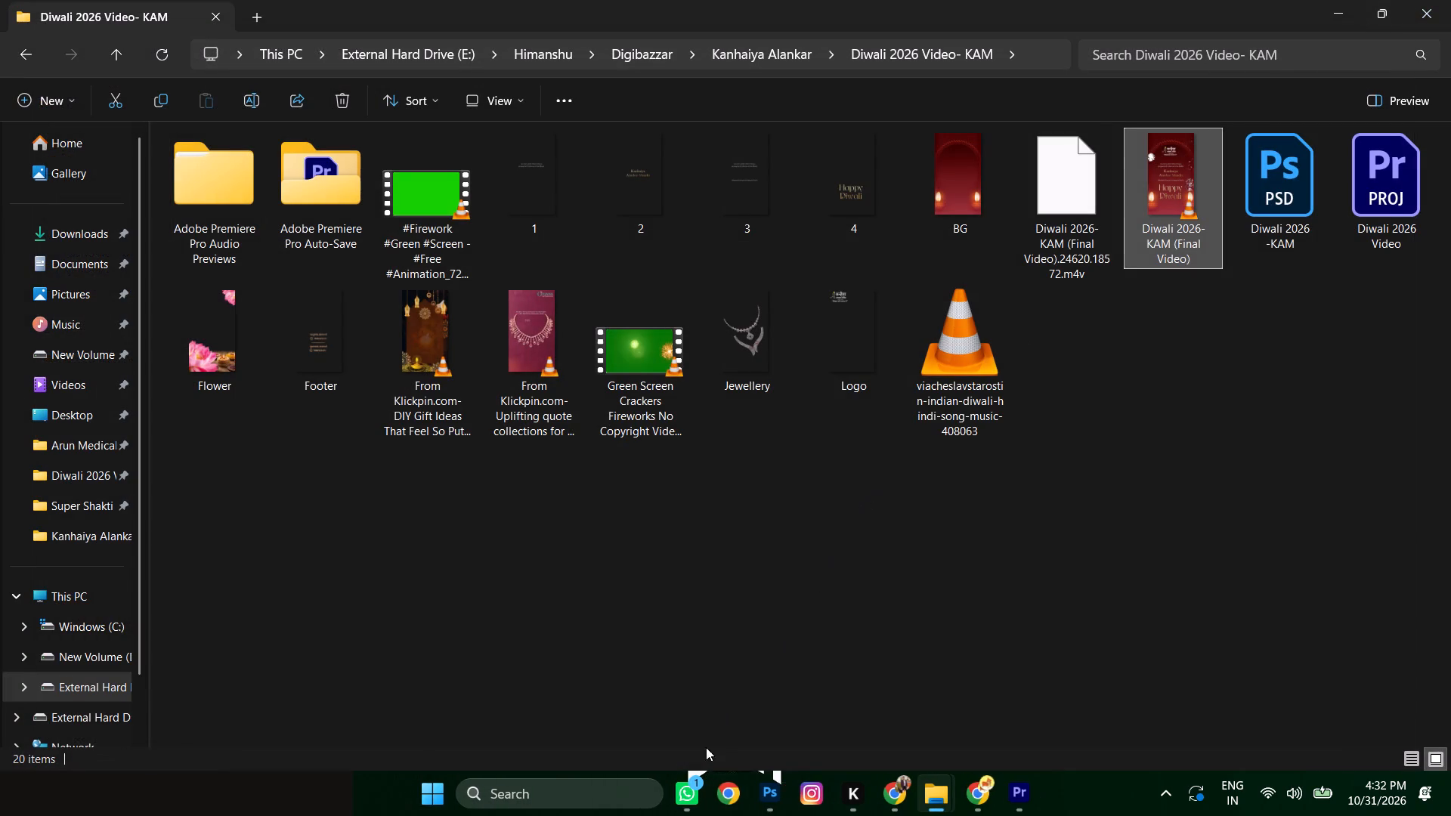